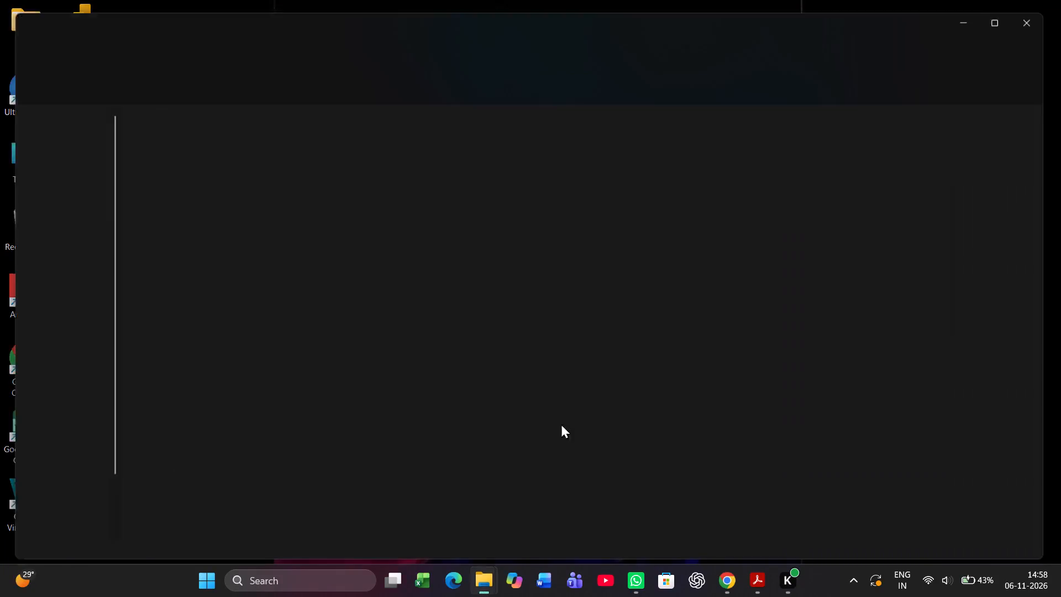
Open the workbook ASCENT AIR PVT LTD GST TURNOVER RECONCILIATION BRANCHWISE FY 2025-26 from the Downloads folder in Excel.
double_click(332, 98)
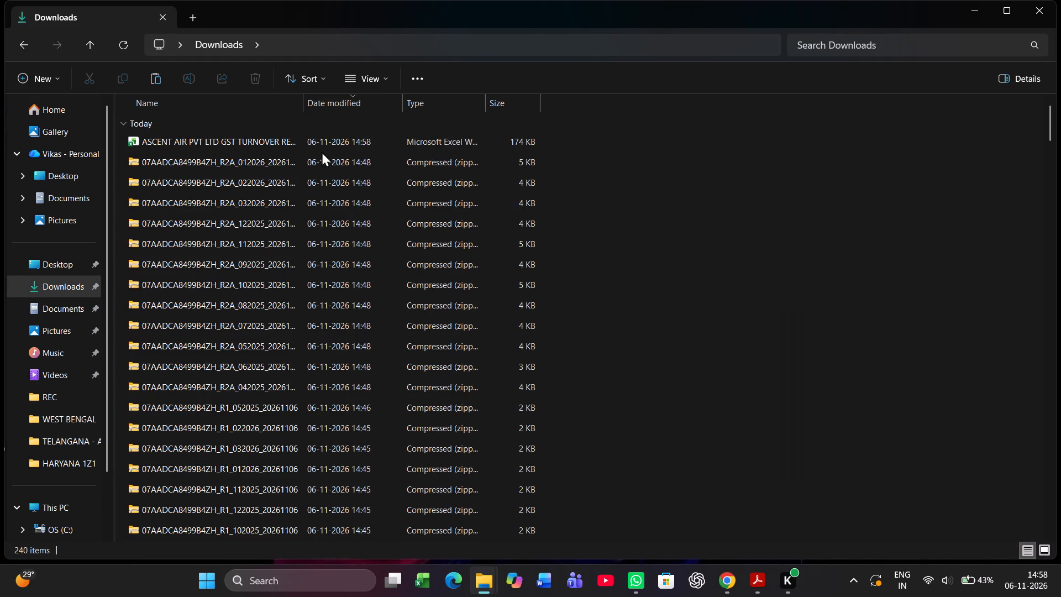
double_click(245, 138)
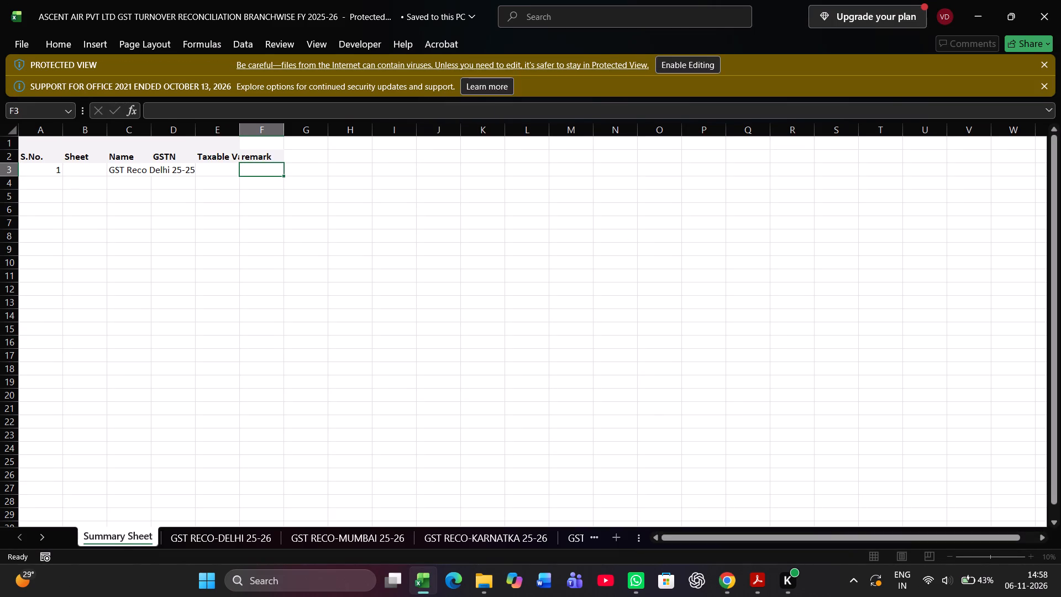
Examine the branch-wise GST RECO sheets from Delhi through Haryana, plus the GST WISE TURNOVER FY 2025-26 sheet and Sheet2.
click(227, 538)
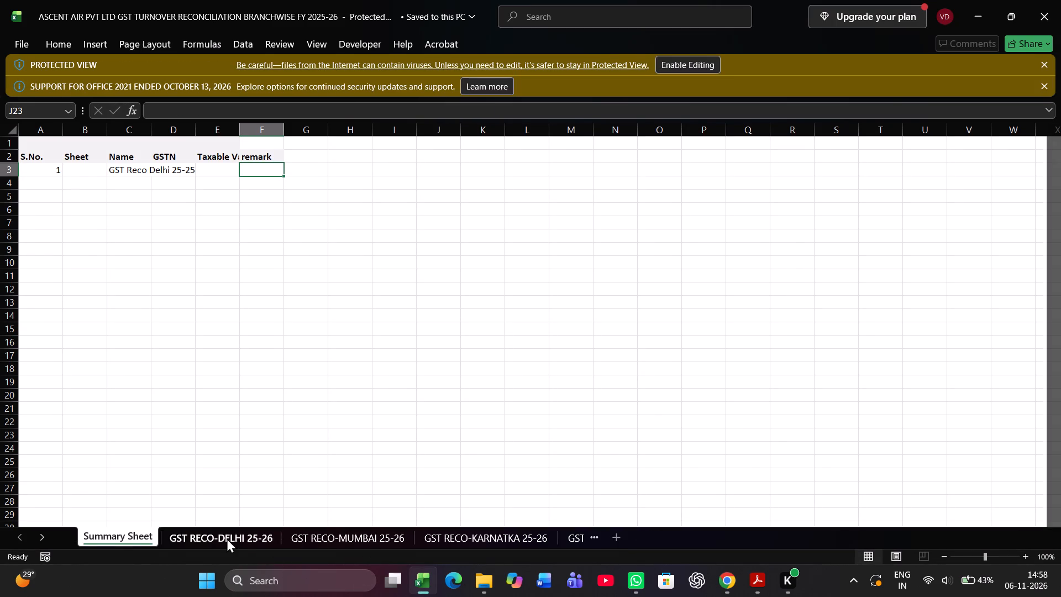
scroll(197, 308, up, 1)
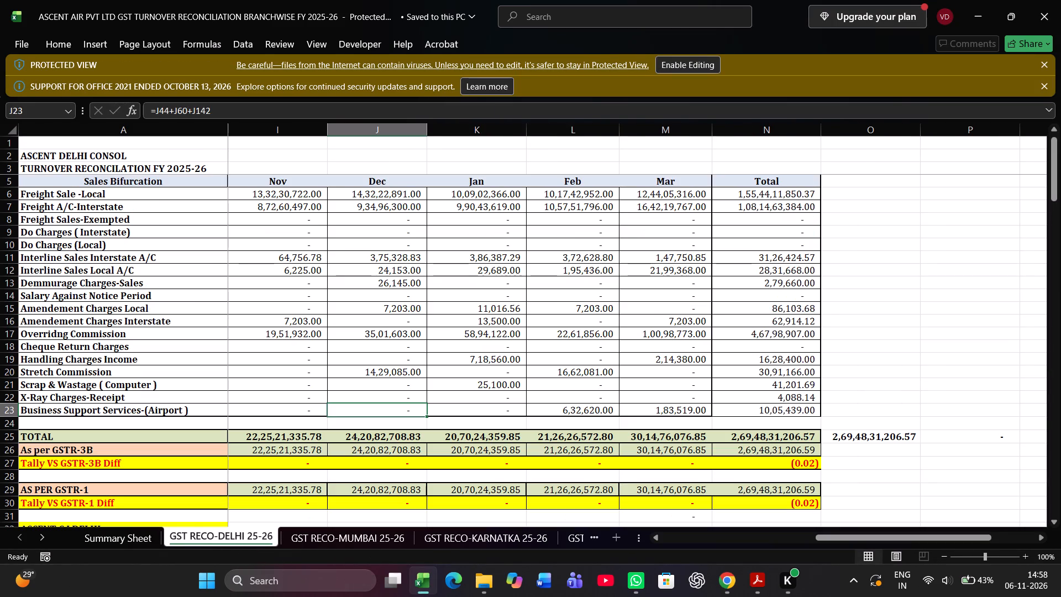
scroll(195, 301, up, 1)
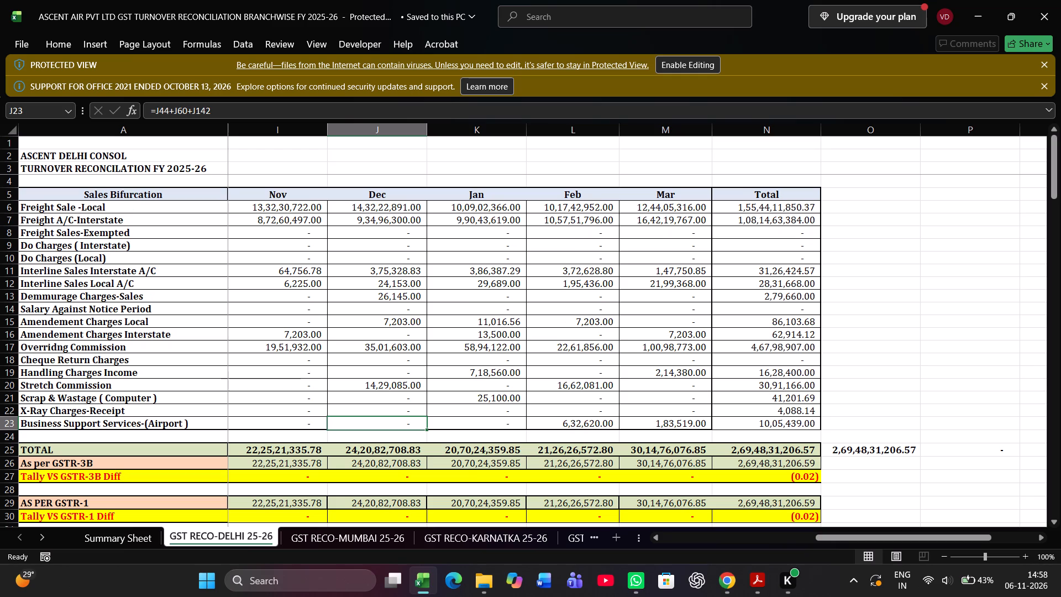
scroll(195, 301, up, 1)
click(335, 543)
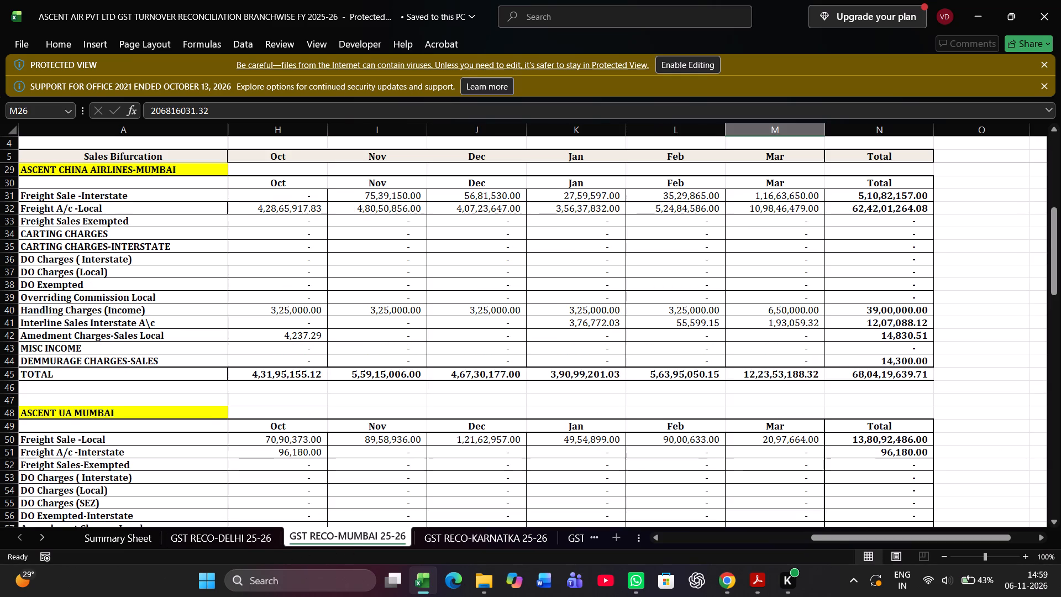
click(472, 529)
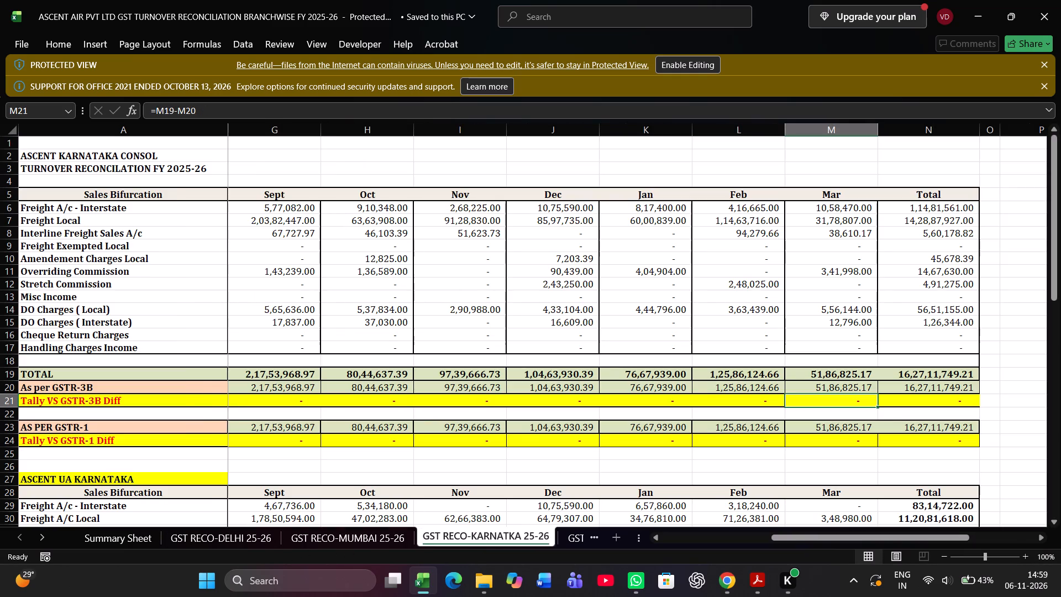
key(ctrl+Page_Down)
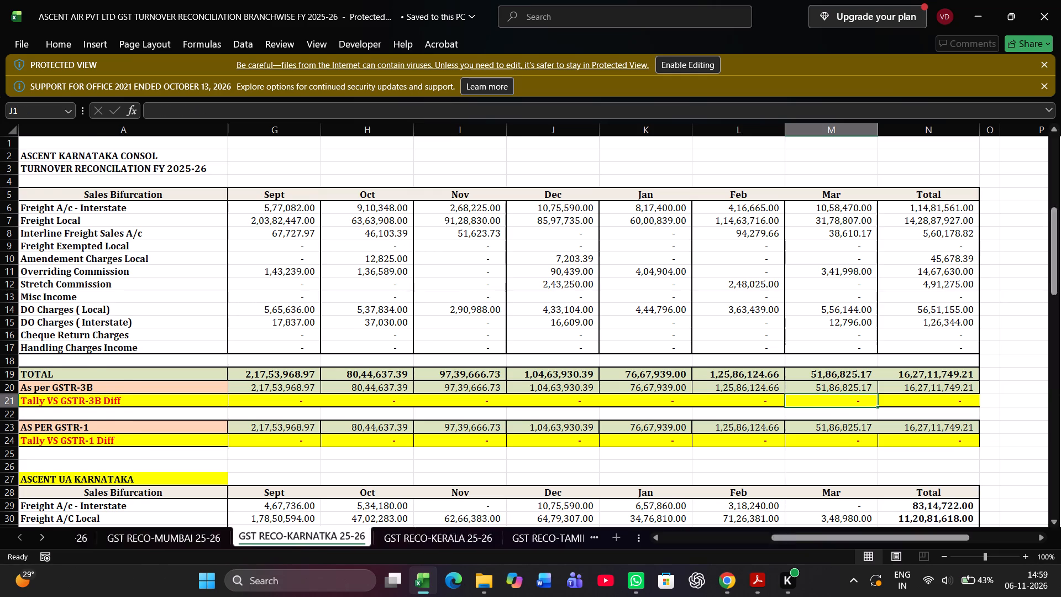
key(ctrl+Page_Down)
key(ctrl+Page_Down)
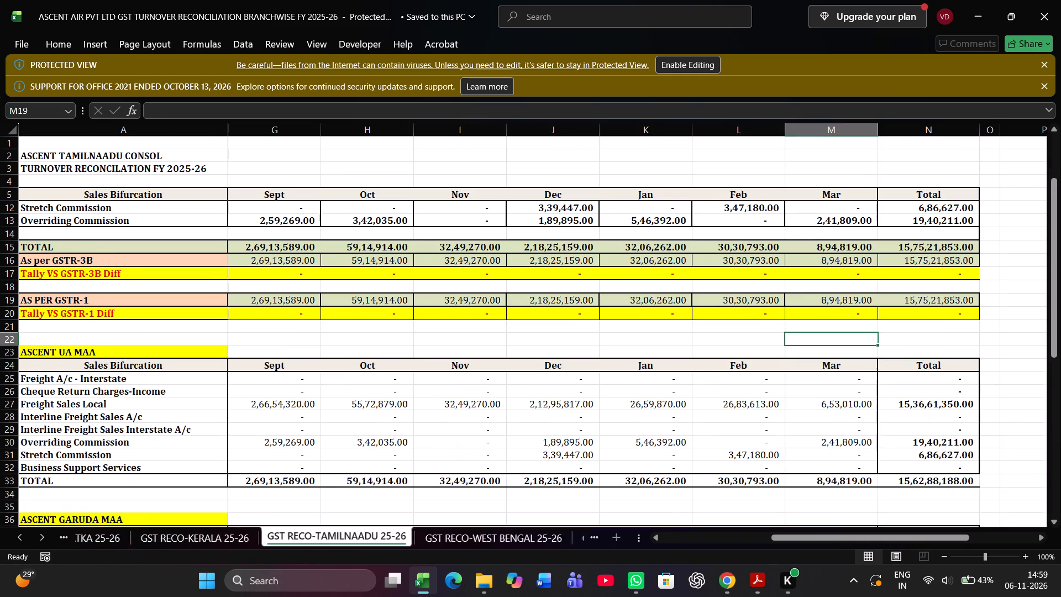
key(ctrl+Page_Down)
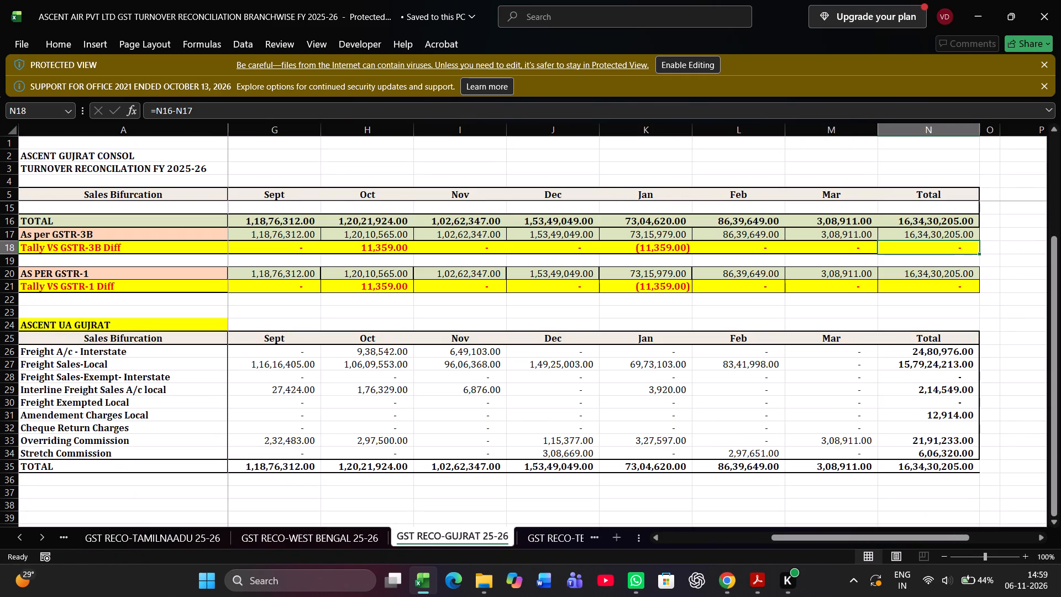
key(ctrl+Page_Down)
key(ctrl+Page_Down)
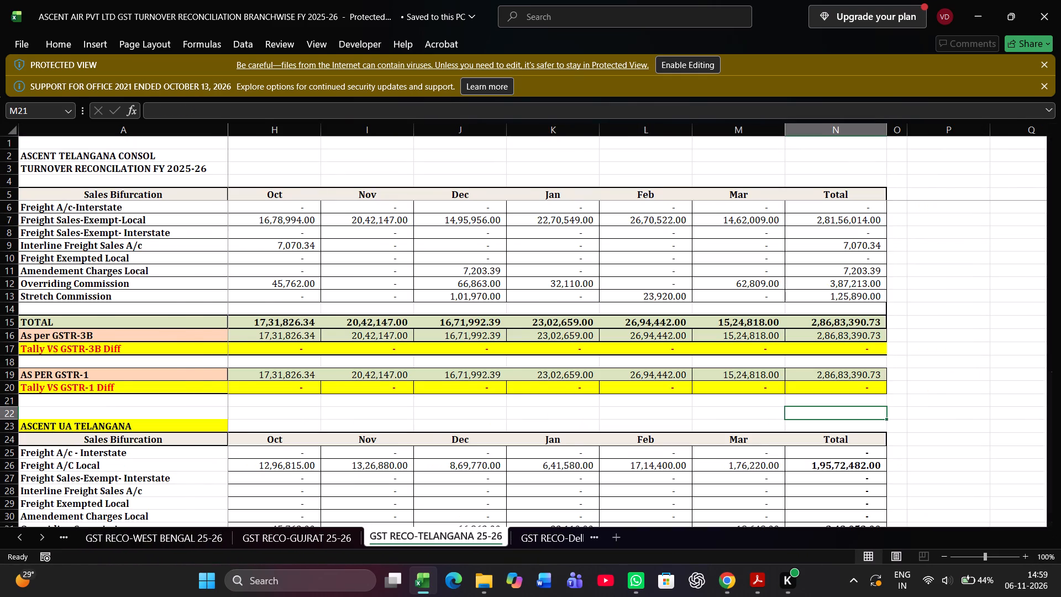
key(ctrl+Page_Down)
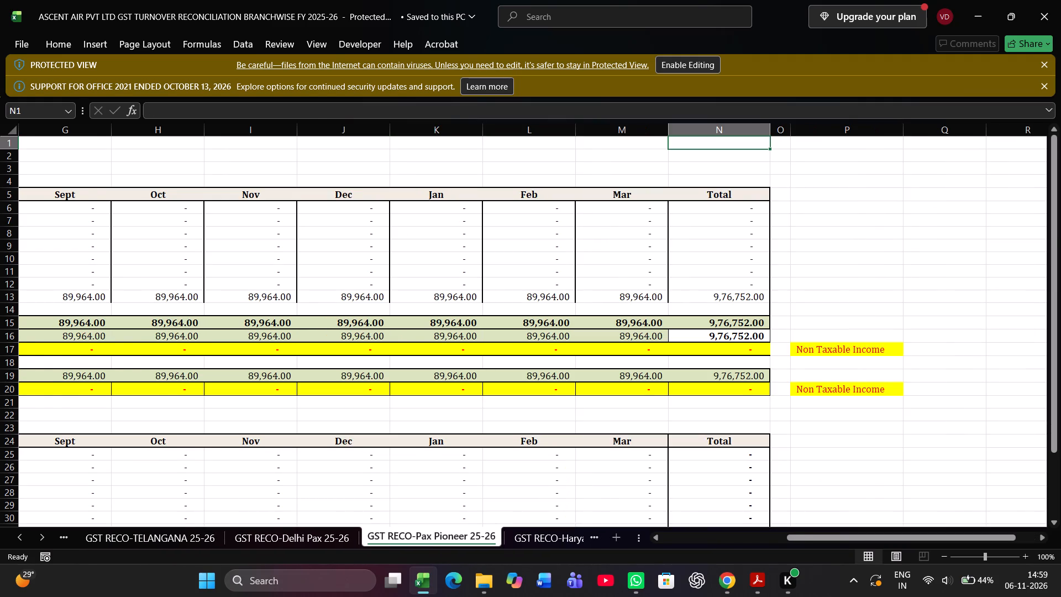
key(ctrl+Page_Down)
key(ctrl+Page_Down)
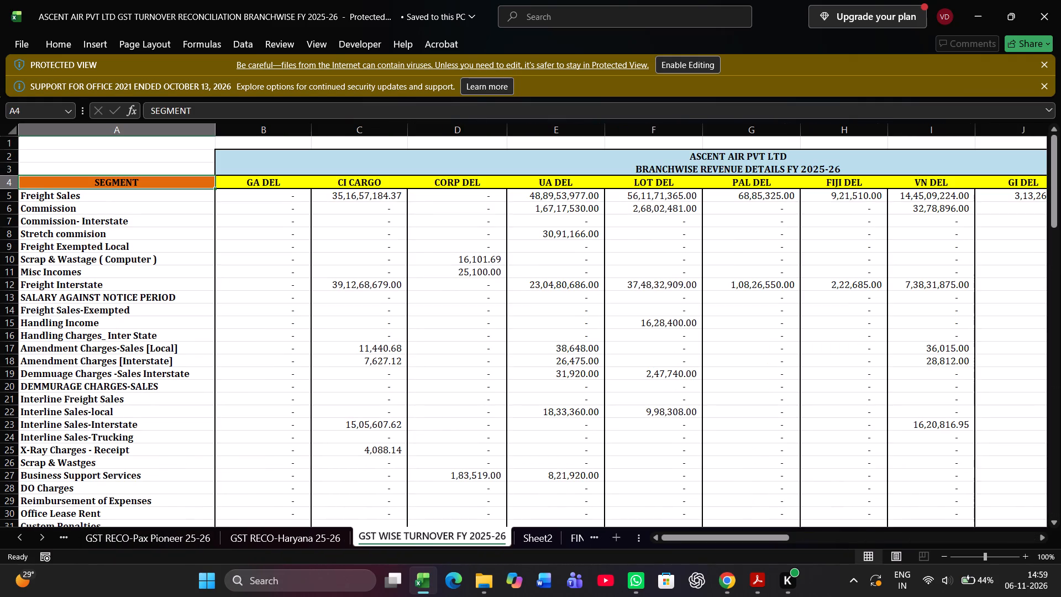
key(ctrl+Page_Down)
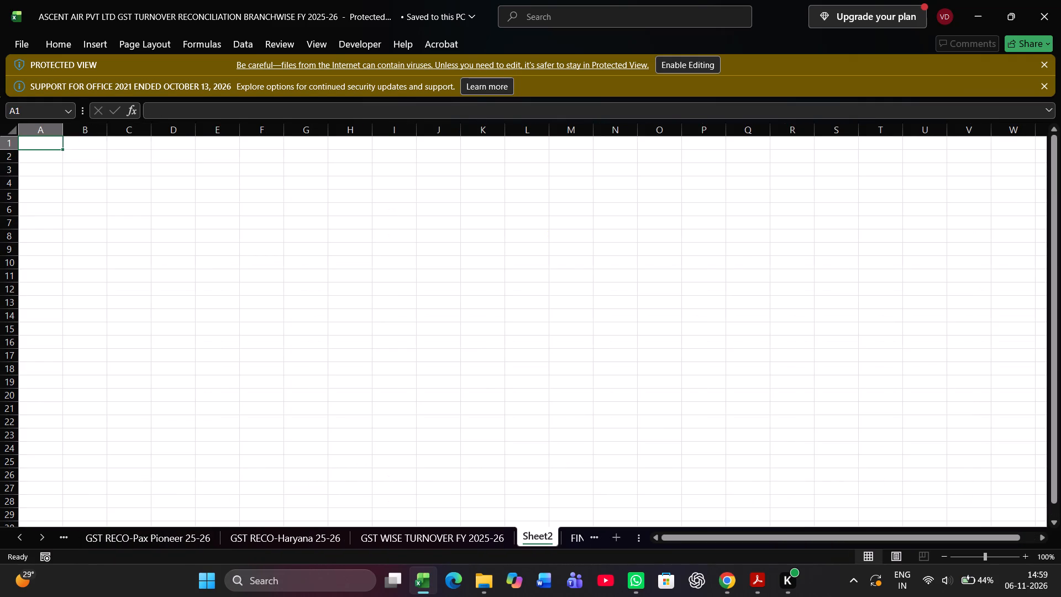
Review the Haryana reconciliation sheet, and read the Delhi Pax sheet back to its April column and row labels.
key(ctrl+Page_Up)
key(ctrl+Page_Up)
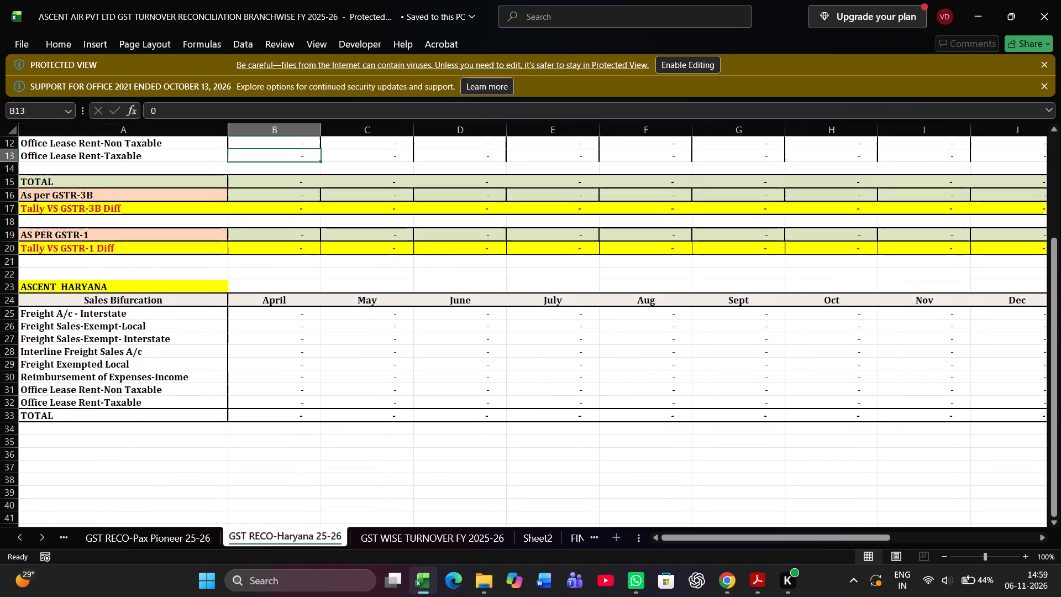
scroll(585, 402, up, 6)
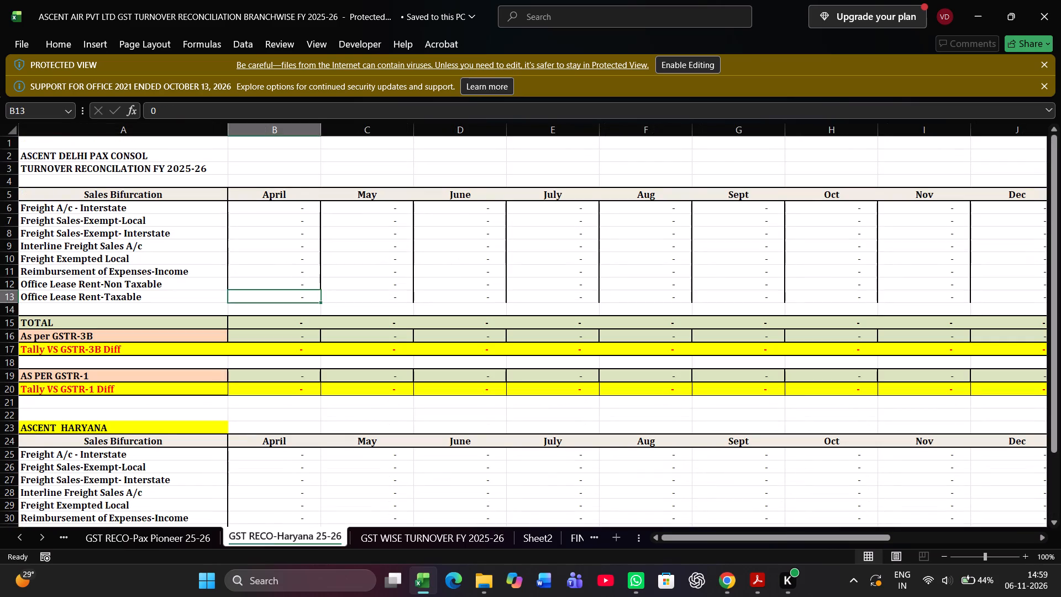
scroll(482, 277, up, 1)
key(ctrl+Page_Up)
key(ctrl+Page_Up)
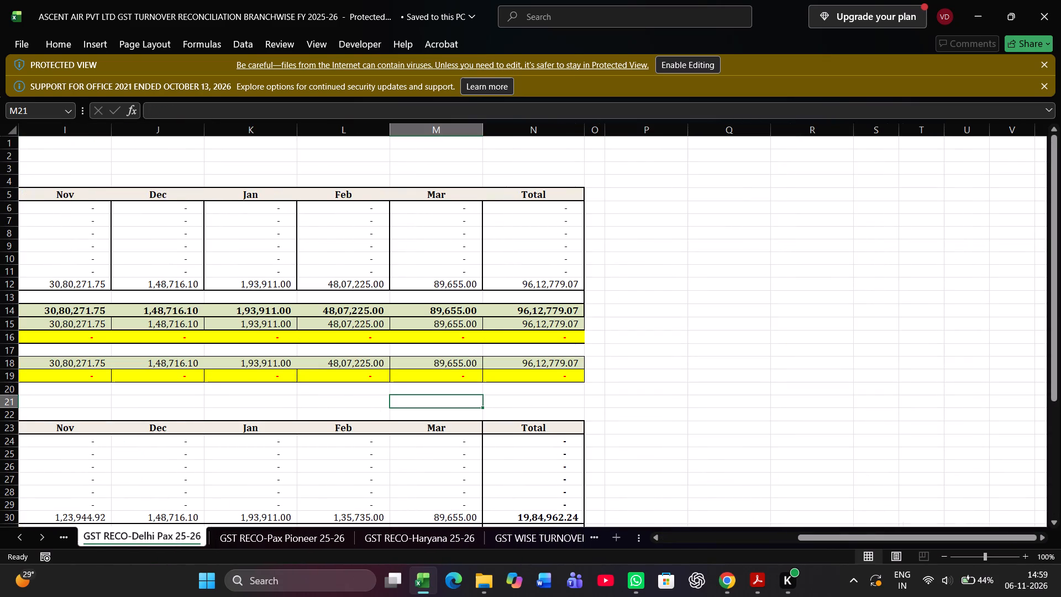
key(Left)
key(Left)
key(Left)
key(Left)
key(Left)
key(Left)
key(Left)
key(Left)
key(Left)
key(Left)
key(Left)
key(Left)
key(Left)
key(Left)
key(Left)
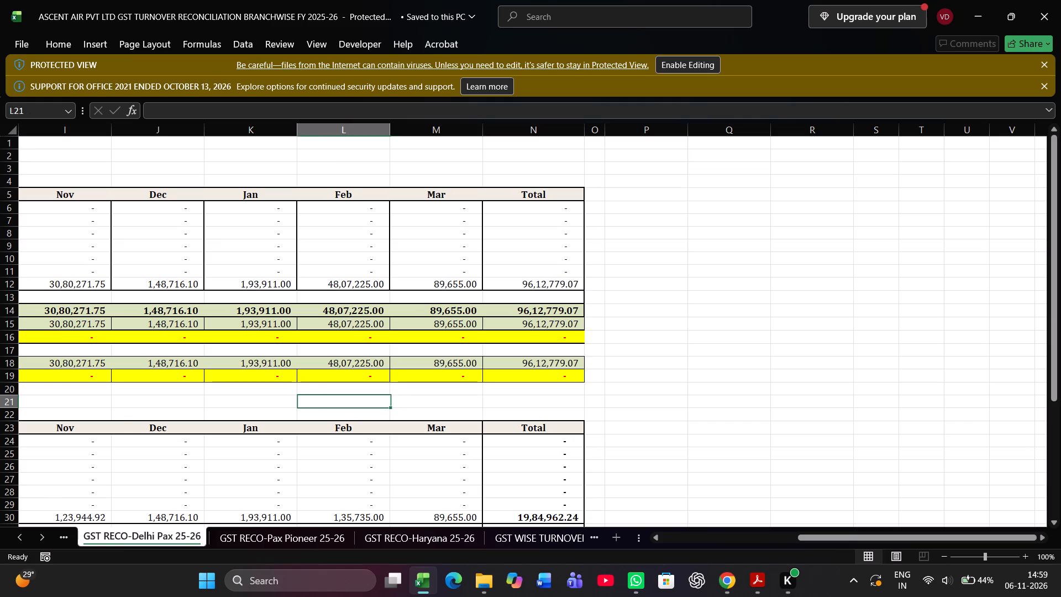
key(Left)
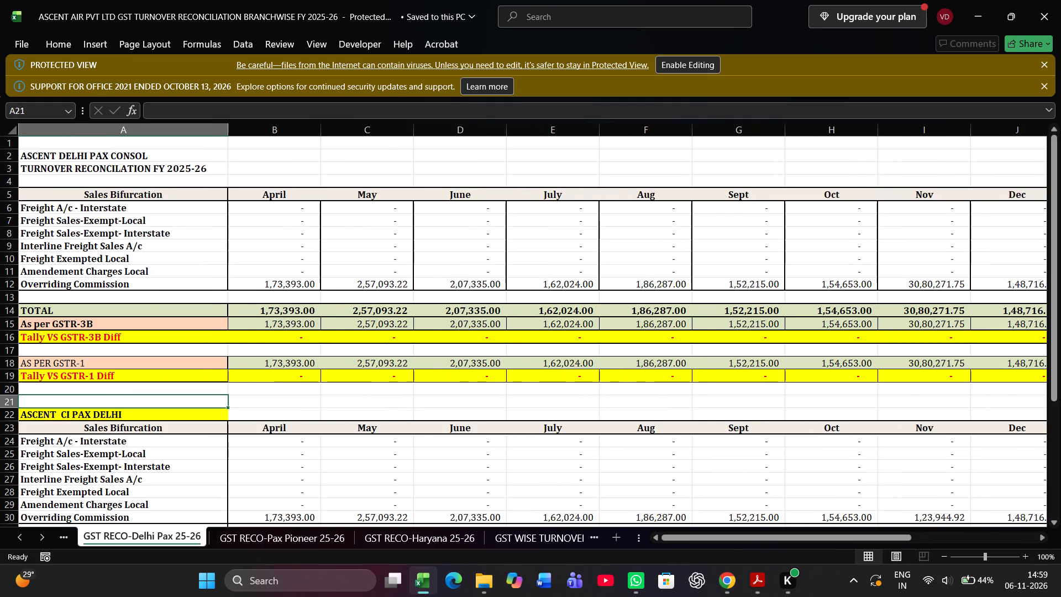
Review the remaining branch reconciliation sheets in reverse order, from Telangana back to GST RECO-DELHI 25-26.
key(ctrl+Page_Up)
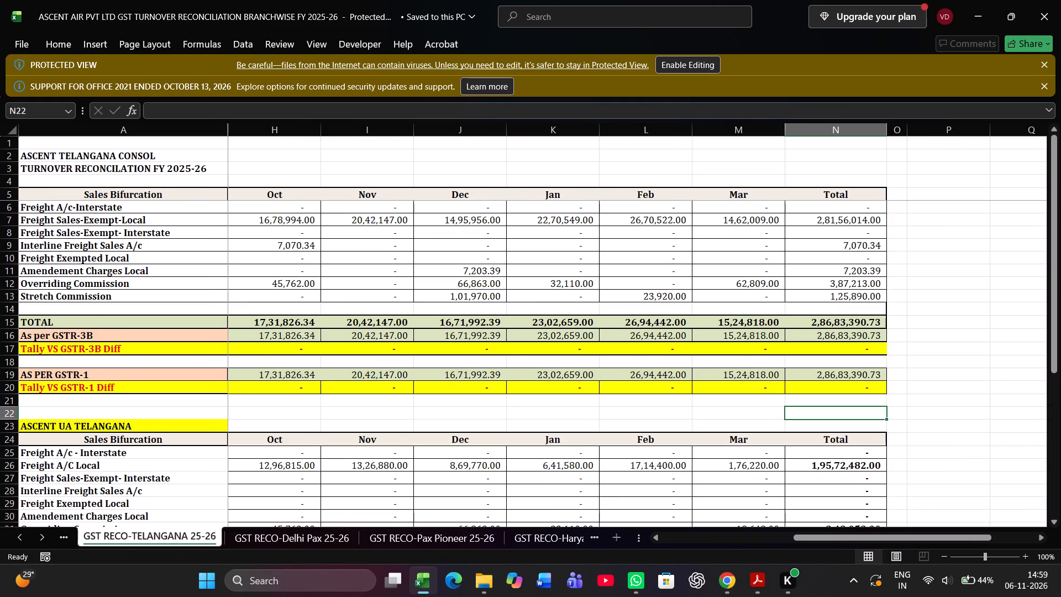
key(ctrl+Page_Up)
key(ctrl+Page_Up)
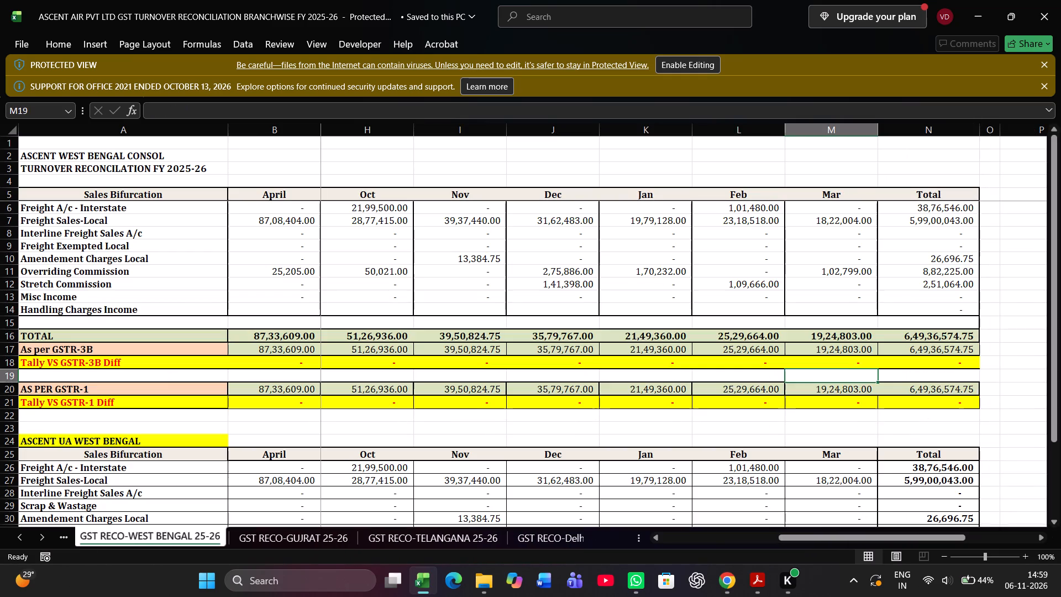
key(ctrl+Page_Up)
key(ctrl+Page_Up)
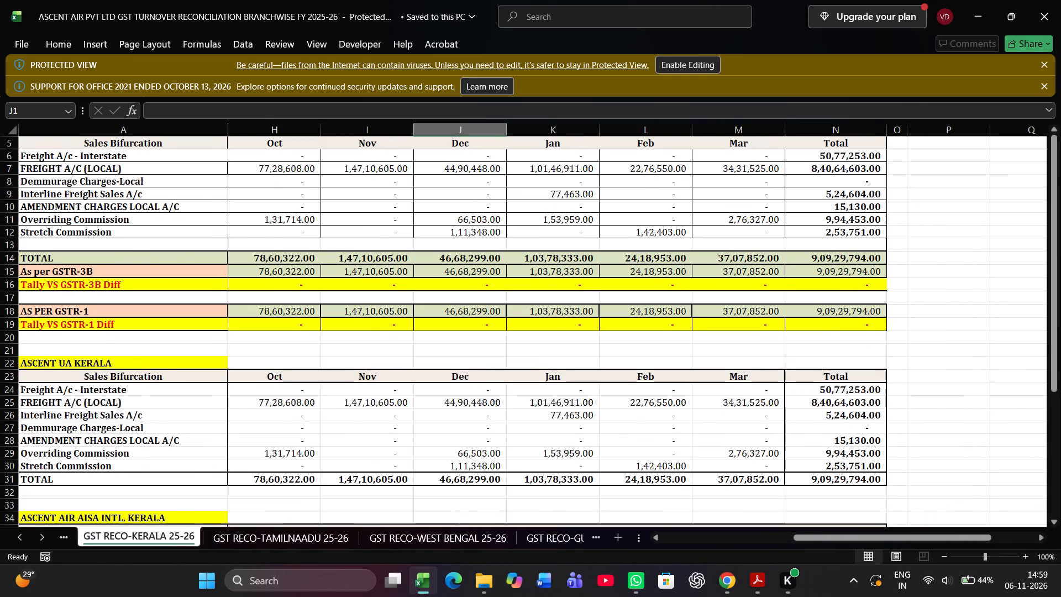
key(ctrl+Page_Up)
key(ctrl+Page_Up)
key(ctrl+Page_Up)
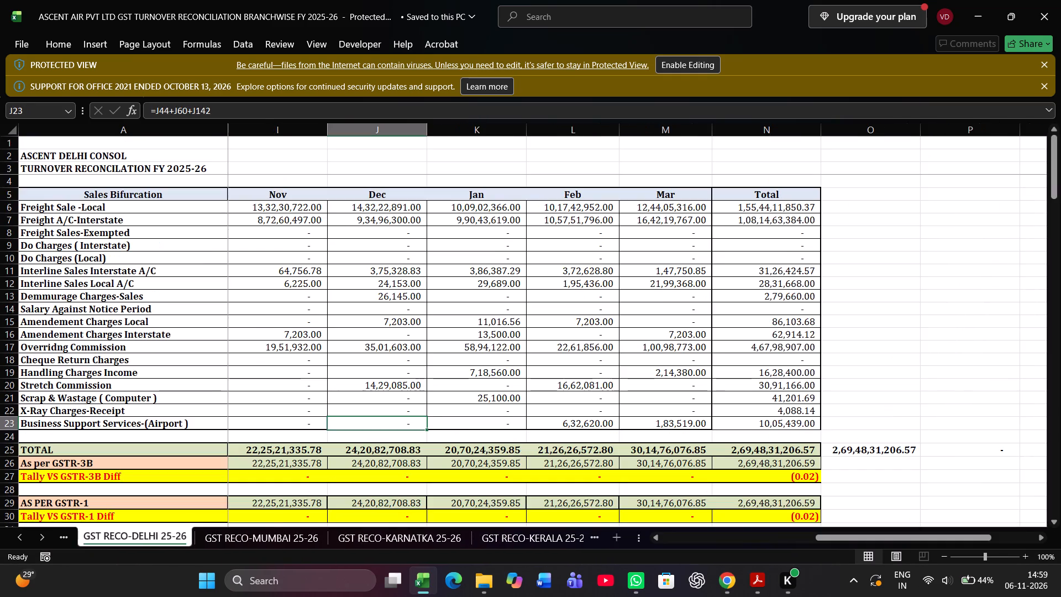
key(ctrl+Page_Up)
key(ctrl+Page_Down)
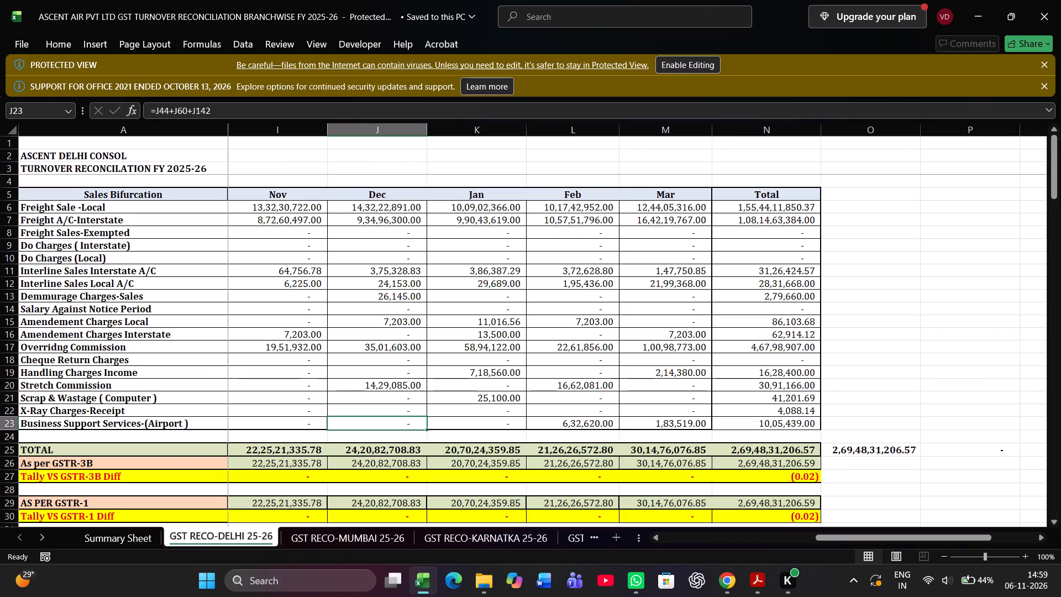
Switch to the TAMILNADU window in File Explorer, return to the Apra client folder, and open ACUMEN OVERSEAS PVT LTD.
key(alt+Tab)
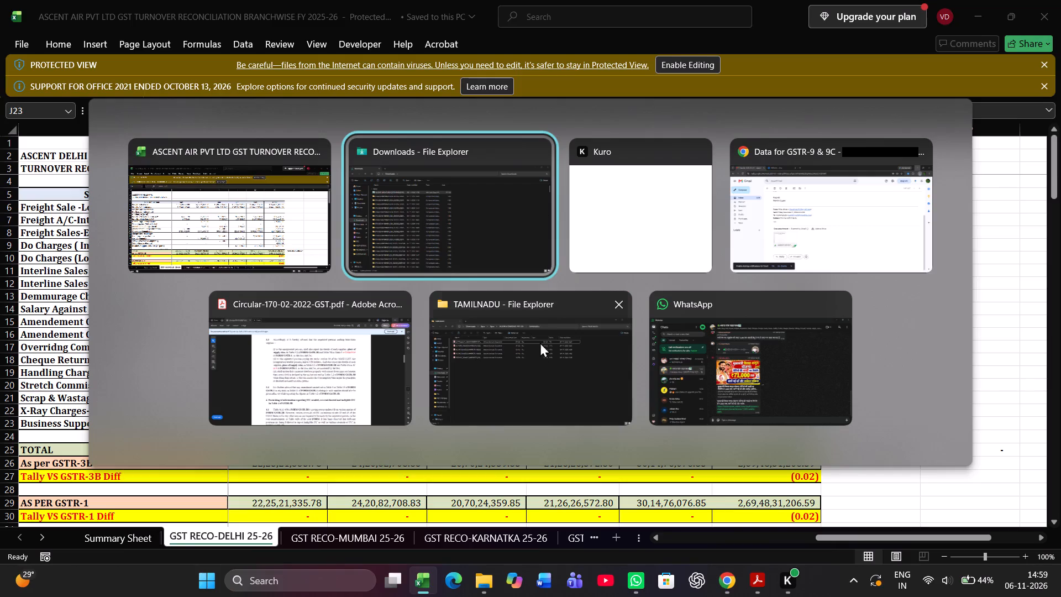
alt+click(401, 301)
alt+click(461, 338)
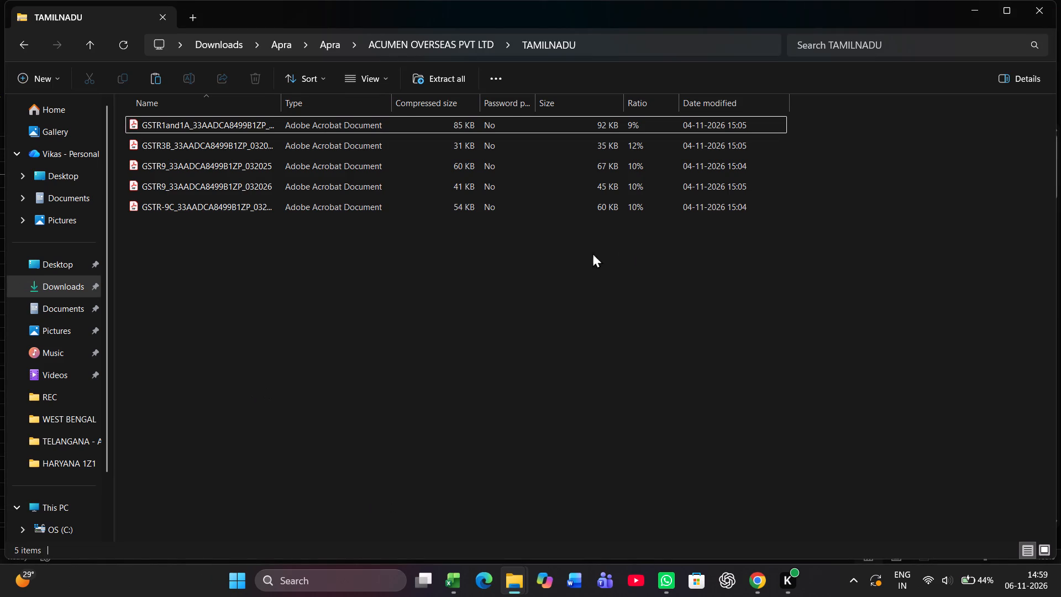
key(BackSpace)
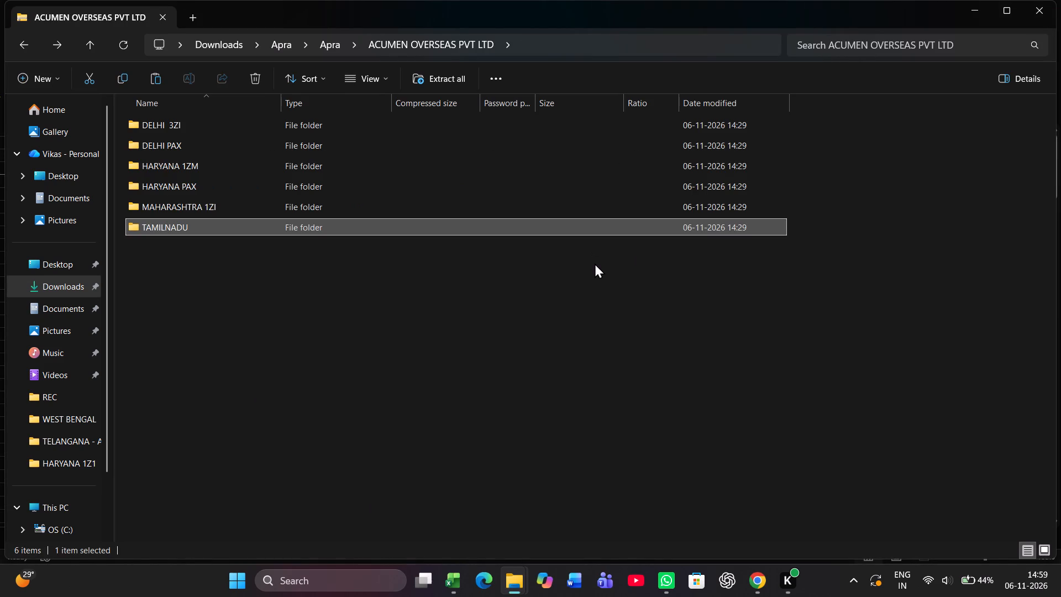
key(BackSpace)
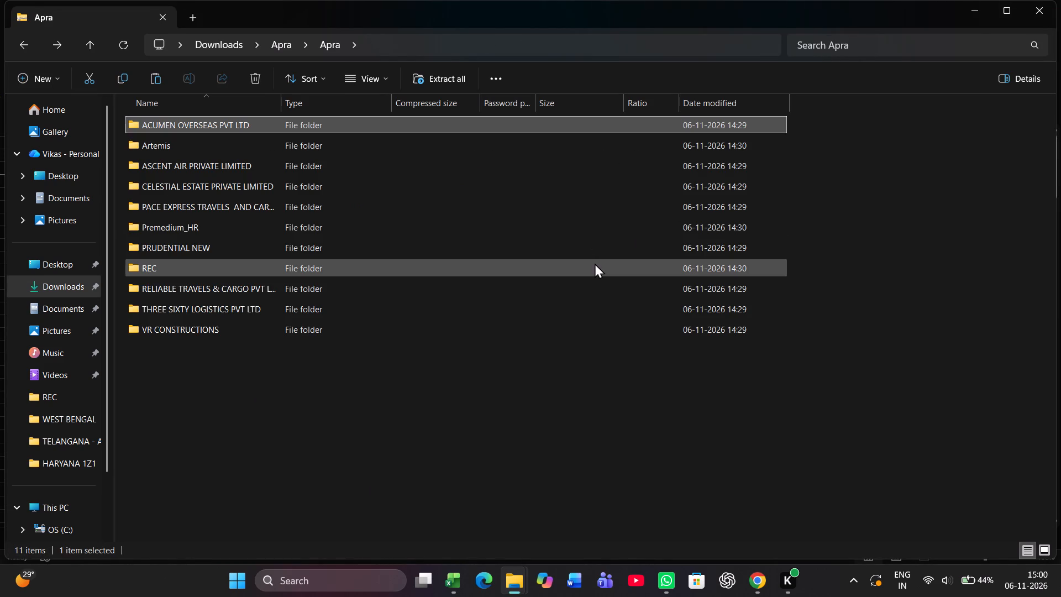
key(Up)
key(Up)
key(Down)
key(Up)
key(Return)
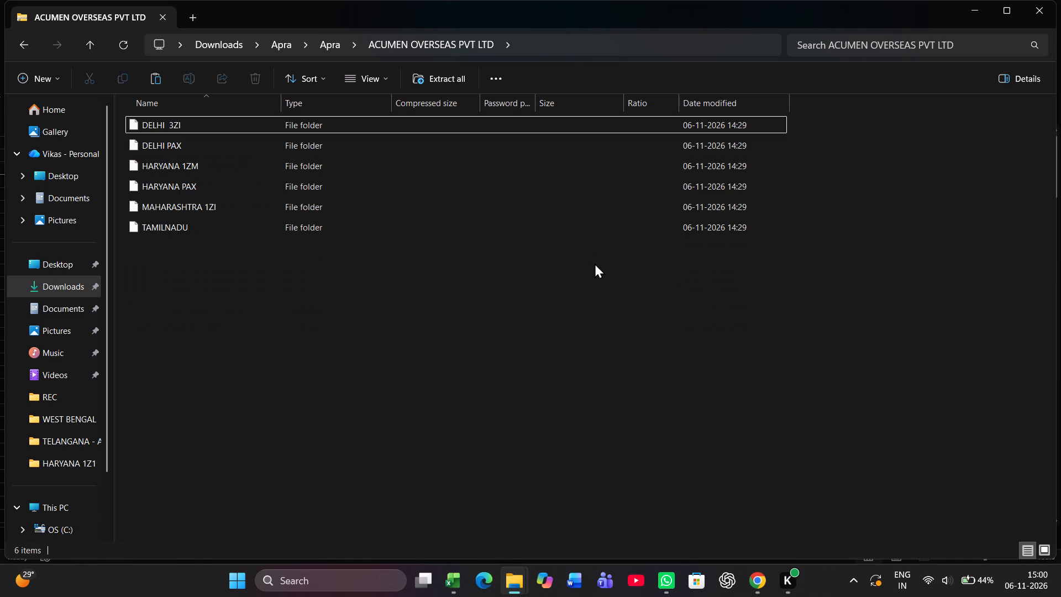
Look at the return files in the DELHI PAX folder.
key(Return)
key(Down)
key(Return)
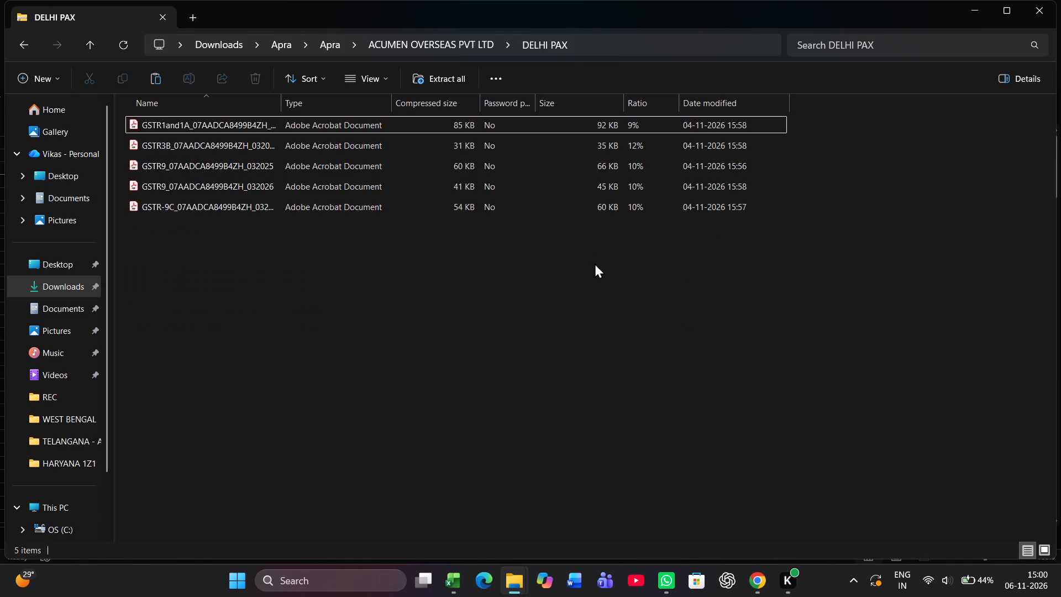
Open the AnnualReport-ACUMEN OVERSEAS workbook from the DELHI 3ZI folder.
key(BackSpace)
key(Up)
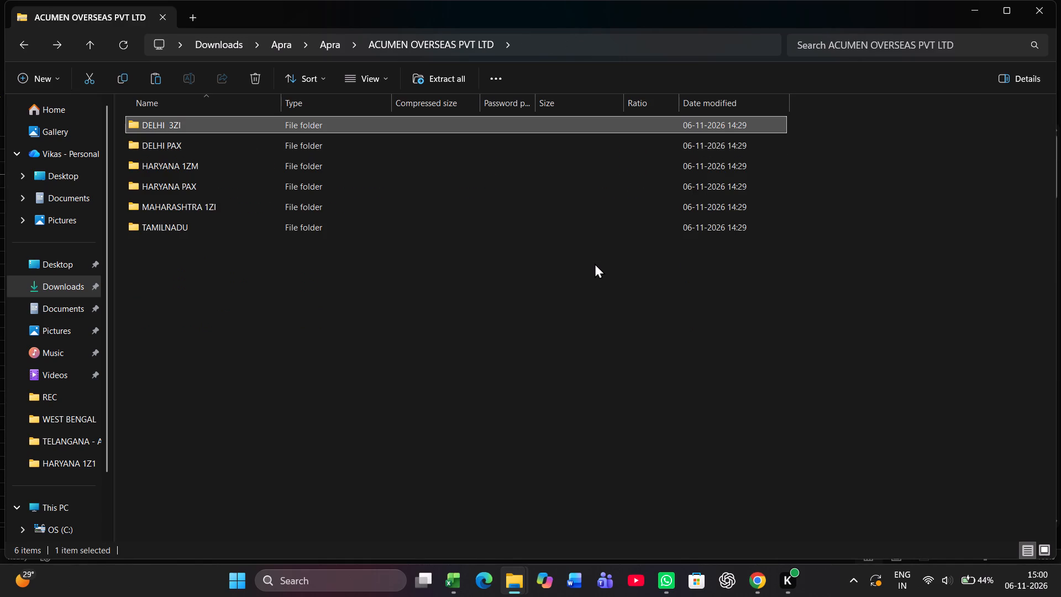
key(Return)
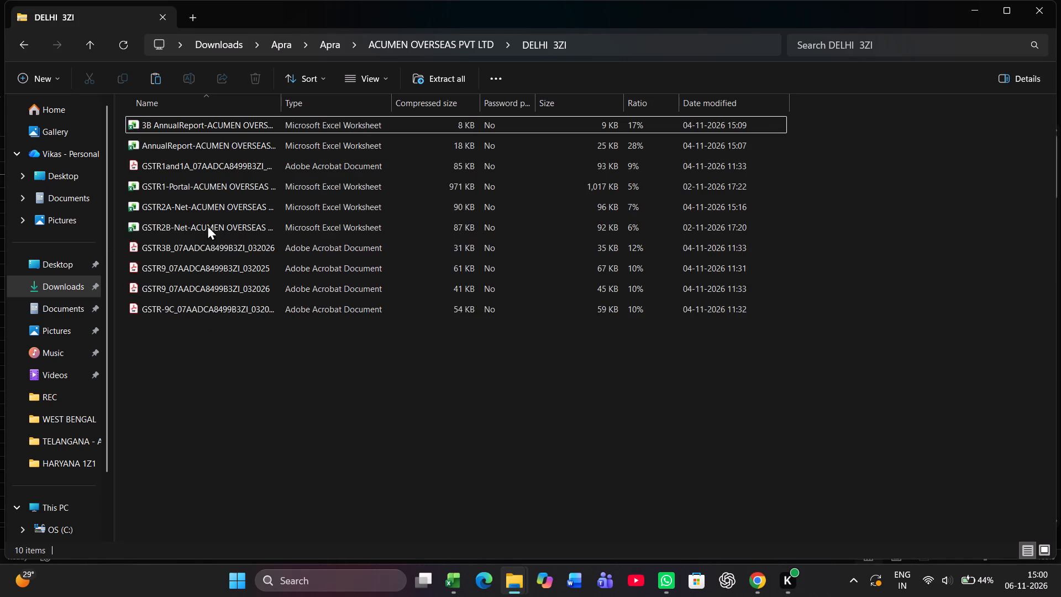
double_click(255, 144)
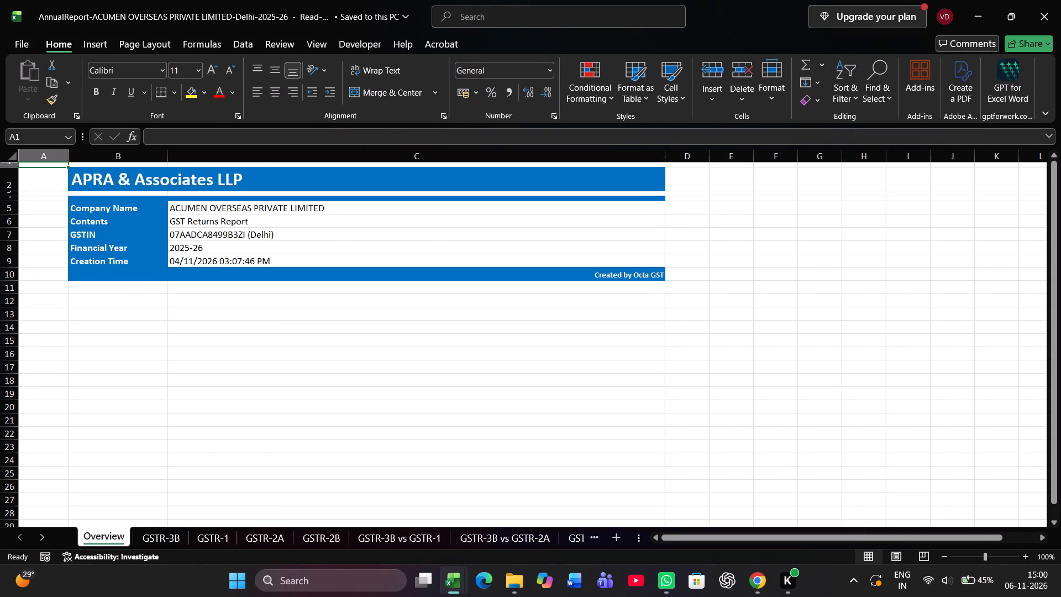
Examine the GSTR-3B sheet of the ACUMEN OVERSEAS annual report, from the Overview section to the Payment section.
key(ctrl+Page_Down)
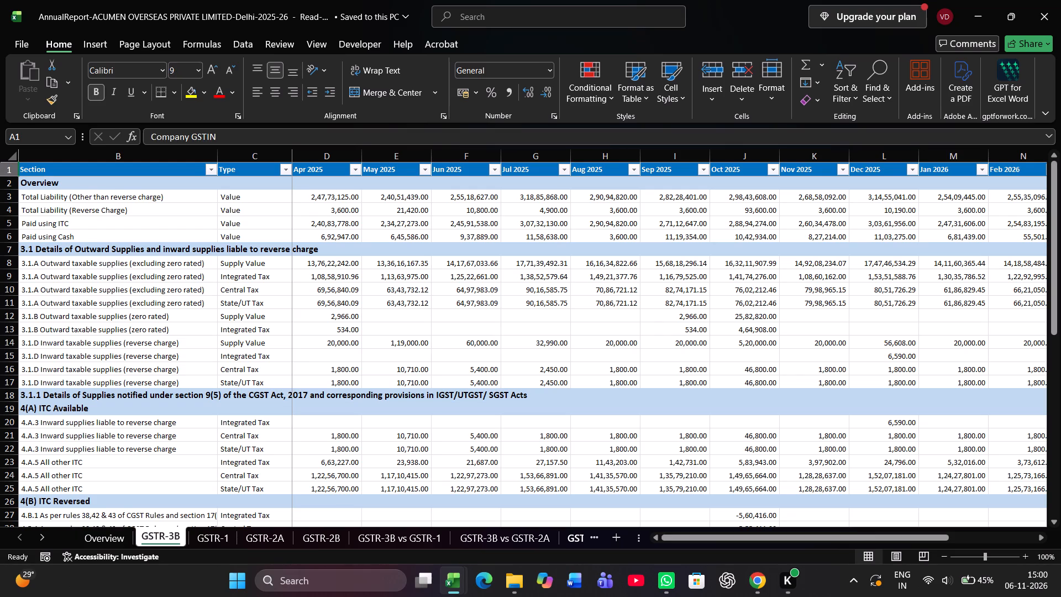
scroll(369, 306, down, 2)
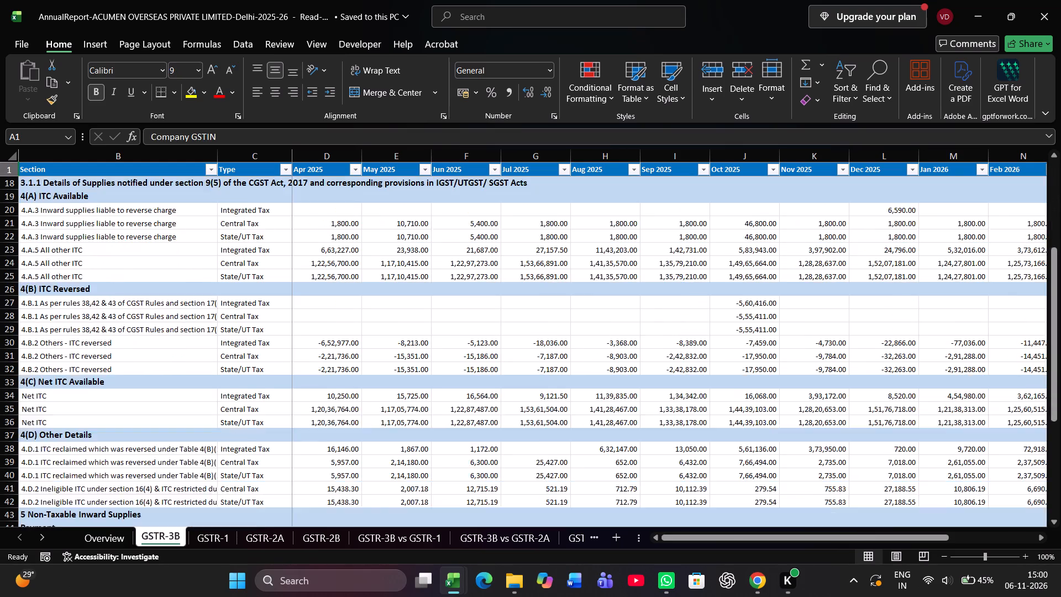
scroll(368, 315, down, 2)
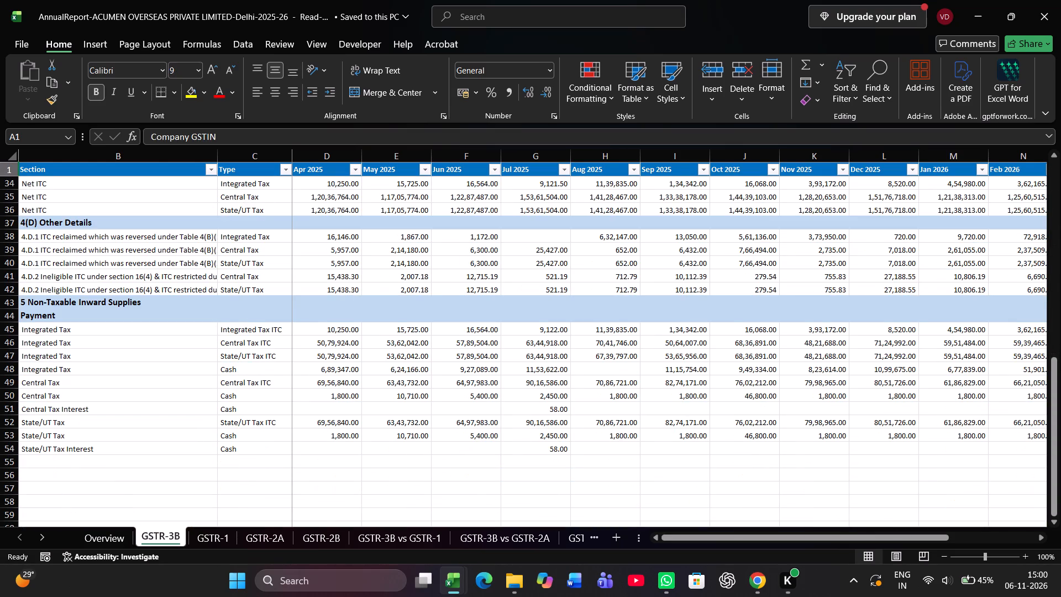
scroll(346, 320, up, 4)
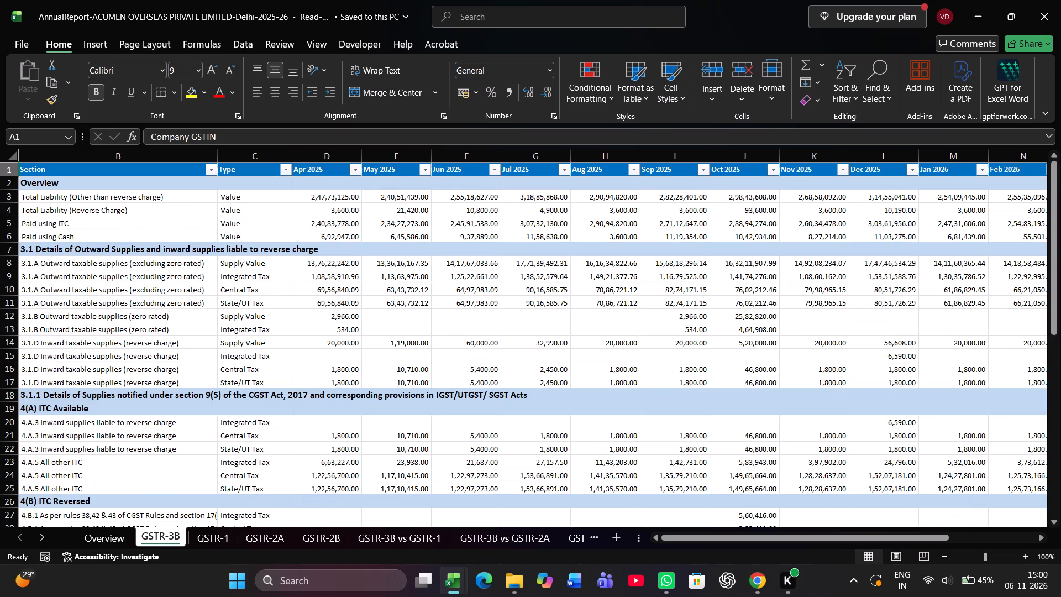
scroll(345, 322, up, 1)
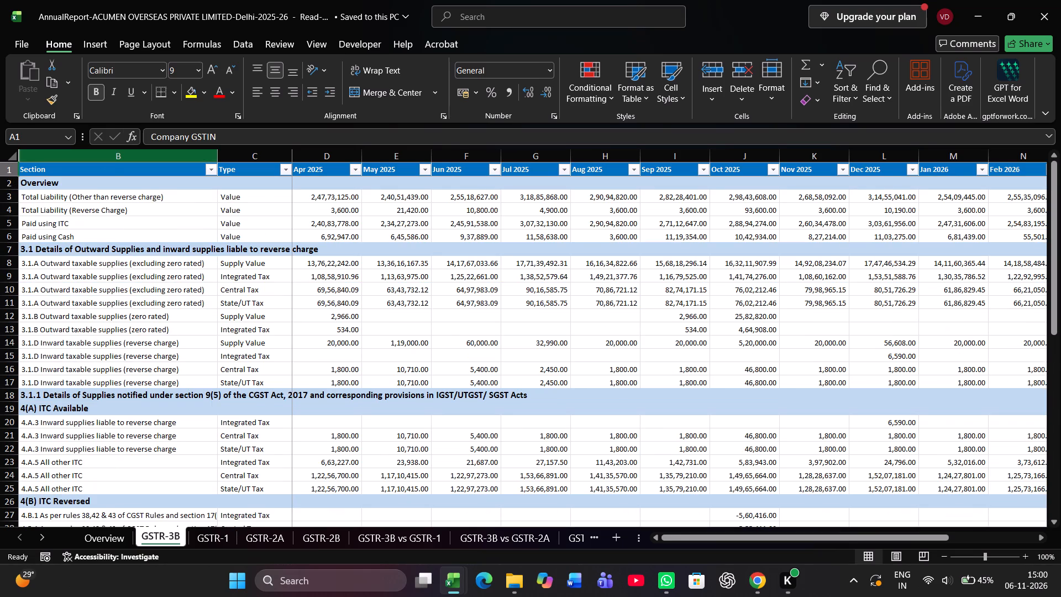
scroll(363, 349, down, 1)
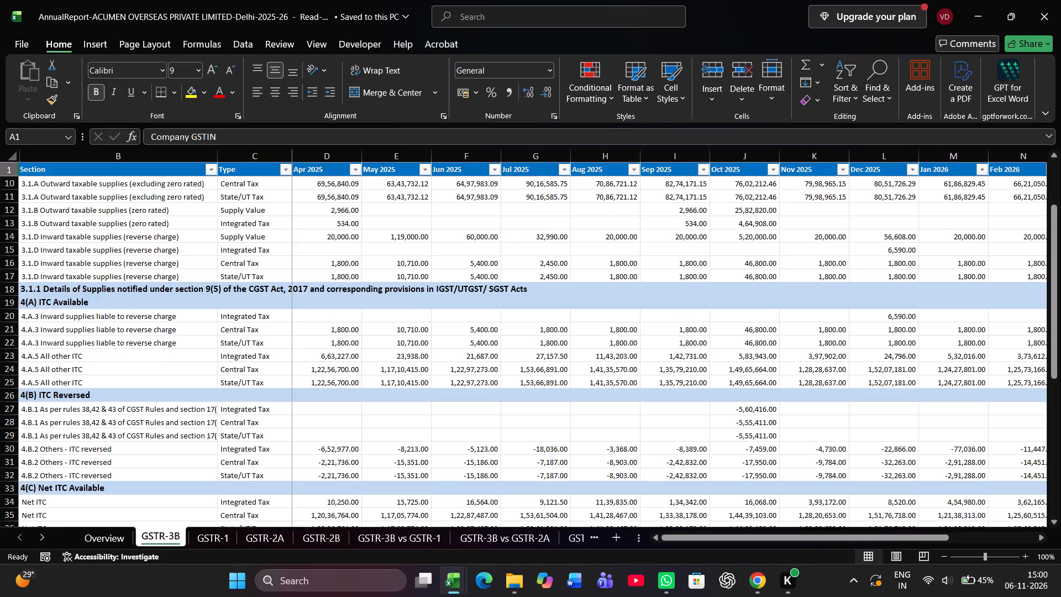
scroll(353, 350, up, 3)
Compare the totals block of Ascent Air's GST RECO-DELHI 25-26 sheet with the sections of ACUMEN OVERSEAS's GSTR-3B sheet.
key(alt+Tab)
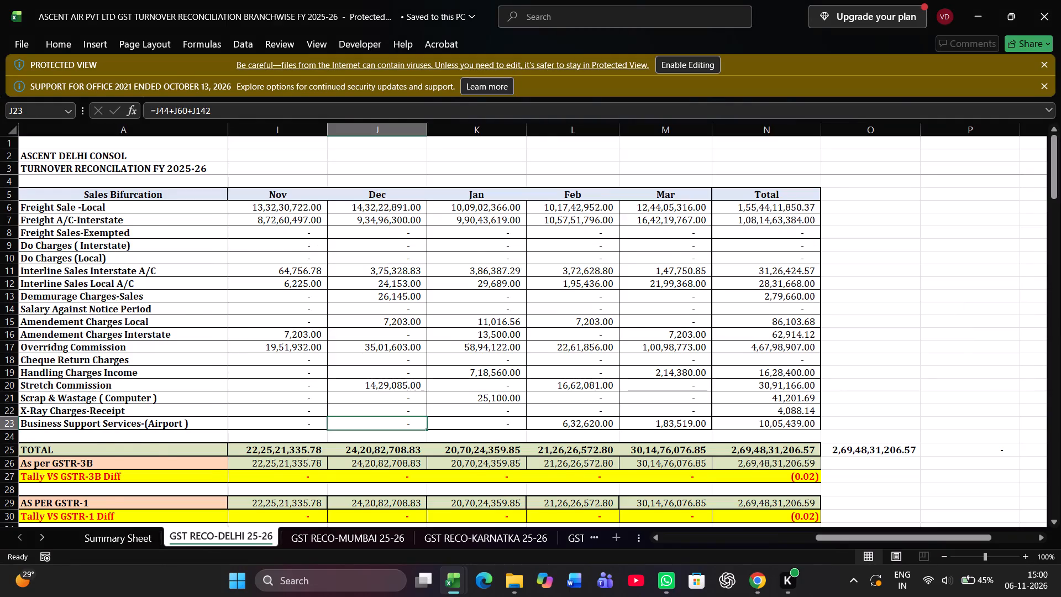
scroll(361, 386, down, 1)
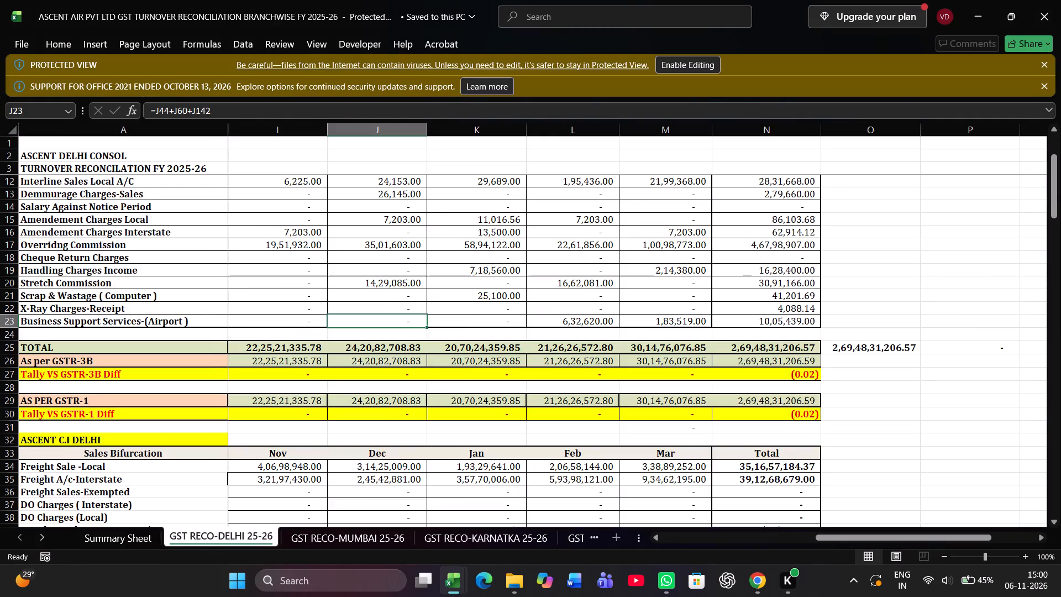
key(alt+Tab)
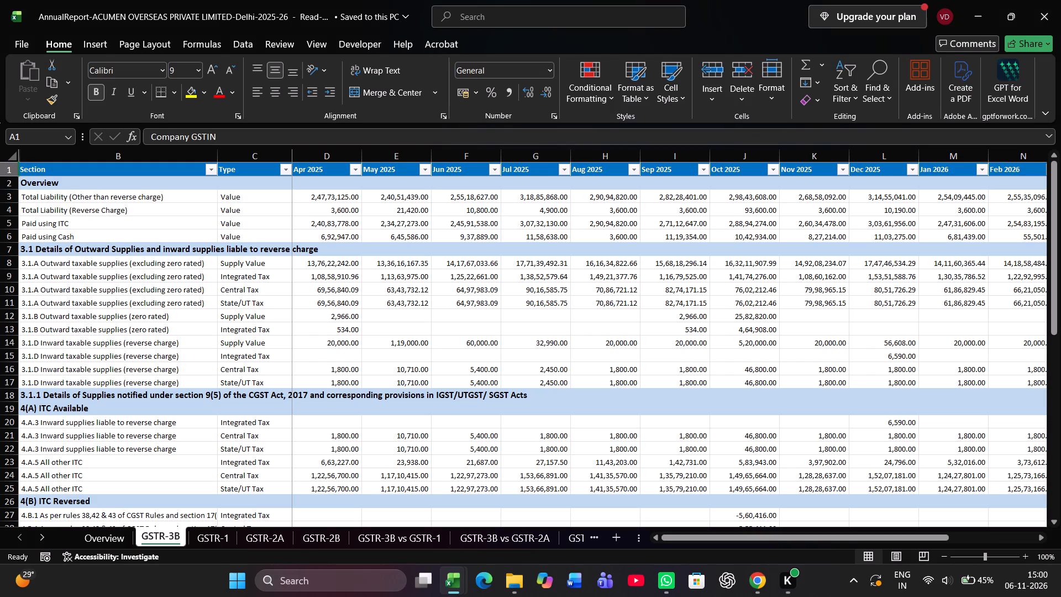
scroll(361, 306, down, 5)
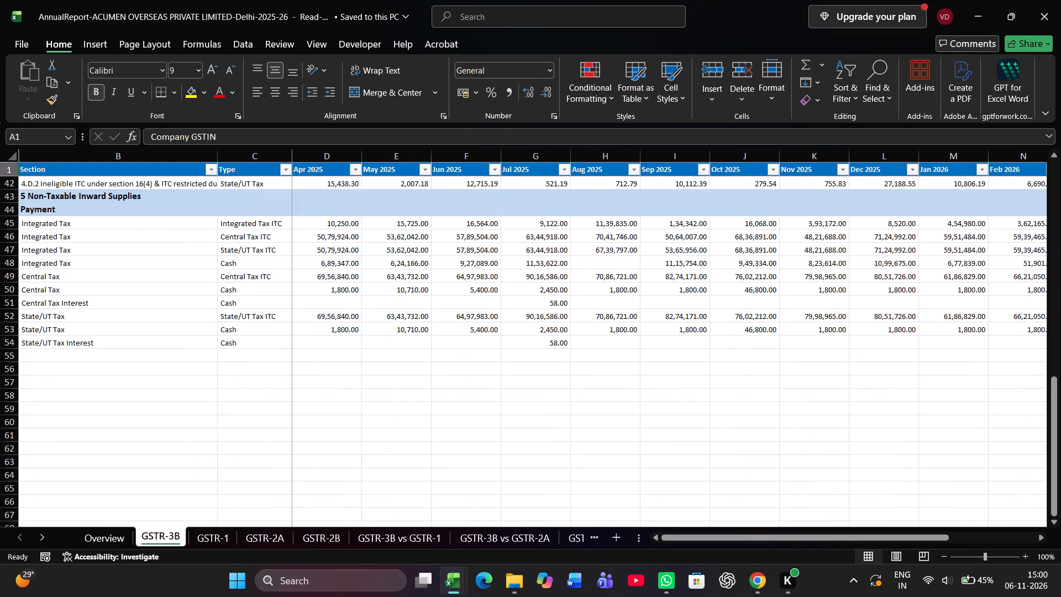
scroll(358, 334, up, 1)
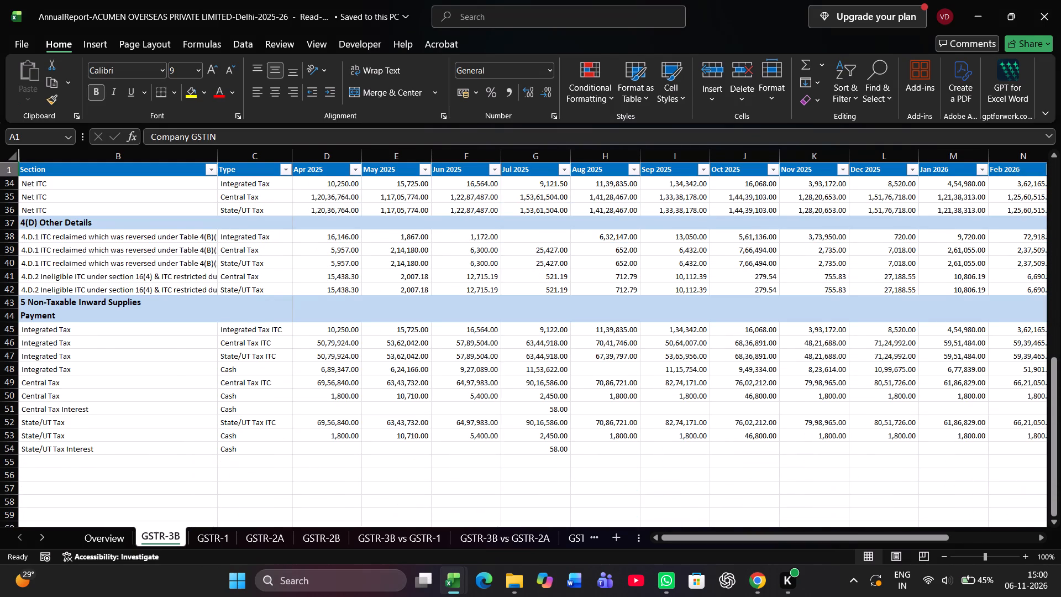
scroll(348, 363, up, 5)
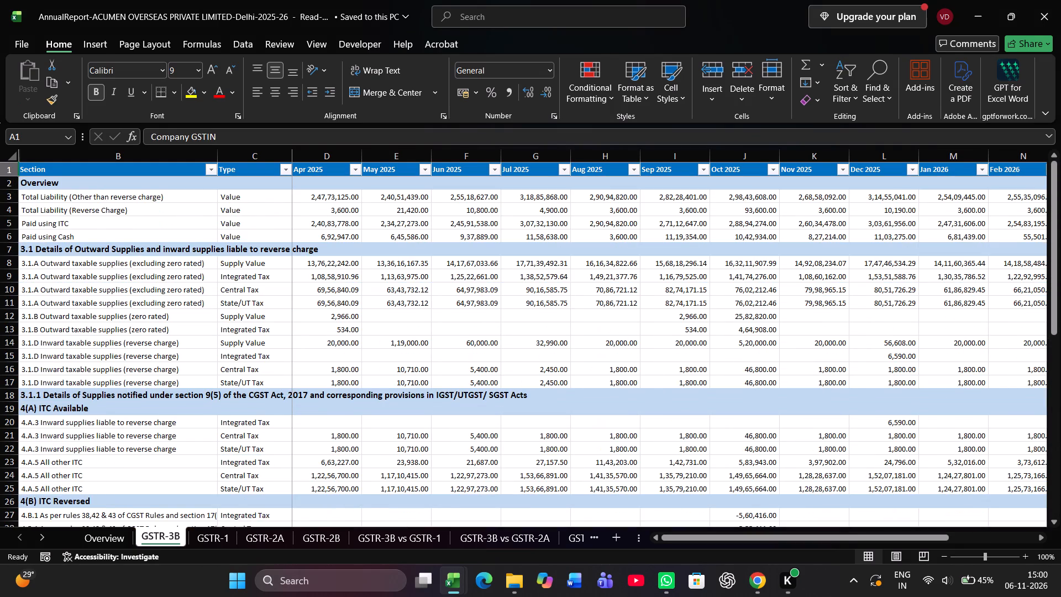
Check the Delhi sales bifurcation and the Tally versus GSTR-3B and GSTR-1 rows in Ascent Air's reconciliation against ACUMEN's report.
key(alt+Tab)
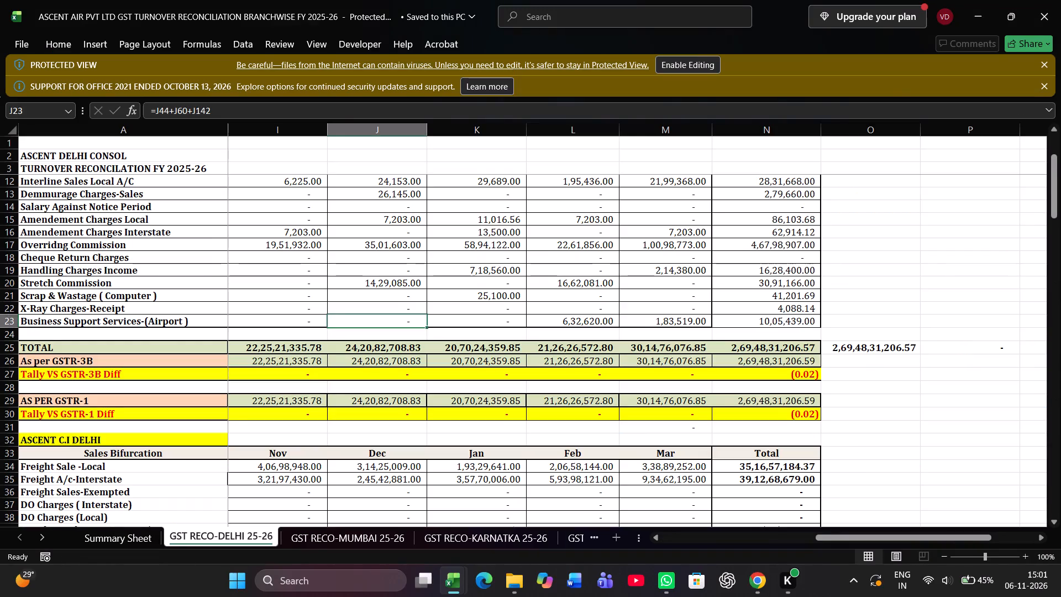
key(alt+Tab)
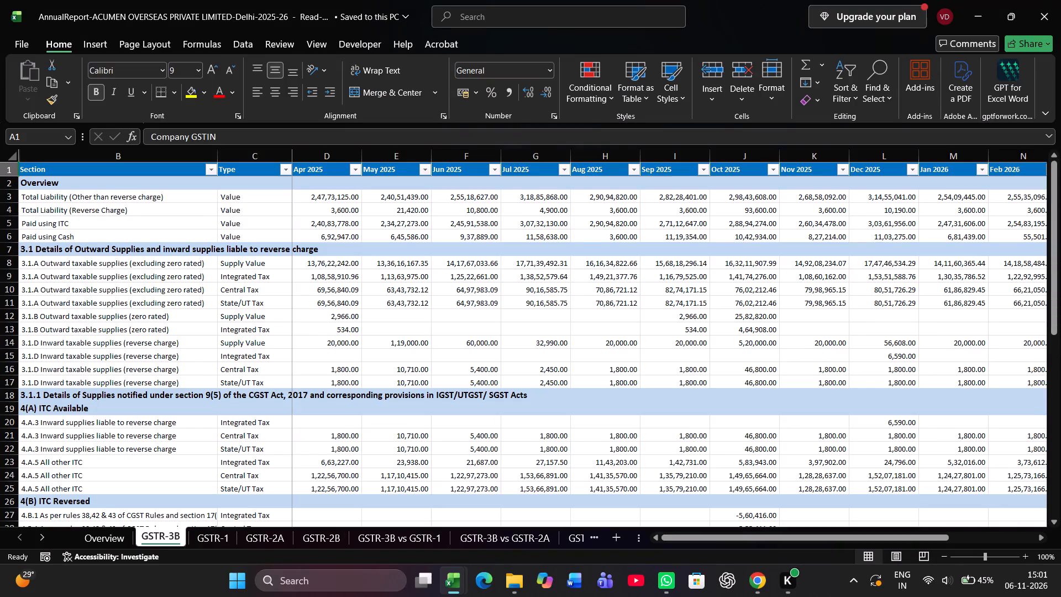
key(alt+Tab)
scroll(319, 260, up, 4)
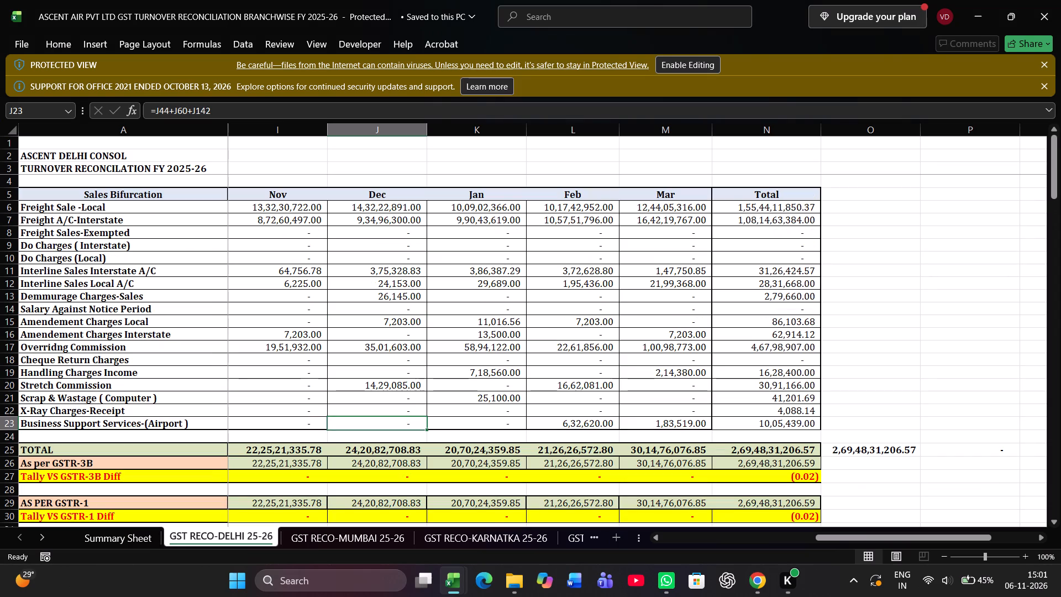
scroll(319, 260, up, 2)
scroll(300, 288, down, 2)
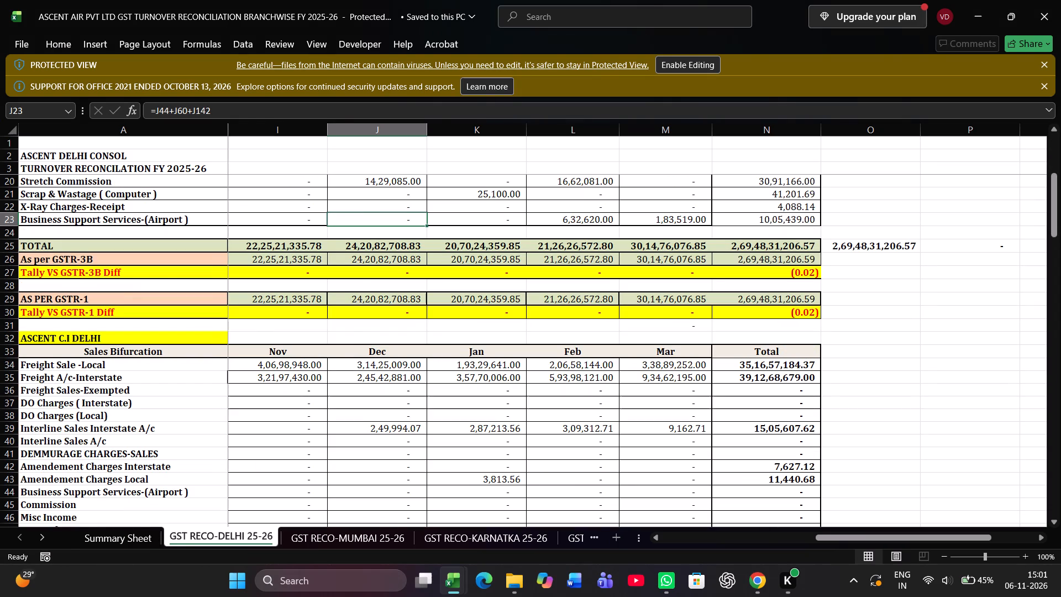
Recheck ACUMEN's GSTR-3B sheet down to the payment rows, and select the April 2025 integrated tax on zero-rated outward supplies.
key(alt+Tab)
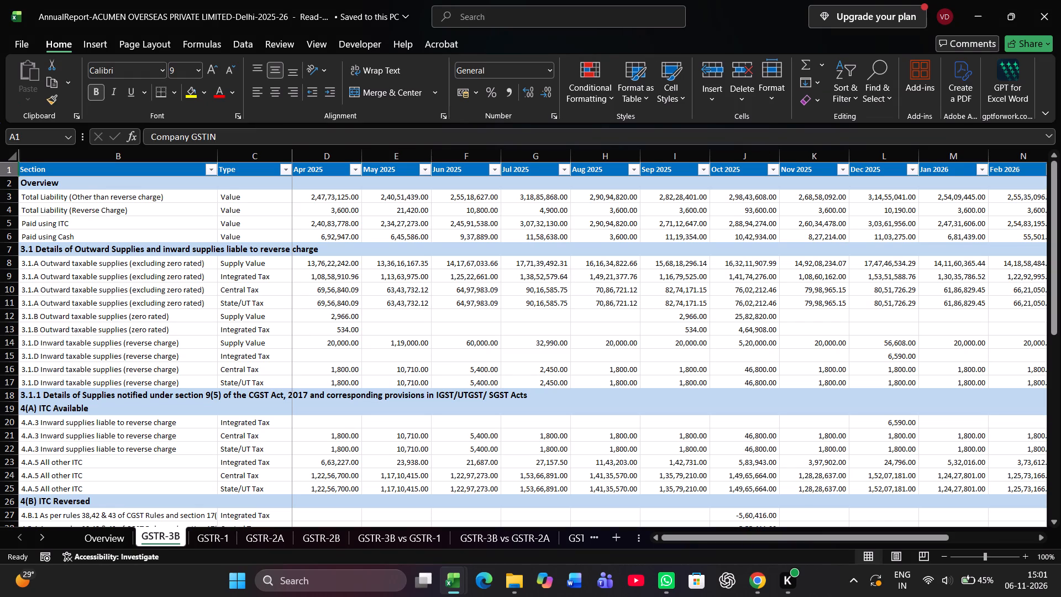
scroll(341, 392, down, 2)
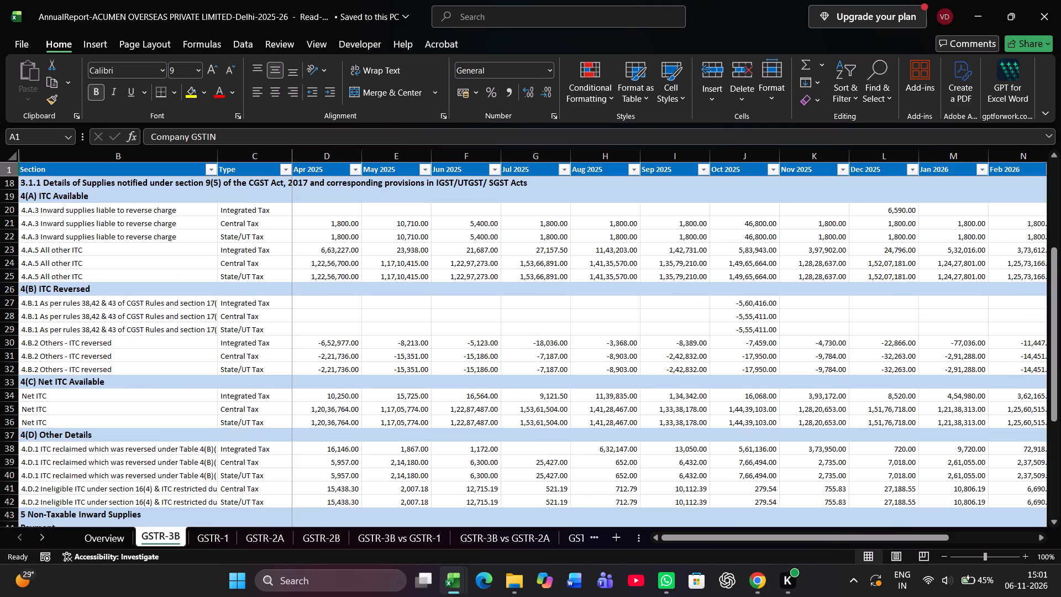
scroll(340, 392, down, 4)
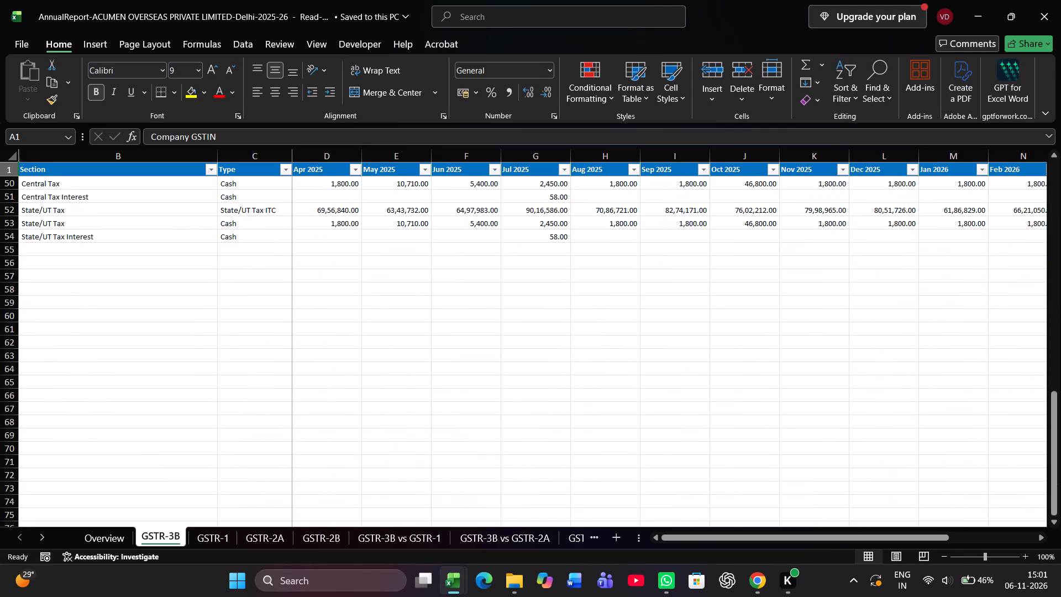
scroll(340, 392, up, 11)
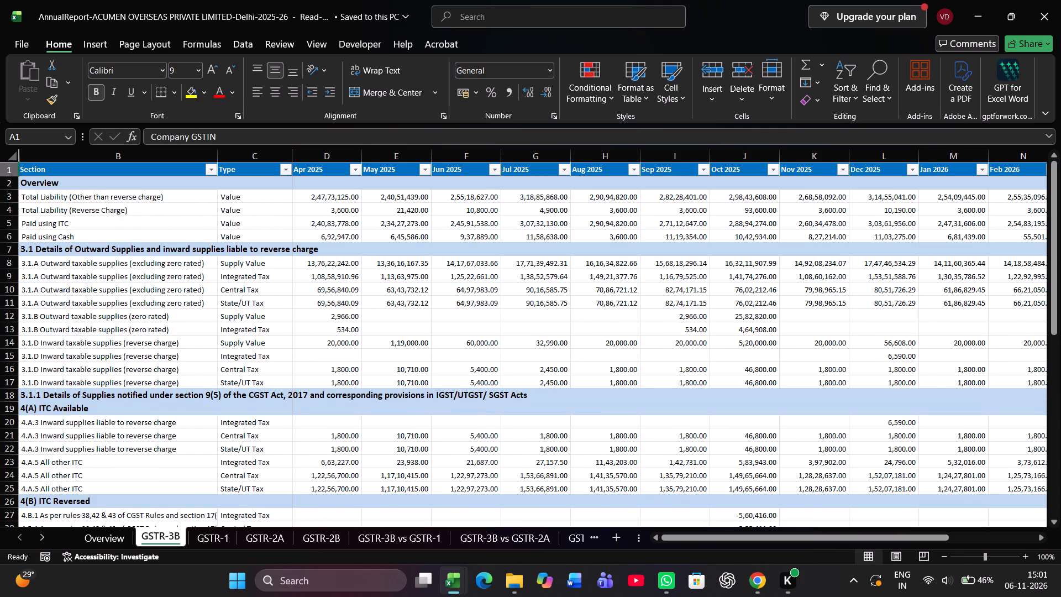
click(336, 333)
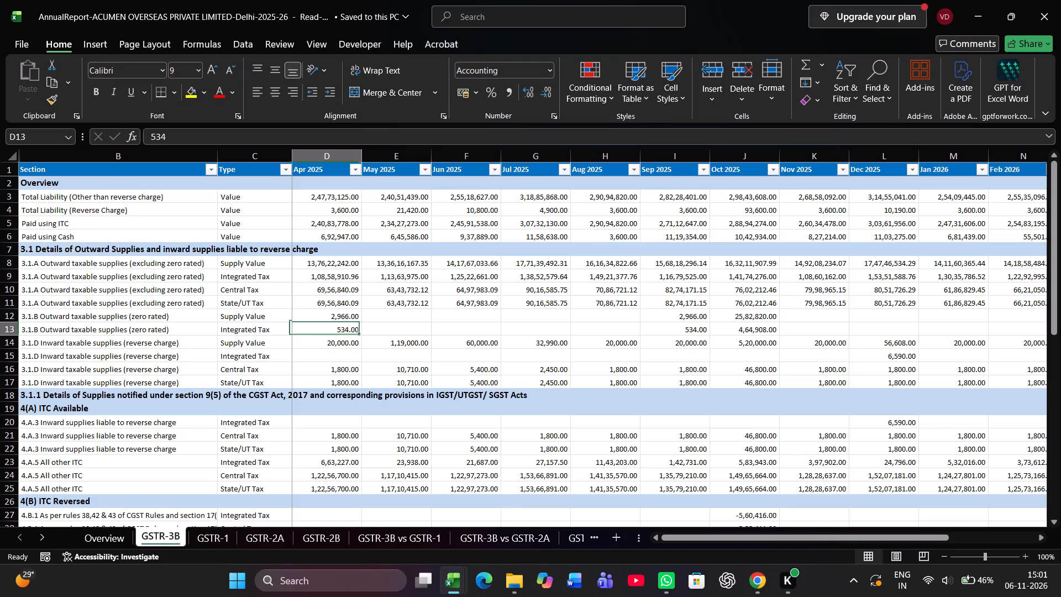
Compare Ascent Air's consolidated Delhi turnover by sales head with the outward supplies in ACUMEN's GSTR-3B sheet.
key(alt+Tab)
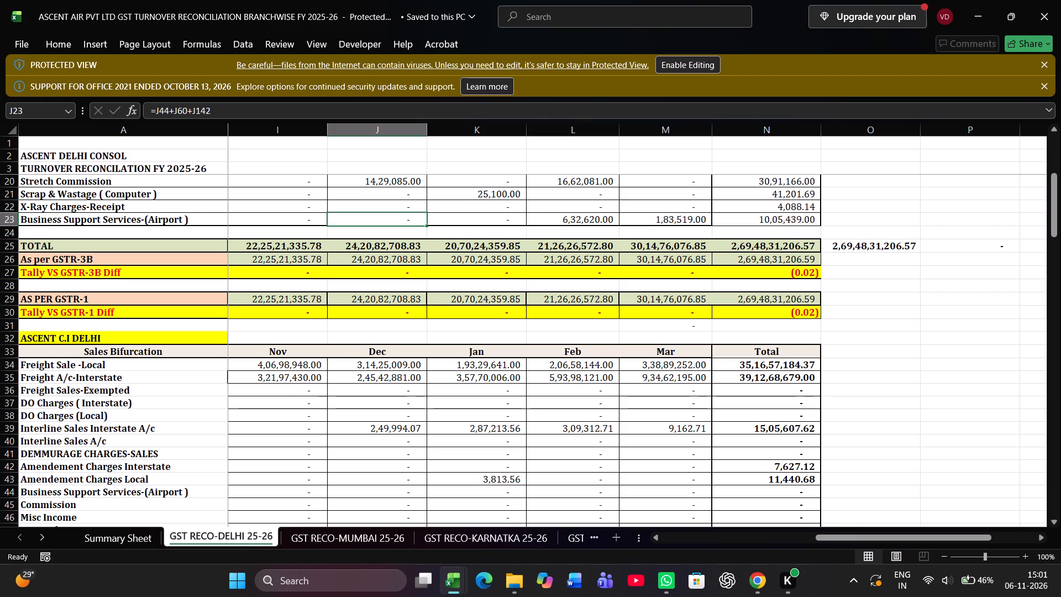
scroll(680, 430, up, 3)
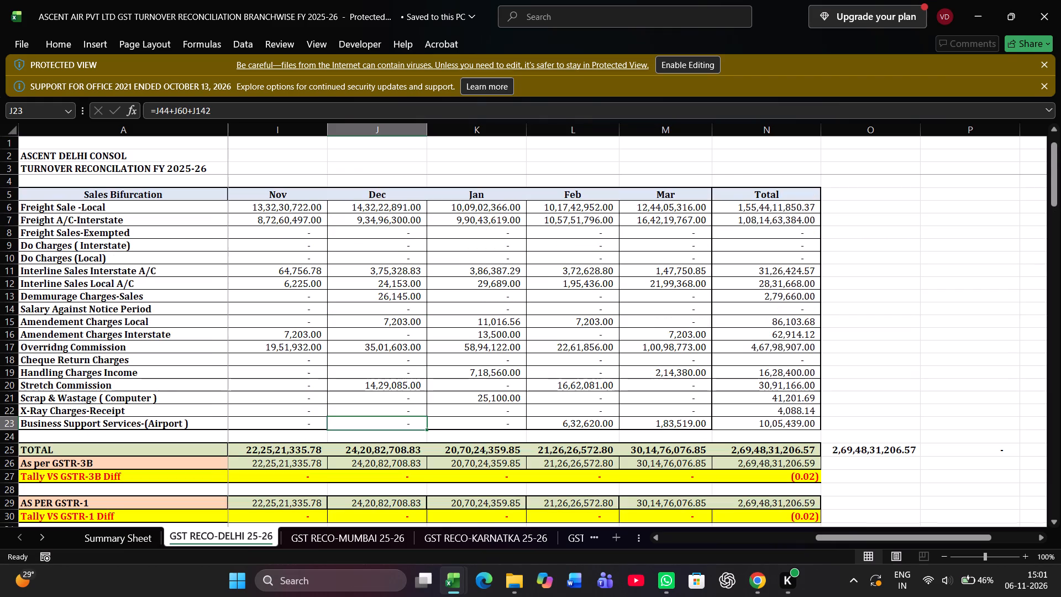
scroll(505, 437, up, 2)
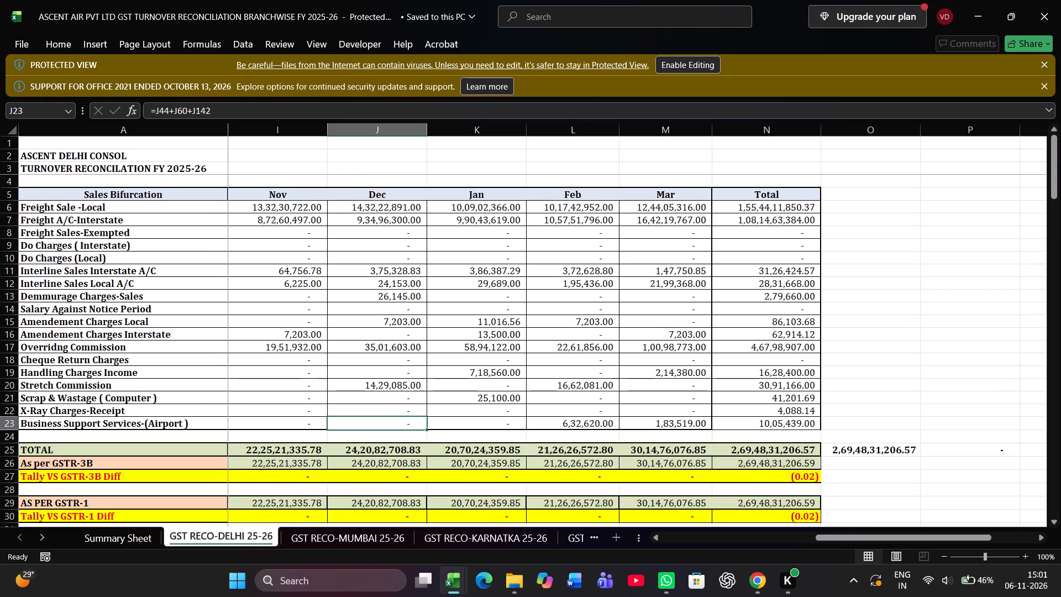
scroll(319, 382, up, 1)
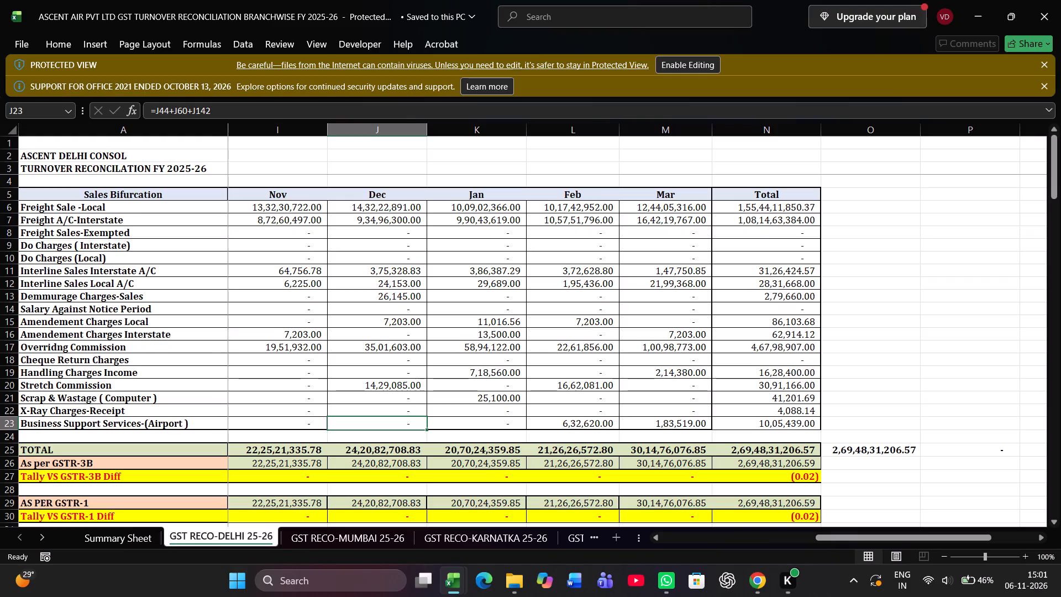
key(alt+Tab)
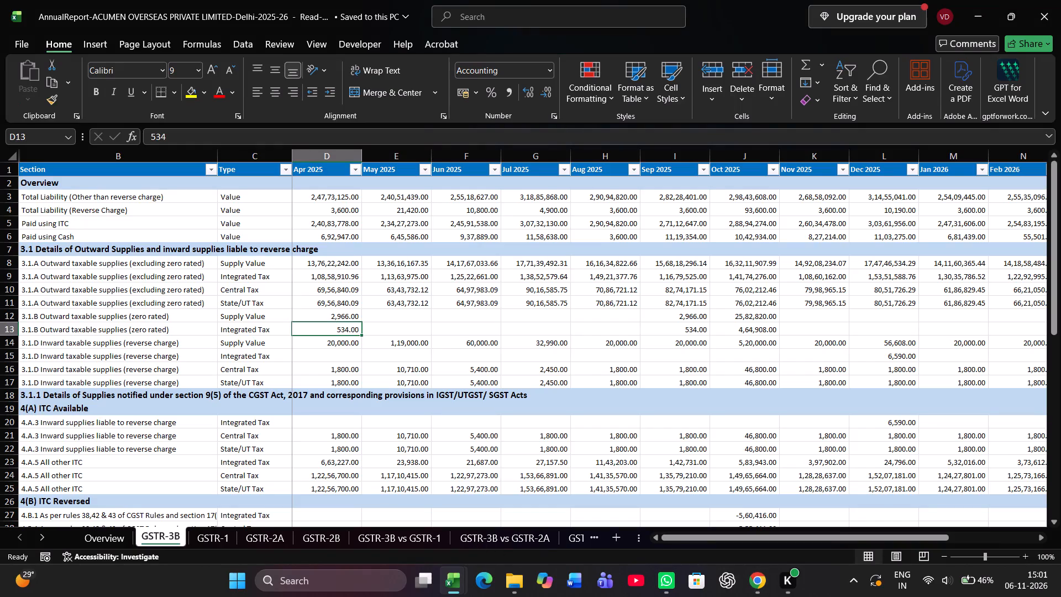
key(alt+Tab)
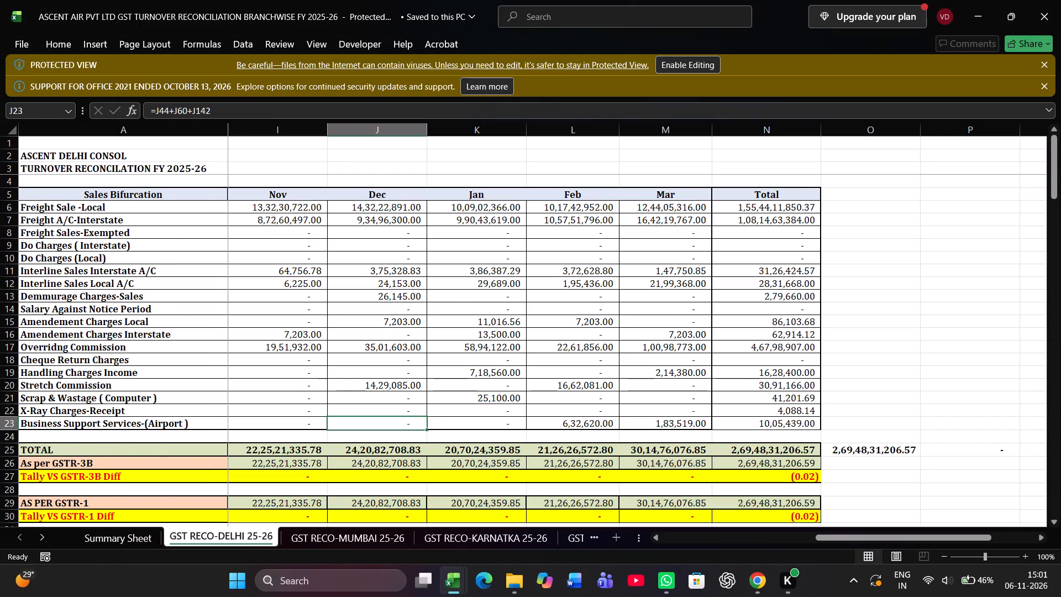
scroll(281, 327, down, 1)
key(alt+Tab)
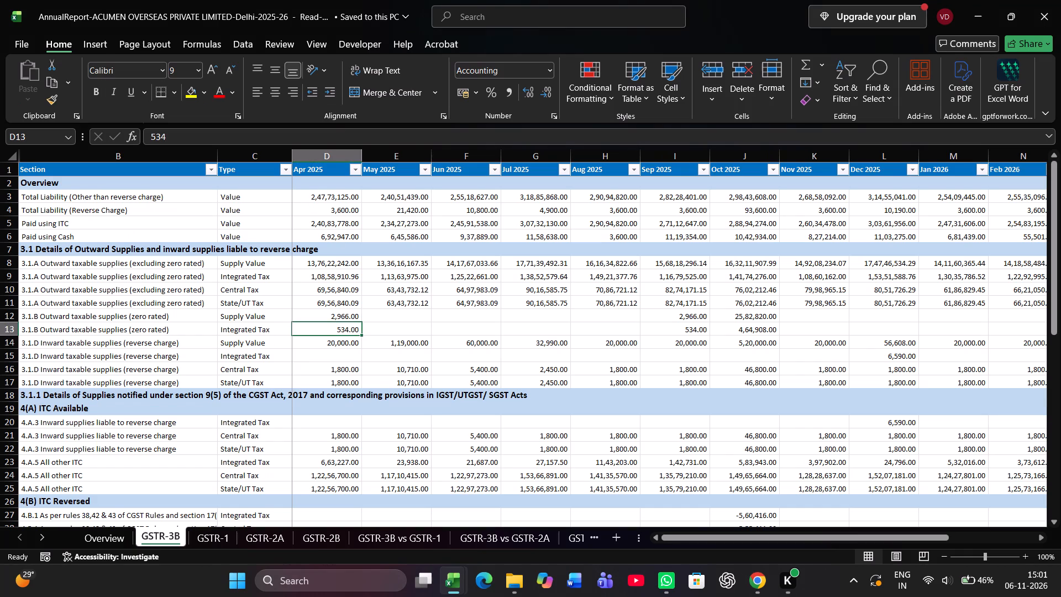
Switch to File Explorer and look at the return files in ACUMEN OVERSEAS's DELHI PAX folder.
key(alt+Tab)
key(alt+Tab)
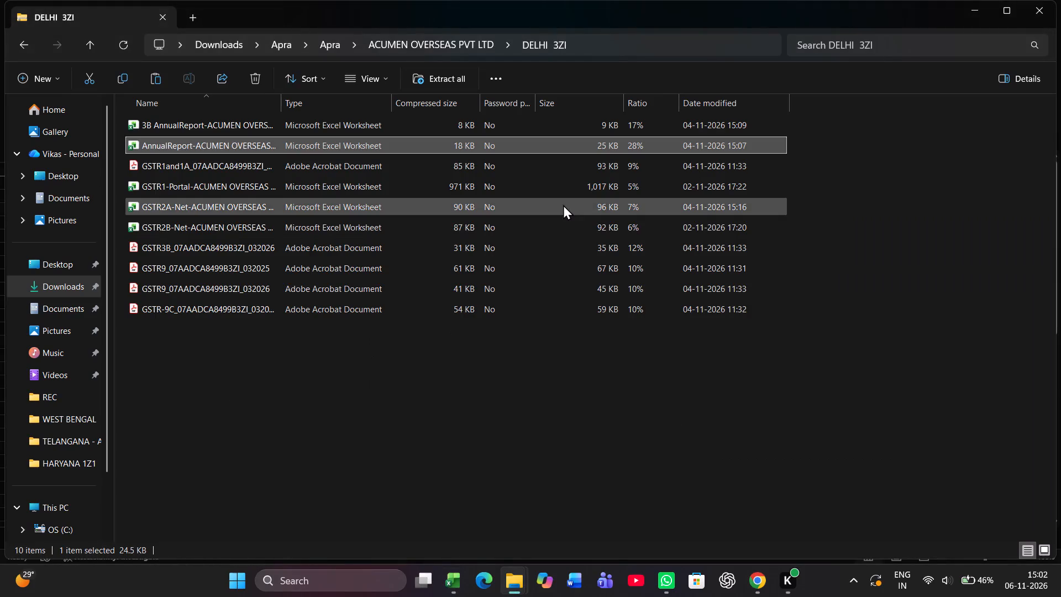
key(BackSpace)
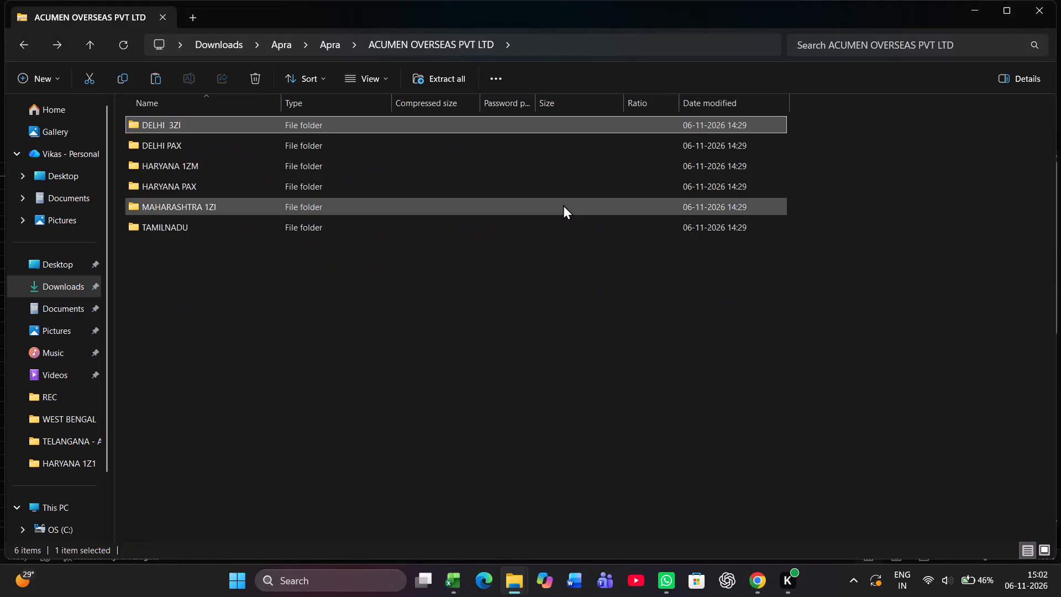
key(Down)
key(Return)
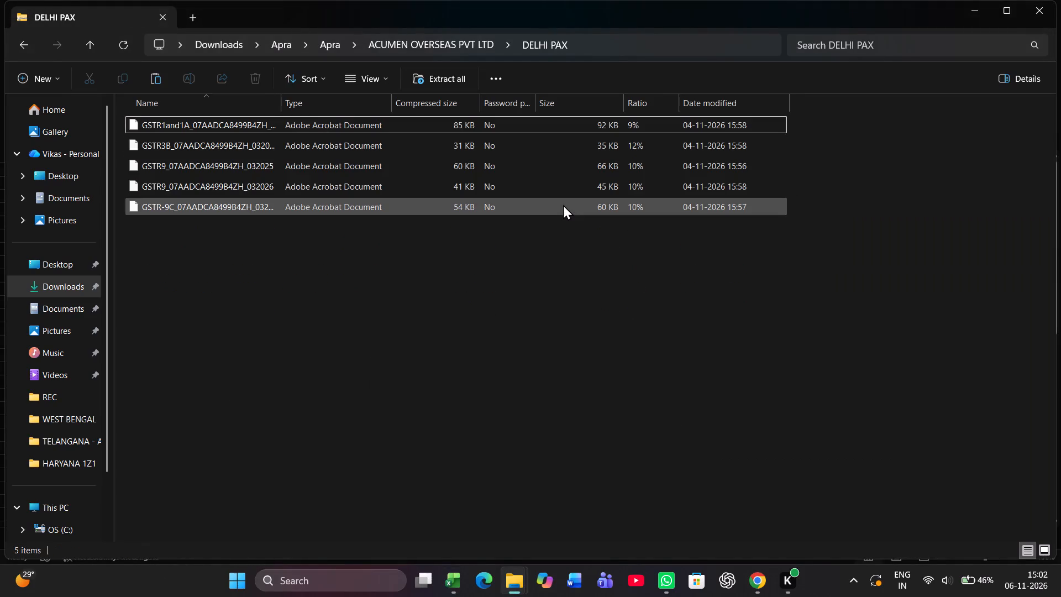
Switch to the Ascent Air reconciliation workbook to view the GST RECO-DELHI 25-26 sheet.
key(alt+Tab)
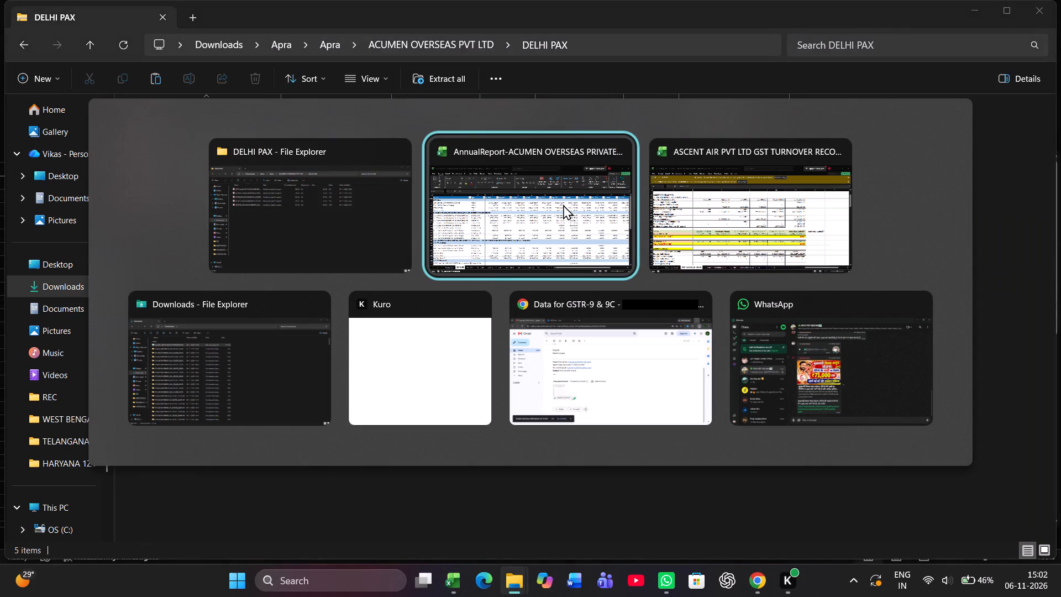
key(alt+Tab)
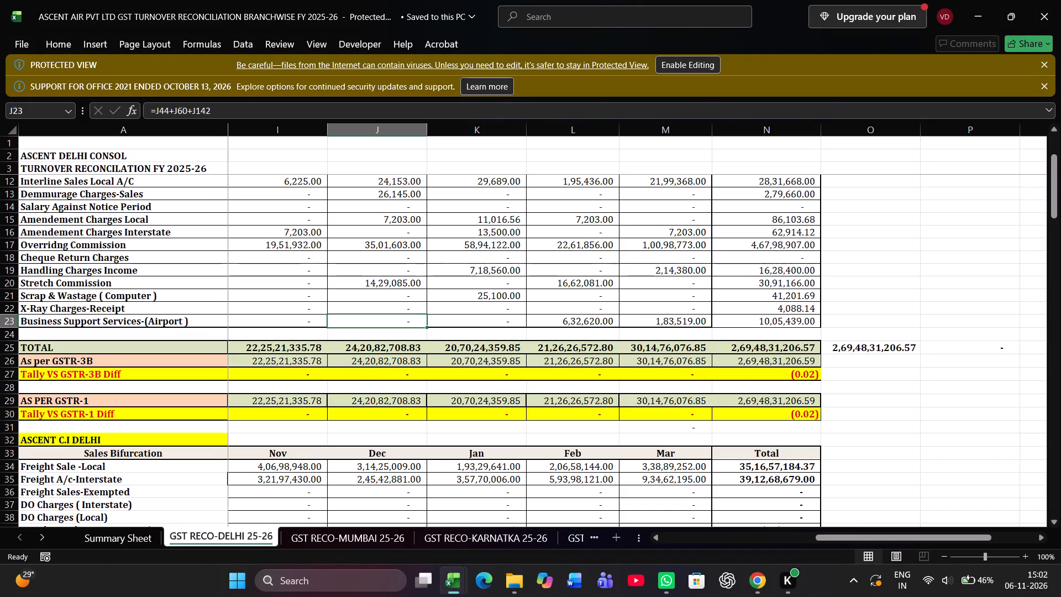
Switch to File Explorer and open the 3B AnnualReport workbook from ASCENT AIR PRIVATE LIMITED's DELHI 3ZX folder.
key(alt+Tab)
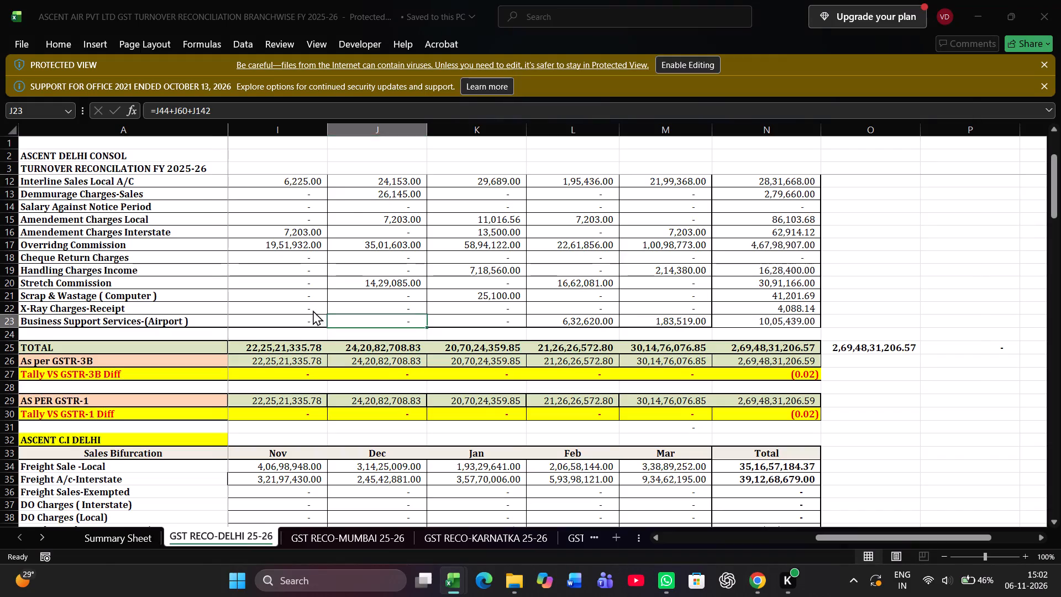
key(BackSpace)
key(BackSpace)
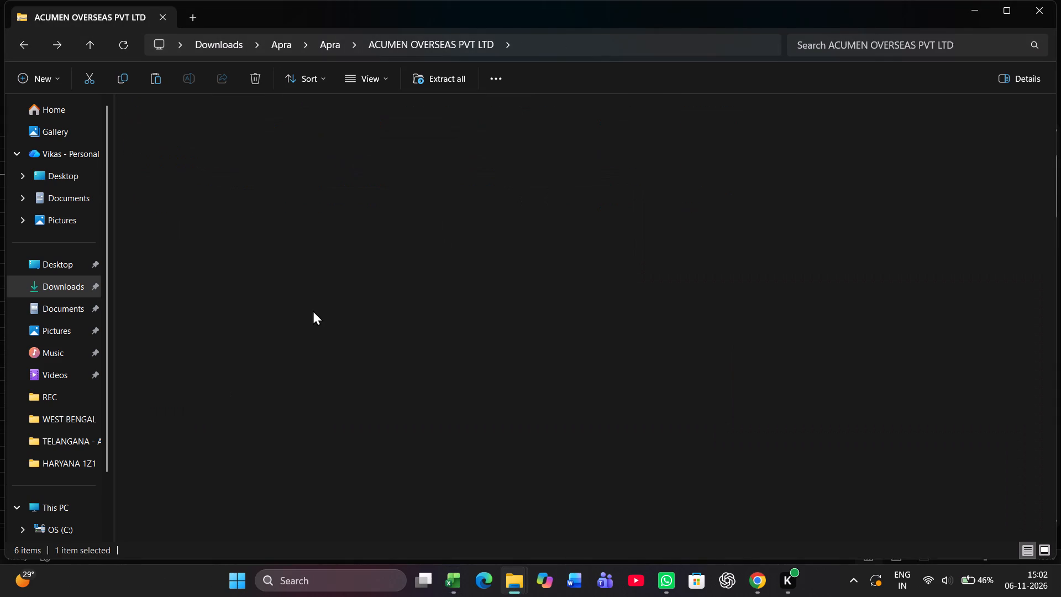
key(Down)
key(Down)
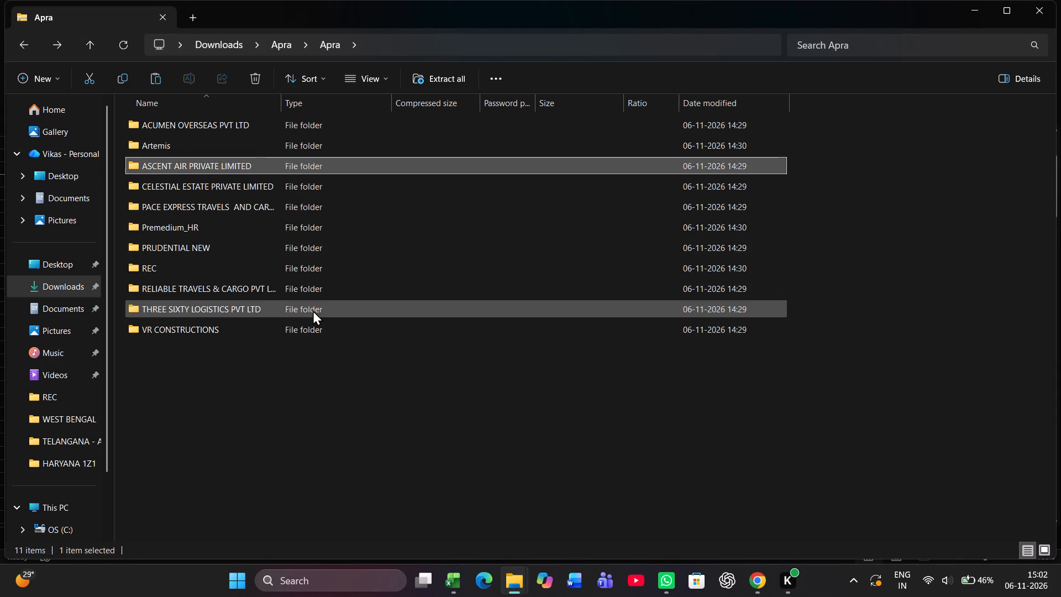
key(Return)
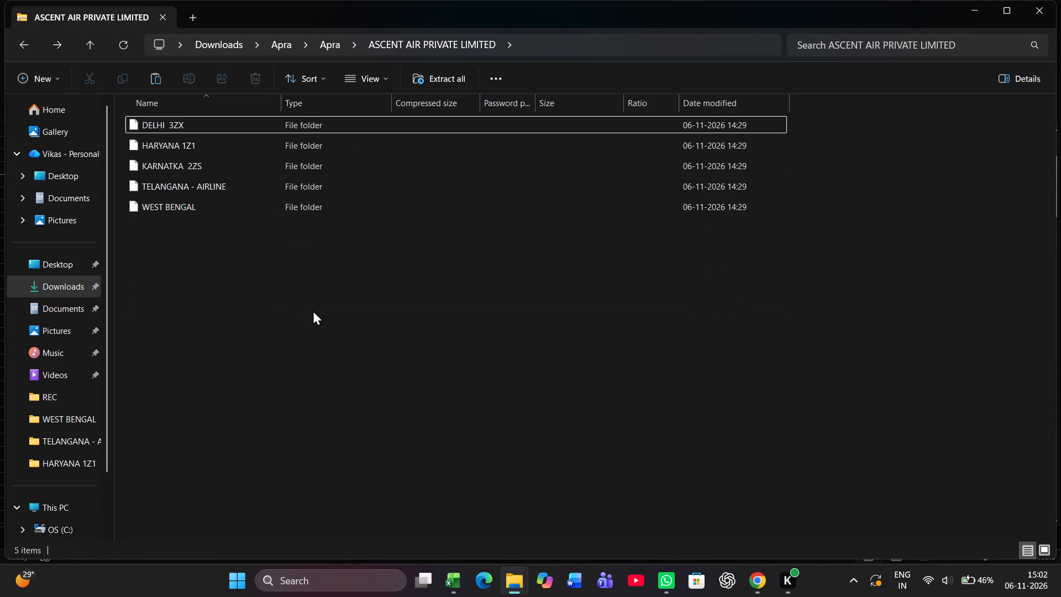
key(Return)
key(Down)
key(Up)
key(Return)
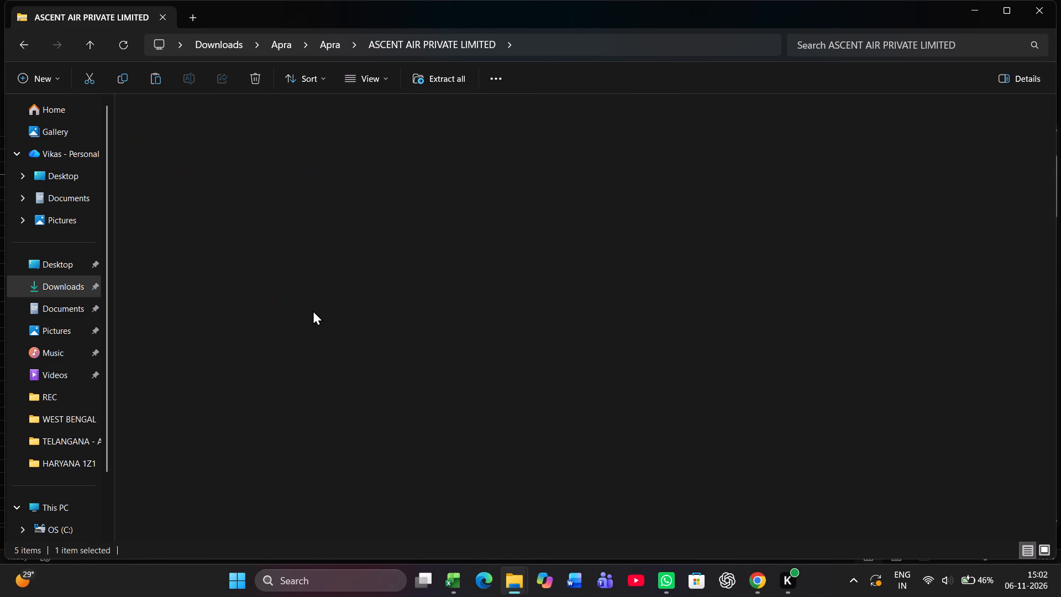
key(Down)
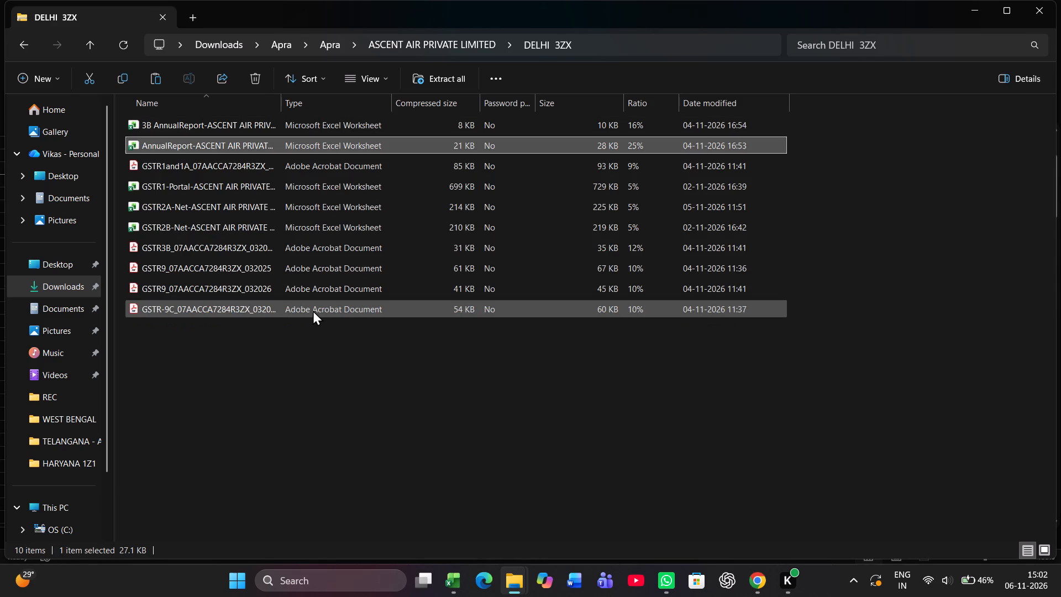
key(Up)
key(Return)
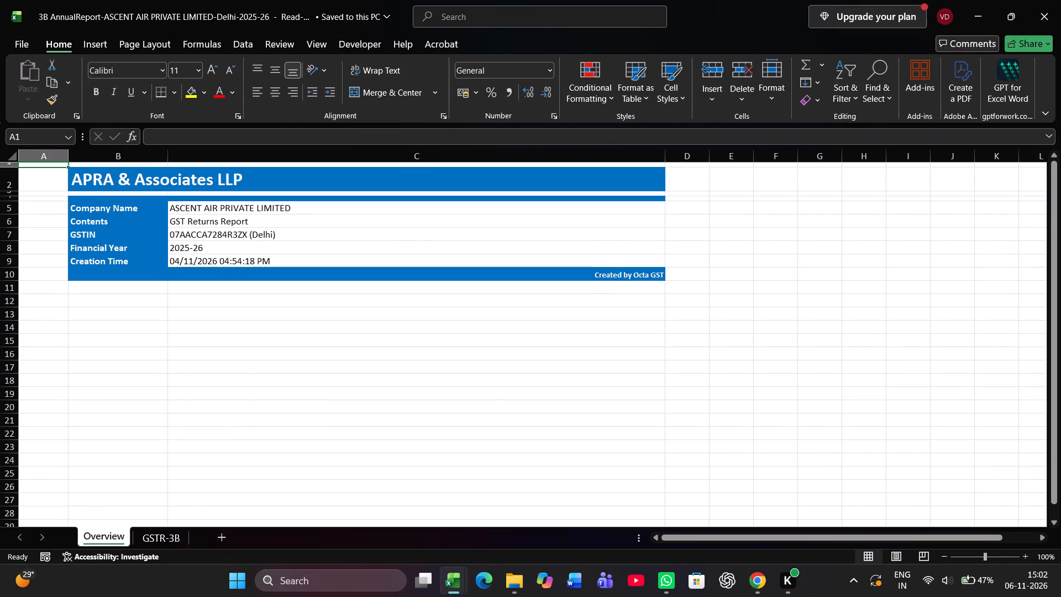
Examine Ascent Air's Delhi GSTR-3B sheet from the outward supplies through the ITC sections to the payment rows.
click(148, 544)
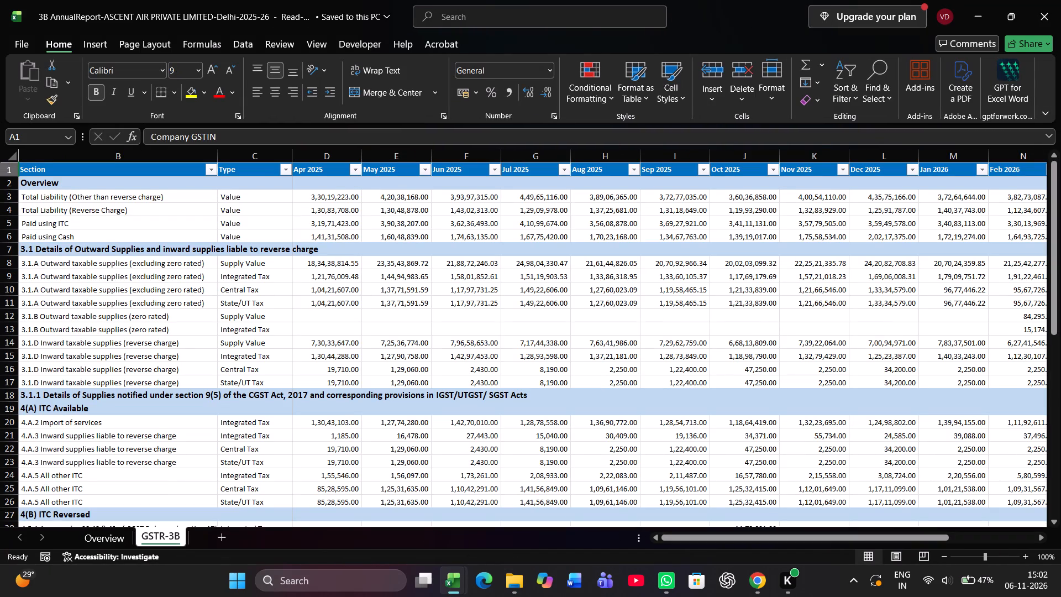
scroll(317, 337, up, 1)
scroll(319, 337, down, 1)
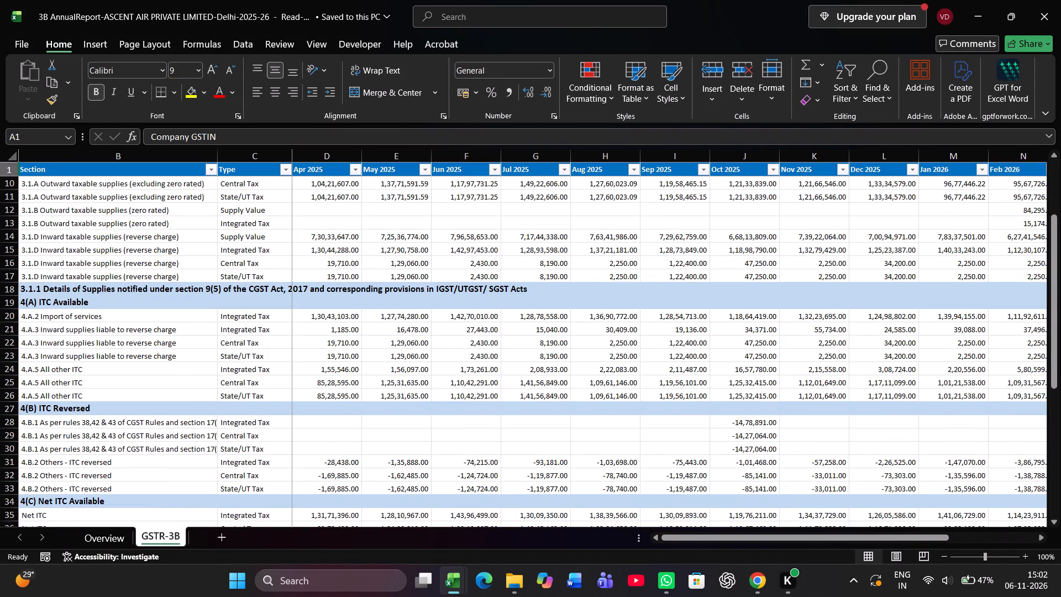
scroll(372, 375, down, 4)
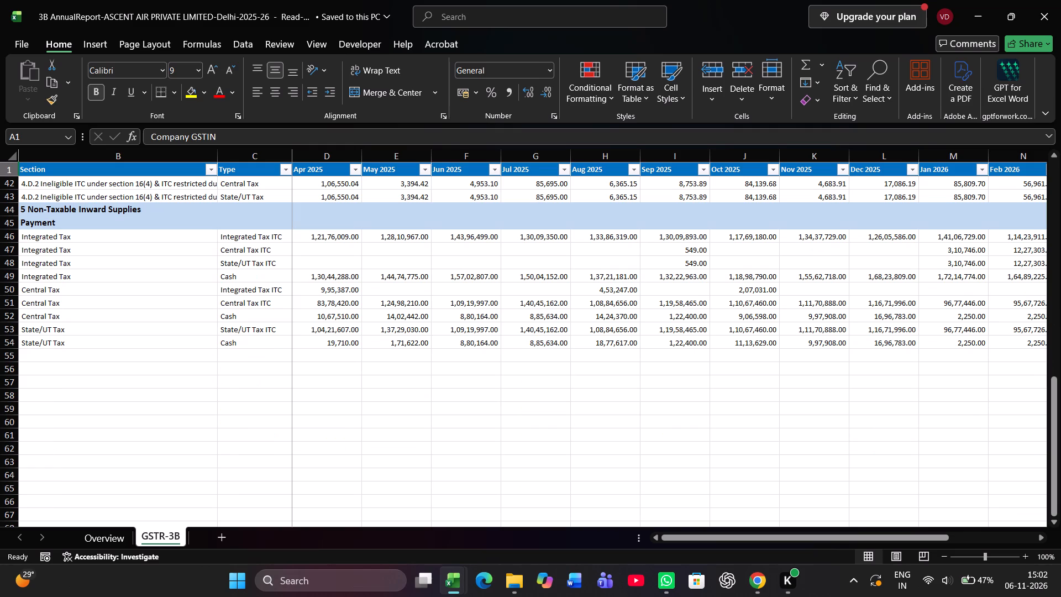
scroll(330, 364, up, 1)
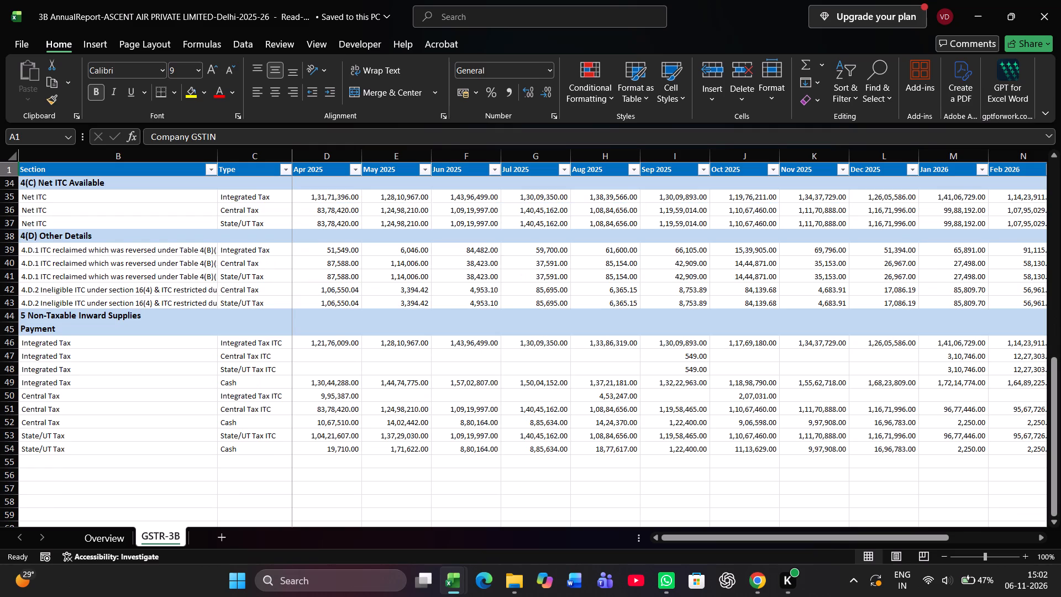
scroll(318, 417, up, 1)
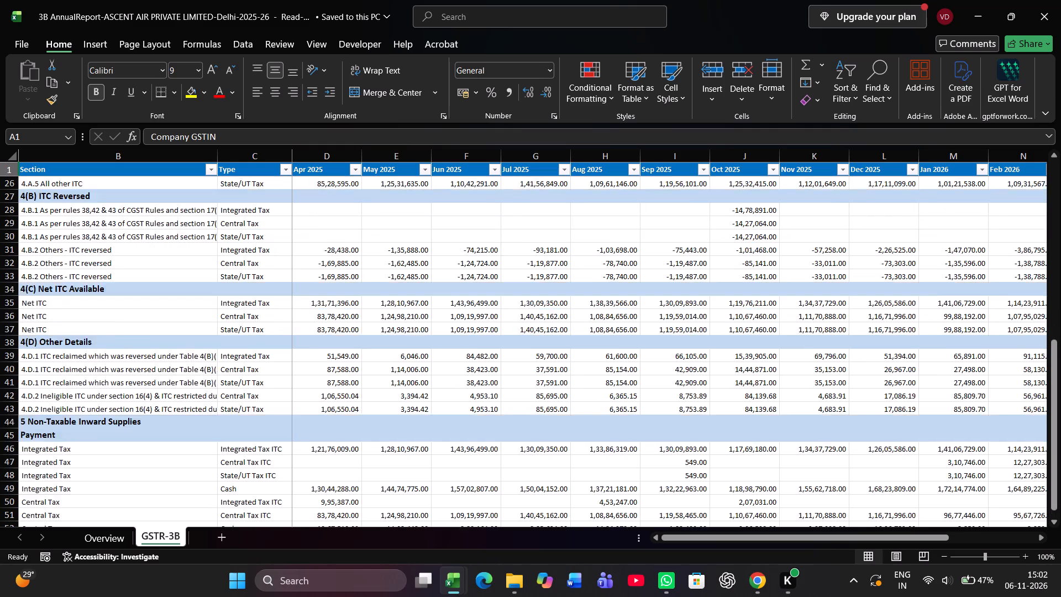
scroll(318, 417, up, 6)
Compare Ascent Air's consolidated Delhi turnover reconciliation with its GSTR-3B sheet, including the ITC and payment rows.
key(alt+Tab)
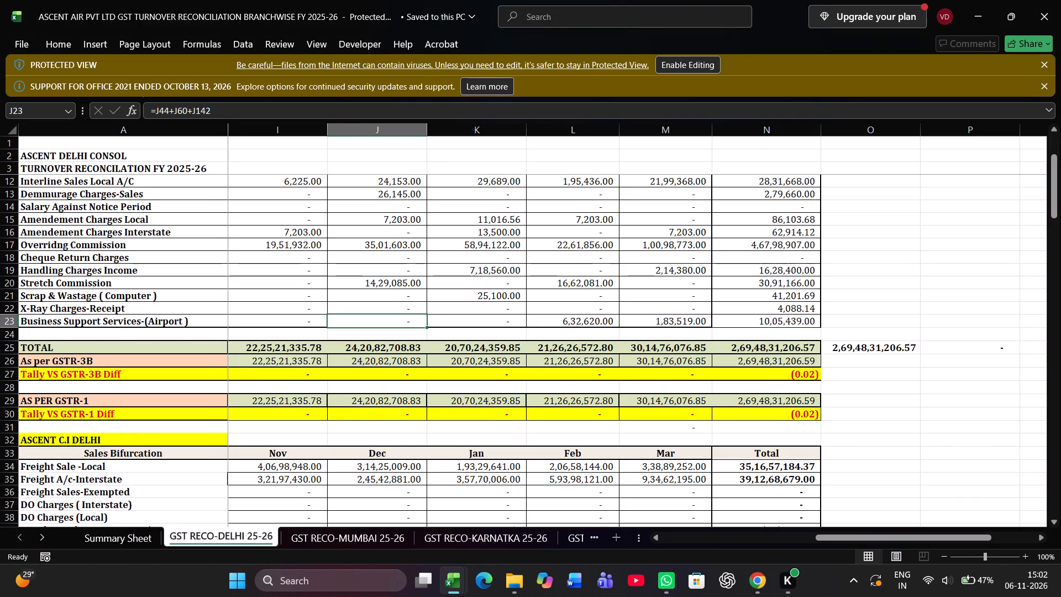
key(alt+Tab)
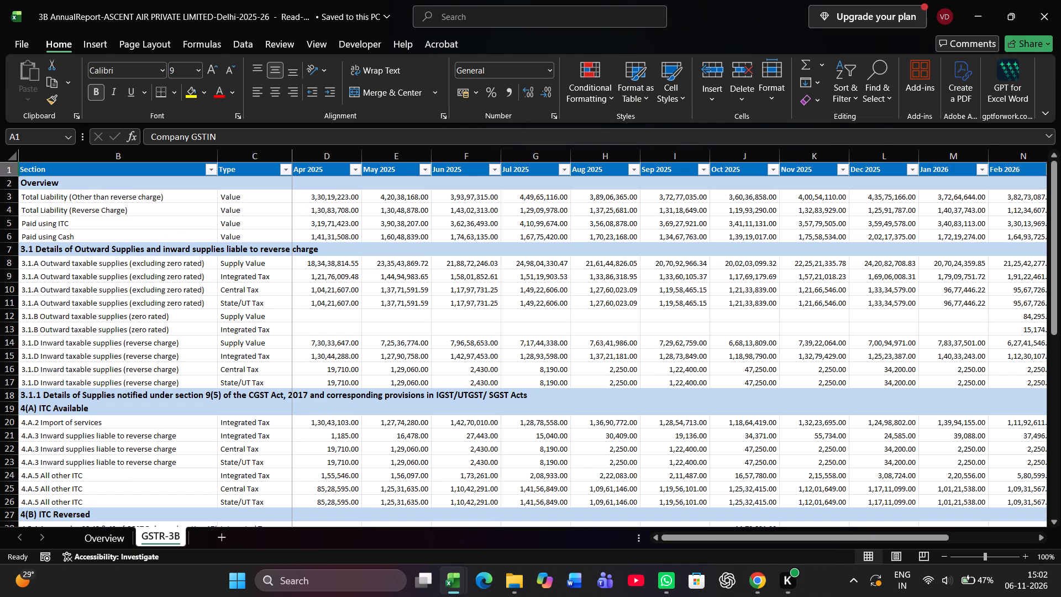
scroll(339, 384, down, 3)
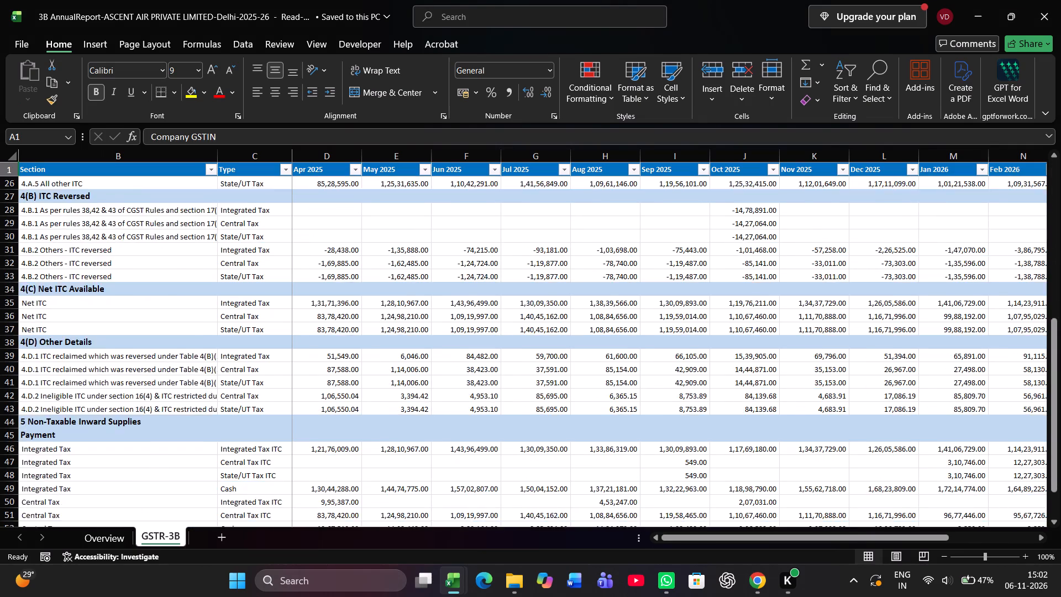
scroll(334, 385, down, 1)
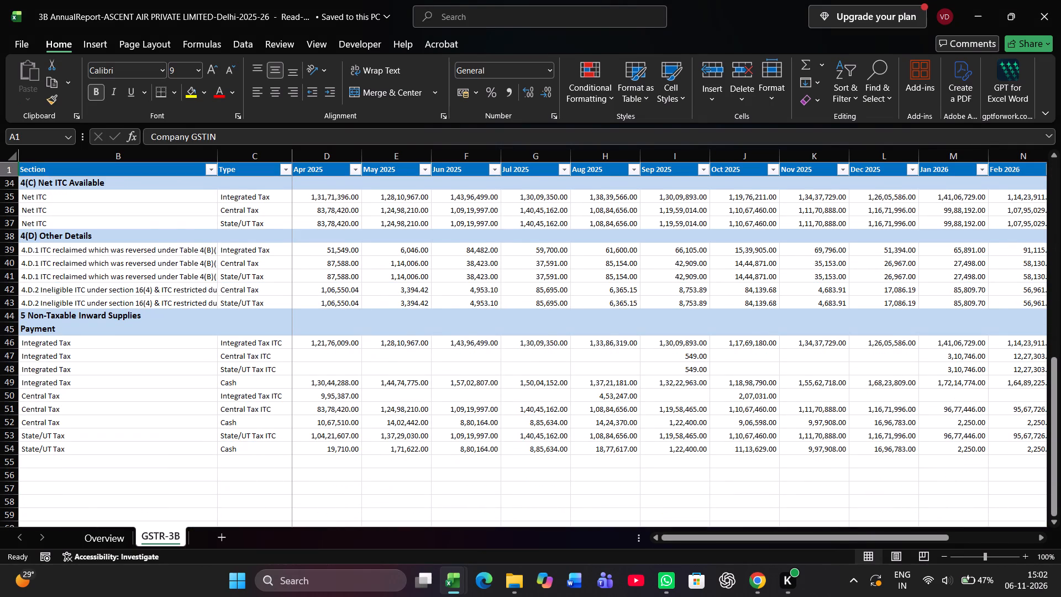
key(alt+Tab)
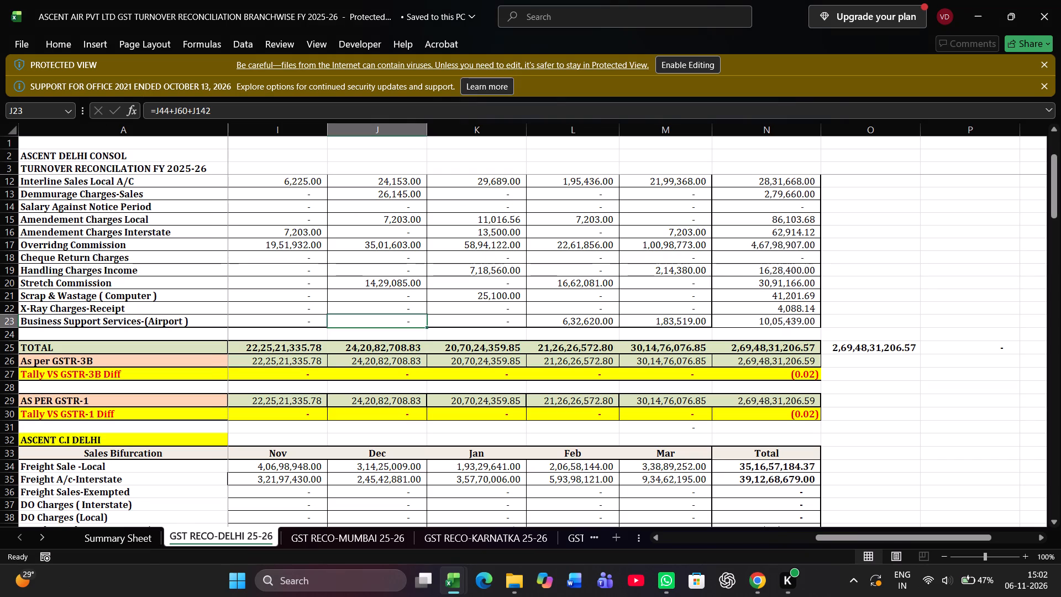
Switch to ACUMEN OVERSEAS's Delhi AnnualReport workbook and review the April 2025 GSTR-3B column down past the payment rows.
key(alt+Tab)
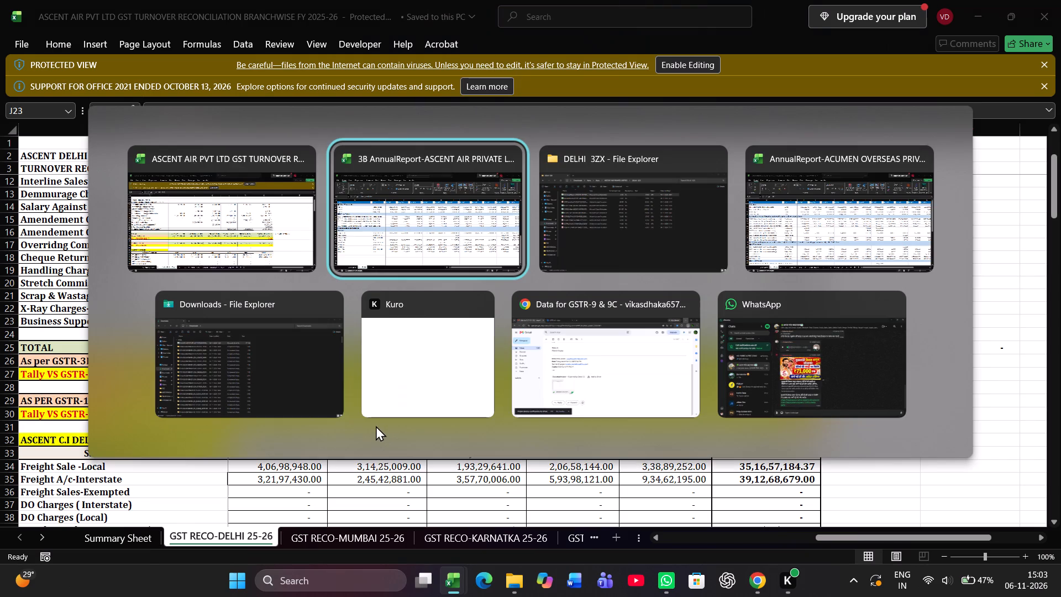
key(alt+Tab)
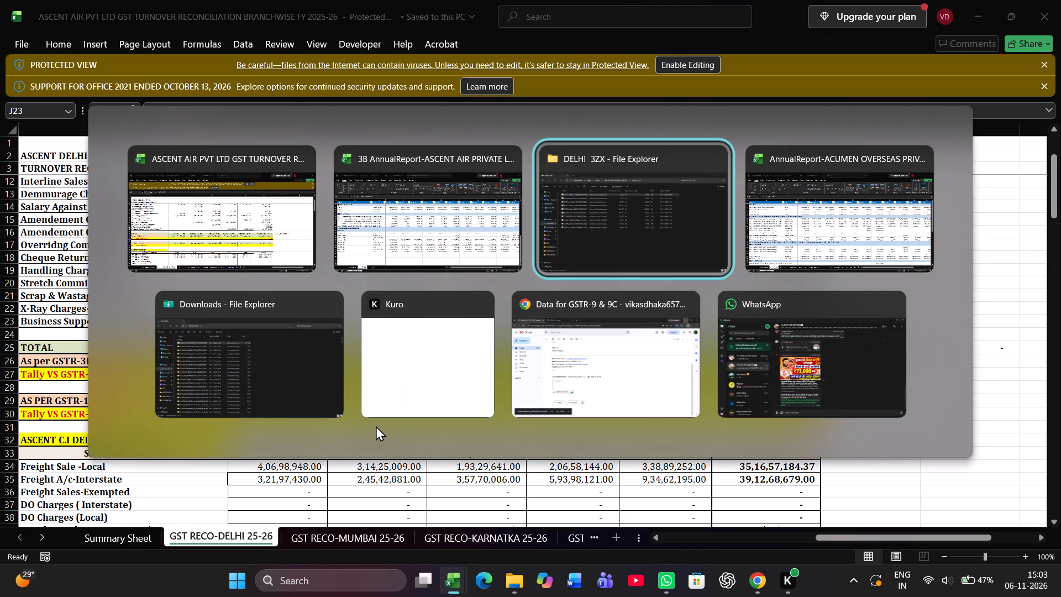
key(alt+Tab)
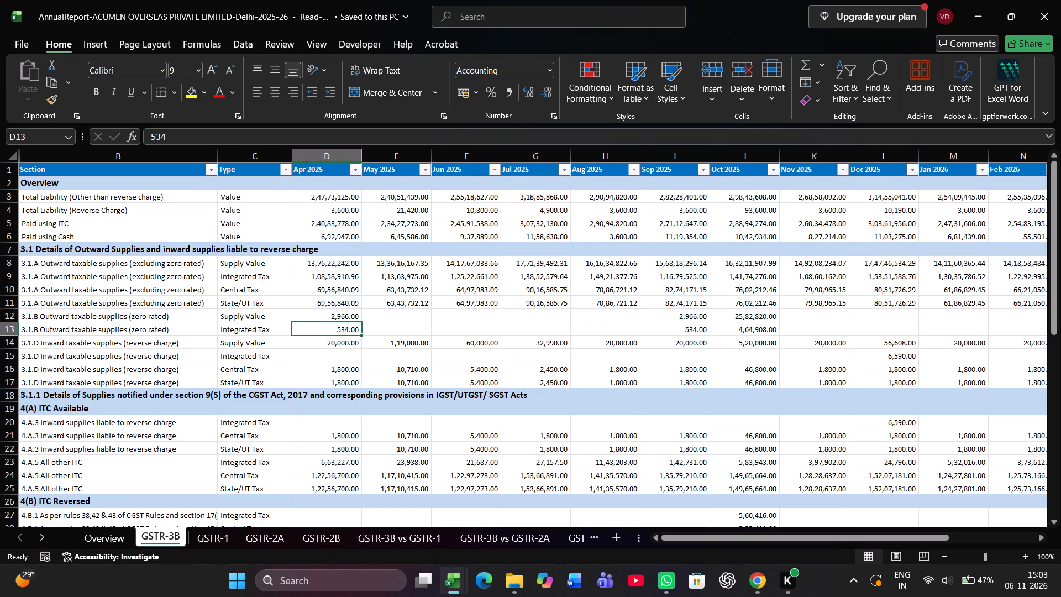
key(Down)
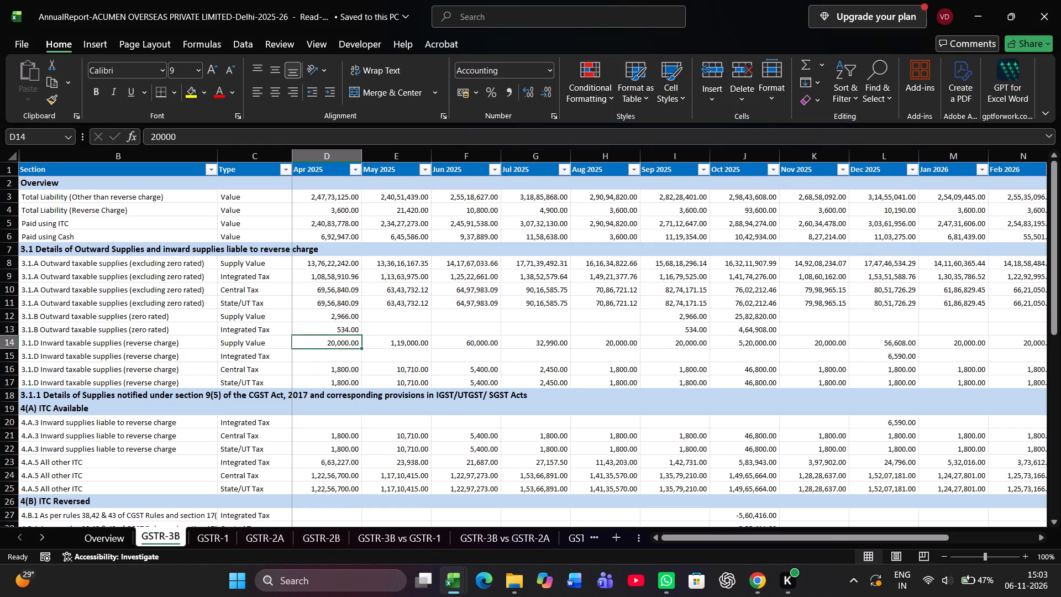
key(Down)
key(Down)
key(Down)
key(Down)
key(Down)
key(Down)
key(Down)
key(Down)
key(Down)
key(Down)
key(Down)
key(Down)
key(Down)
key(Down)
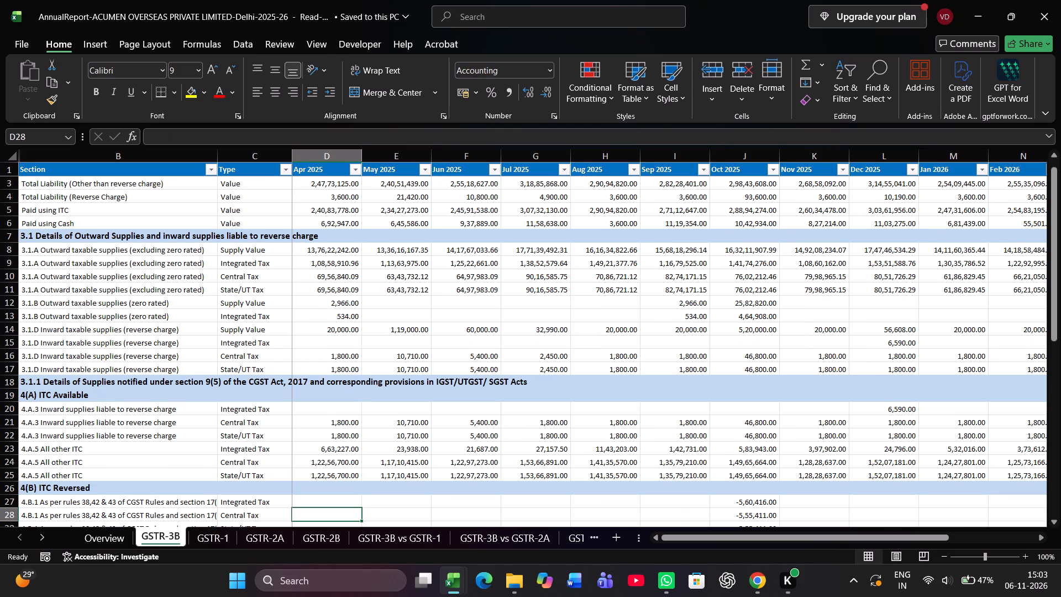
key(Down)
key(Down)
key(Down)
key(Down)
key(Down)
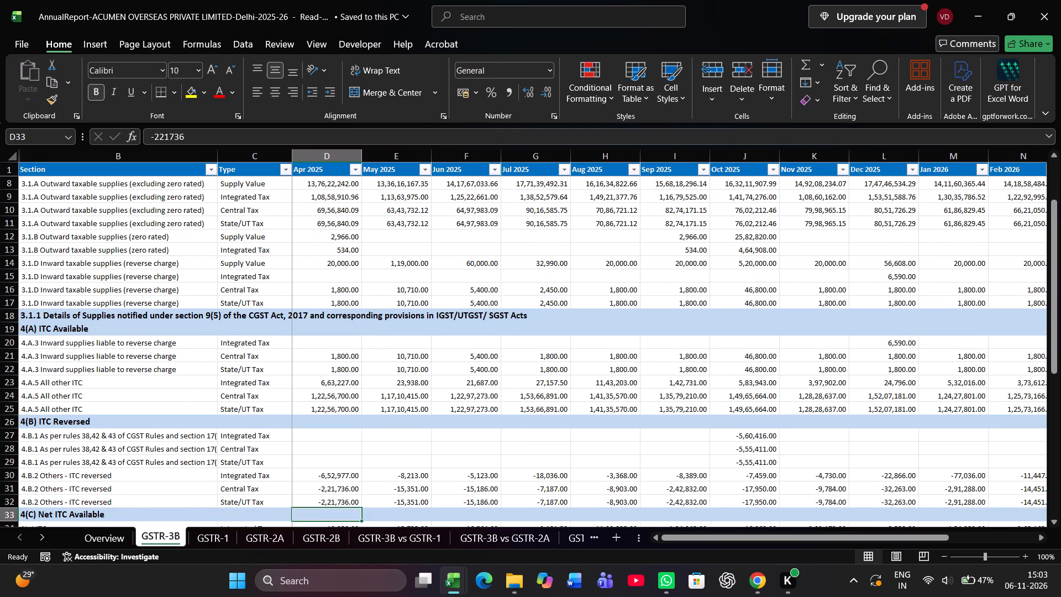
key(Down)
key(Down)
key(Down)
key(Down)
key(Down)
key(Down)
key(Down)
key(Down)
key(Down)
key(Down)
key(Down)
key(Down)
key(Down)
key(Down)
key(Down)
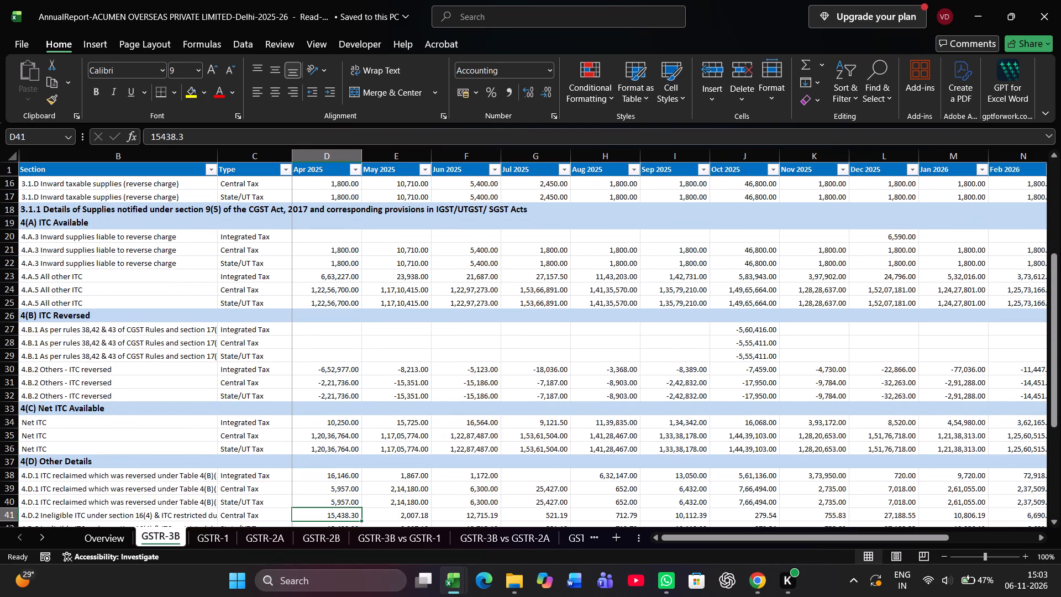
key(Down)
key(Down)
key(Down)
key(Down)
key(Down)
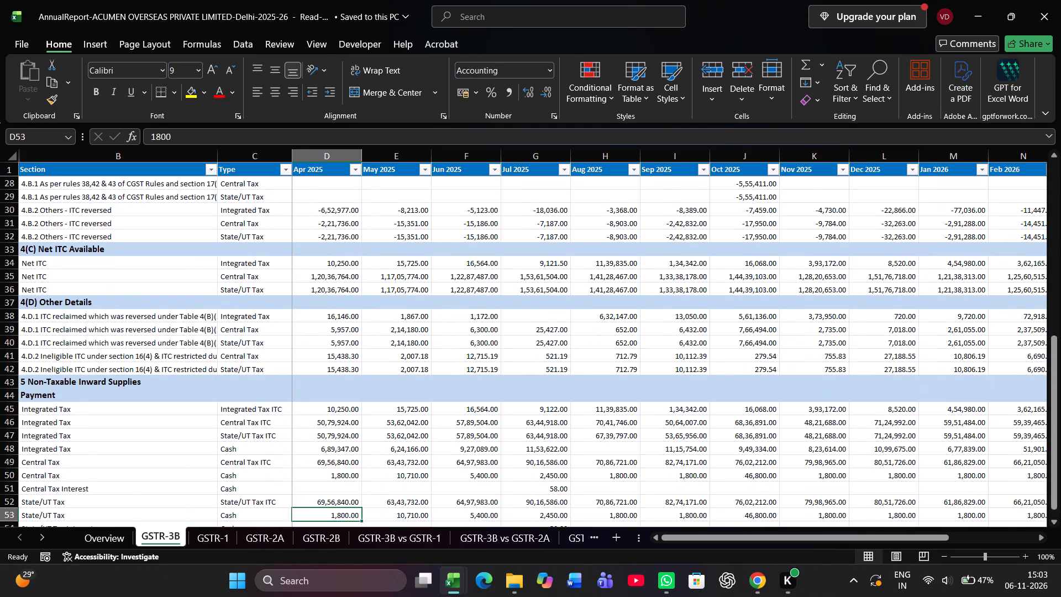
key(Down)
key(Down)
key(Down)
key(Down)
key(Down)
key(Down)
Recheck ACUMEN's April 2025 GSTR-3B figures upward from the payment rows to the column header.
key(Up)
key(Up)
key(Up)
key(Up)
key(Up)
key(Up)
key(Up)
key(Up)
key(Up)
key(Up)
key(Up)
key(Up)
key(Up)
key(Up)
key(Up)
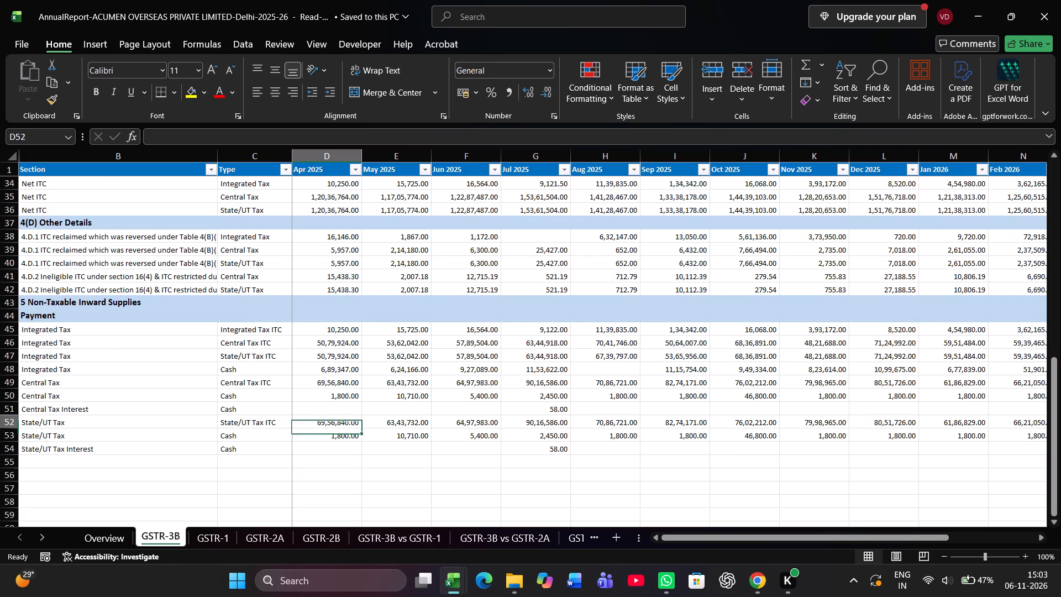
key(Up)
key(Up)
key(Up)
key(Up)
key(Up)
key(Up)
key(Up)
key(Up)
key(Up)
key(Up)
key(Up)
key(Up)
key(Up)
key(Up)
key(Up)
key(Up)
key(Up)
key(Up)
key(Up)
key(Up)
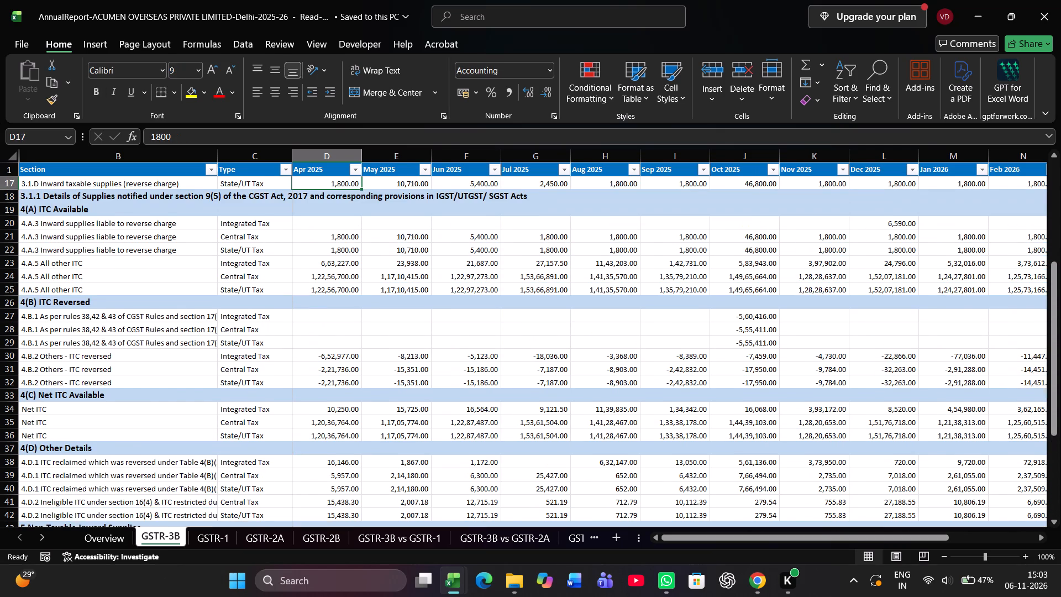
key(Up)
key(Up)
key(Up)
key(Up)
key(Up)
key(Up)
key(Up)
key(Up)
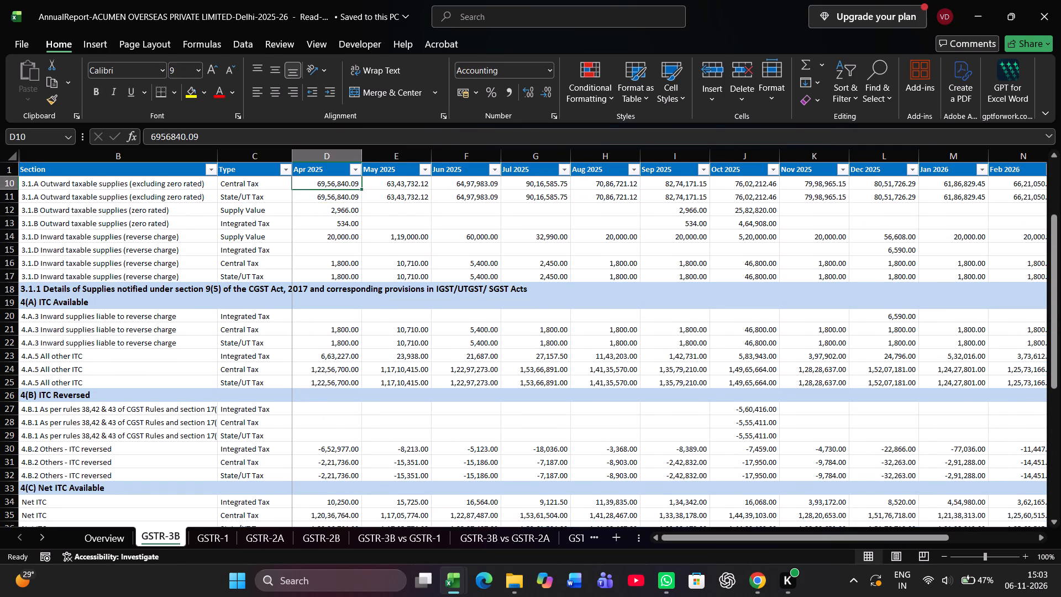
key(Up)
key(Up)
key(Up)
key(Up)
key(Up)
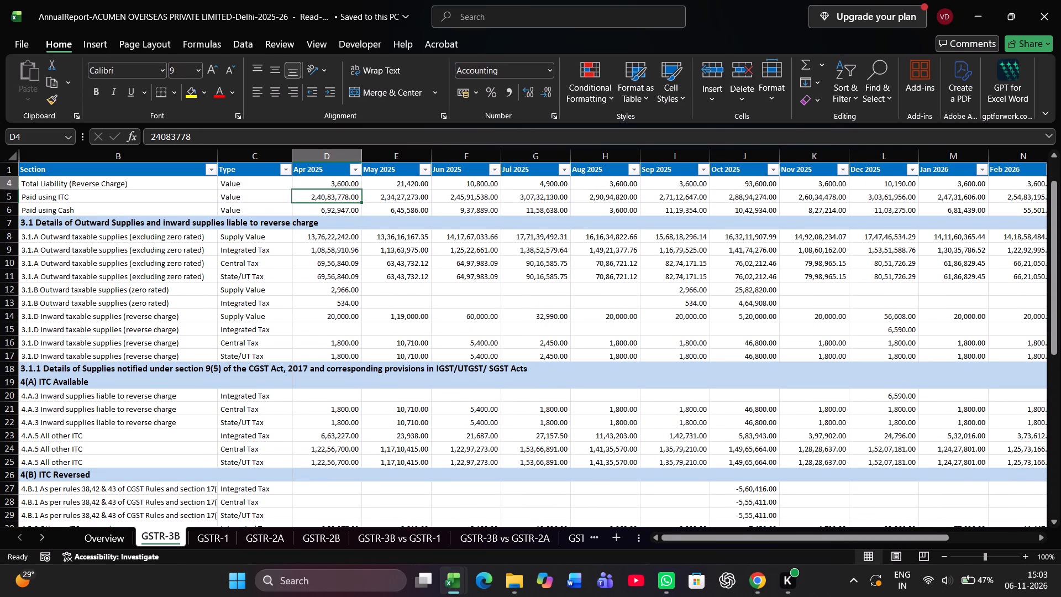
key(Up)
key(Up)
key(Up)
key(Up)
key(Up)
key(Up)
key(Up)
key(Up)
key(Up)
key(Up)
key(Up)
key(Up)
Review ACUMEN's monthly Total Liability (Other than reverse charge) from April 2025 across to November 2025.
key(Down)
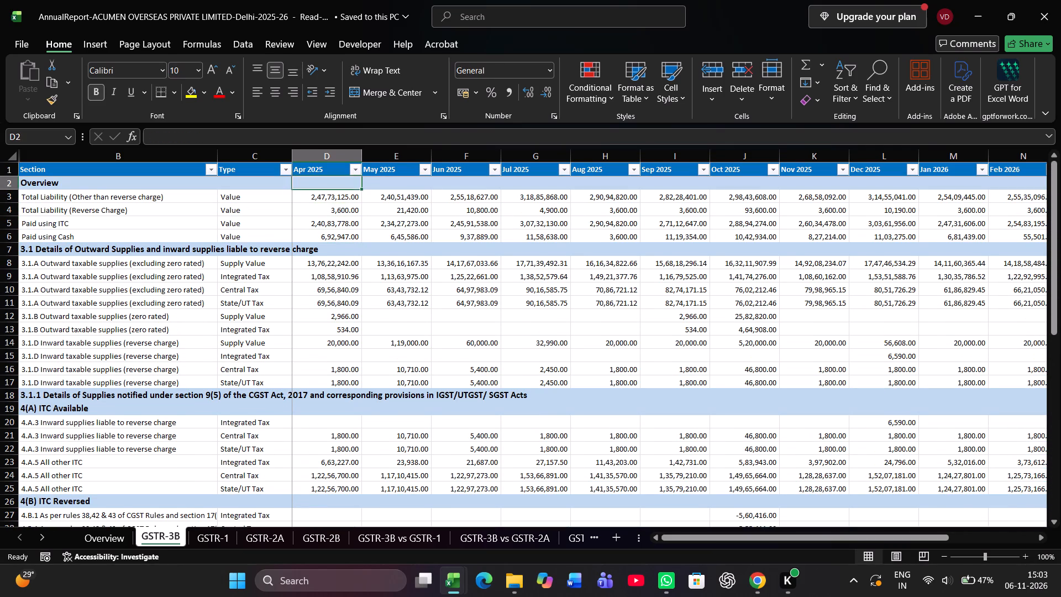
key(Down)
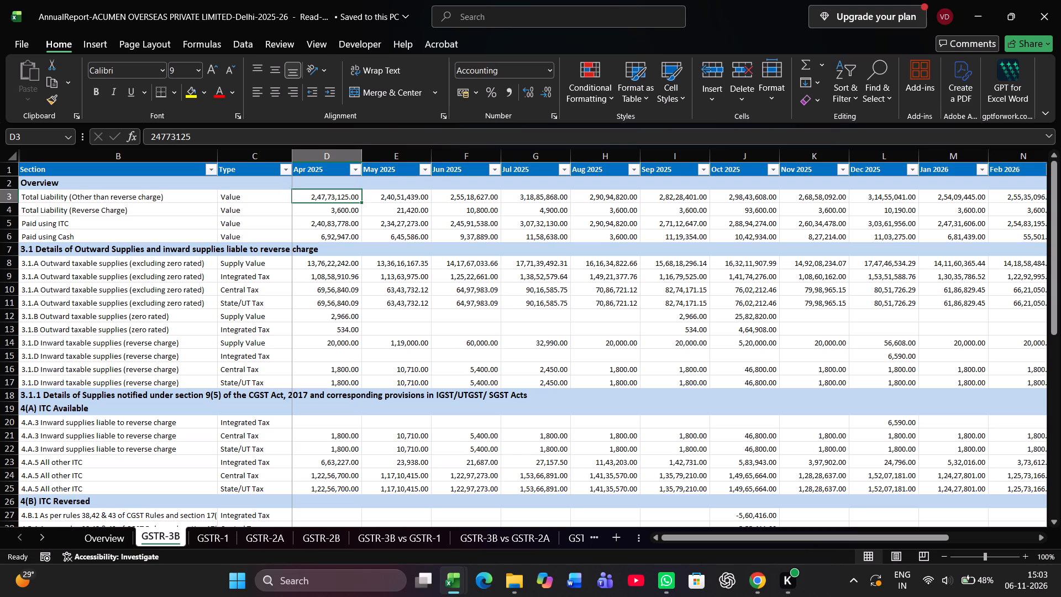
key(Right)
key(Right)
key(Right)
key(Right)
key(Right)
key(Right)
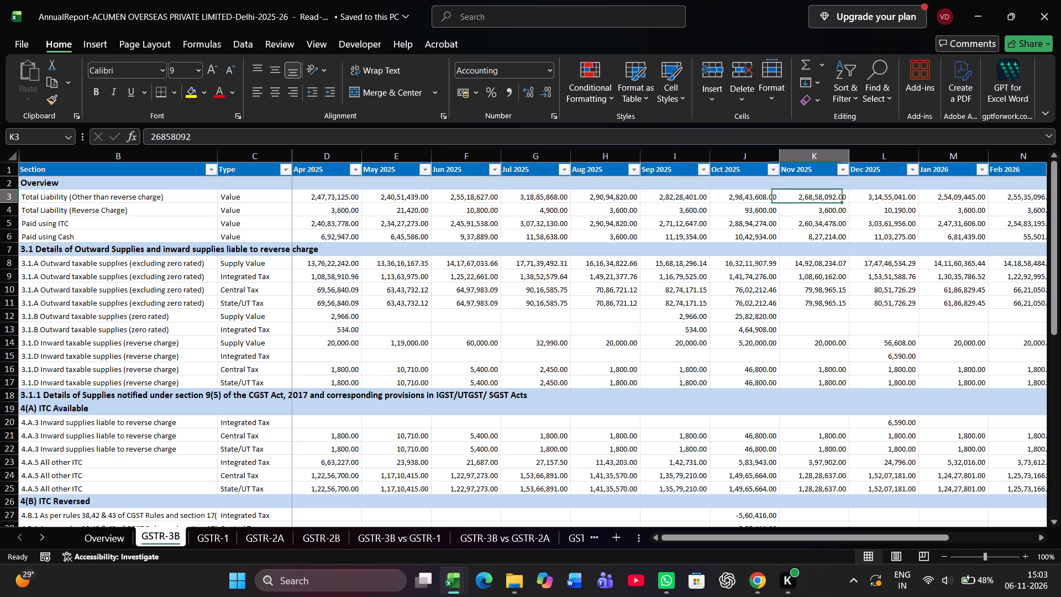
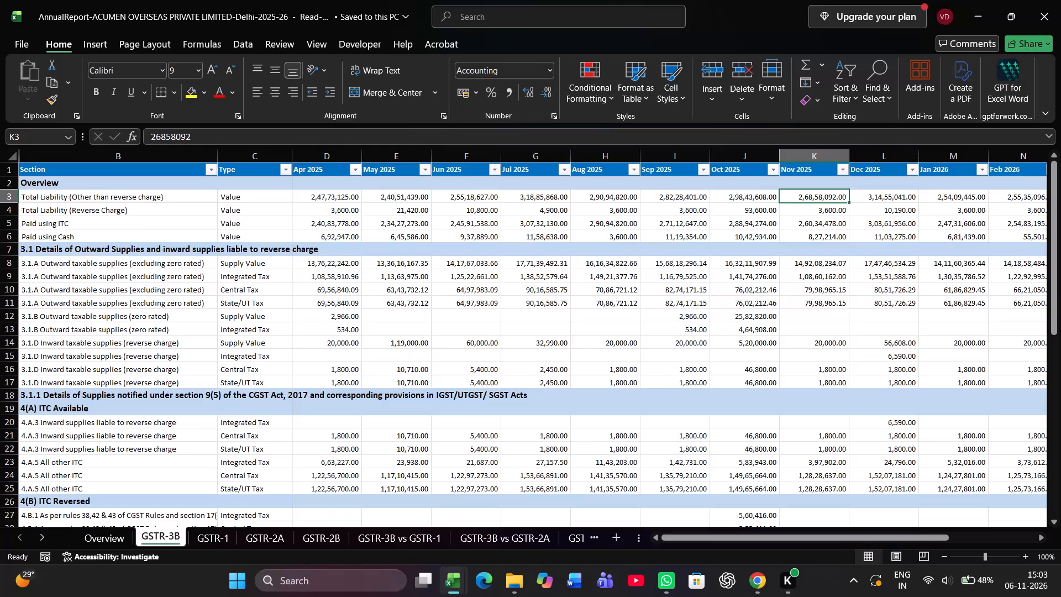
Close the Ascent Air 3B AnnualReport workbook, the ACUMEN OVERSEAS Delhi AnnualReport workbook and the Downloads folder window.
key(alt+Tab)
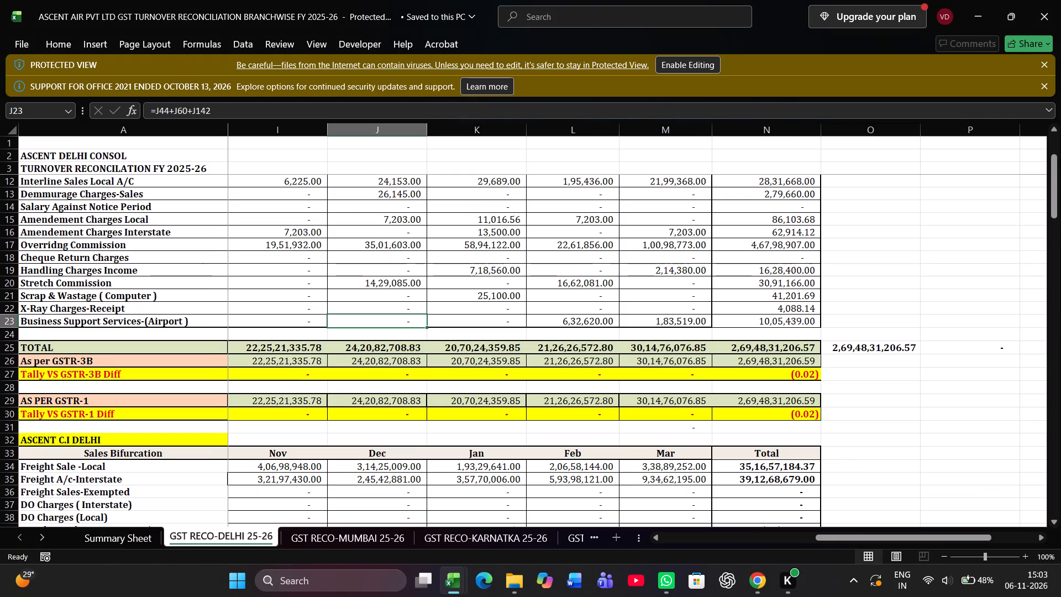
key(alt+Tab)
key(alt+Tab)
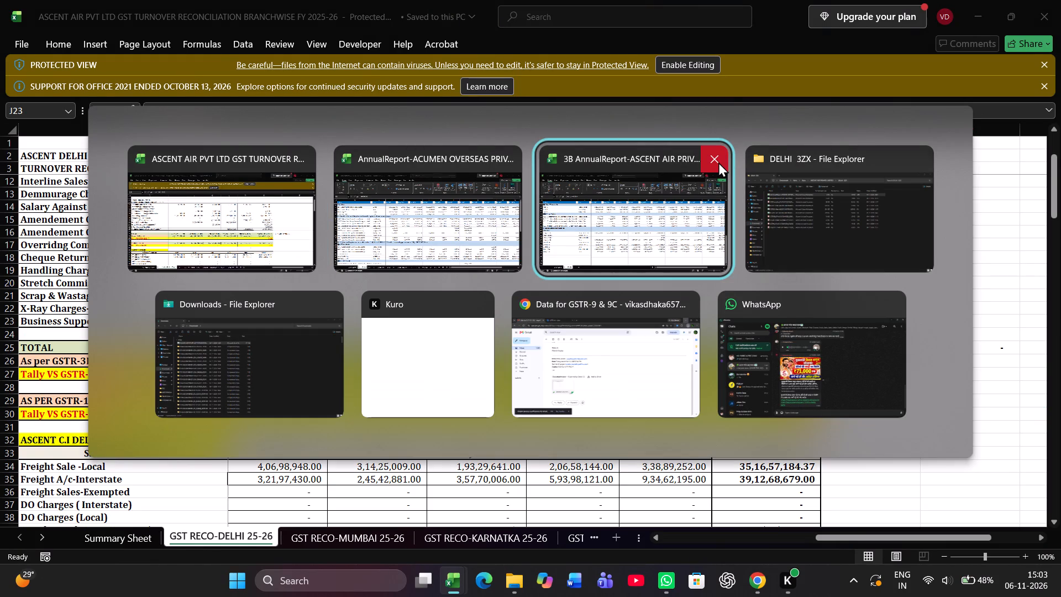
alt+click(717, 162)
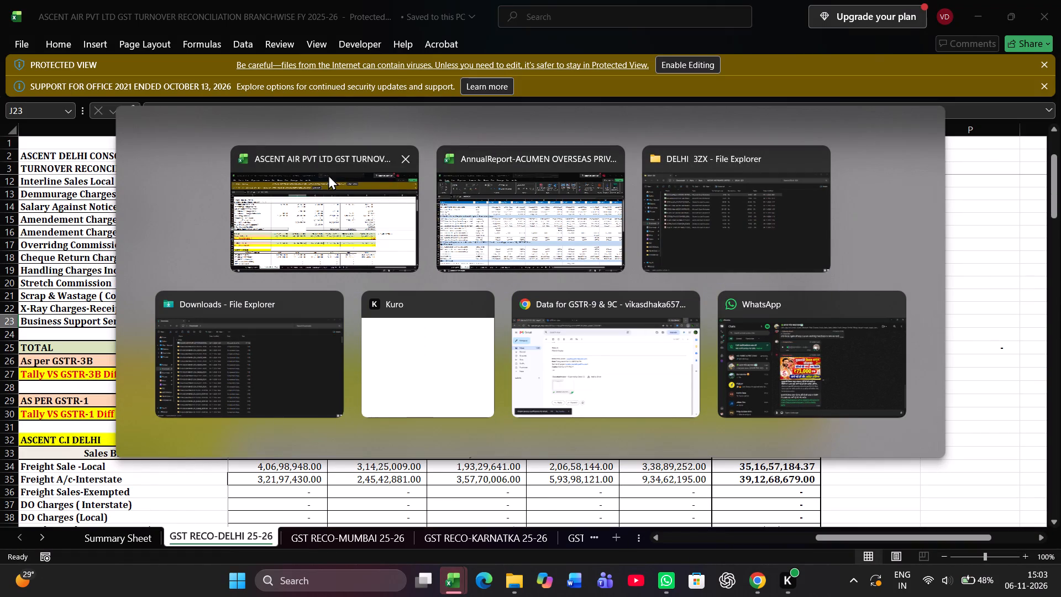
alt+click(620, 158)
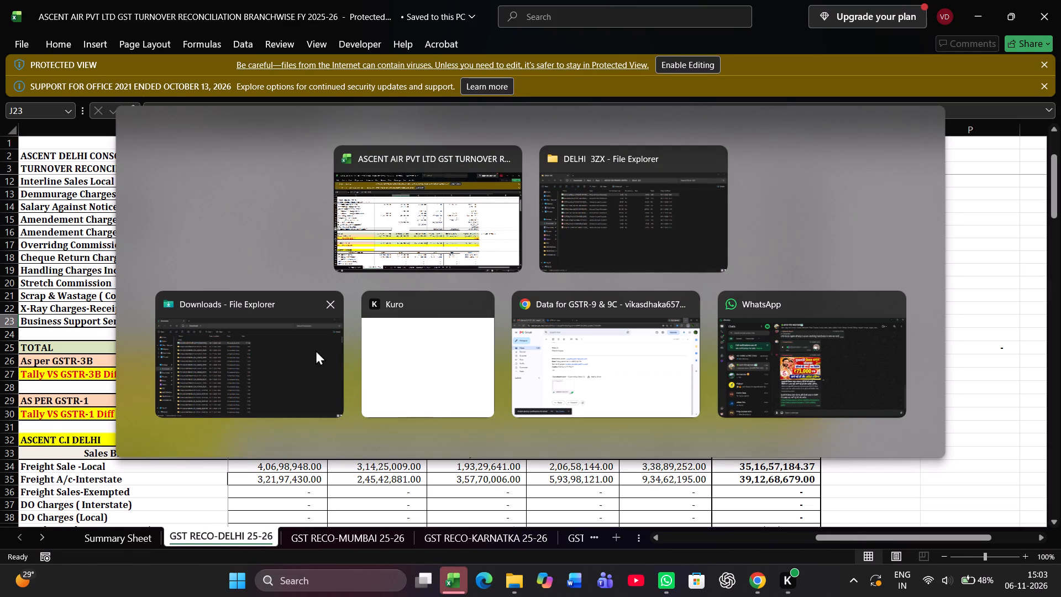
alt+click(327, 306)
Navigate from Ascent Air's DELHI 3ZX folder window up to the Apra folder and into ACUMEN OVERSEAS PVT LTD.
alt+click(624, 225)
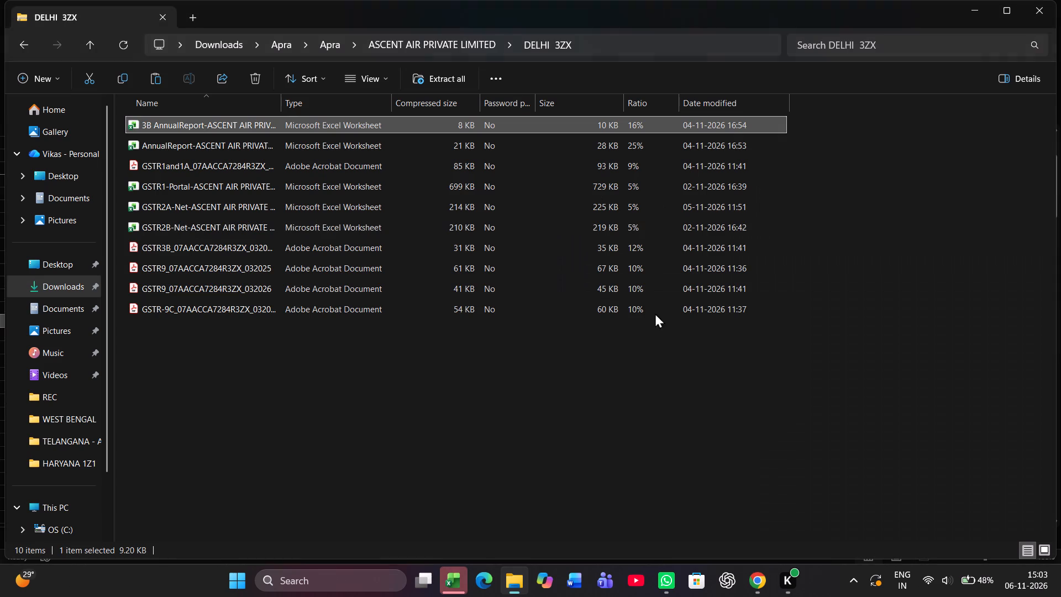
key(BackSpace)
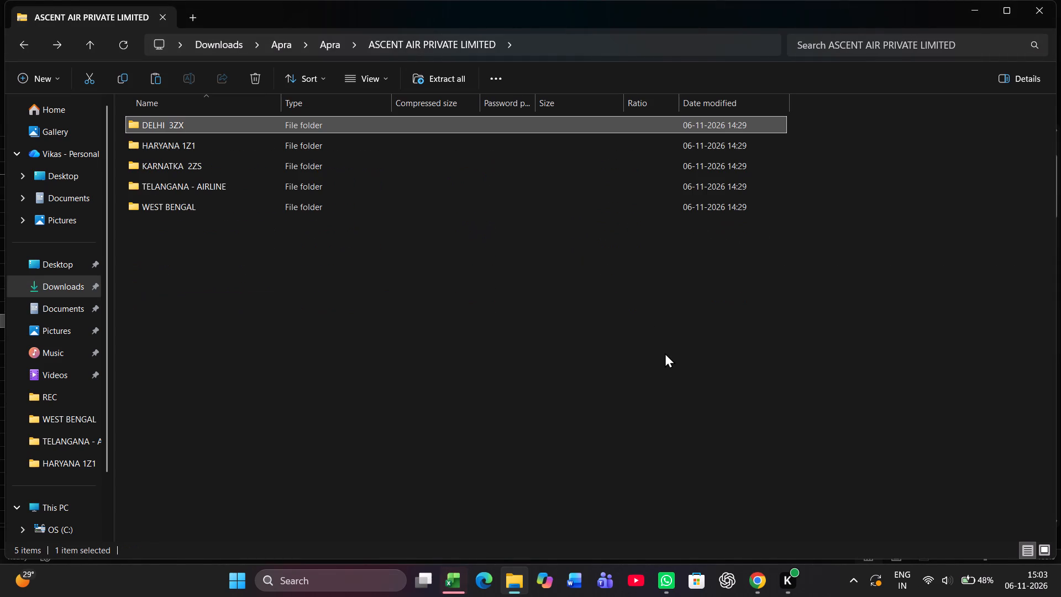
key(BackSpace)
key(Up)
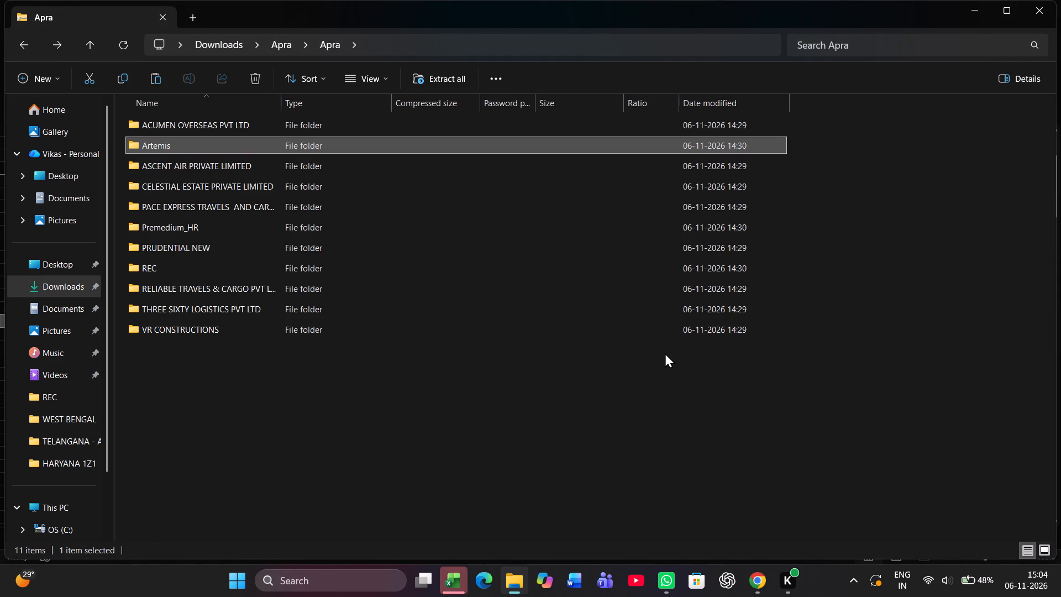
key(Up)
key(Return)
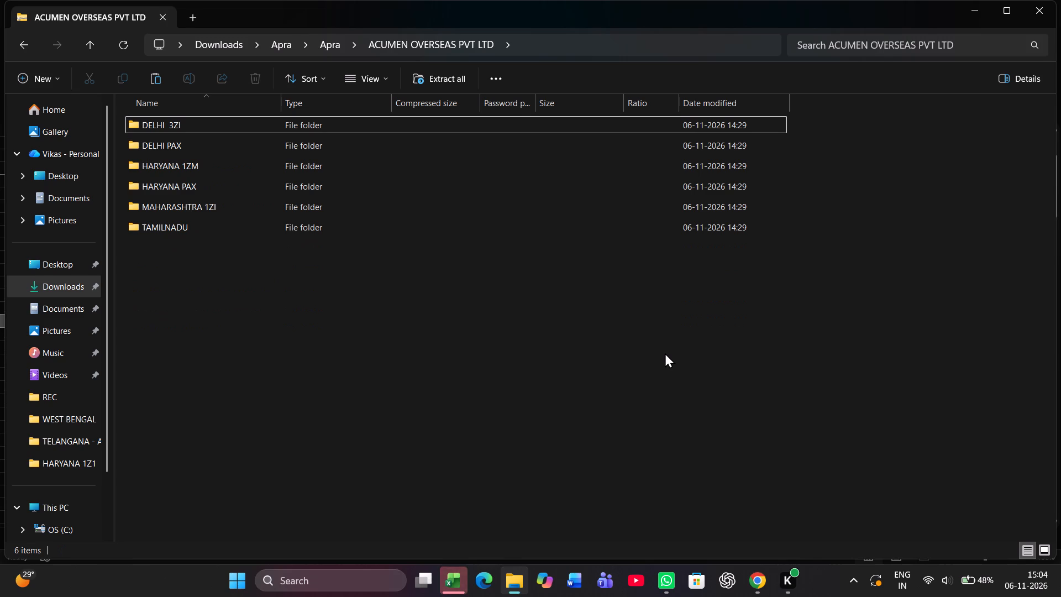
Display the GST RECO-MUMBAI 25-26 sheet in Ascent Air's branchwise turnover reconciliation workbook.
key(alt+Tab)
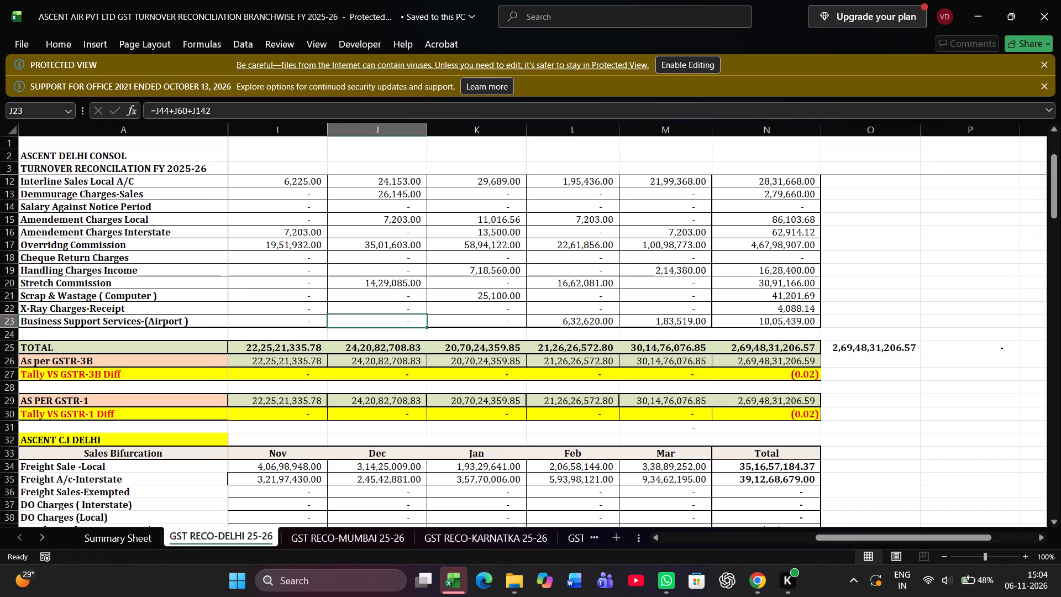
key(alt+Tab)
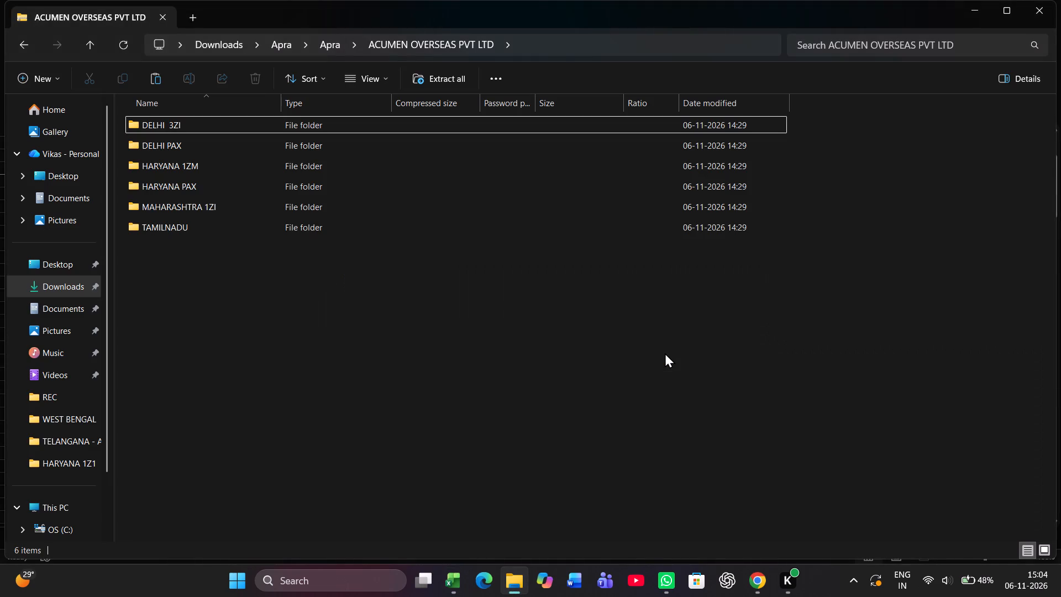
key(alt+Tab)
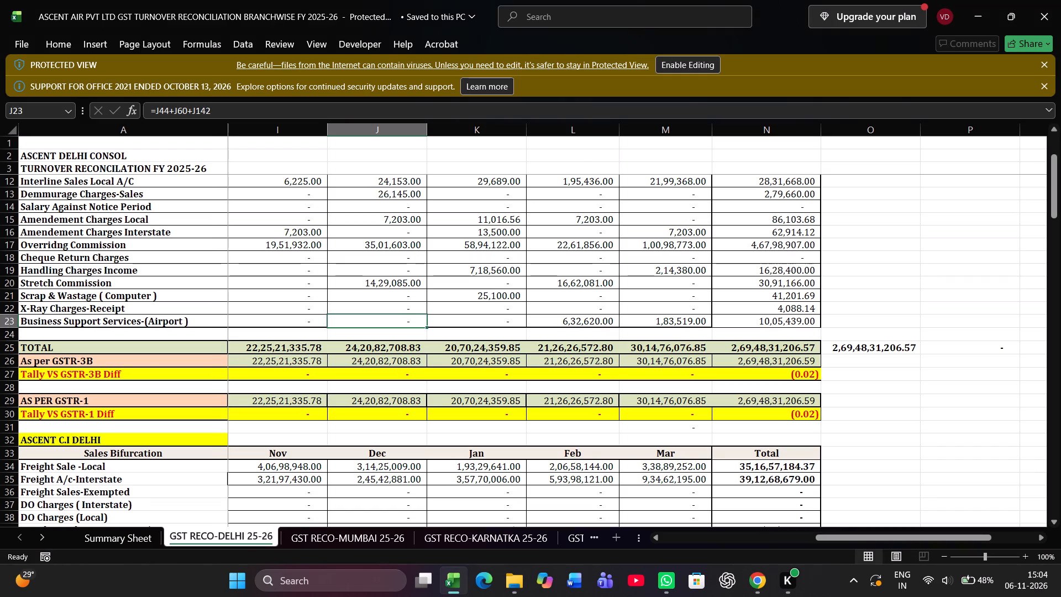
key(ctrl+Page_Down)
Open ACUMEN OVERSEAS's Maharashtra AnnualReport workbook from the MAHARASHTRA 1ZI folder and show its GSTR-3B sheet.
key(alt+Tab)
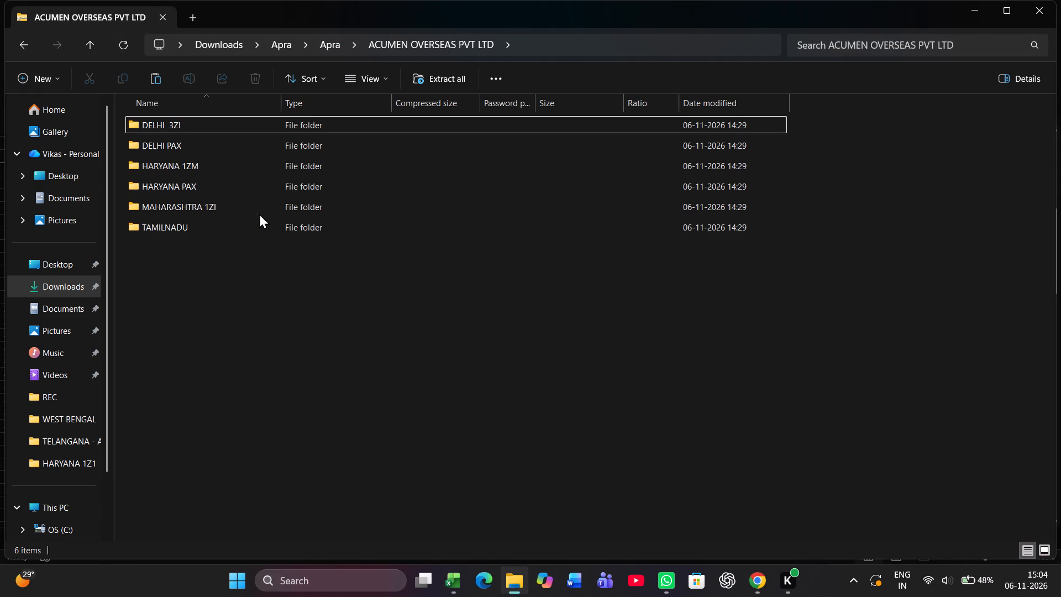
click(259, 213)
key(Return)
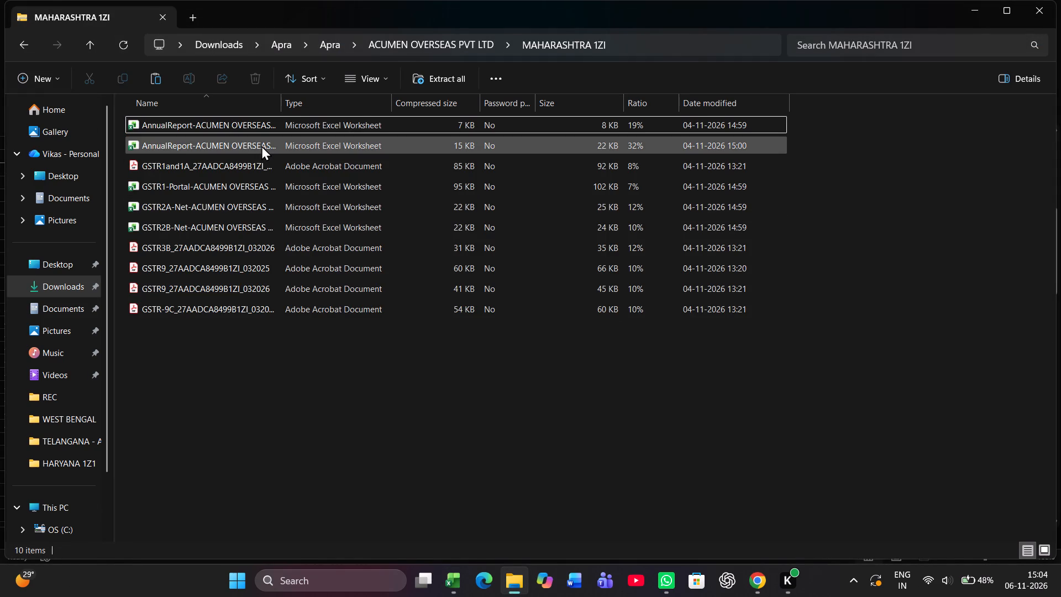
double_click(248, 117)
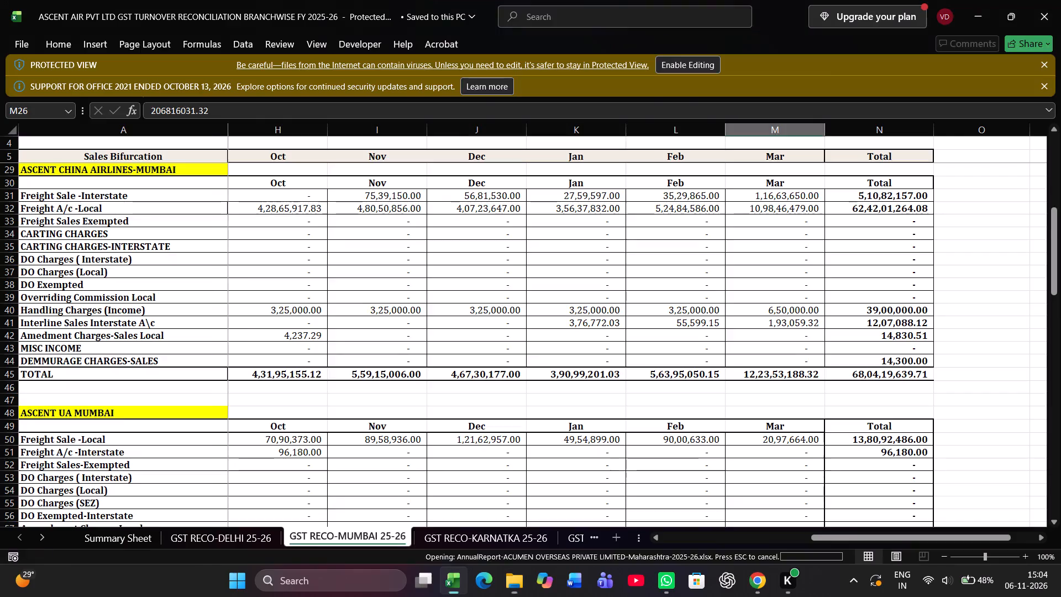
click(160, 533)
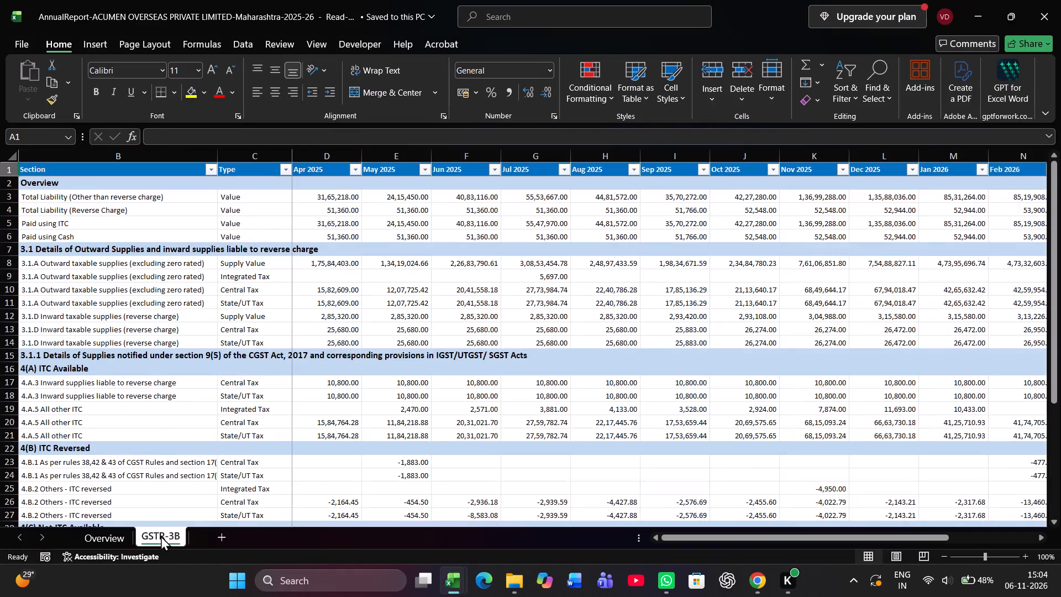
scroll(327, 261, up, 1)
Compare Ascent Air's consolidated Mumbai turnover, GSTR-3B and GSTR-1 difference rows with ACUMEN's Maharashtra GSTR-3B sheet.
key(alt+Tab)
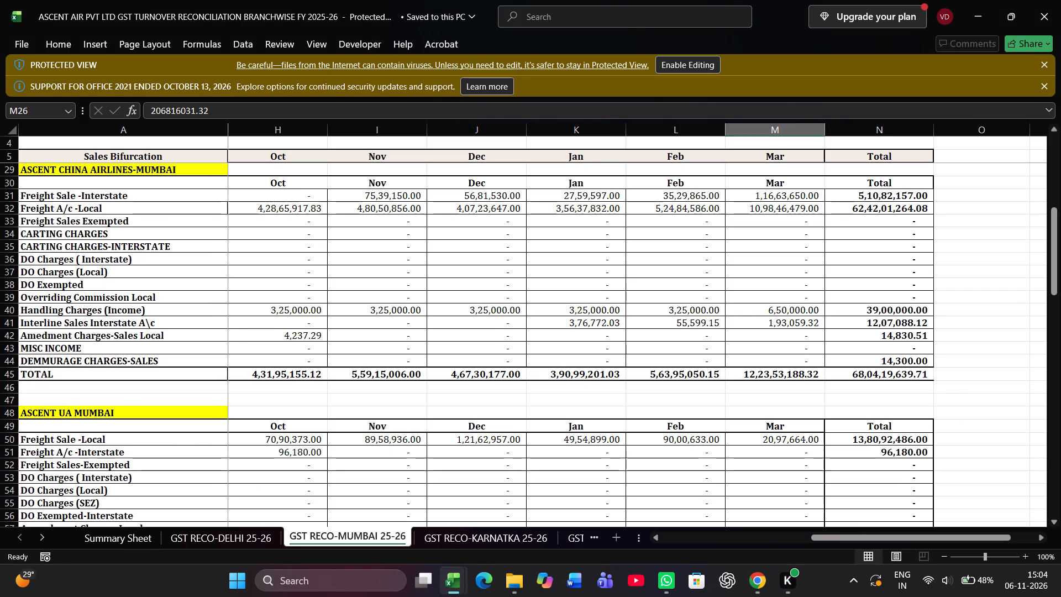
scroll(303, 313, down, 2)
scroll(295, 324, up, 4)
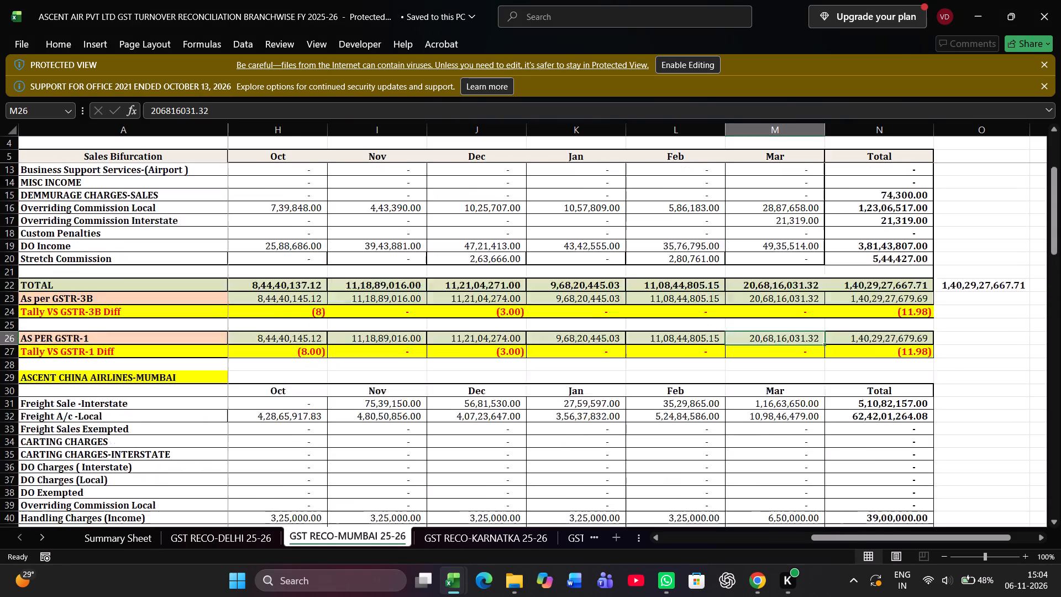
scroll(294, 325, up, 3)
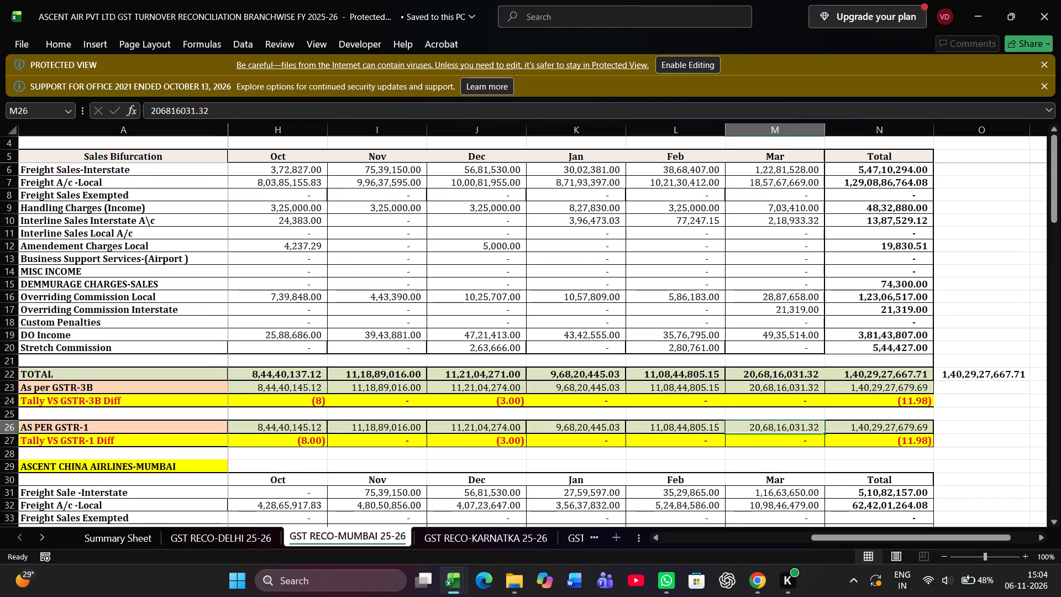
key(alt+Tab)
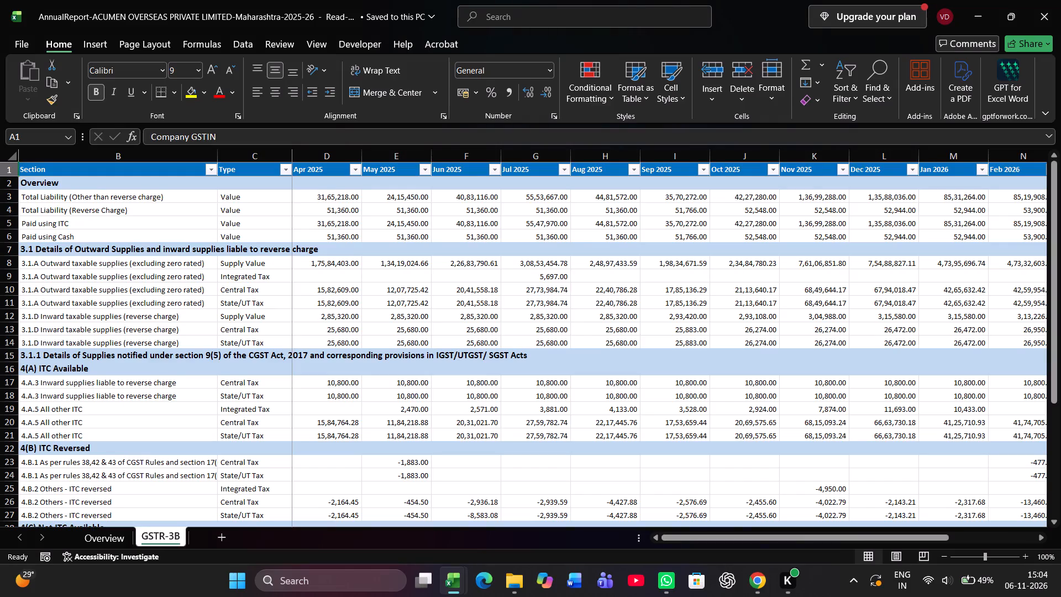
key(alt+Tab)
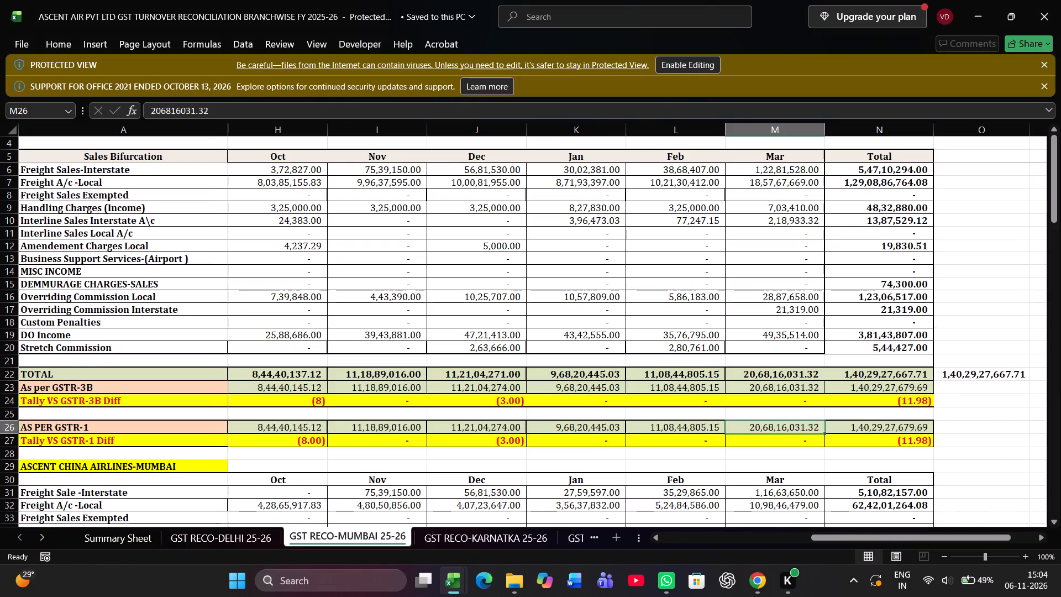
key(alt+Tab)
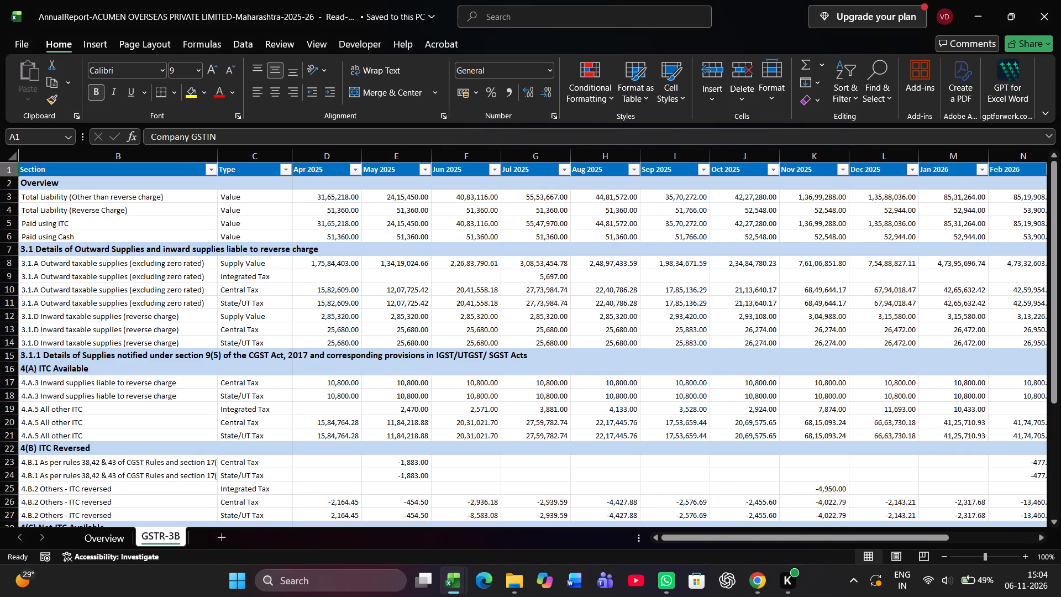
Check ACUMEN's October 2025 liability, payment and outward supply rows against the Mumbai turnover reconciliation.
click(743, 197)
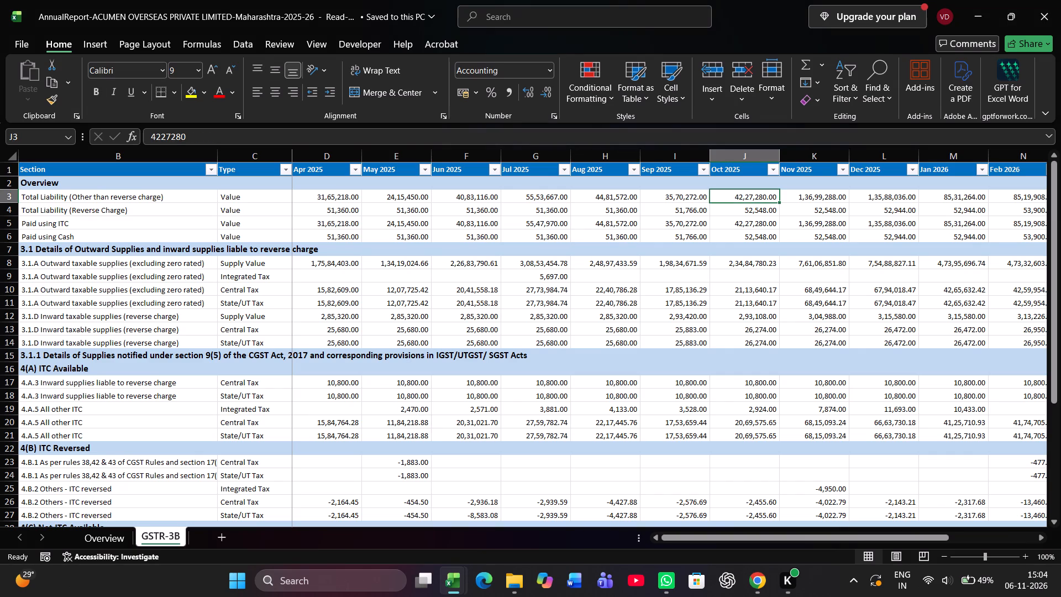
key(Down)
key(Down)
key(Down)
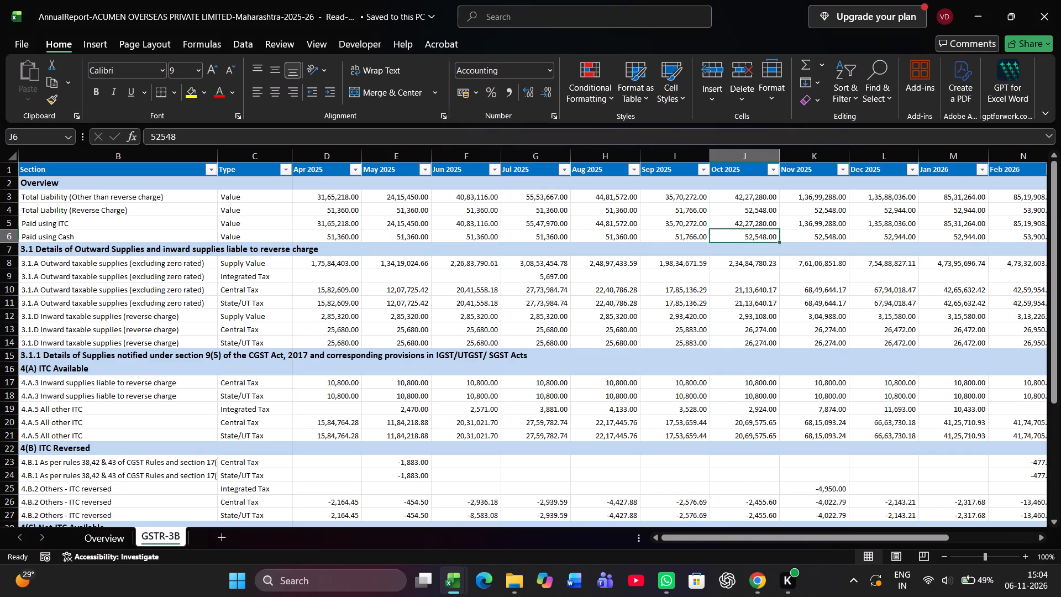
key(Down)
key(Down)
key(Down)
key(Down)
key(alt+Tab)
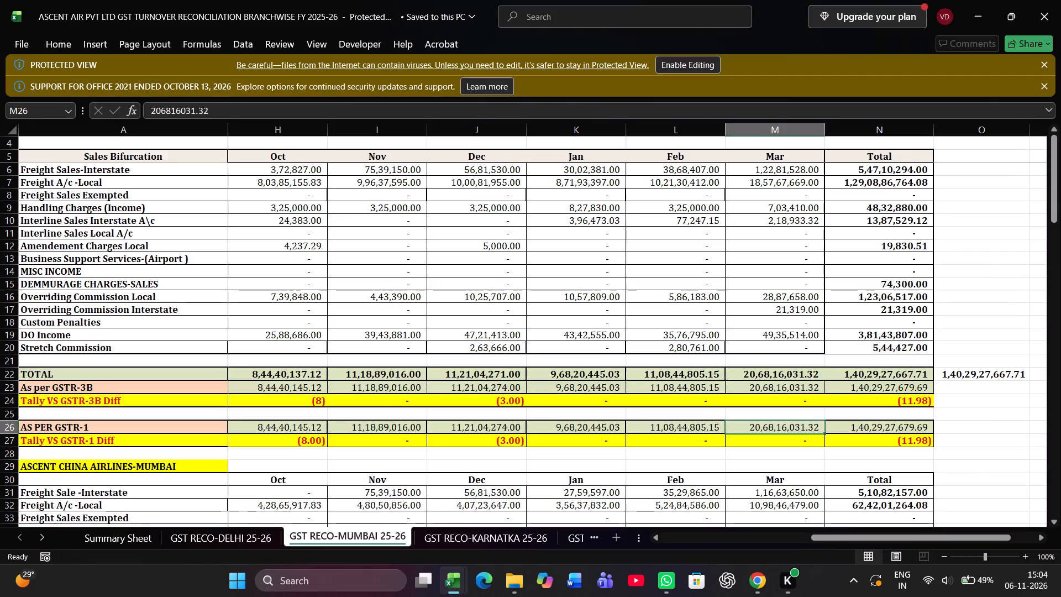
key(alt+Tab)
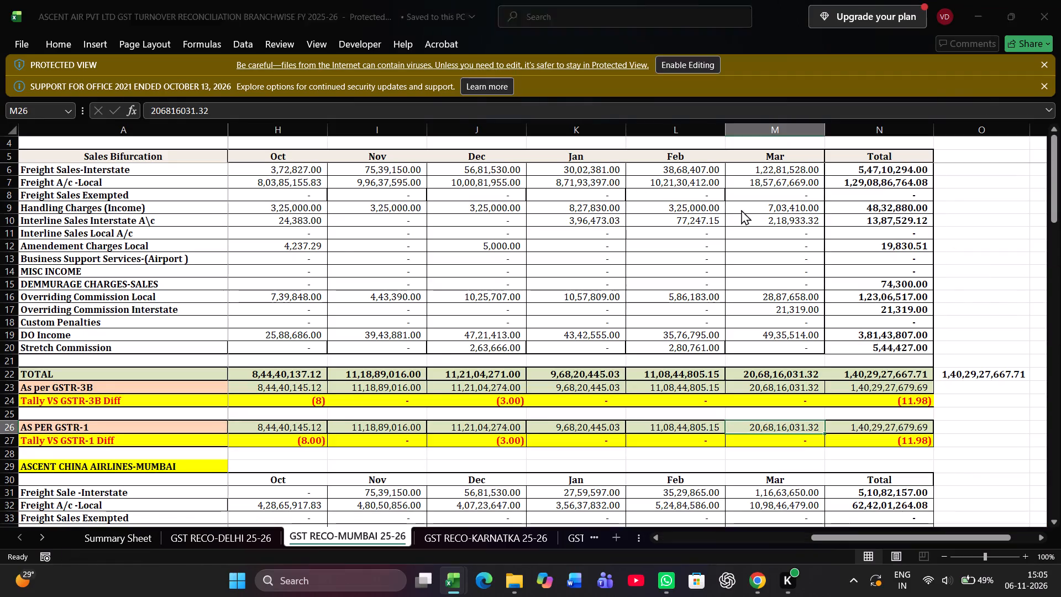
key(alt+Tab)
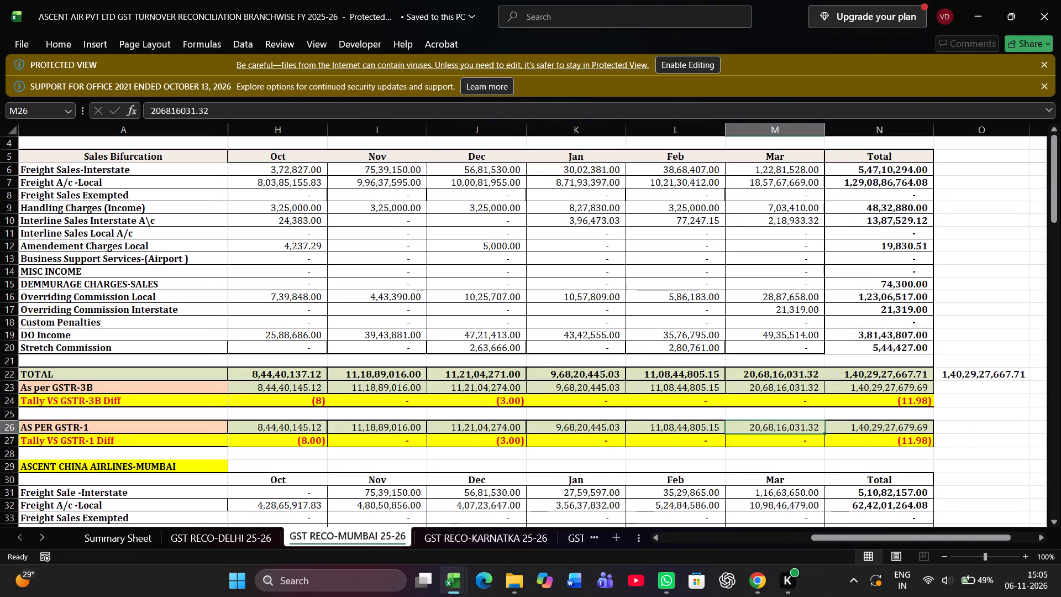
key(alt+Tab)
Review ACUMEN's October 2025 outward supply, reverse-charge and 4(A) ITC Available figures down to the start of ITC Reversed.
key(Down)
key(Down)
key(Down)
key(Down)
key(Down)
key(Down)
key(Down)
key(Down)
key(Down)
key(Down)
key(Down)
key(Down)
key(Down)
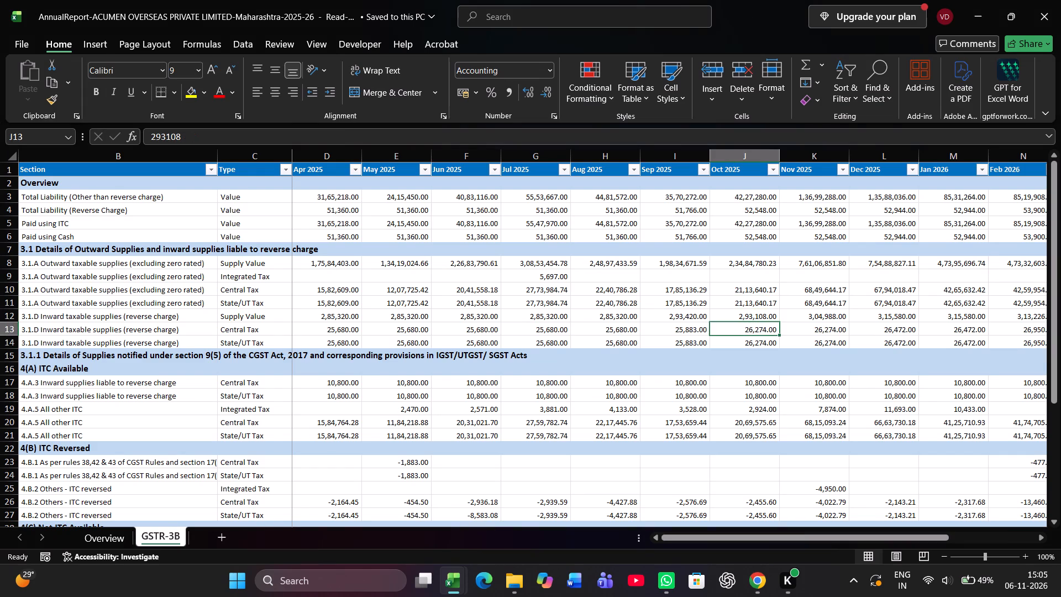
key(Up)
key(Up)
key(Up)
key(Up)
key(Up)
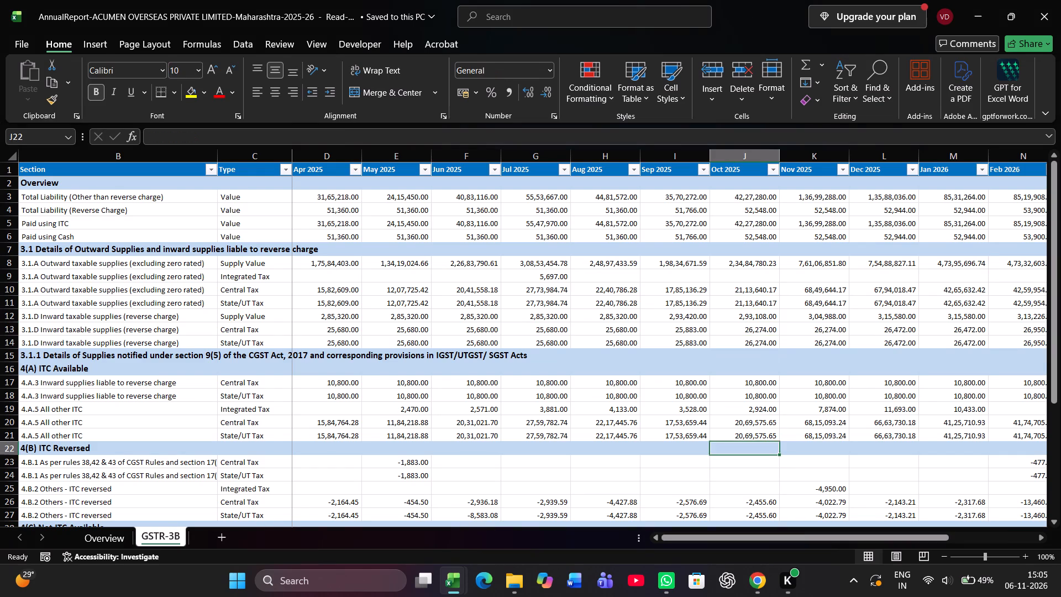
Review ACUMEN's October 2025 column through ITC Available, ITC Reversed and Net ITC down past the payment rows.
key(Down)
key(Down)
key(Down)
key(Down)
key(Down)
key(Down)
key(Down)
key(Down)
key(Down)
key(Down)
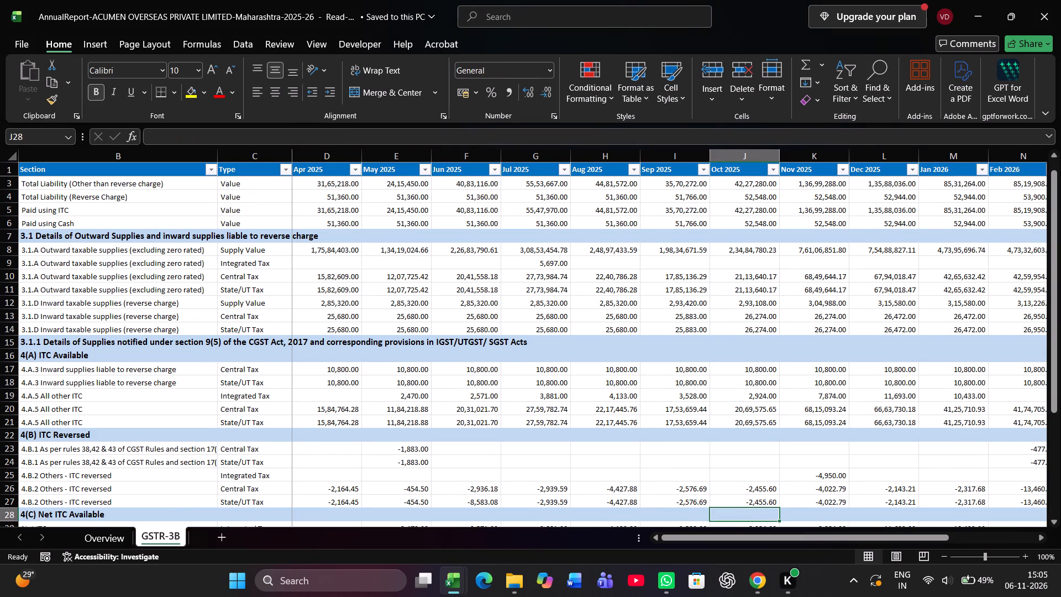
key(Down)
key(Down)
key(Down)
key(Down)
key(Down)
key(Down)
key(Down)
key(Down)
key(Down)
key(Down)
key(Down)
key(Down)
key(Down)
key(Down)
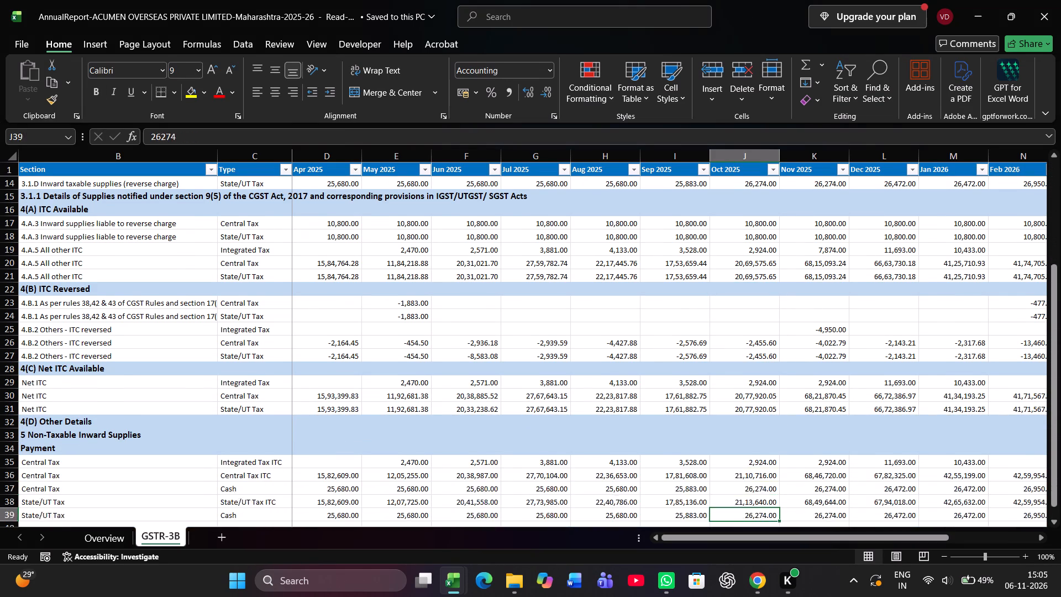
key(Down)
key(Down)
key(Down)
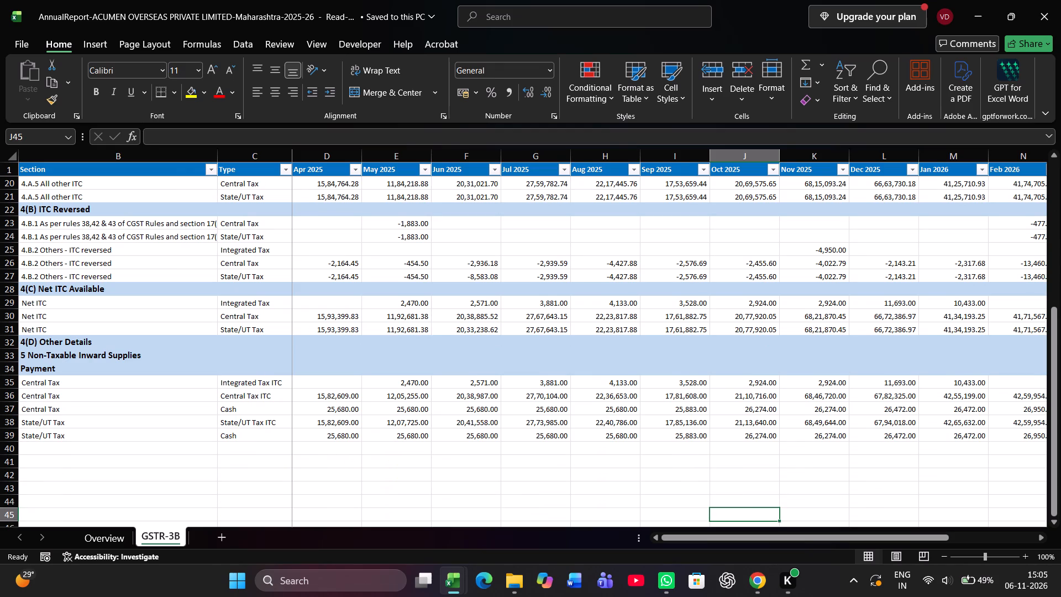
Recheck ACUMEN's October 2025 Maharashtra GSTR-3B figures upward from below the payment rows to the Paid using Cash row.
key(Up)
key(Up)
key(Up)
key(Up)
key(Up)
key(Up)
key(Up)
key(Up)
key(Up)
key(Up)
key(Up)
key(Up)
key(Up)
key(Up)
key(Up)
key(Up)
key(Up)
key(Up)
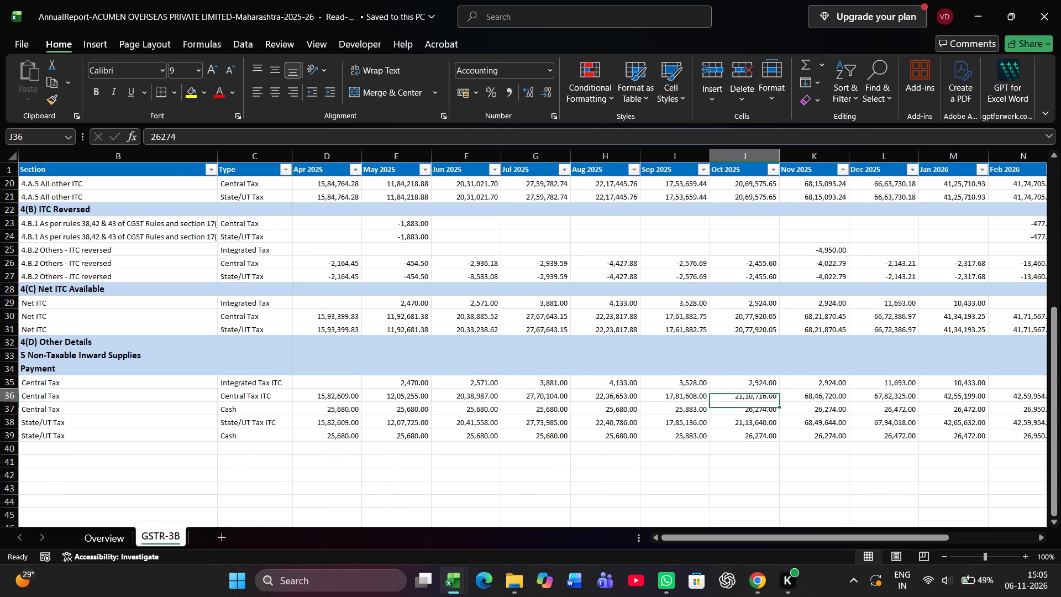
key(Up)
key(Up)
key(Up)
key(Up)
key(Up)
key(Up)
key(Up)
key(Up)
key(Up)
key(Up)
key(Up)
key(Up)
key(Up)
key(Up)
key(Up)
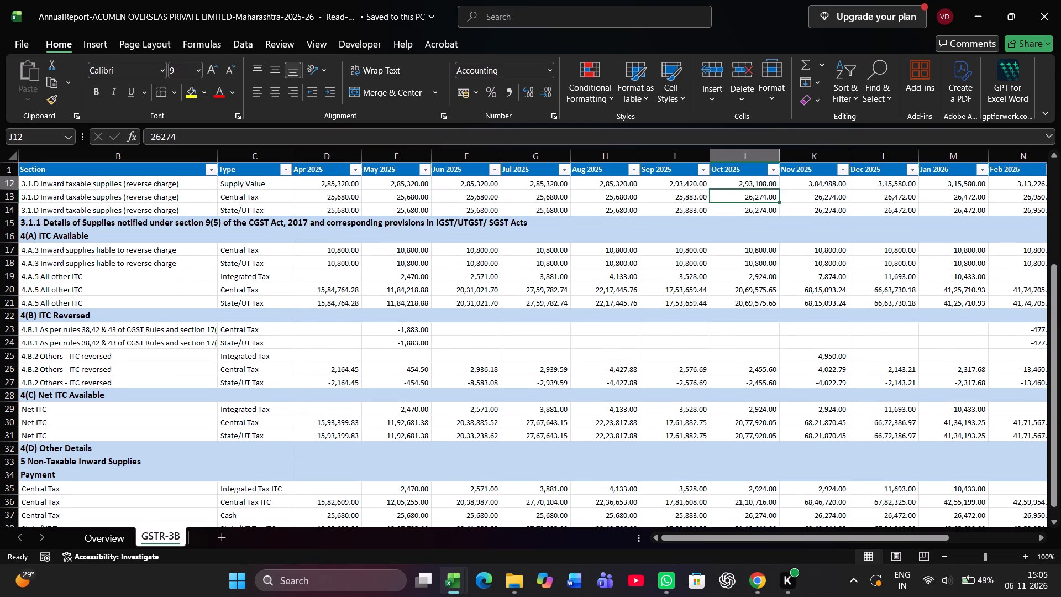
key(Up)
key(Up)
key(Up)
key(Up)
key(Up)
key(Up)
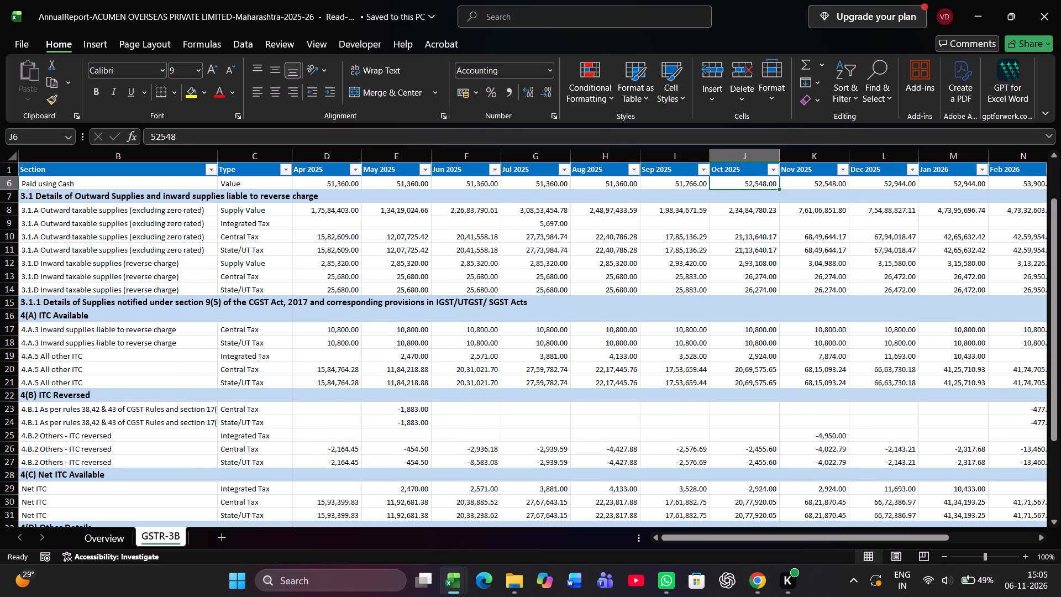
Compare ACUMEN's October 2025 Total Liability rows, other than and under reverse charge, with the October figures in the Mumbai turnover reconciliation.
key(Up)
key(Up)
key(Up)
key(Up)
key(Up)
key(Up)
key(Up)
key(Up)
key(Up)
key(Up)
key(Up)
key(Up)
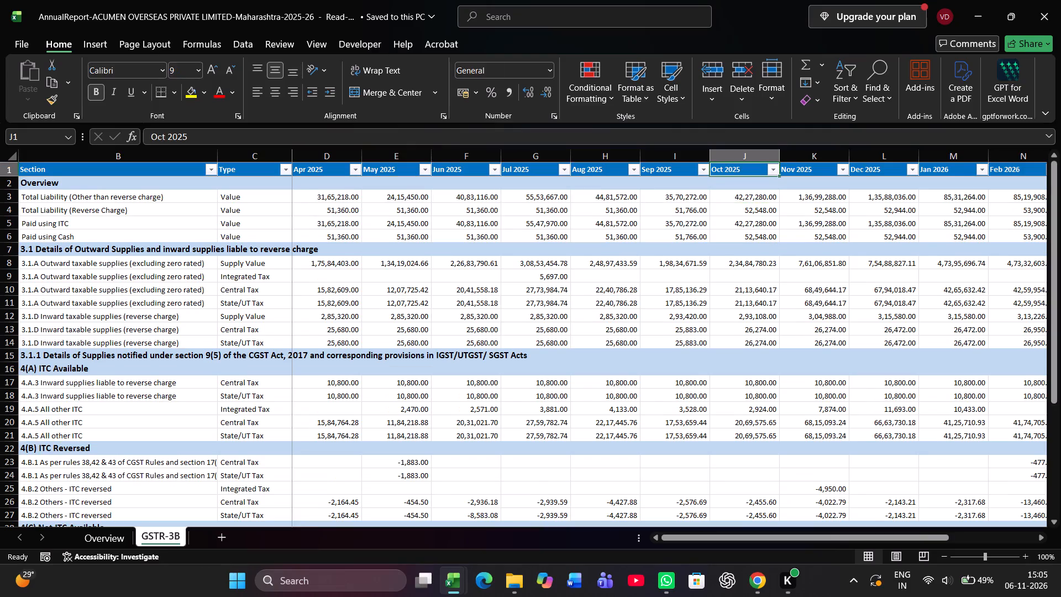
key(Down)
key(Down)
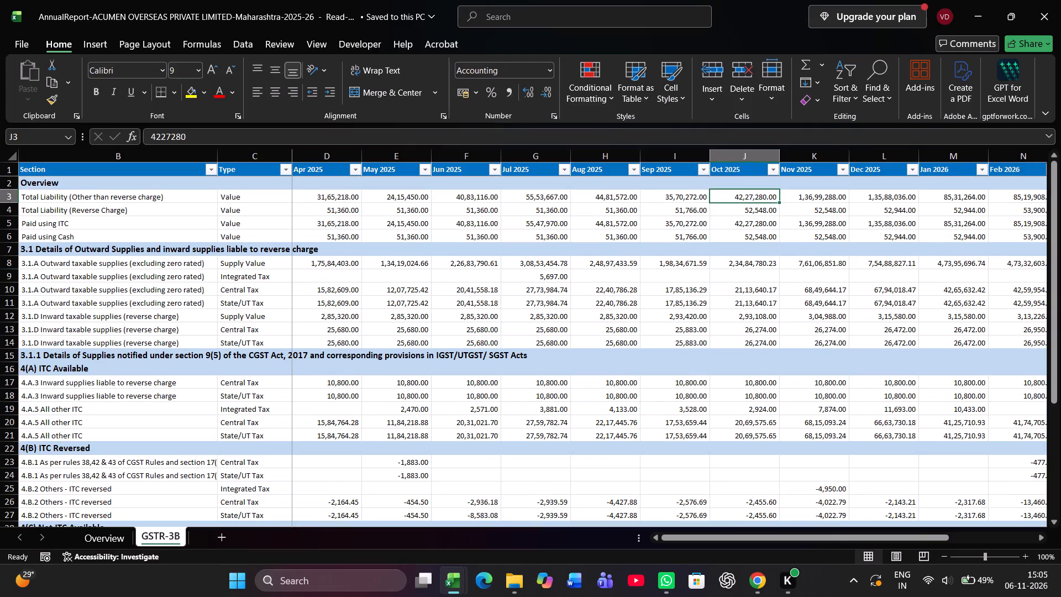
key(alt+Tab)
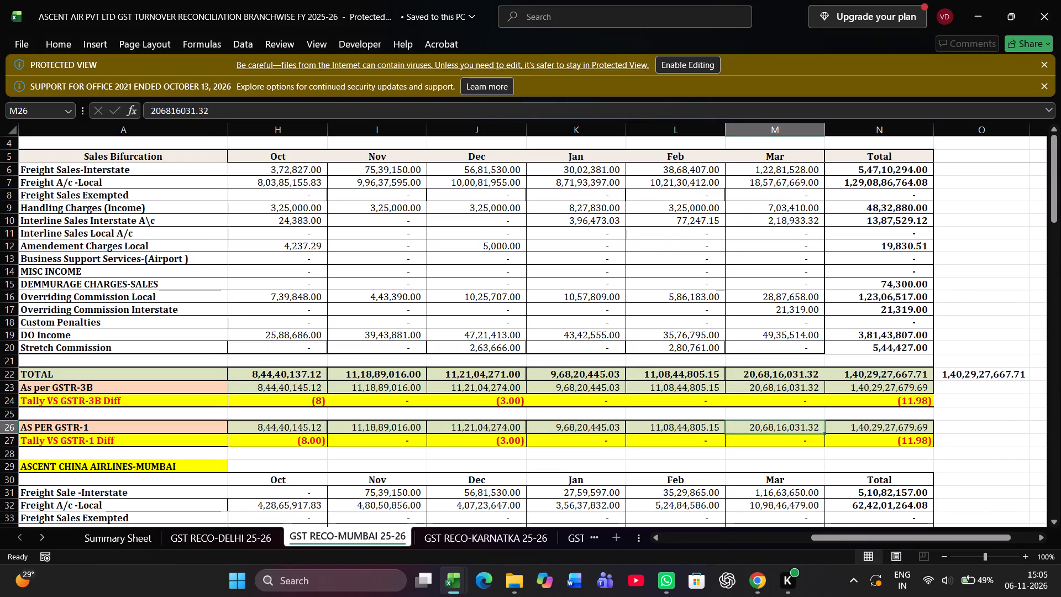
key(alt+Tab)
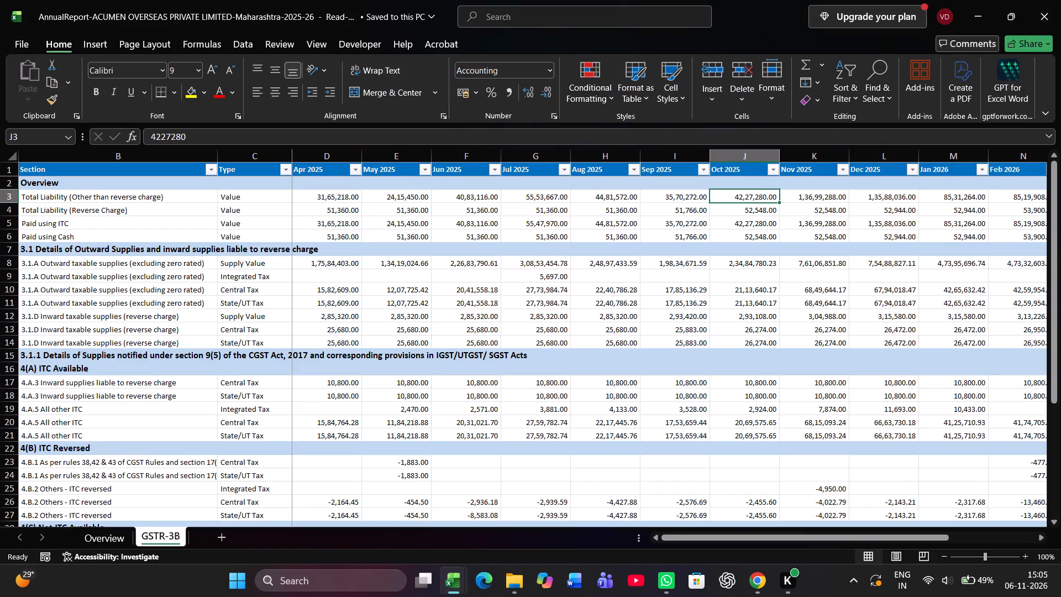
key(Down)
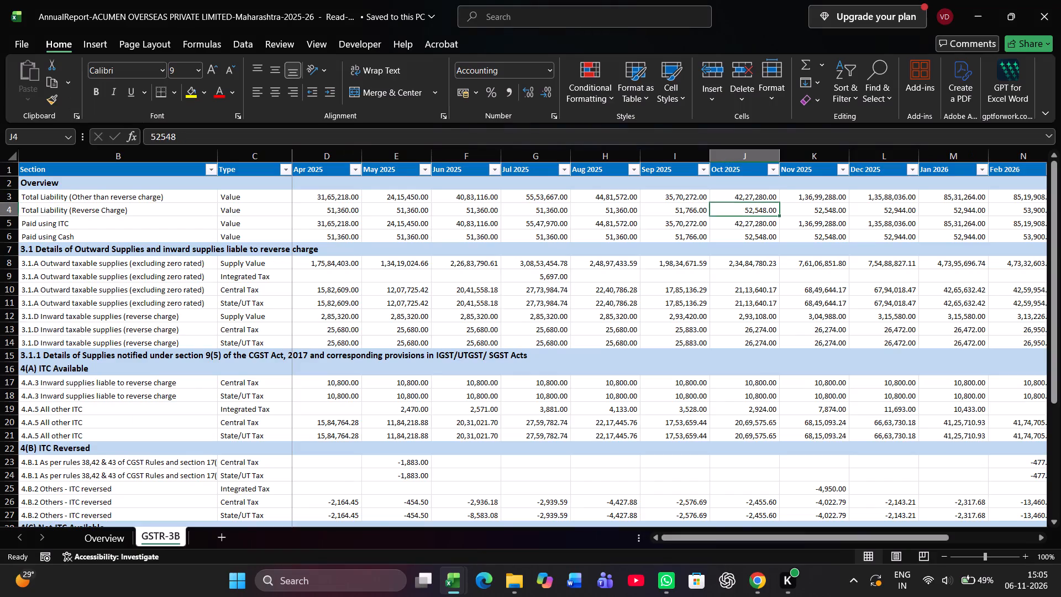
key(Up)
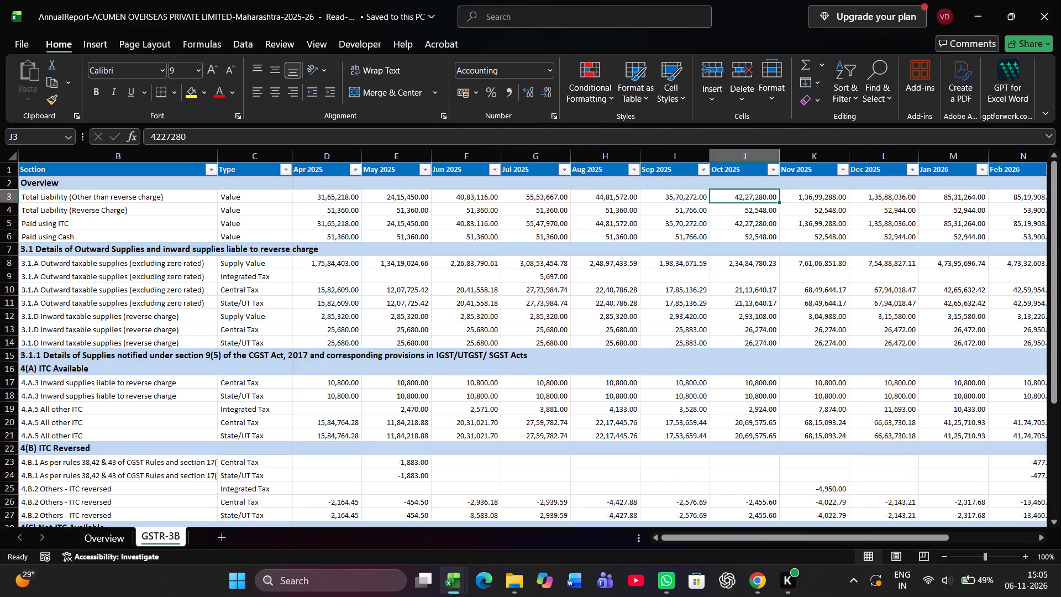
key(Down)
key(Up)
key(alt+Tab)
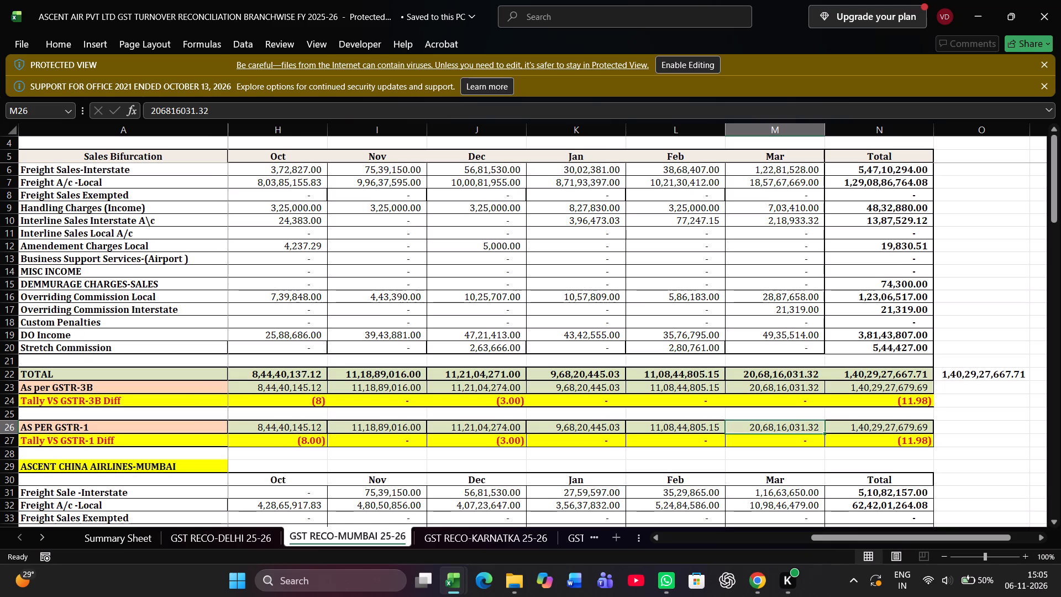
scroll(526, 312, up, 1)
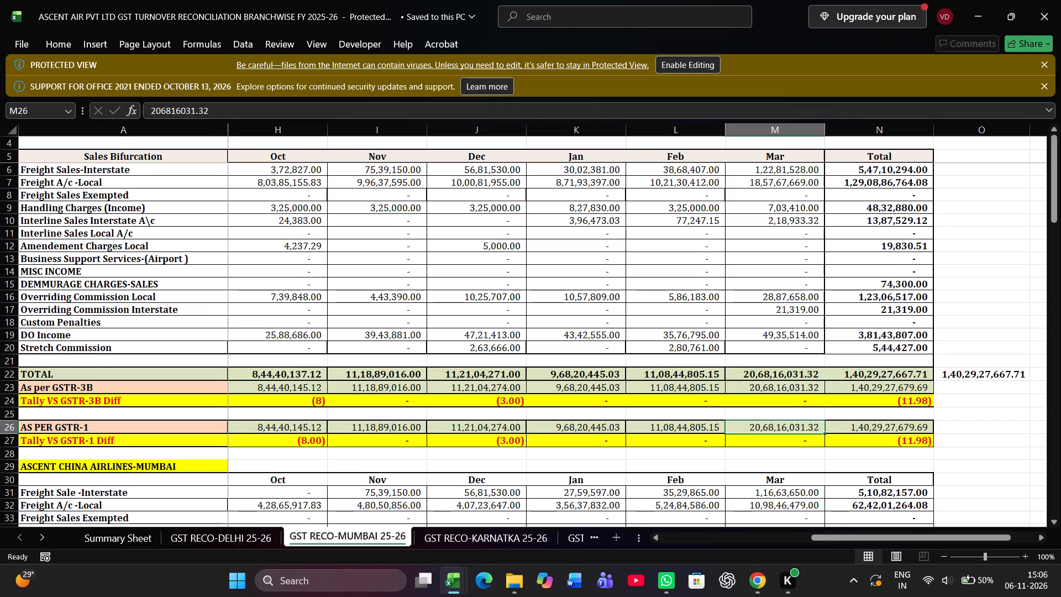
Compare ACUMEN's 3.1.A outward taxable supply values for October to December 2025 with the Mumbai turnover reconciliation.
key(alt+Tab)
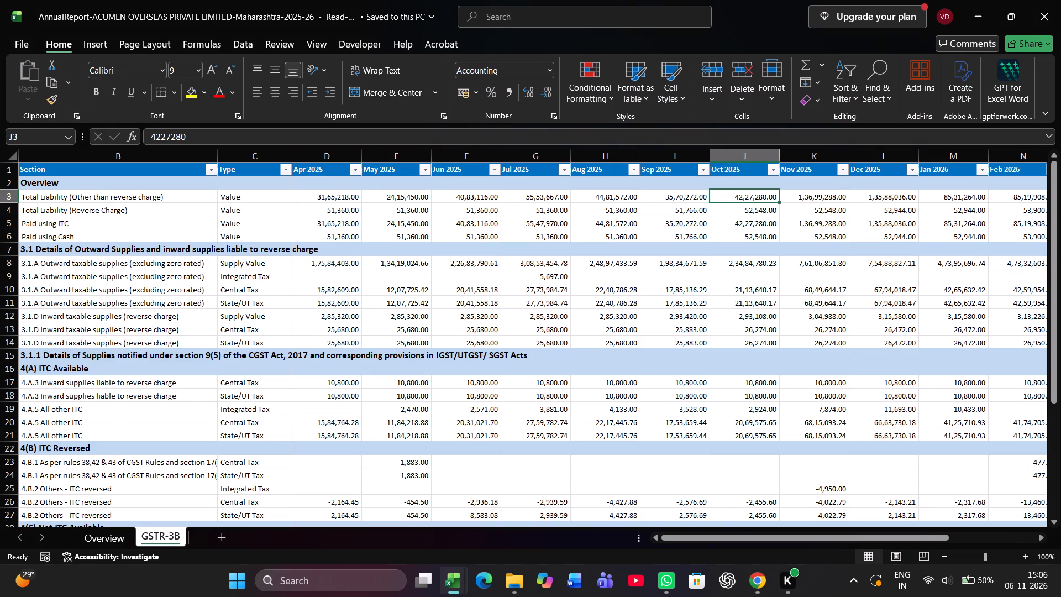
key(Down)
key(Down)
key(Down)
key(Down)
key(Down)
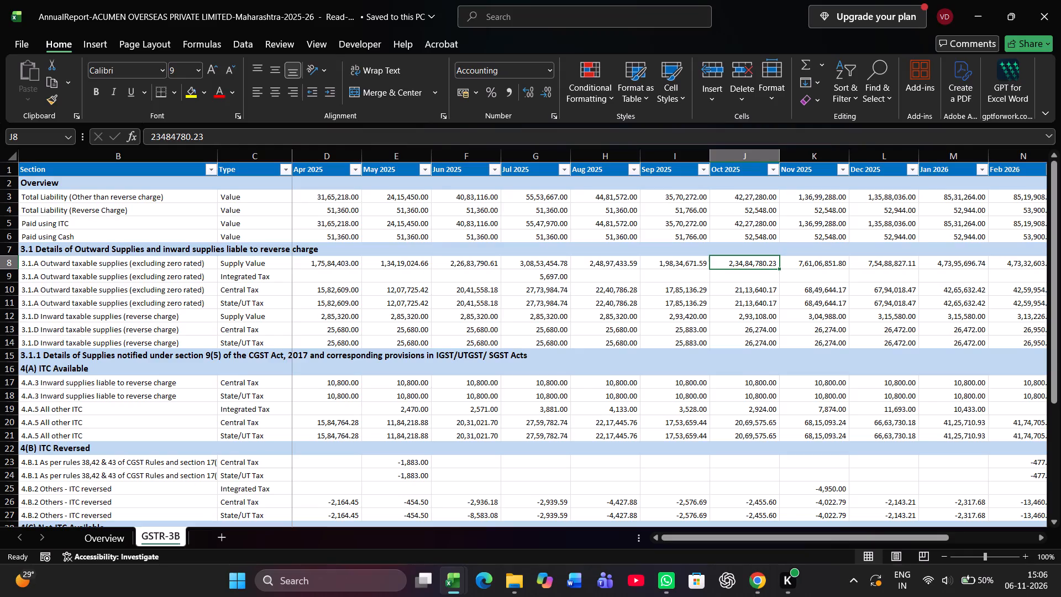
key(Right)
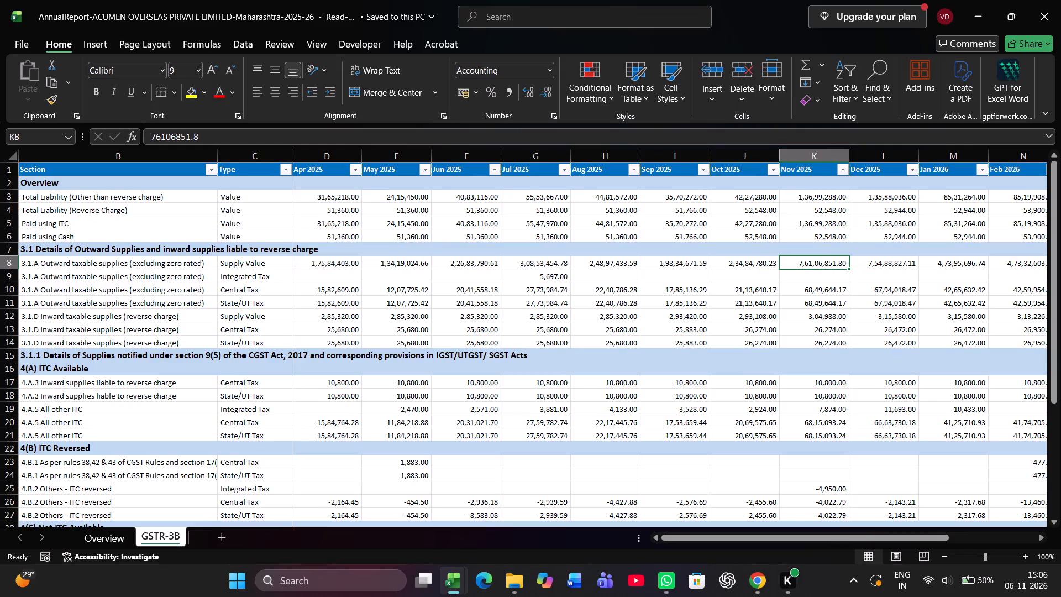
key(Right)
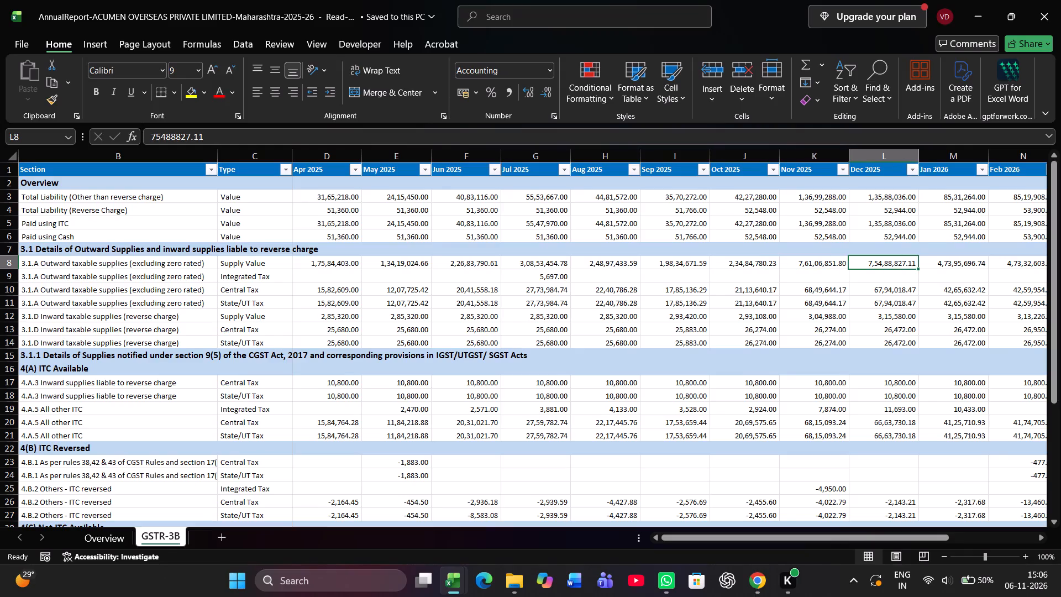
key(Left)
key(Left)
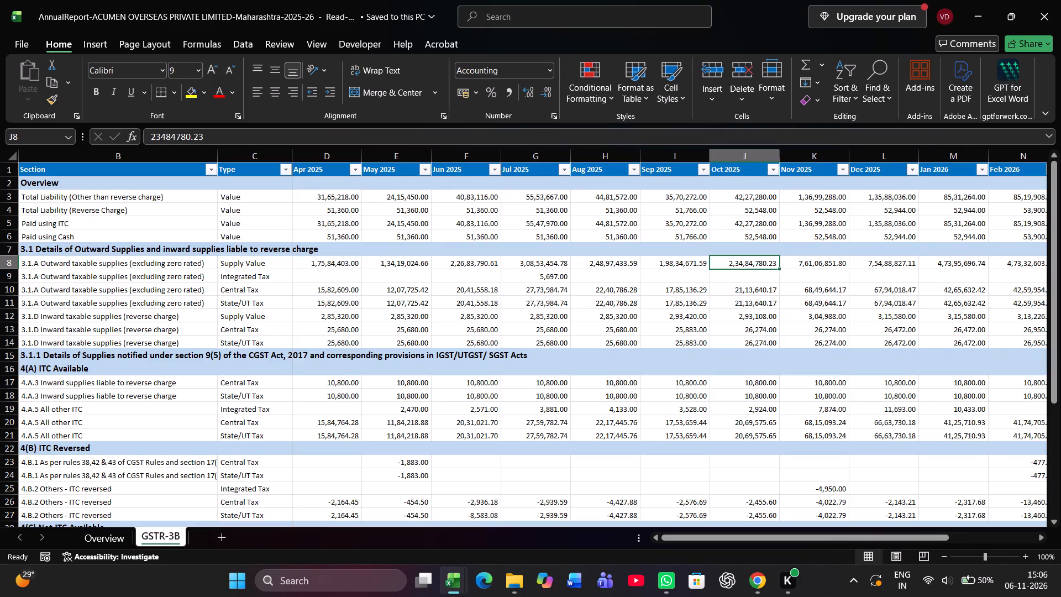
key(alt+Tab)
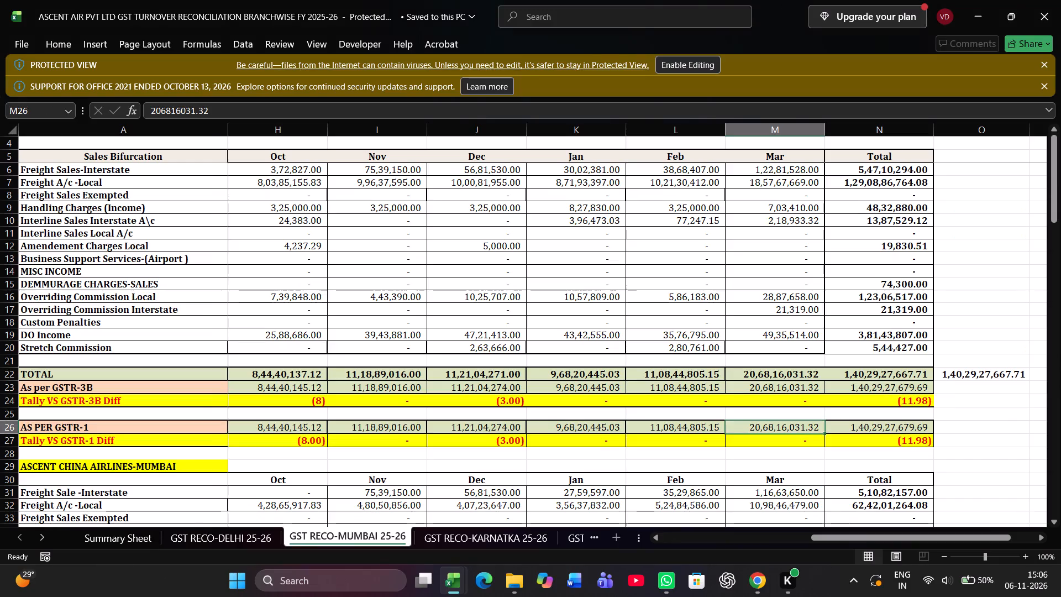
key(alt+Tab)
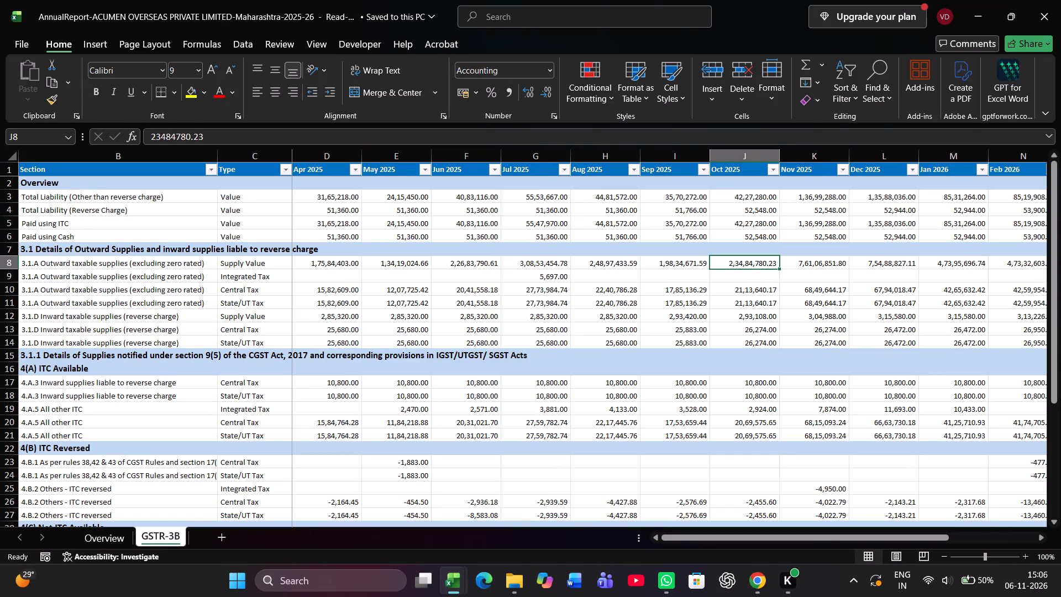
key(alt+Tab)
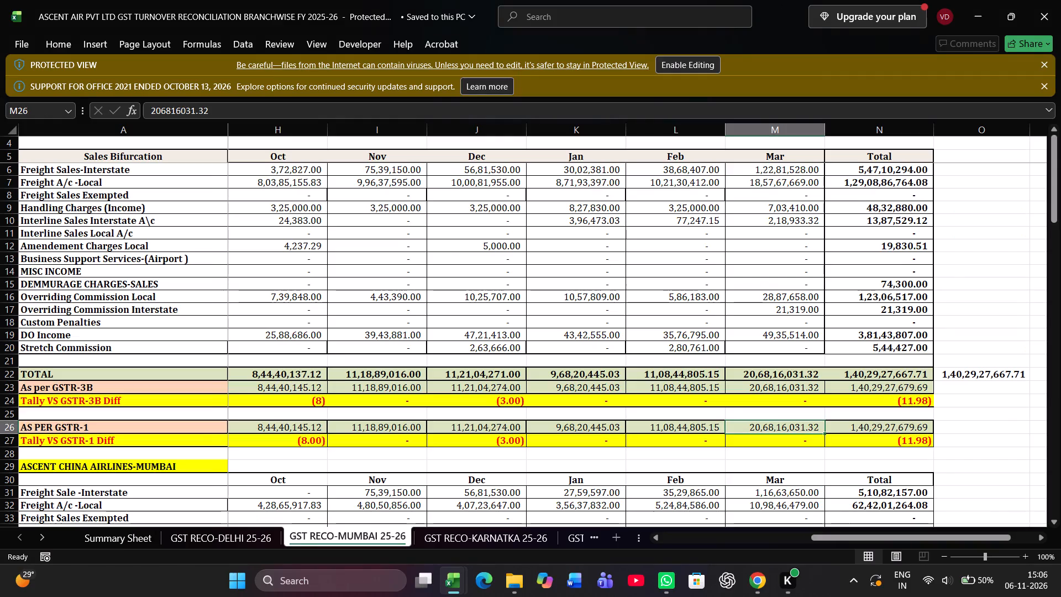
key(alt+Tab)
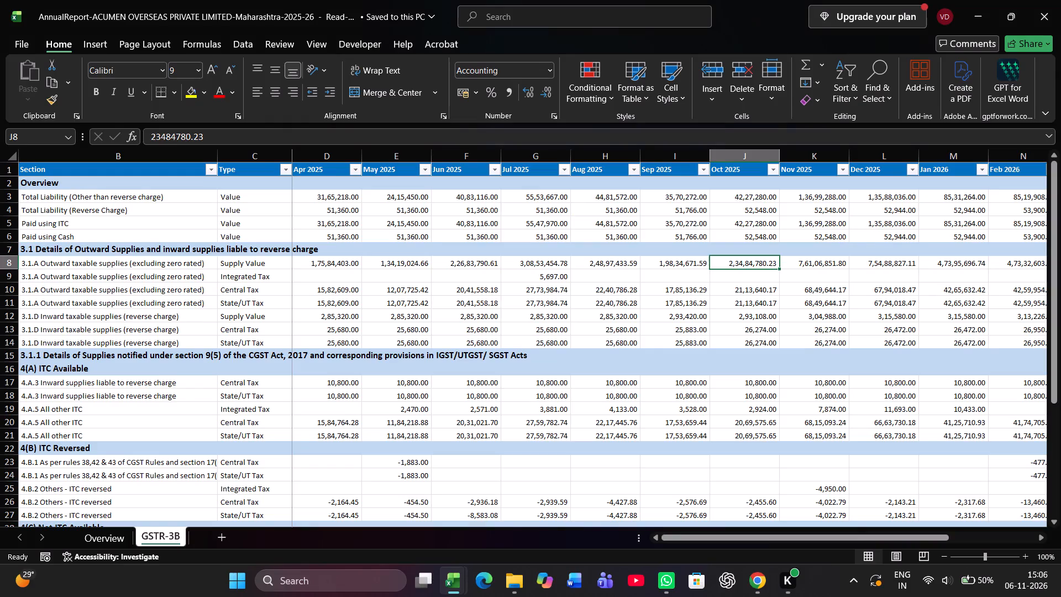
Inspect the October TOTAL and As per GSTR-3B cells in the Mumbai reconciliation against ACUMEN's October 2025 supply value.
key(alt+Tab)
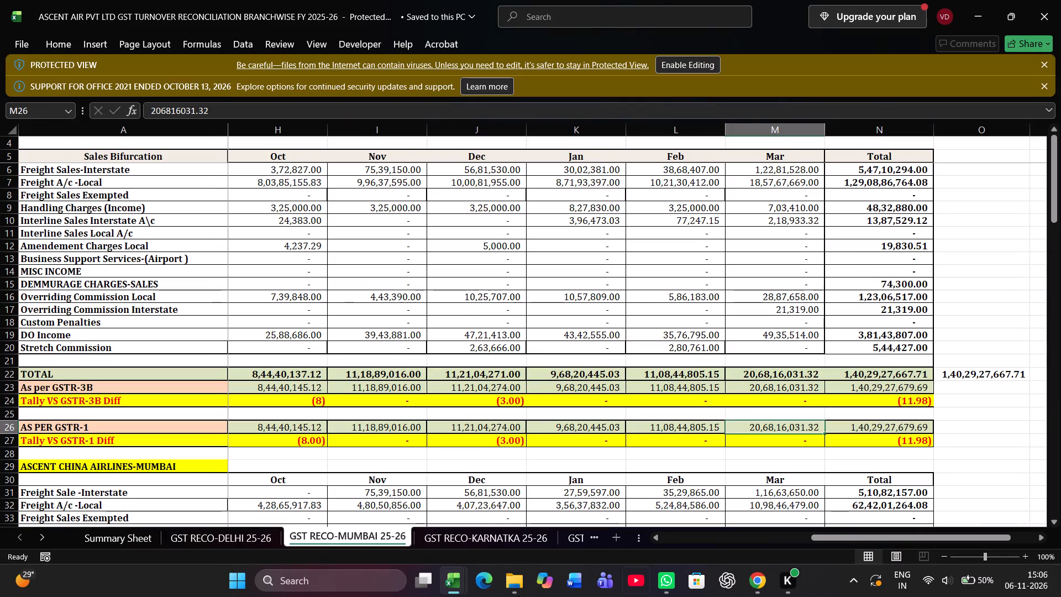
click(274, 371)
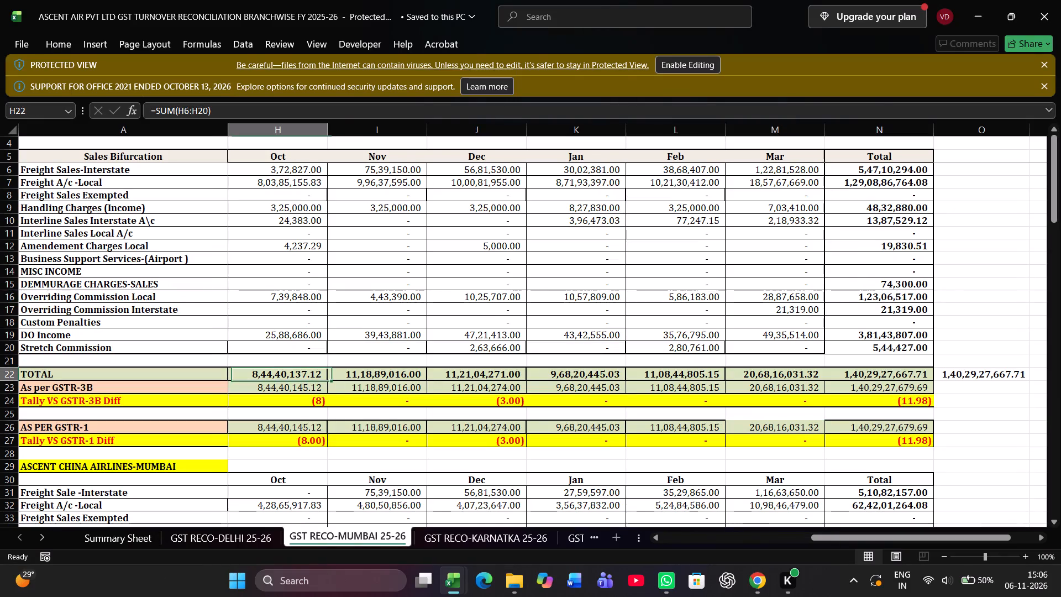
click(273, 385)
key(alt+Tab)
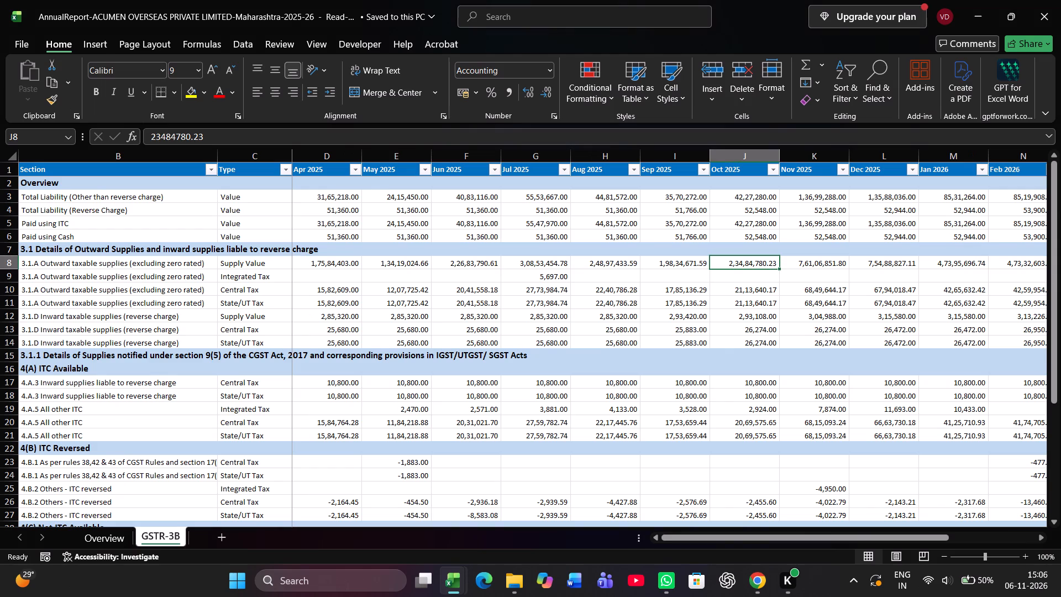
key(alt+Tab)
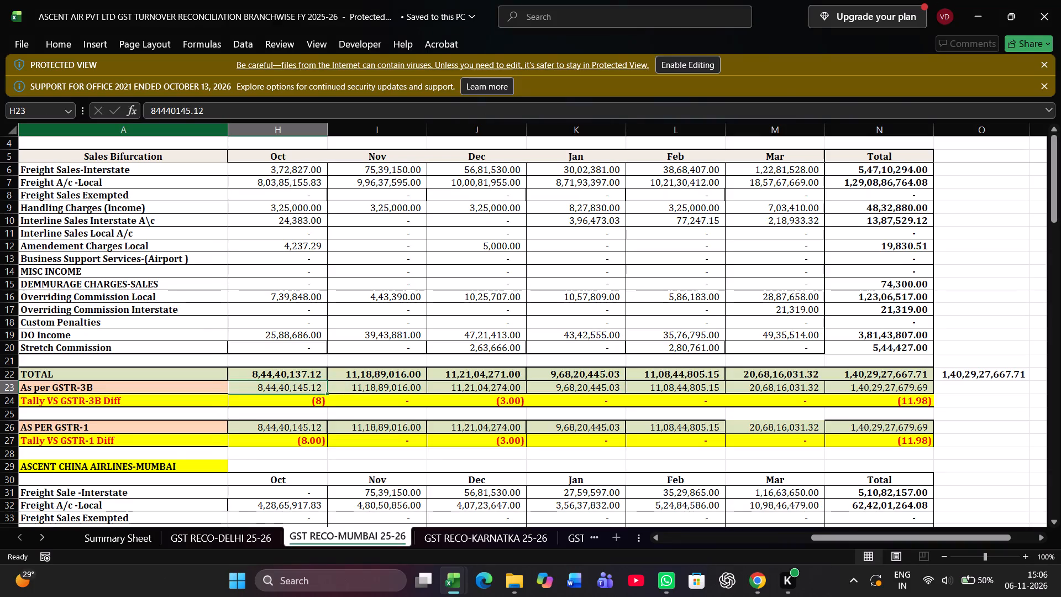
key(alt+Tab)
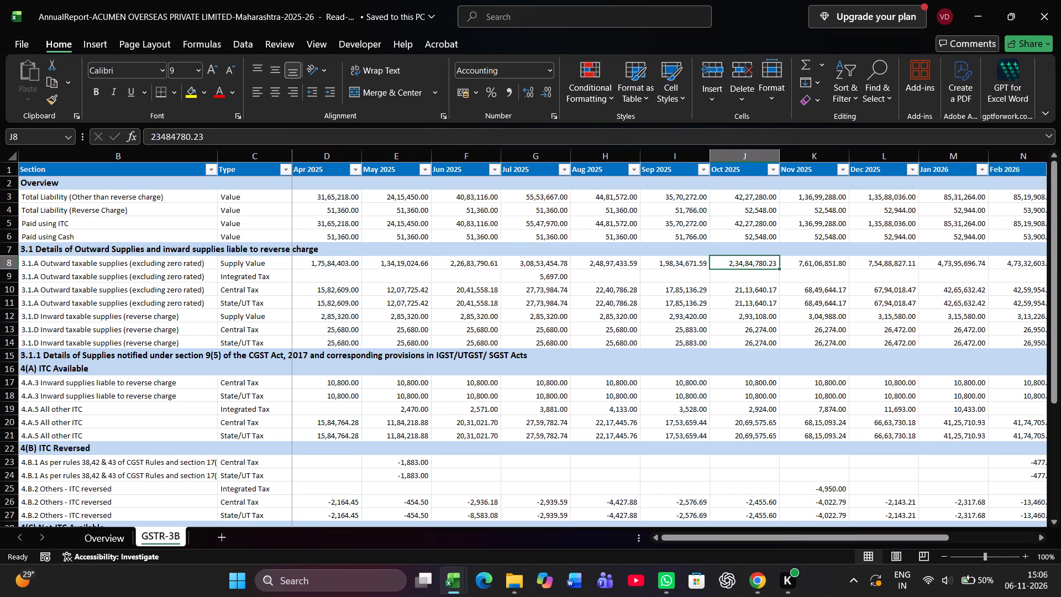
Select ACUMEN's April 2025 payment figures from Integrated Tax ITC to State/UT Tax ITC to check their sum against the Mumbai reconciliation.
scroll(448, 393, down, 6)
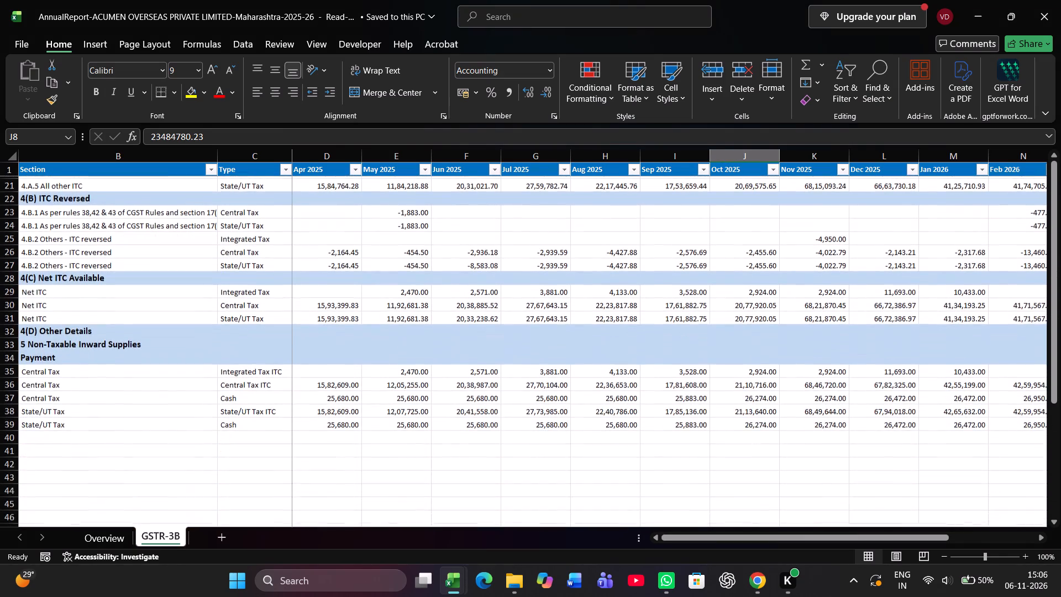
scroll(448, 393, down, 1)
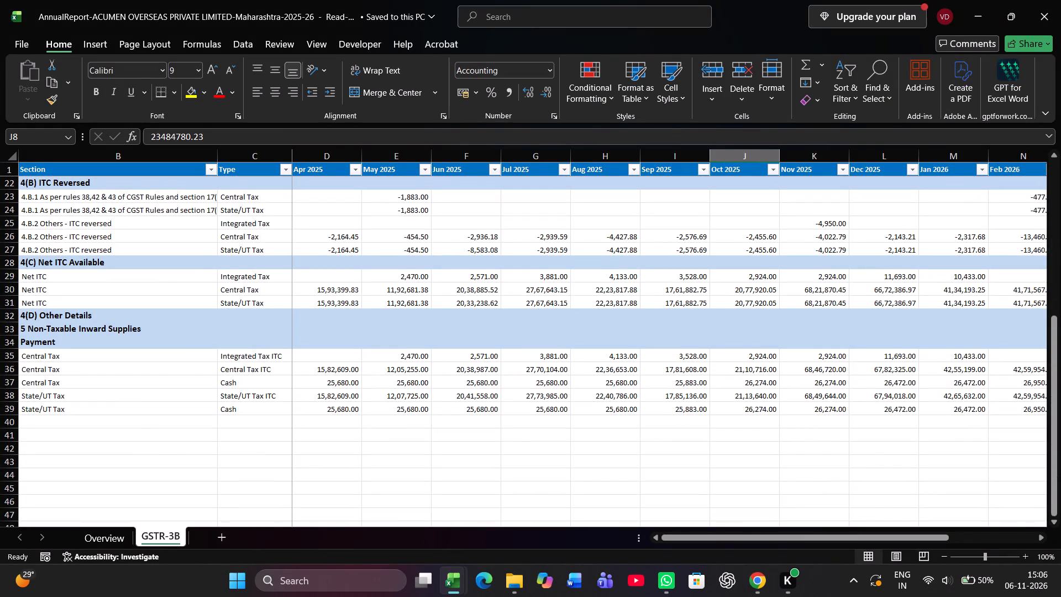
drag(327, 358, 330, 381)
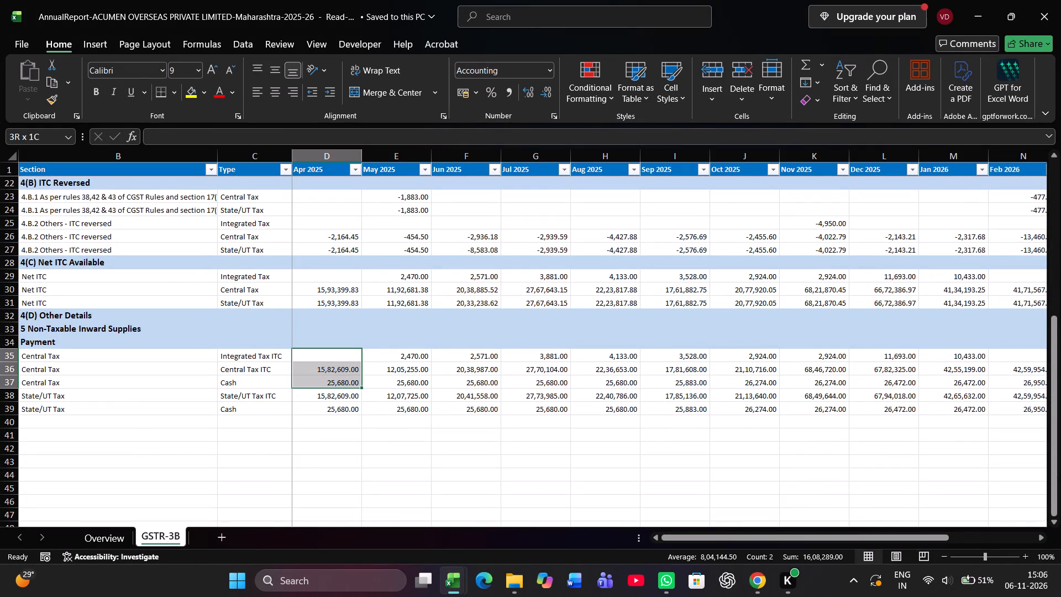
drag(330, 381, 330, 384)
click(329, 365)
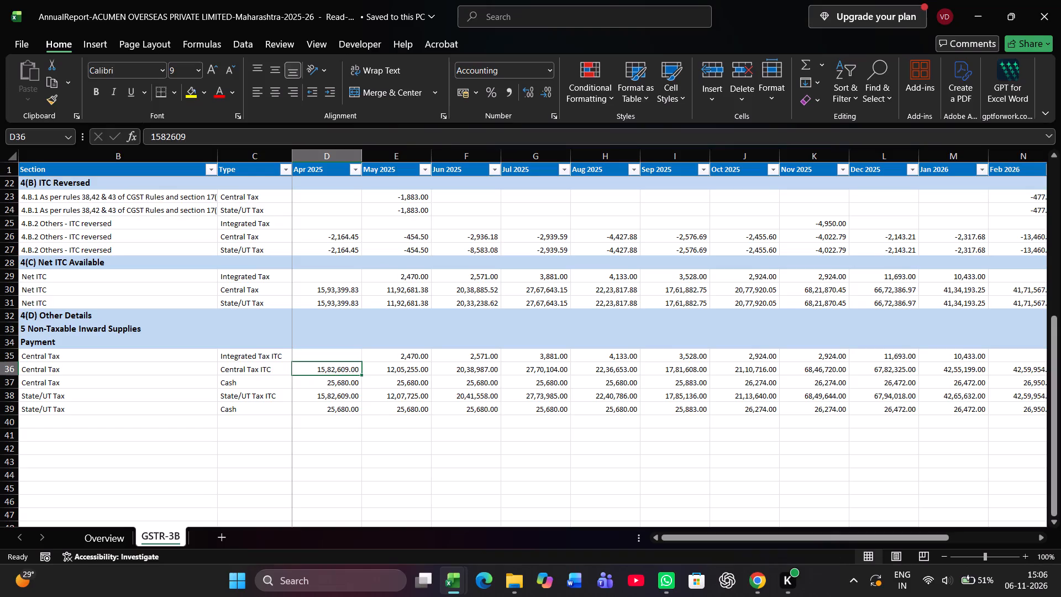
drag(331, 351, 337, 446)
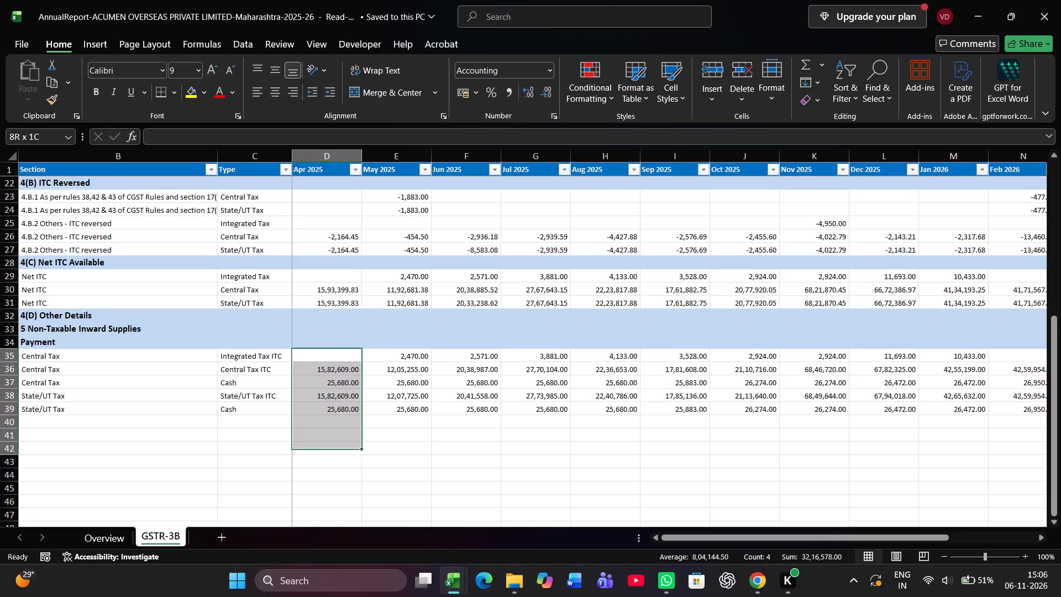
drag(337, 446, 348, 400)
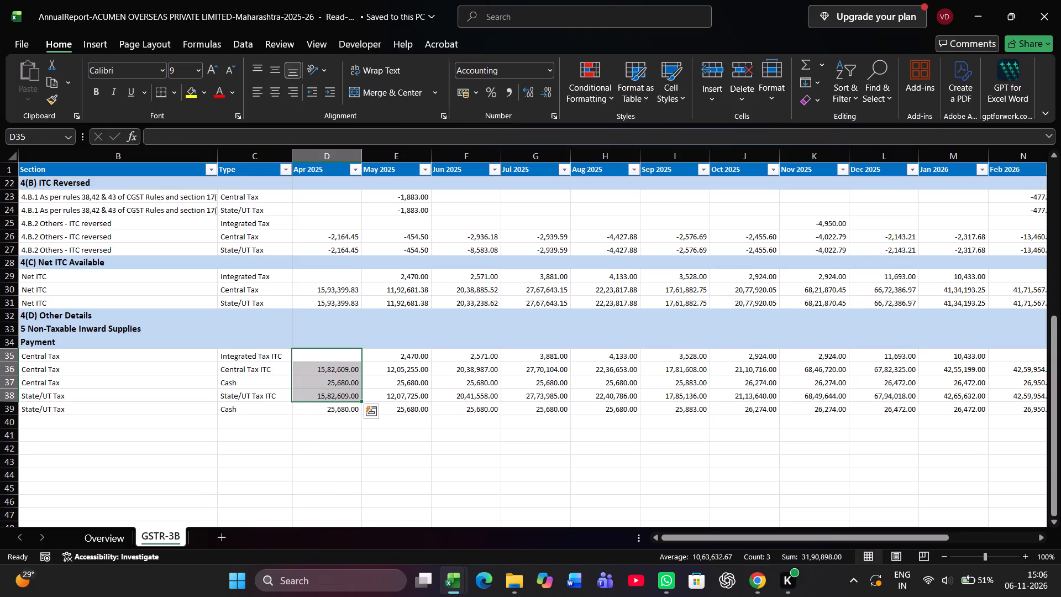
key(alt+Tab)
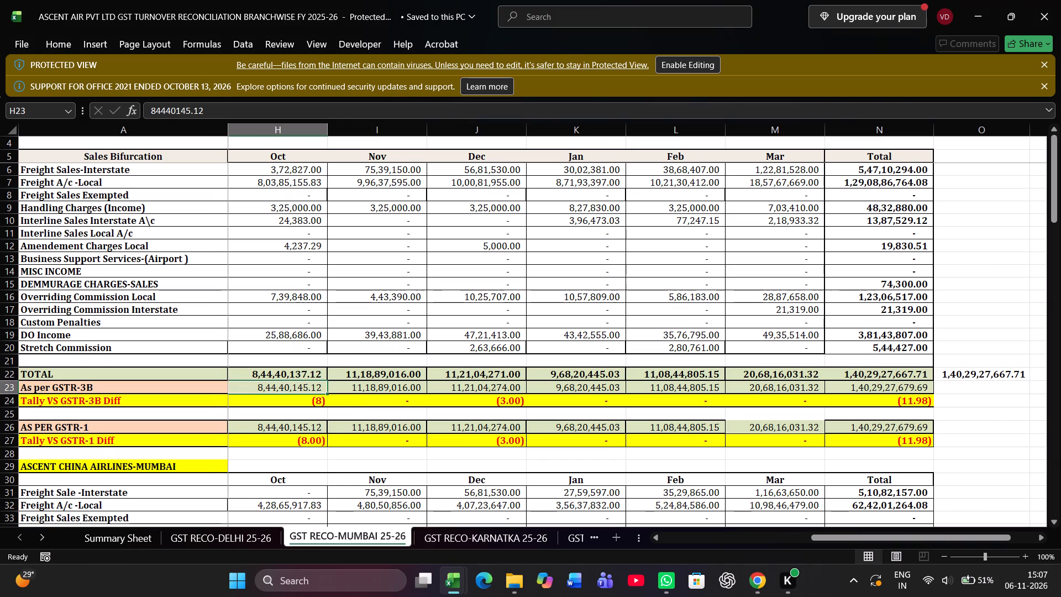
Select all of ACUMEN's October 2025 payment figures, Central and State/UT, for comparison with the Mumbai reconciliation's October GSTR-3B turnover.
key(alt+Tab)
scroll(388, 291, up, 1)
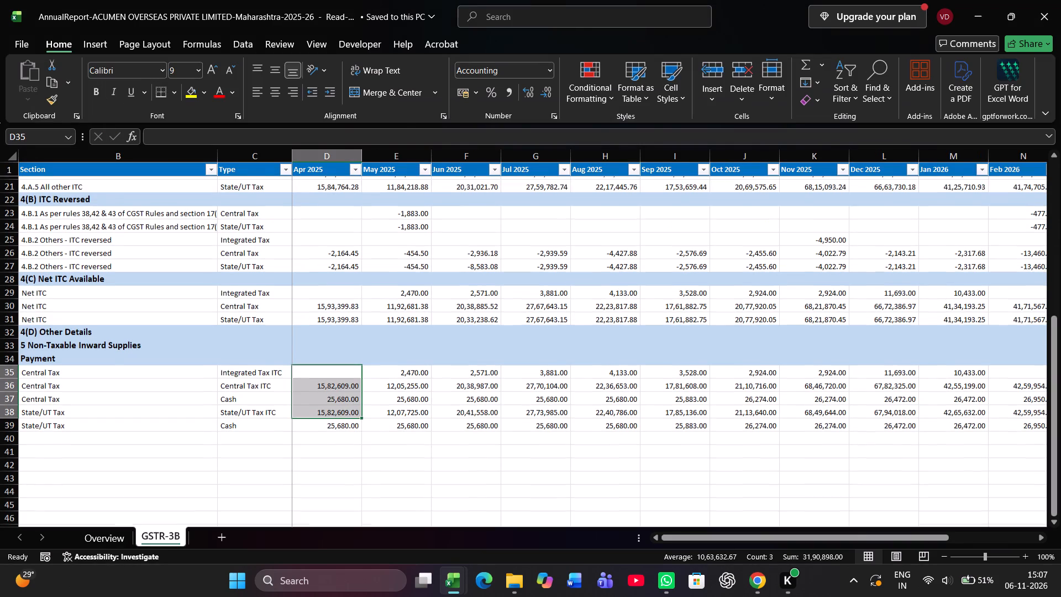
scroll(388, 291, up, 1)
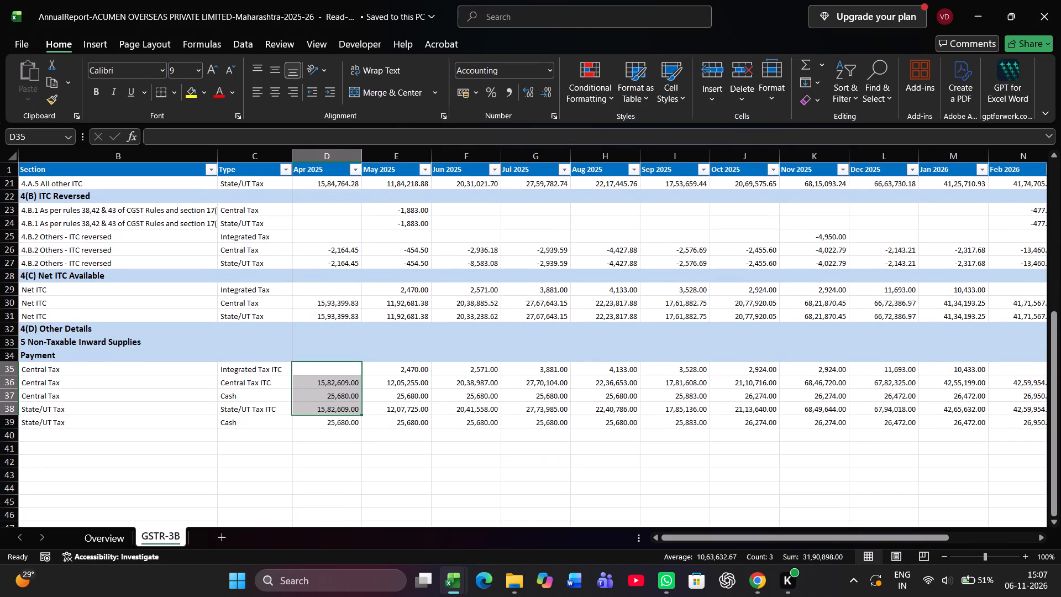
click(743, 375)
key(Up)
key(shift+Down)
key(shift+Down)
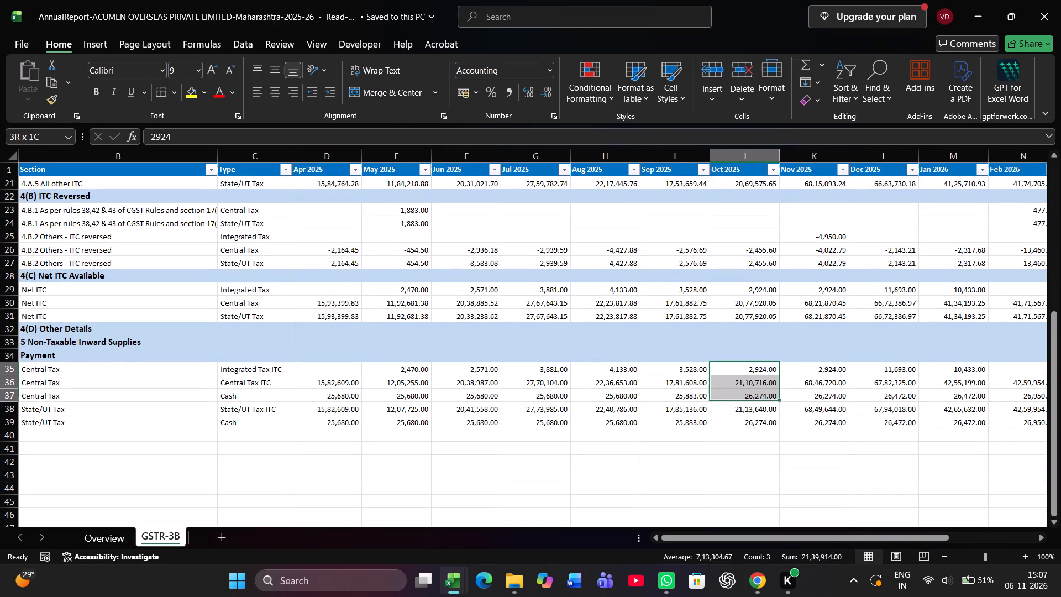
key(shift+Down)
key(shift+Down)
key(alt+Tab)
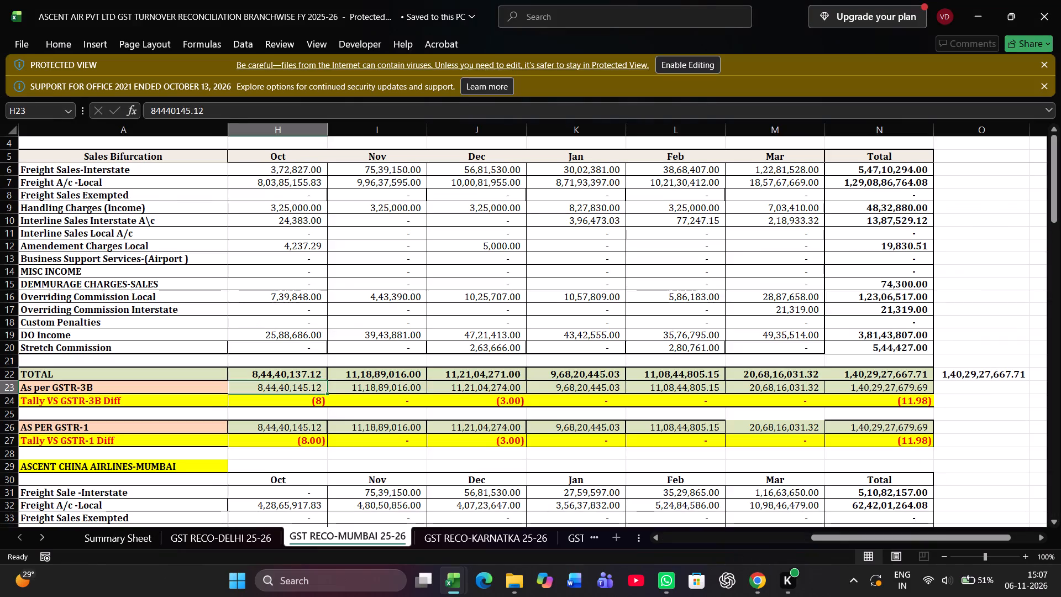
Review the Mumbai reconciliation's As per GSTR-3B row from October back to the April figure.
key(Left)
key(Right)
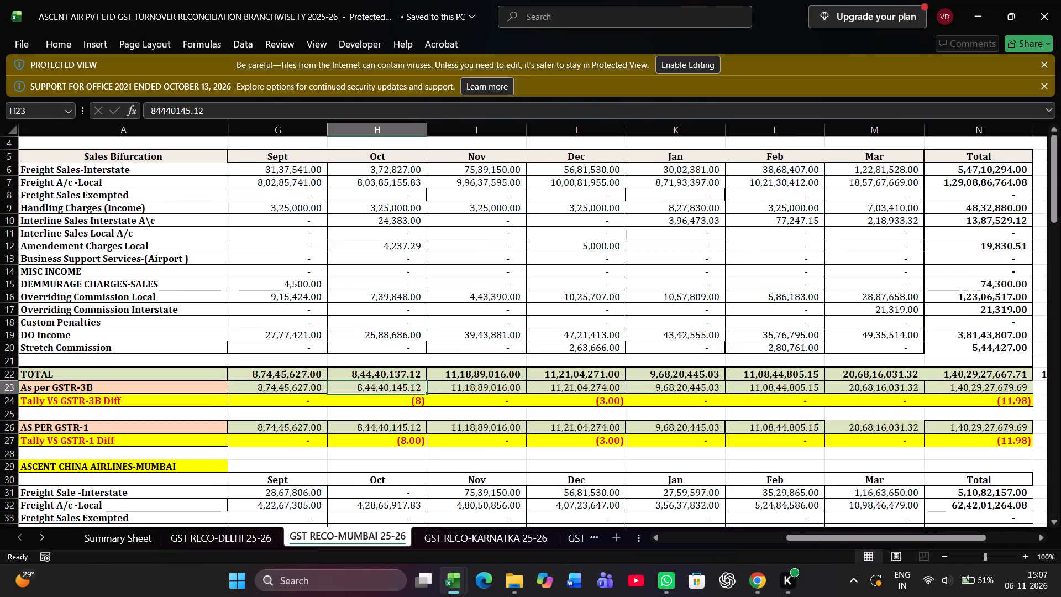
key(Left)
key(Left)
key(Left)
key(Left)
key(Left)
key(Left)
key(Left)
key(Left)
key(Left)
key(Left)
key(Left)
key(Left)
key(Left)
key(Left)
key(Left)
key(Left)
key(Left)
key(Right)
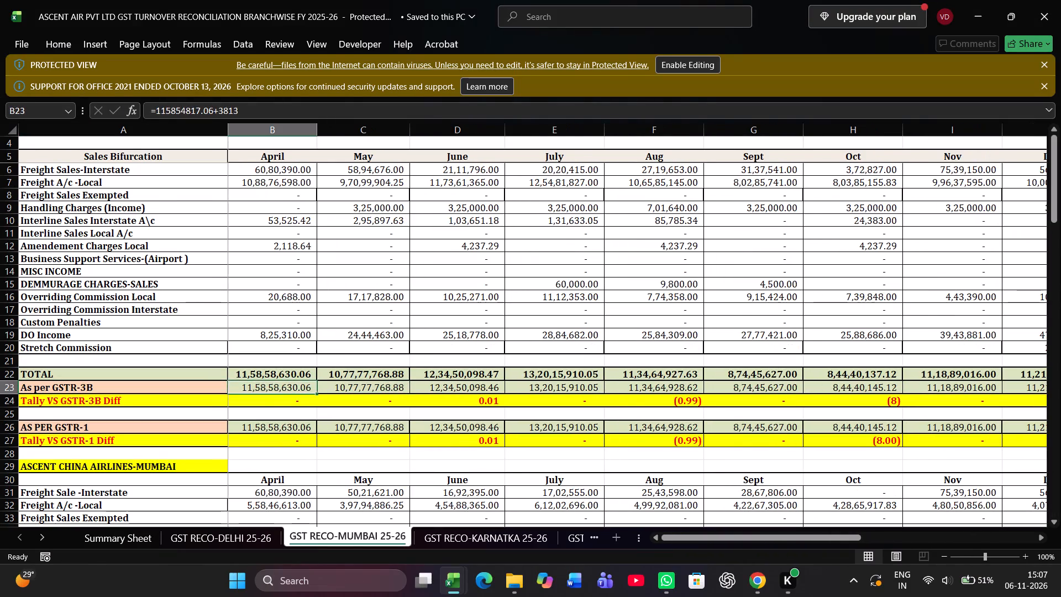
Return from the Mumbai reconciliation to ACUMEN's Maharashtra GSTR-3B and locate the April 2025 supply value for 3.1.A outward taxable supplies.
key(Up)
key(alt+Tab)
key(Left)
key(Left)
key(Left)
key(Left)
key(Left)
key(Left)
key(Left)
key(Left)
key(Left)
key(Left)
key(Left)
key(Left)
key(Left)
key(Left)
key(Left)
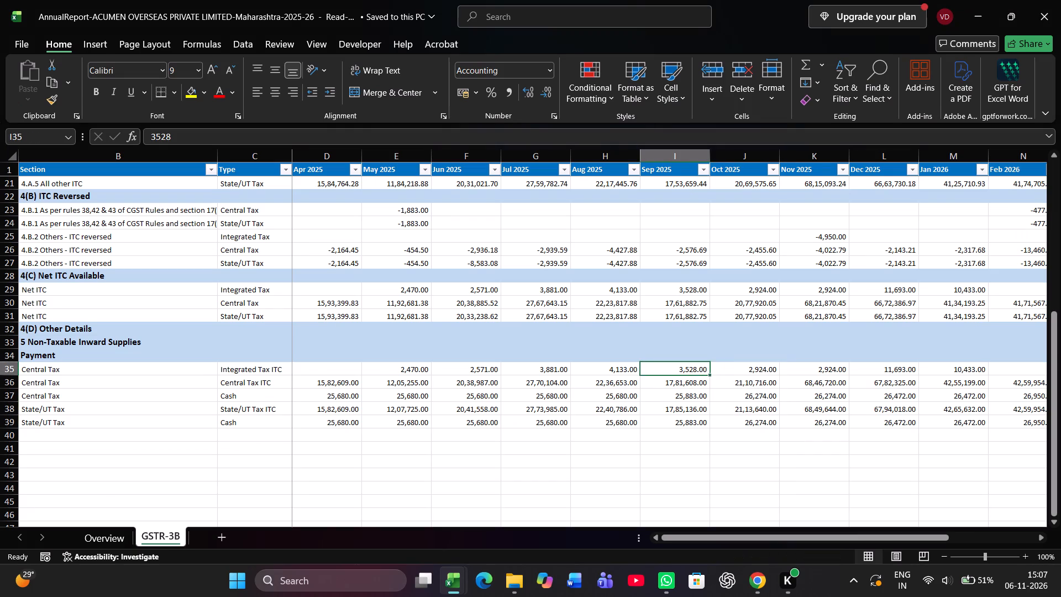
key(Right)
key(Right)
key(Right)
key(Up)
key(Left)
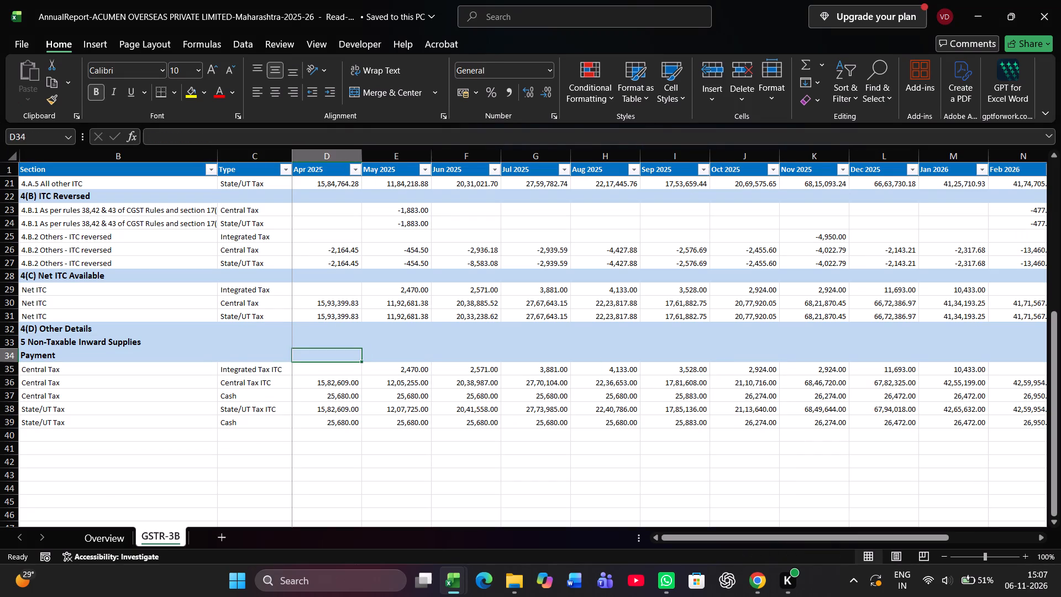
key(ctrl+Up)
key(ctrl+Up)
key(ctrl+Up)
key(ctrl+Up)
key(ctrl+Up)
key(ctrl+Up)
key(ctrl+Up)
key(ctrl+Up)
key(ctrl+Up)
key(ctrl+Up)
key(ctrl+Up)
key(ctrl+Up)
key(ctrl+Up)
key(ctrl+Up)
key(ctrl+Up)
key(ctrl+Up)
key(ctrl+Up)
key(ctrl+Up)
key(ctrl+Up)
key(ctrl+Up)
key(ctrl+Up)
key(Down)
key(Down)
key(Down)
key(Down)
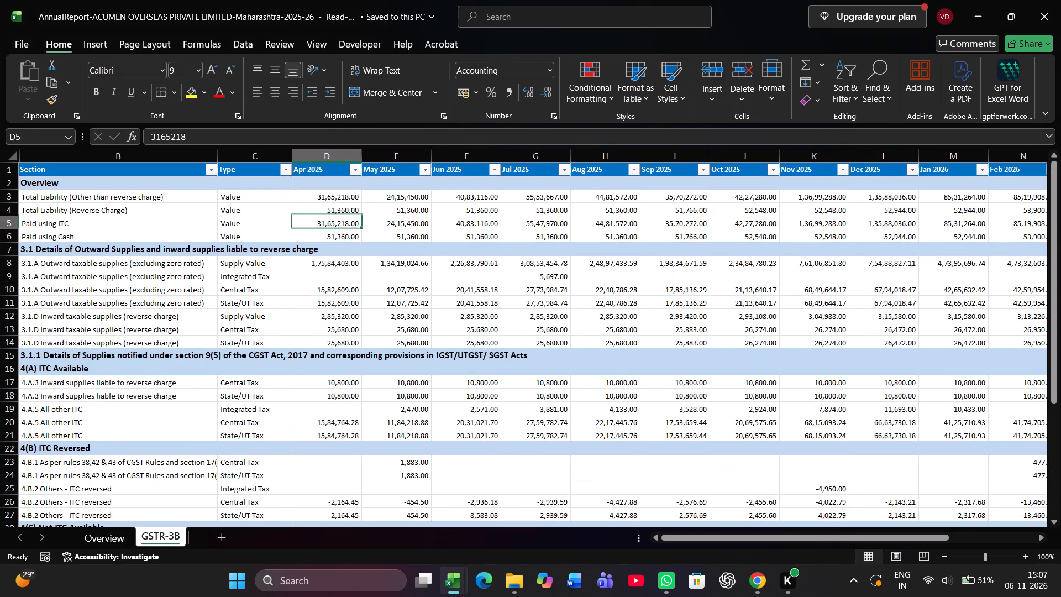
key(Down)
key(Down)
key(Down)
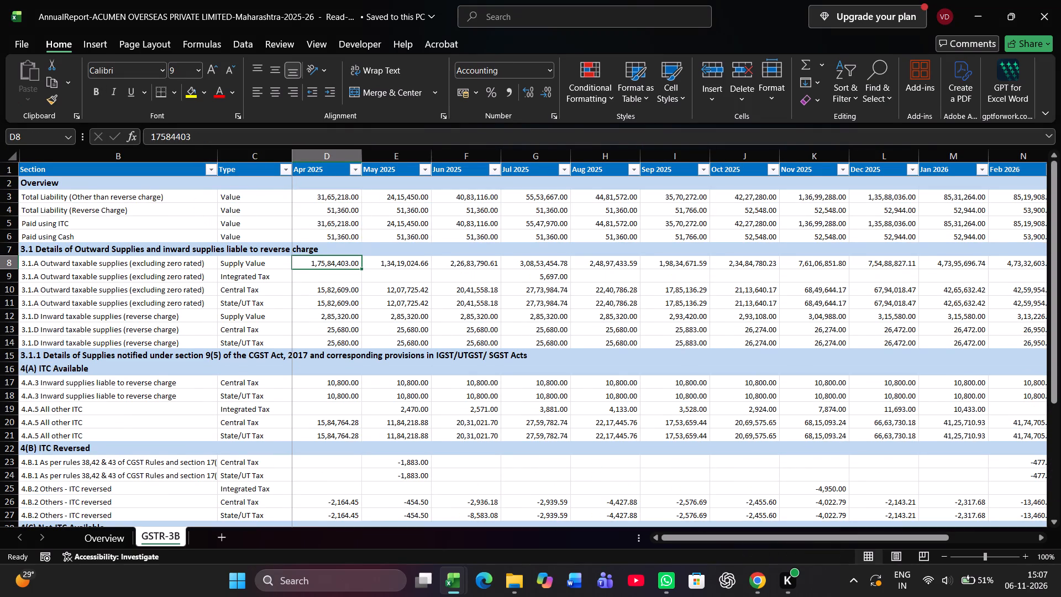
Select ACUMEN's April 2025 3.1.A and 3.1.D supply values together for comparison with Mumbai's April TOTAL, and inspect the tax rows between them.
ctrl+click(338, 316)
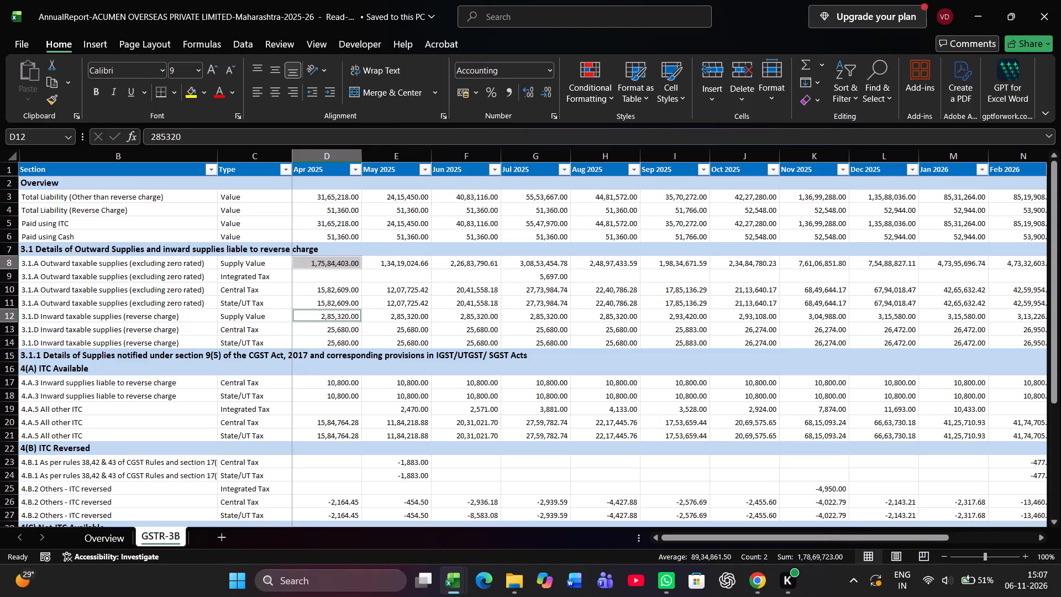
key(alt+Tab)
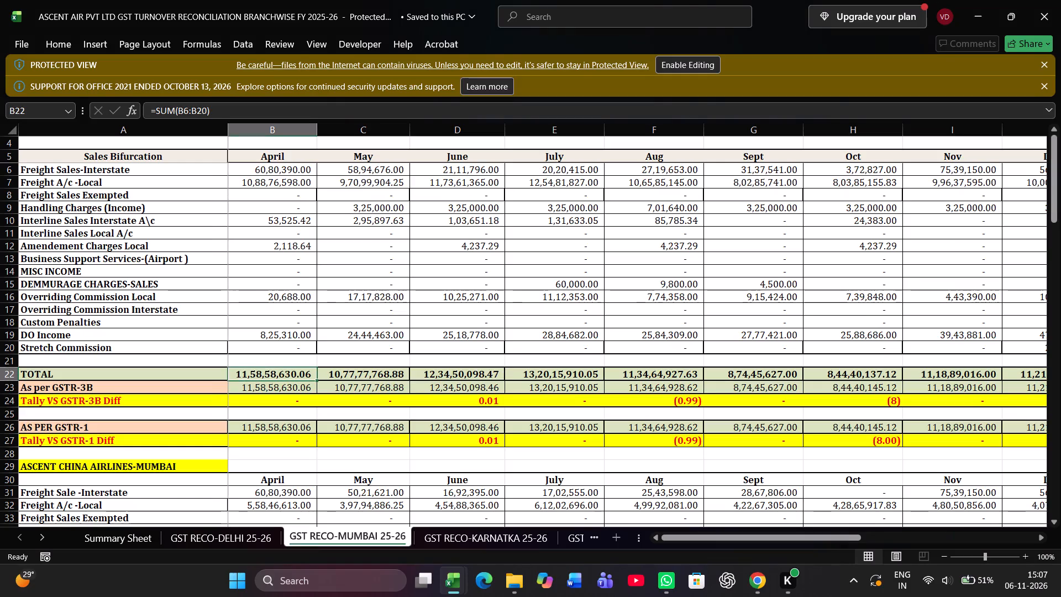
key(alt+Tab)
key(Up)
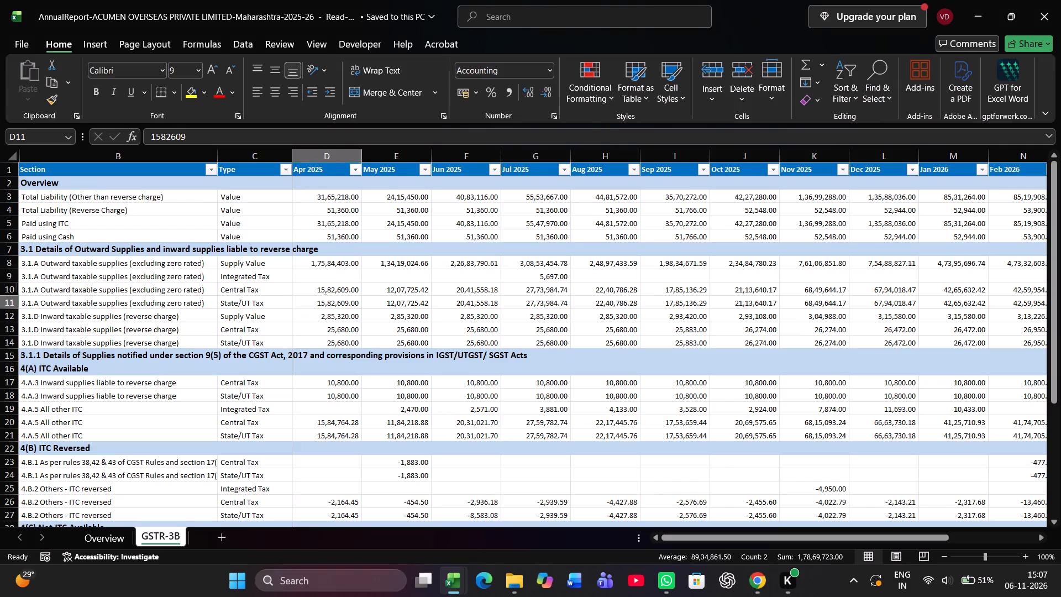
key(Down)
key(Up)
key(Down)
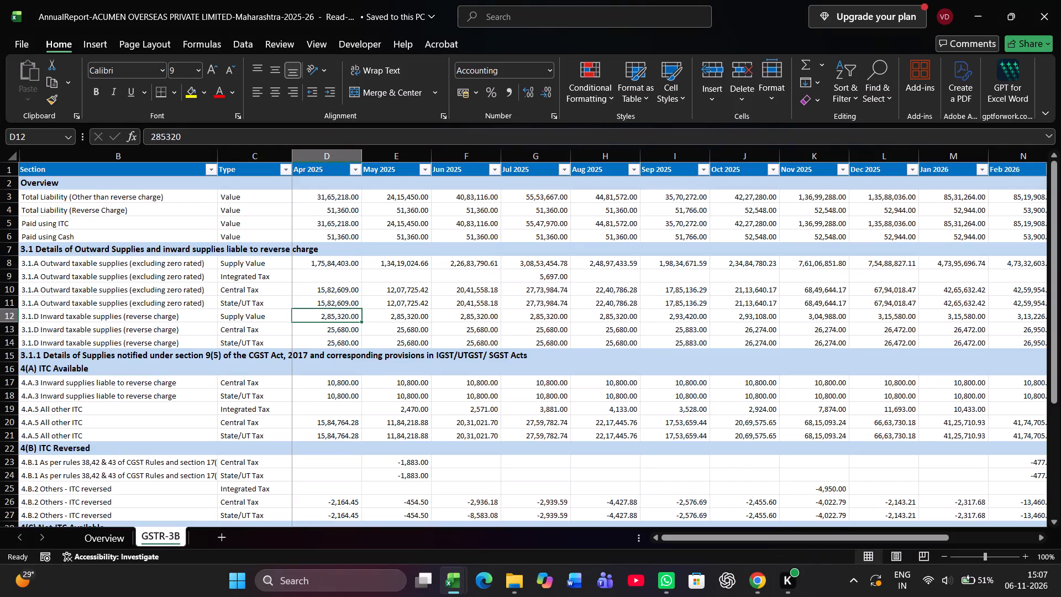
key(Up)
key(Up)
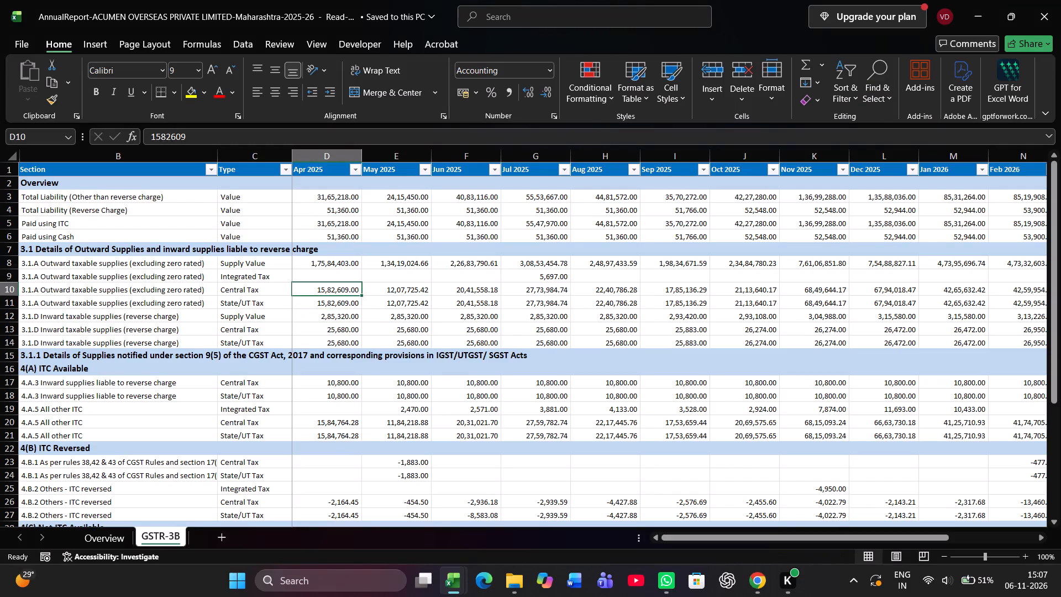
Inspect the April TOTAL, As per GSTR-3B and difference cells in the Mumbai reconciliation.
key(alt+Tab)
key(alt+Tab)
key(alt+Tab)
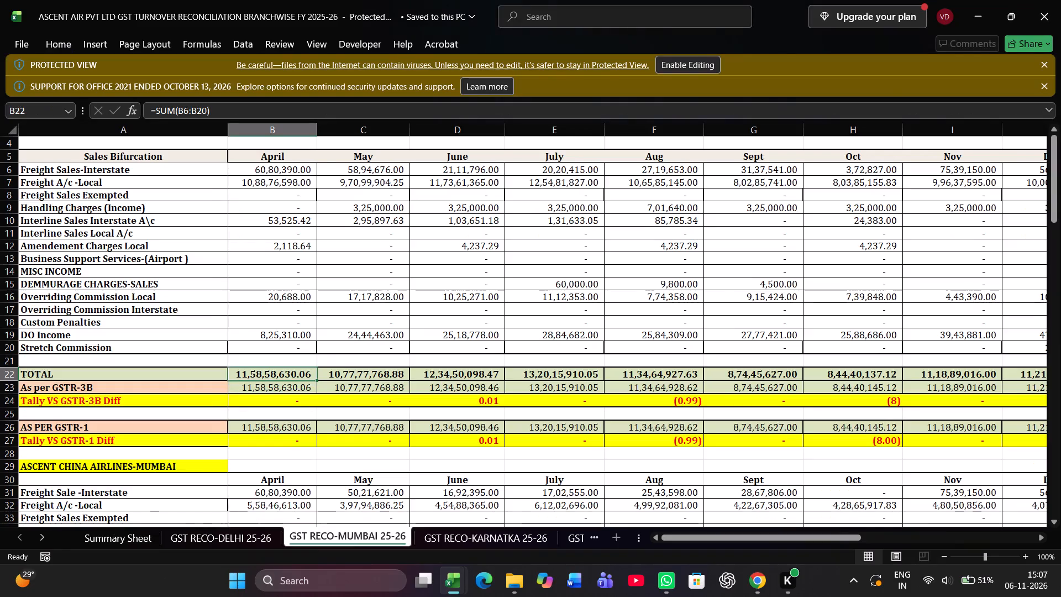
key(Down)
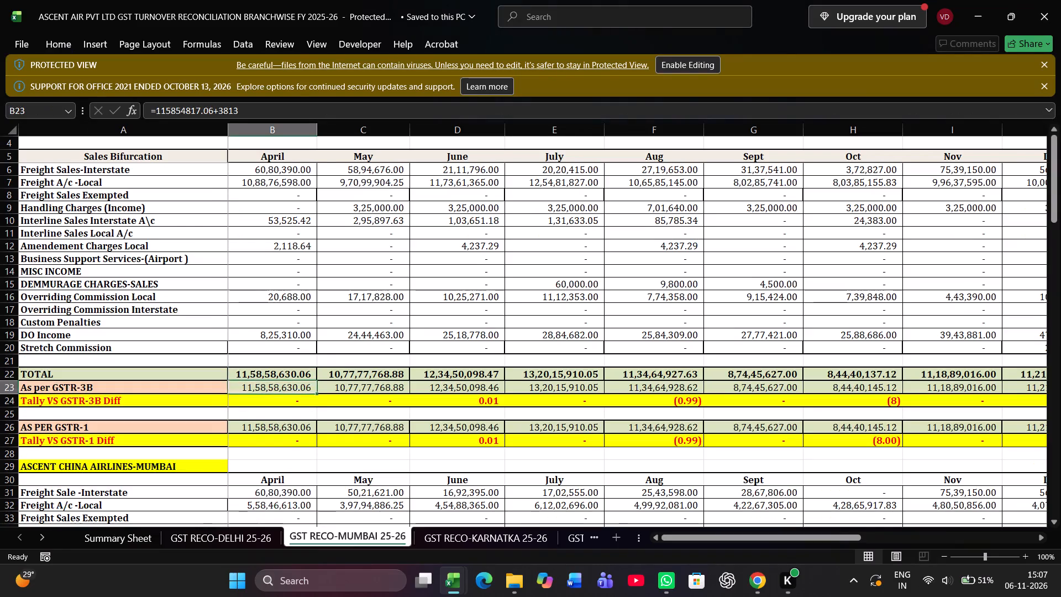
key(Down)
key(Up)
key(Up)
key(Down)
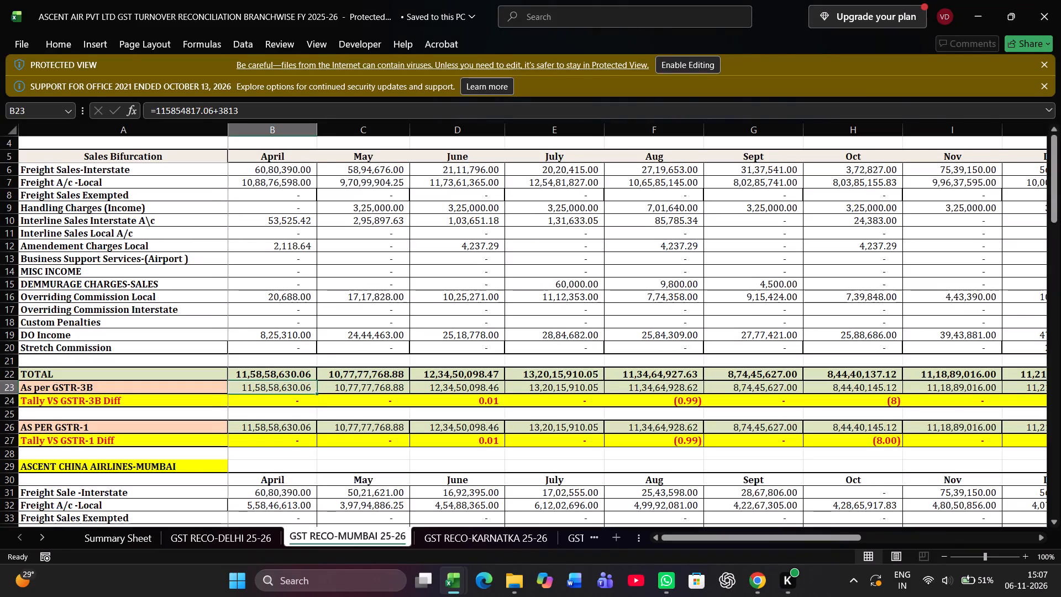
Select ACUMEN's April 2025 figures from the 3.1.A supply value through the 3.1.D State/UT Tax to check their sum.
key(alt+Tab)
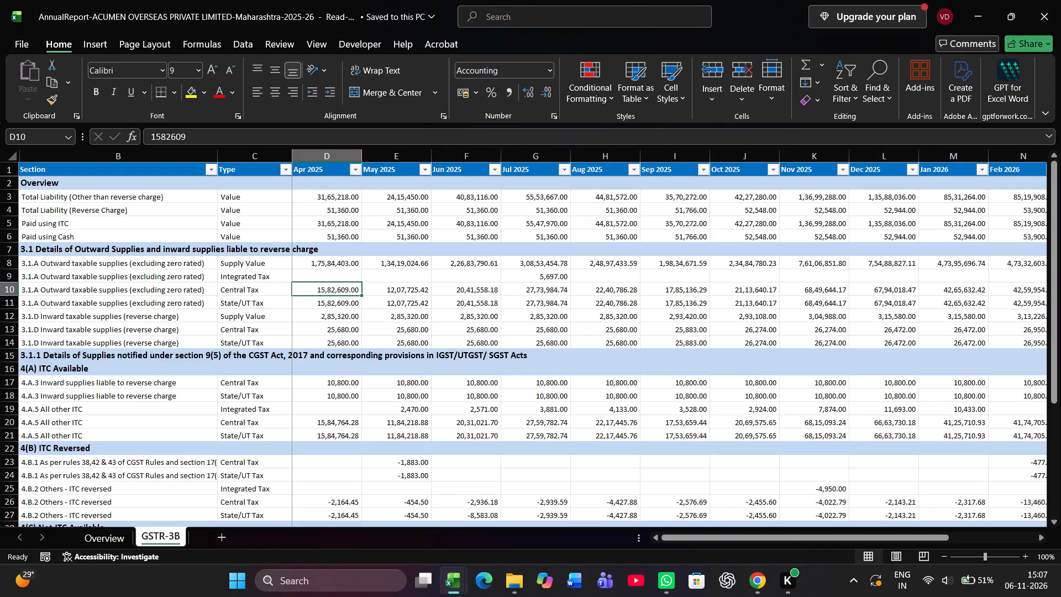
key(Up)
key(Up)
key(shift+Down)
key(shift+Down)
key(shift+Down)
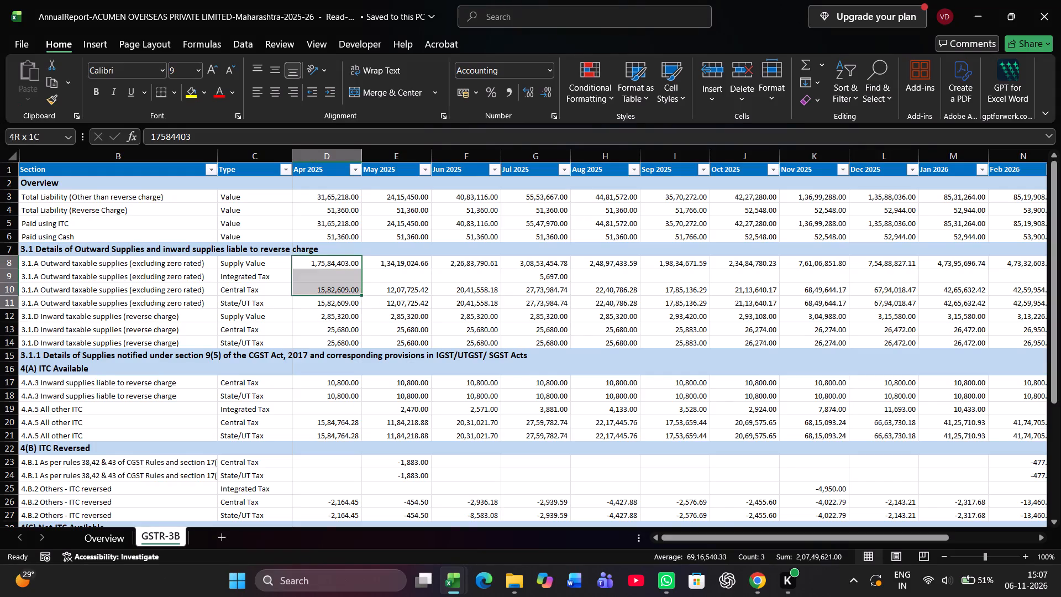
key(shift+Down)
key(shift+Down)
key(shift+Down)
key(Up)
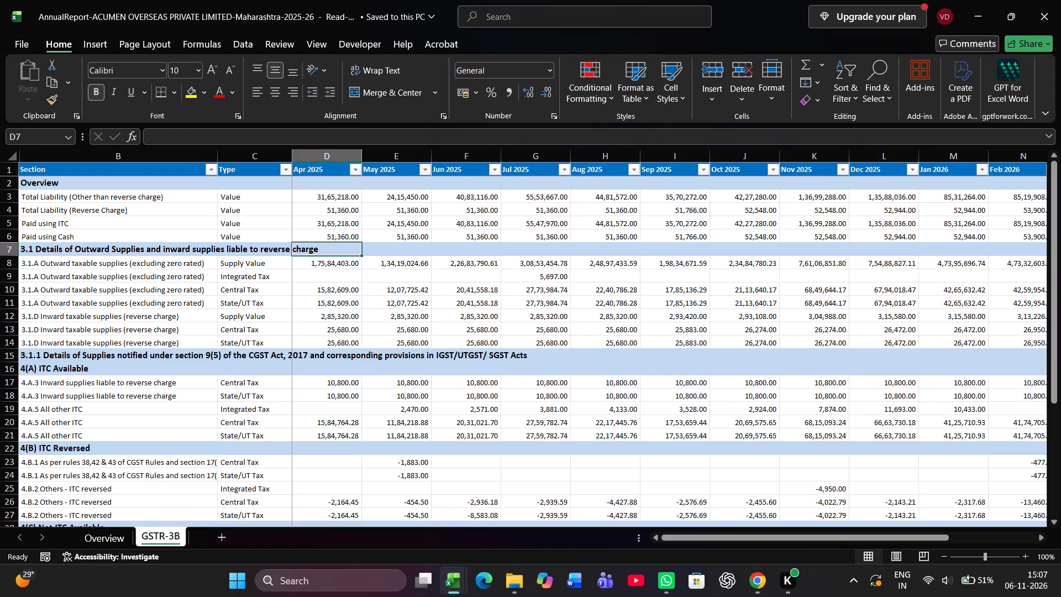
Compare the Mumbai reconciliation's April sales, TOTAL and As per GSTR-3B figures with ACUMEN's April 2025 GSTR-3B values.
key(alt+Tab)
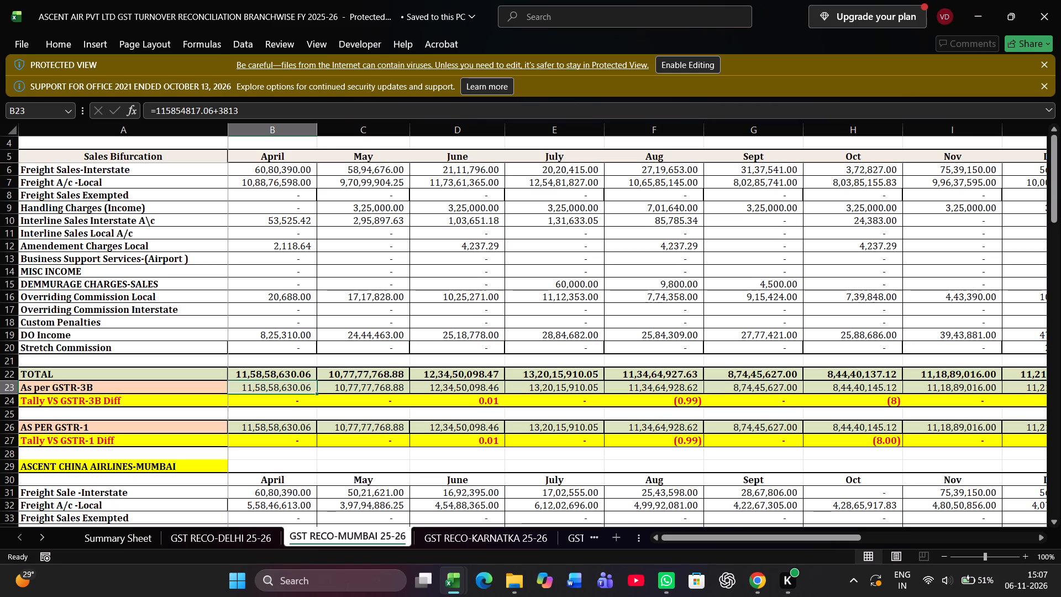
scroll(281, 286, up, 3)
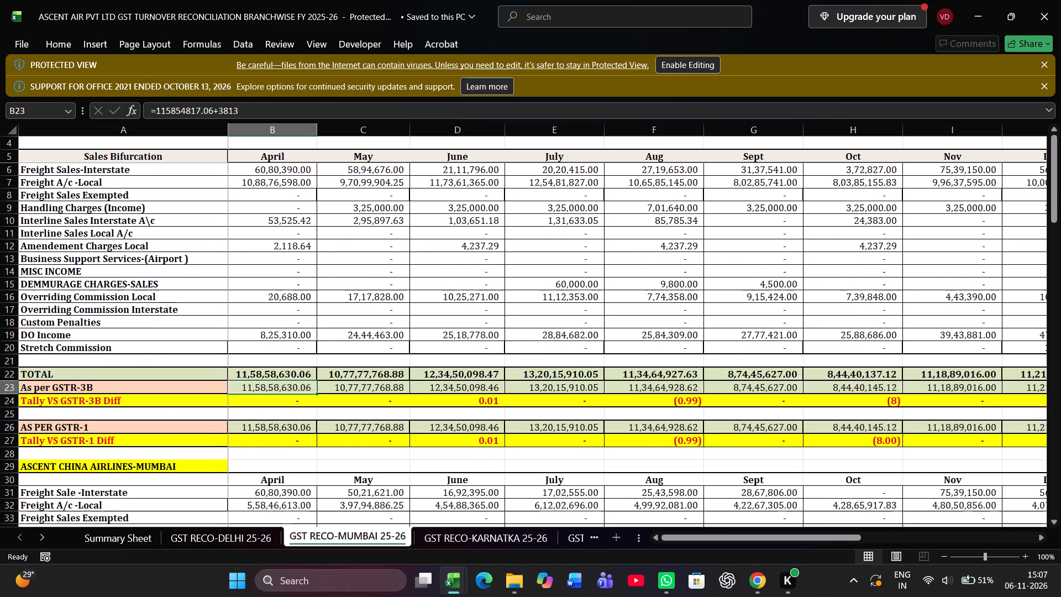
scroll(295, 297, down, 2)
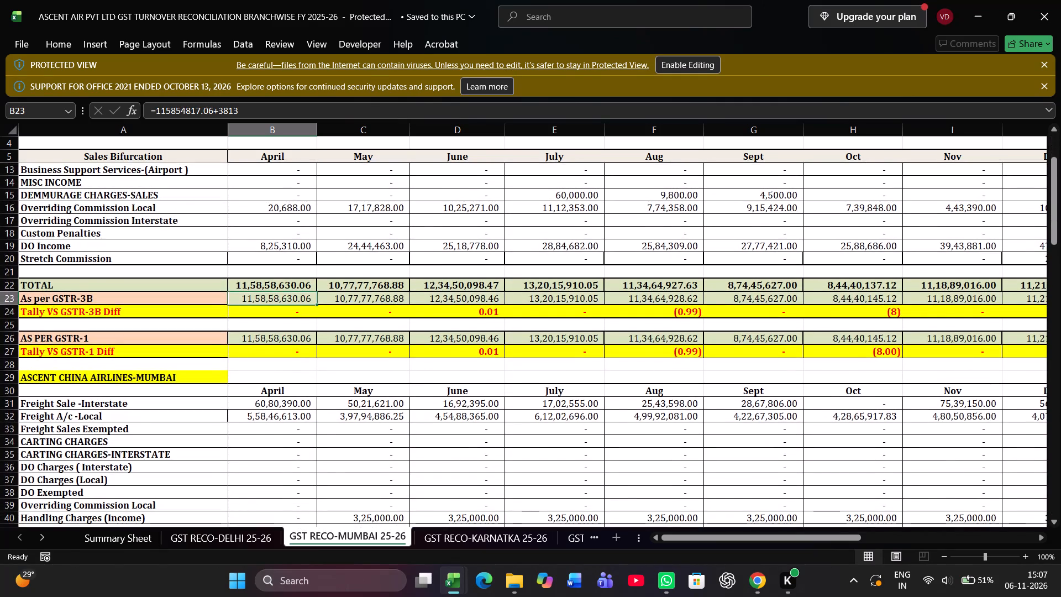
key(alt+Tab)
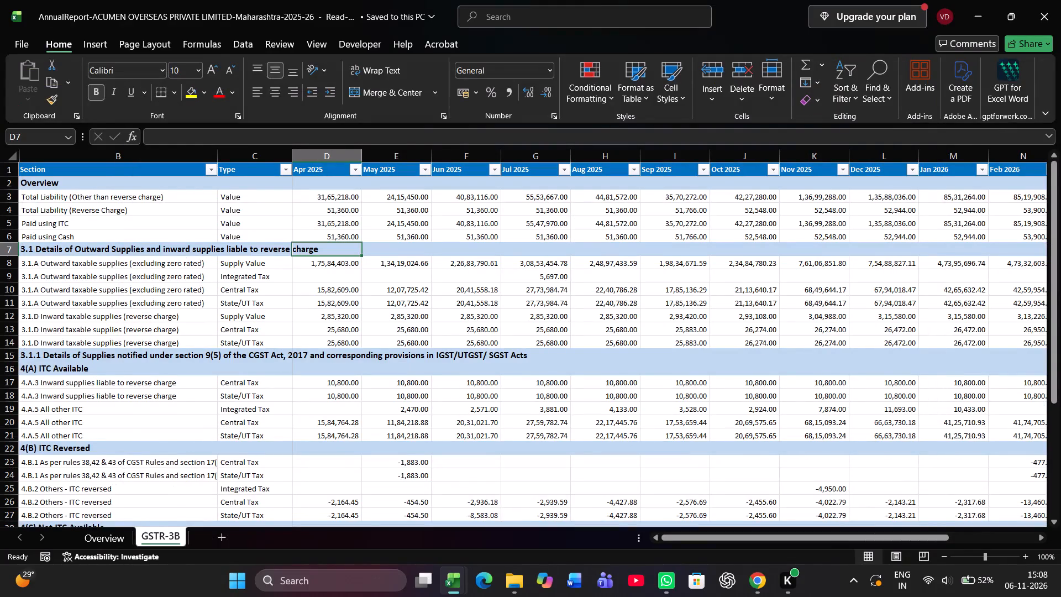
key(alt+Tab)
key(alt+Tab)
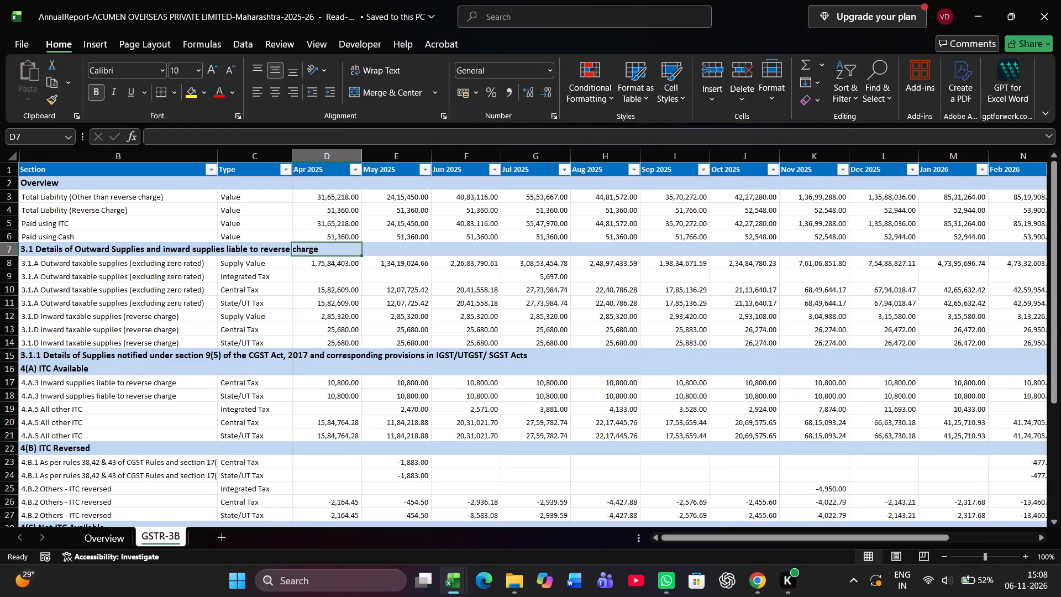
key(alt+Tab)
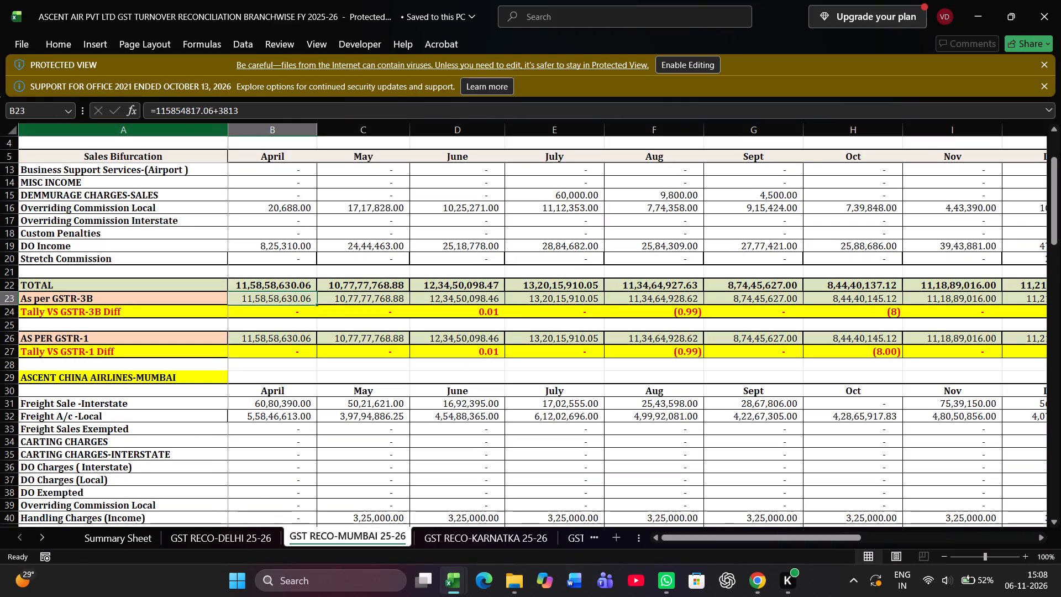
scroll(315, 336, up, 1)
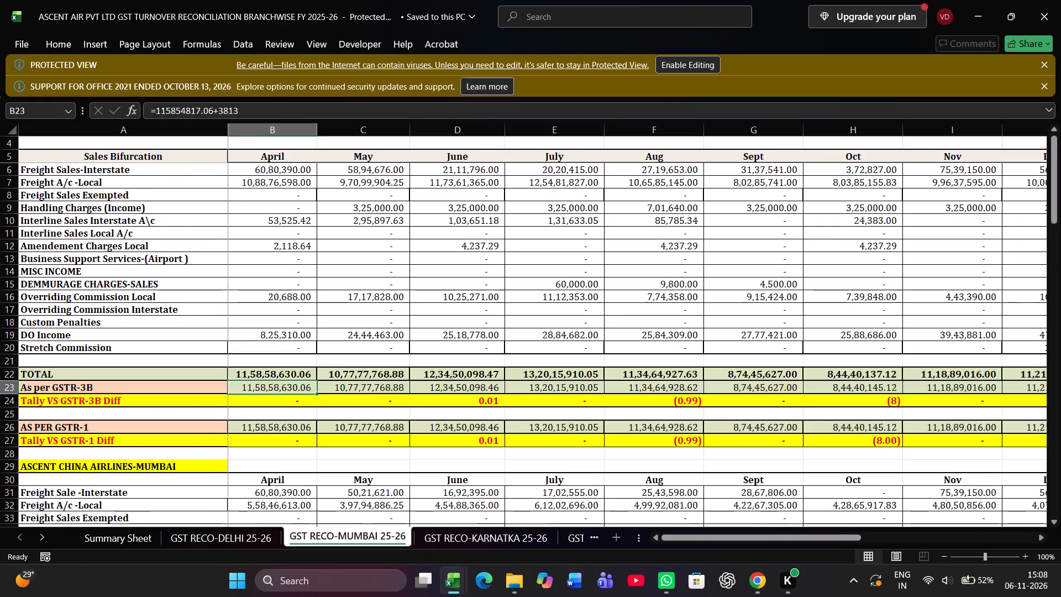
Switch to File Explorer and open the ASCENT AIR PRIVATE LIMITED folder within the Apra client folder.
key(alt+Tab)
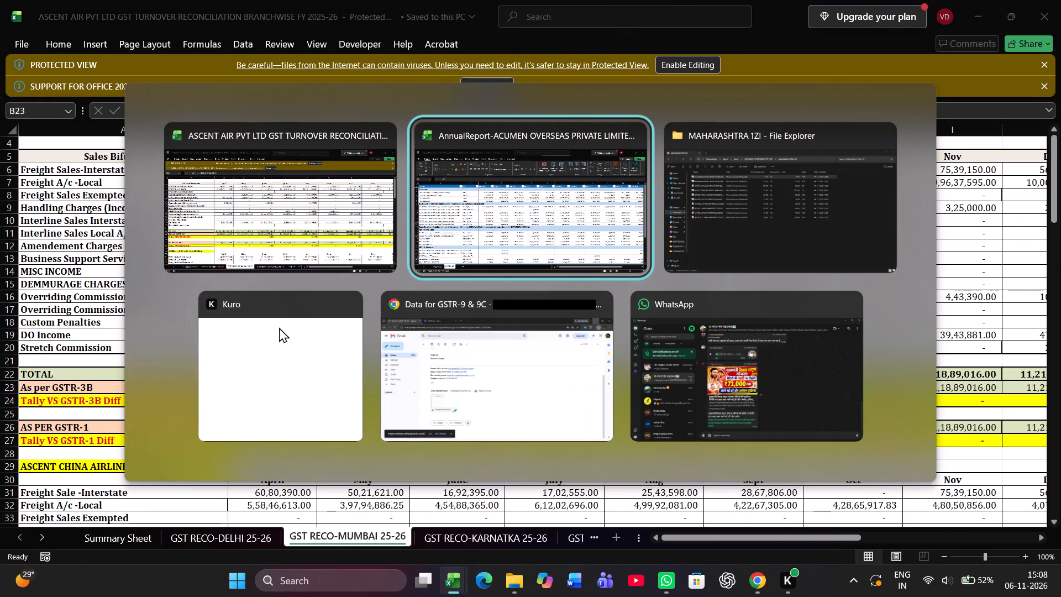
key(alt+Tab)
key(BackSpace)
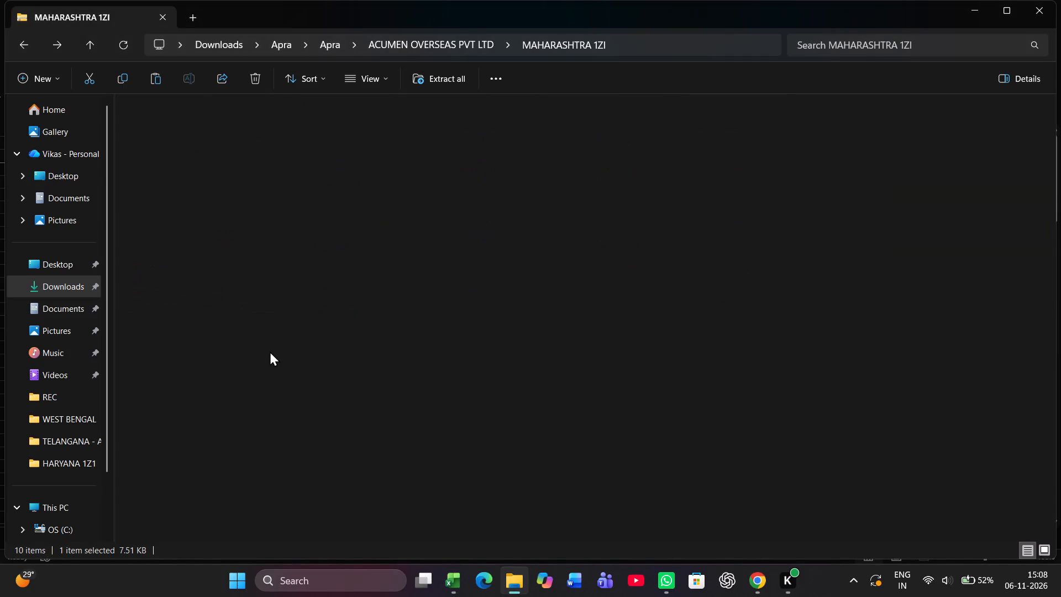
key(BackSpace)
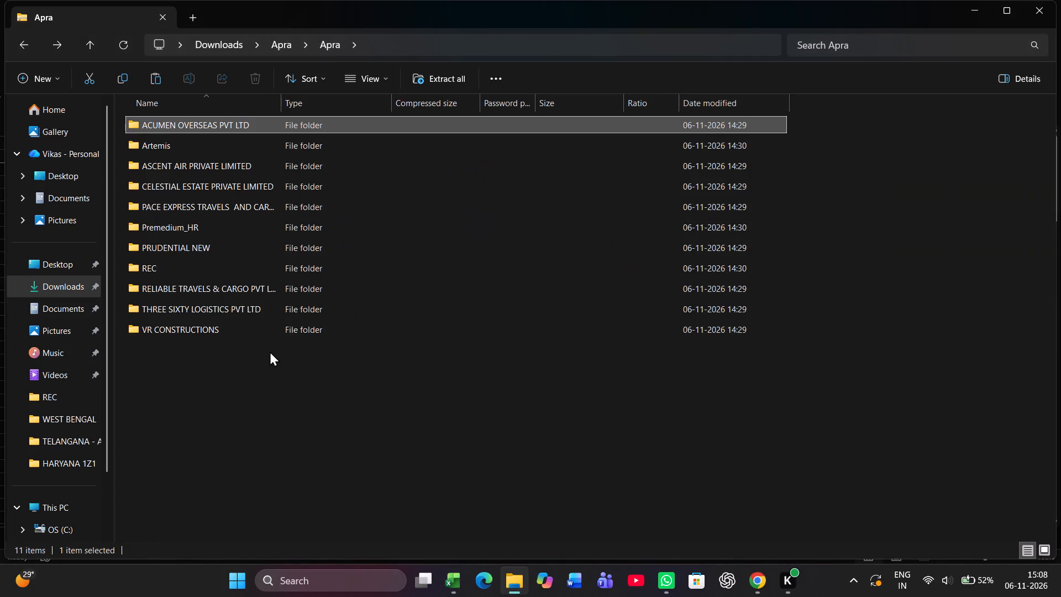
key(Down)
key(Down)
key(Return)
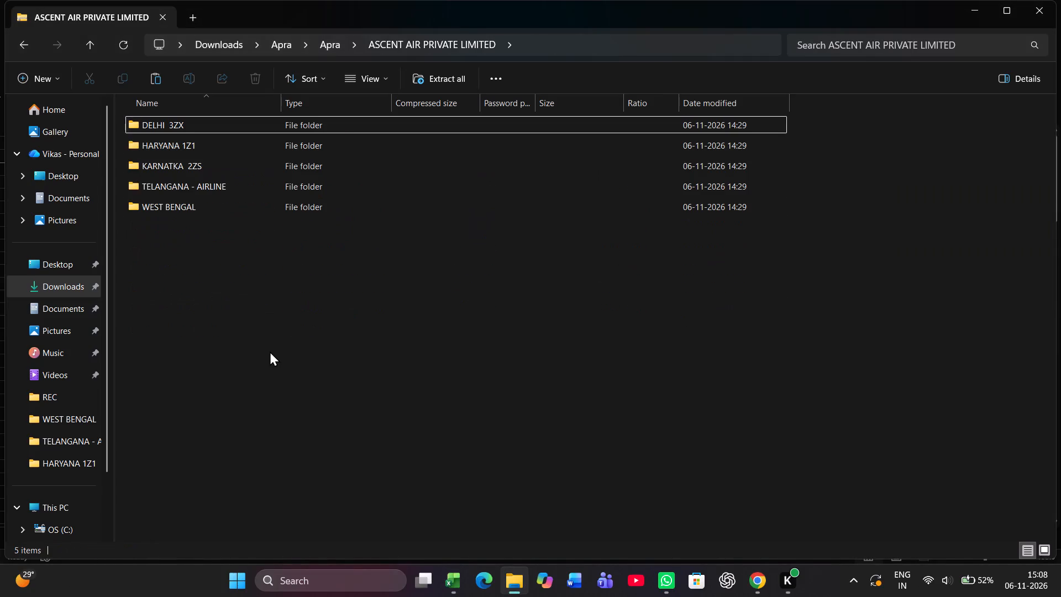
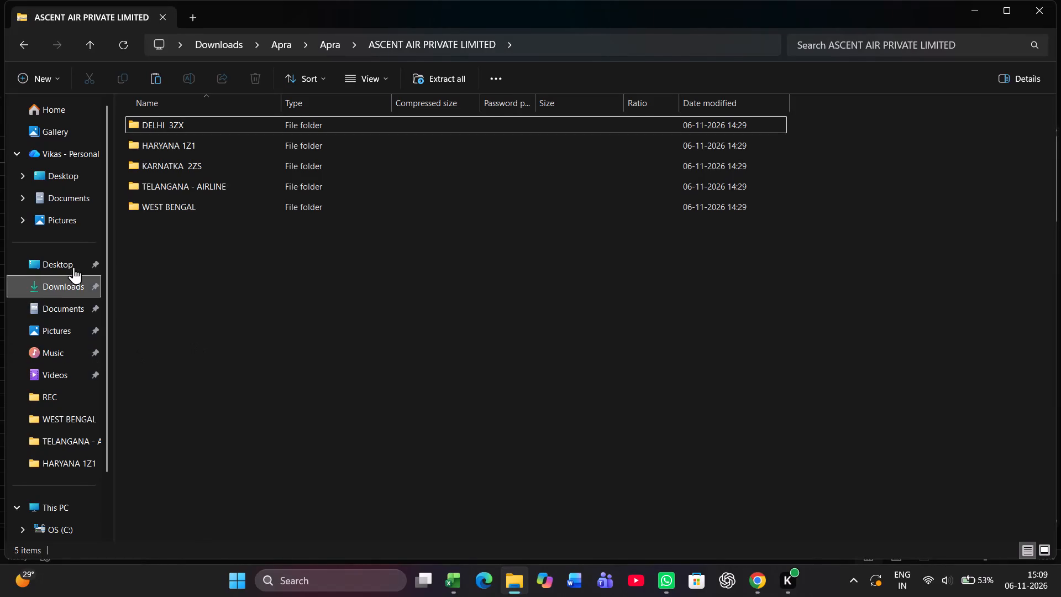
Open the 3B AnnualReport workbook in the DELHI 3ZX folder and select April 2025's 3.1.A supply value on the GSTR-3B sheet.
click(169, 125)
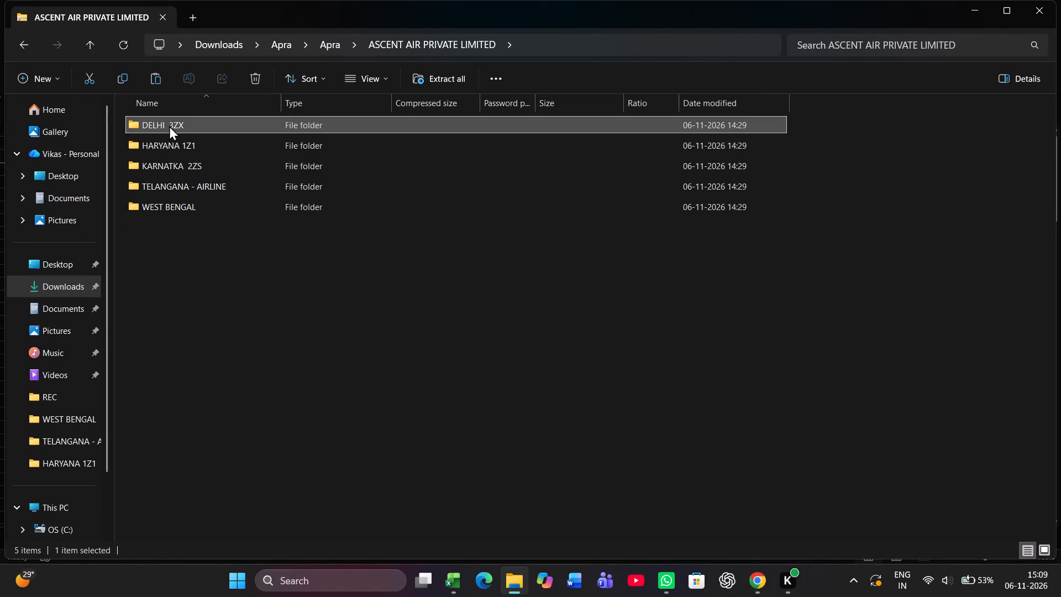
key(Return)
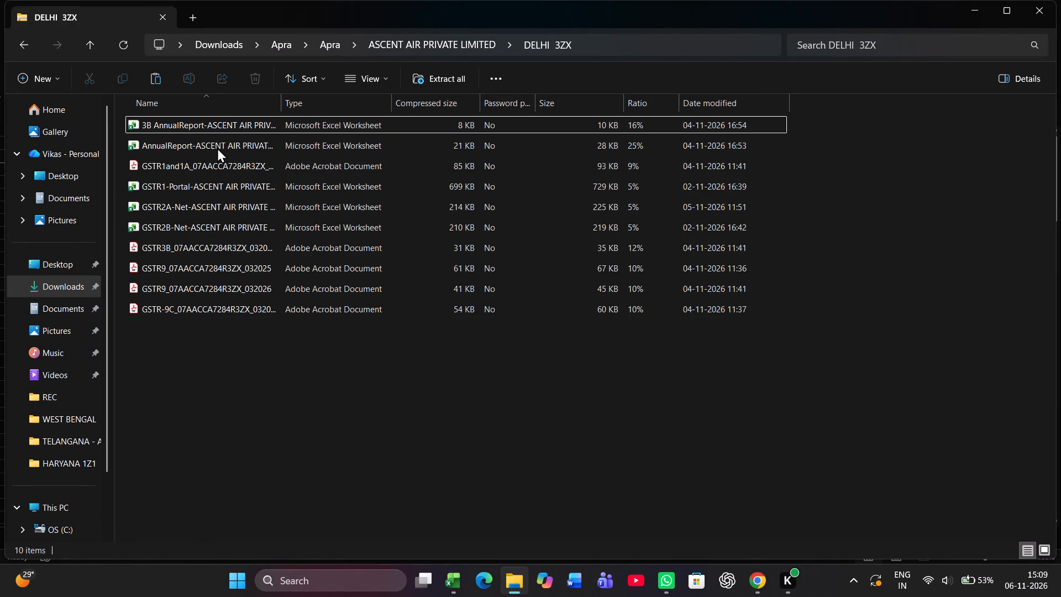
double_click(224, 119)
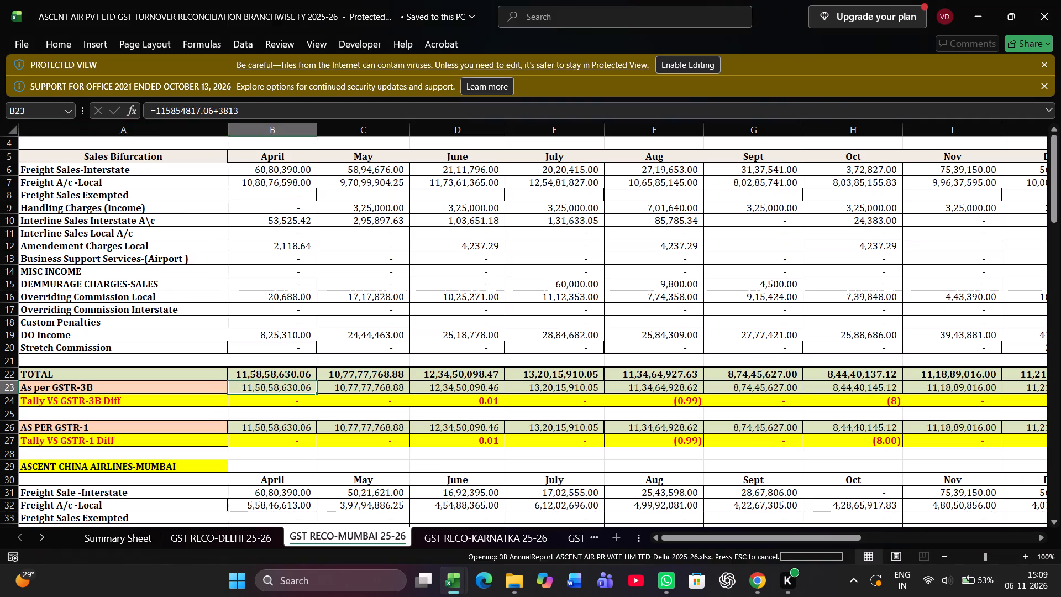
click(162, 543)
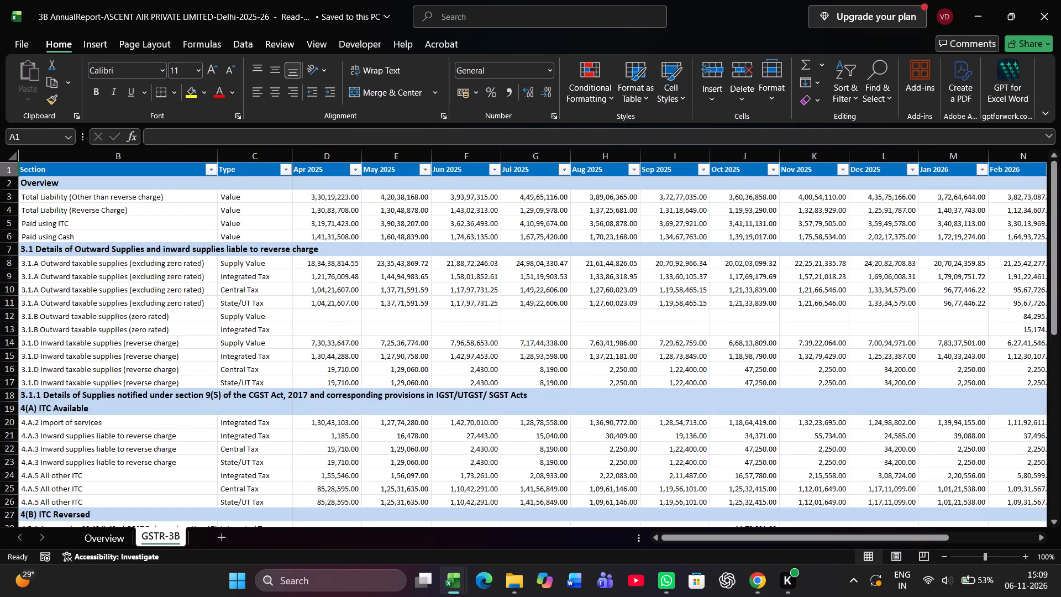
click(339, 266)
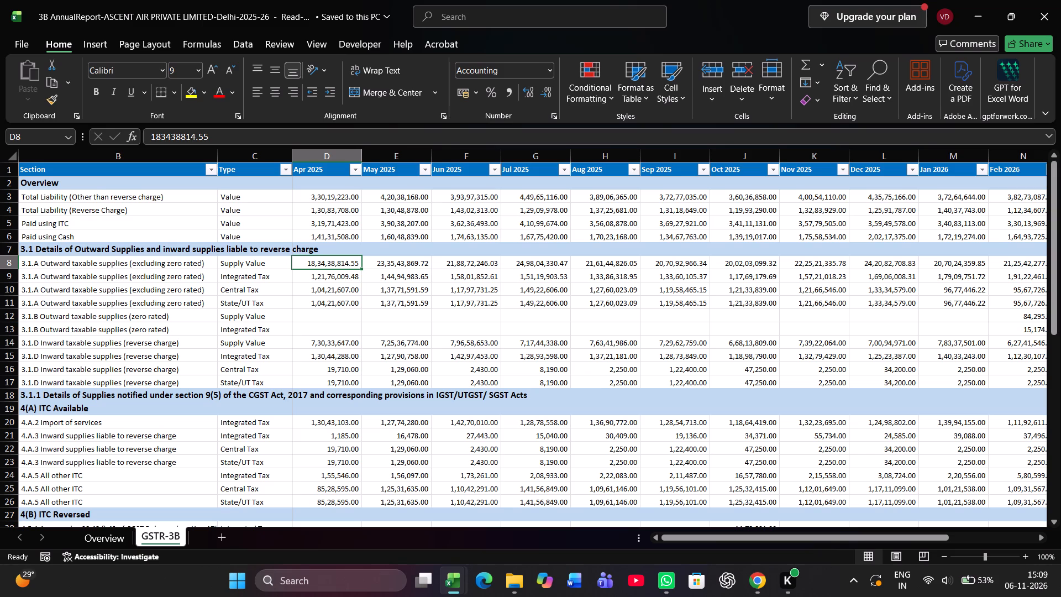
Close the ACUMEN AnnualReport workbook and return to Ascent Air's Delhi 3B annual report.
key(alt+Tab)
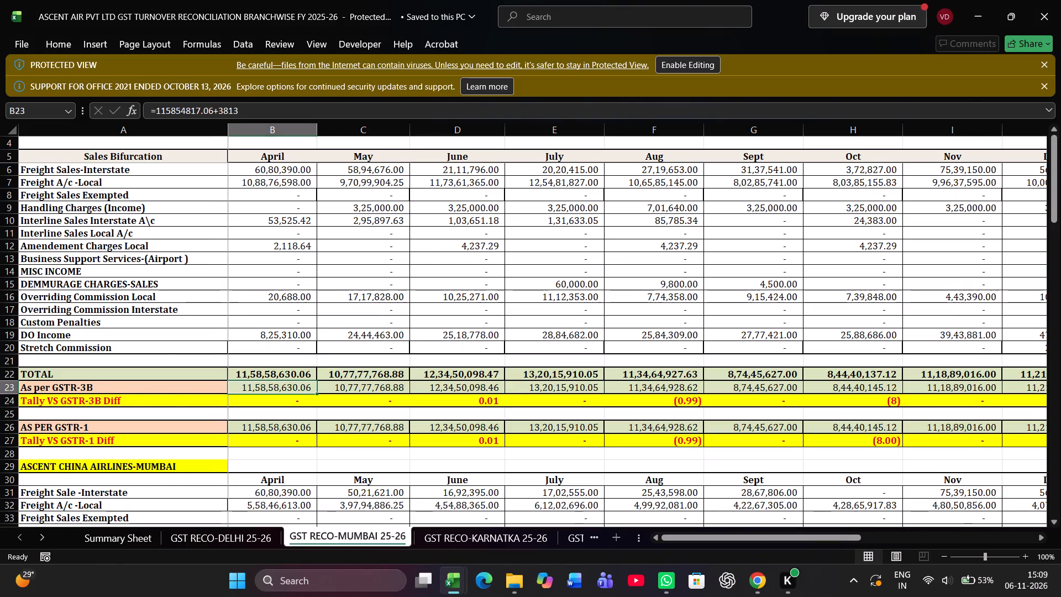
key(alt+Tab)
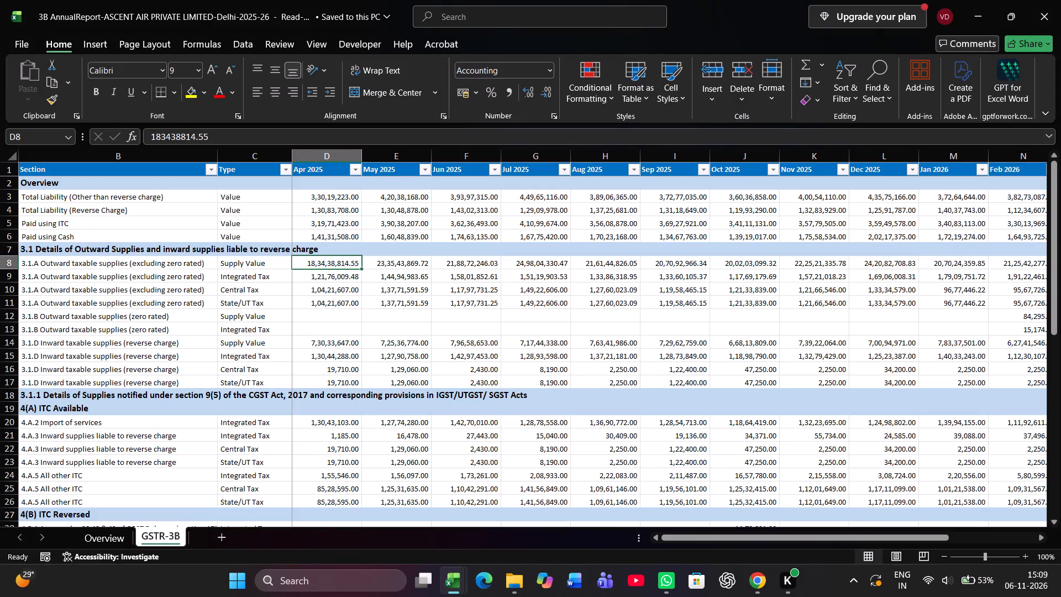
key(alt+Tab)
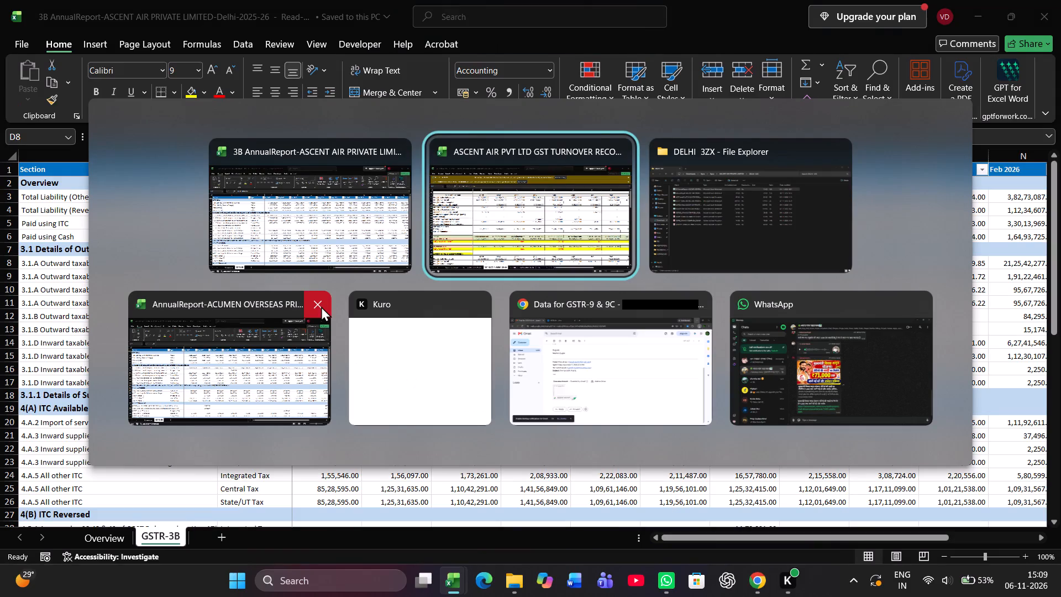
alt+click(321, 306)
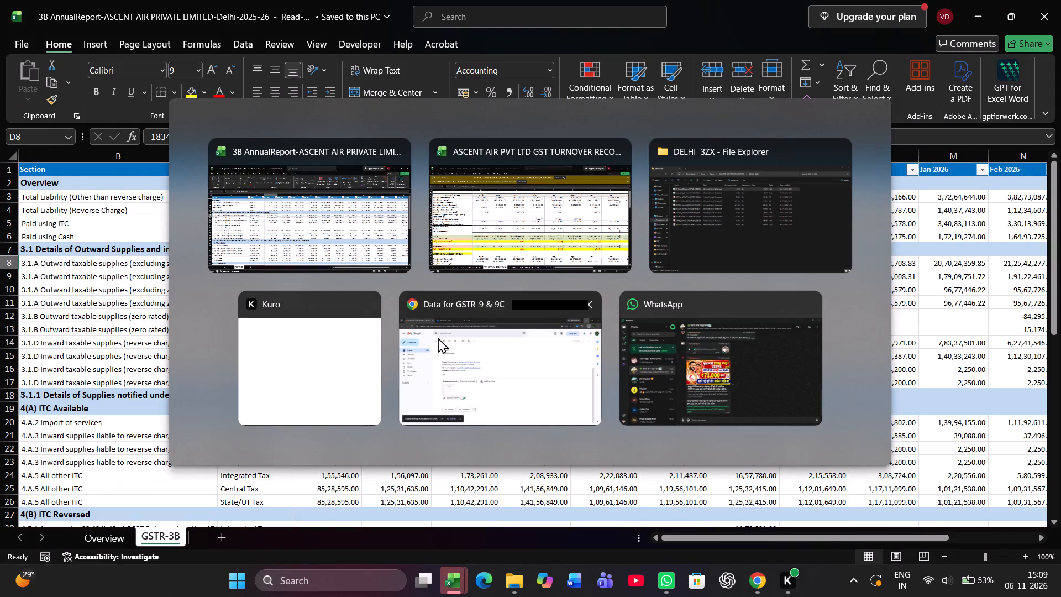
alt+click(306, 240)
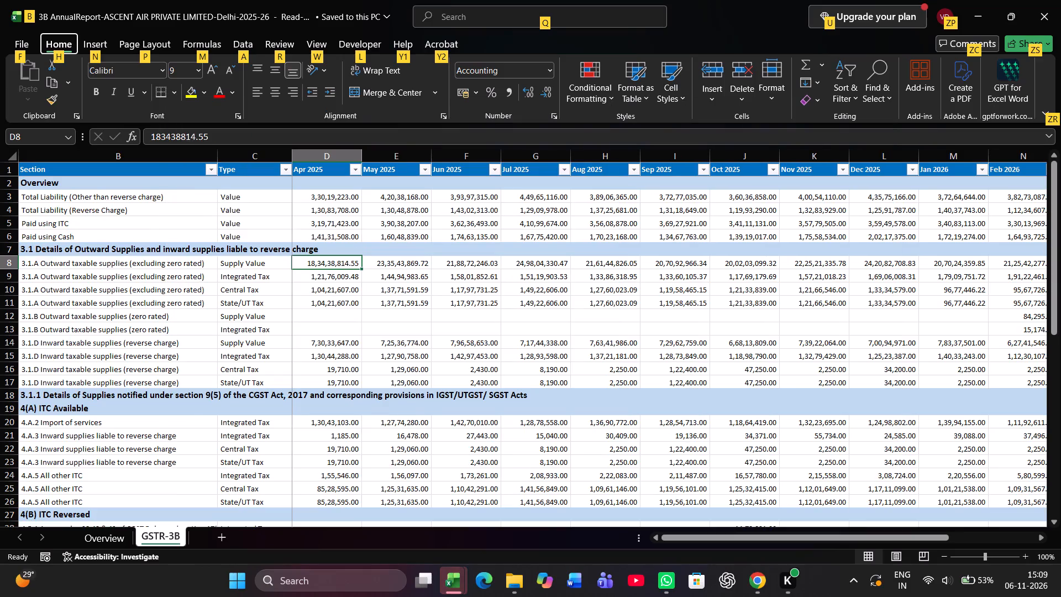
Switch to Ascent Air's turnover reconciliation workbook and show the GST RECO-DELHI 25-26 sheet.
key(alt+Tab)
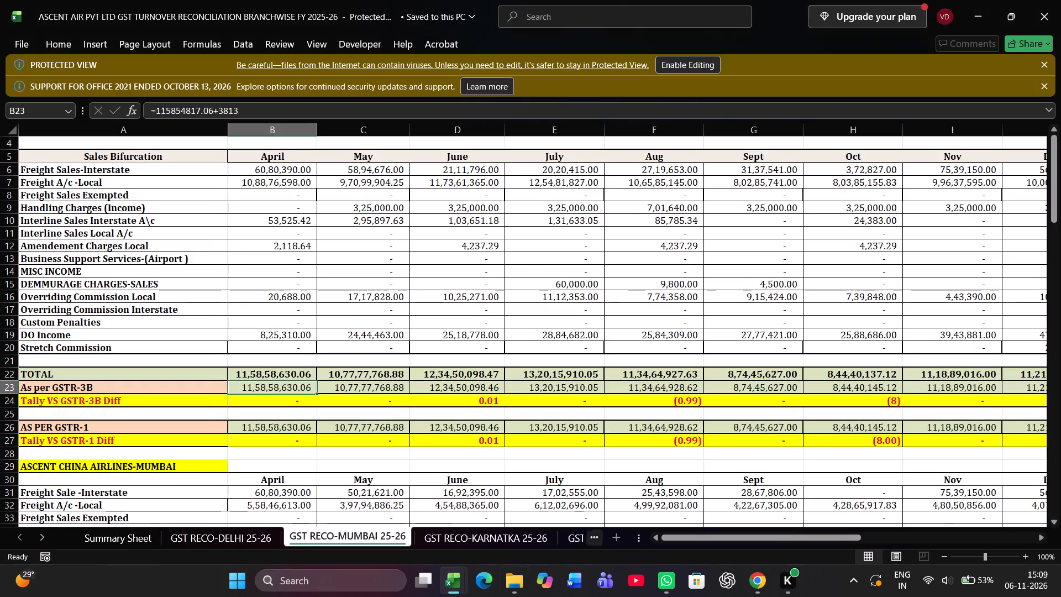
click(220, 543)
Recheck the DELHI 3ZX folder within Ascent Air's folder in File Explorer and return to the Delhi reconciliation.
key(alt+Tab)
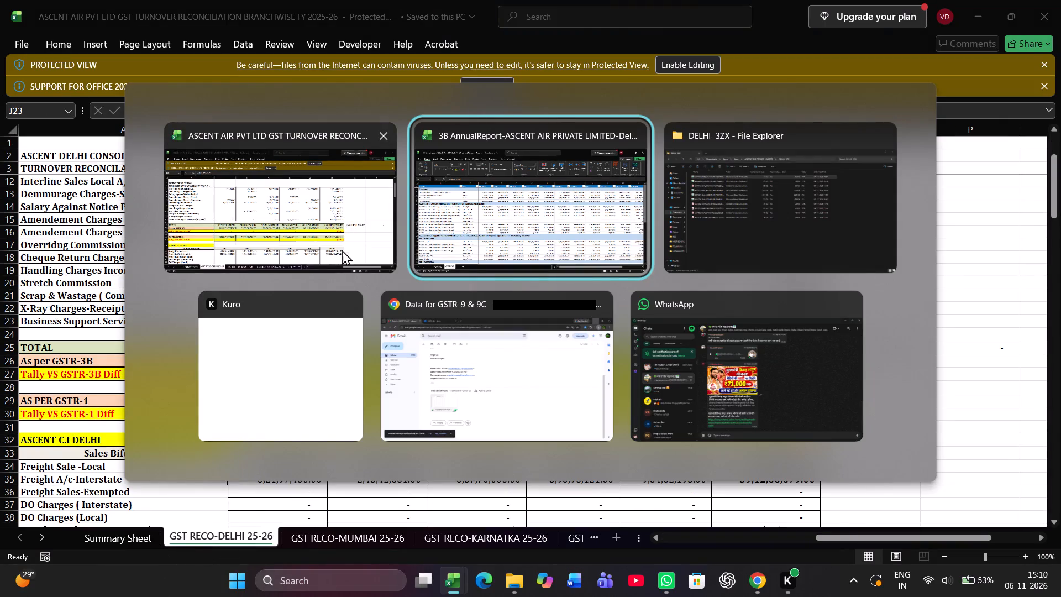
key(alt+Tab)
key(BackSpace)
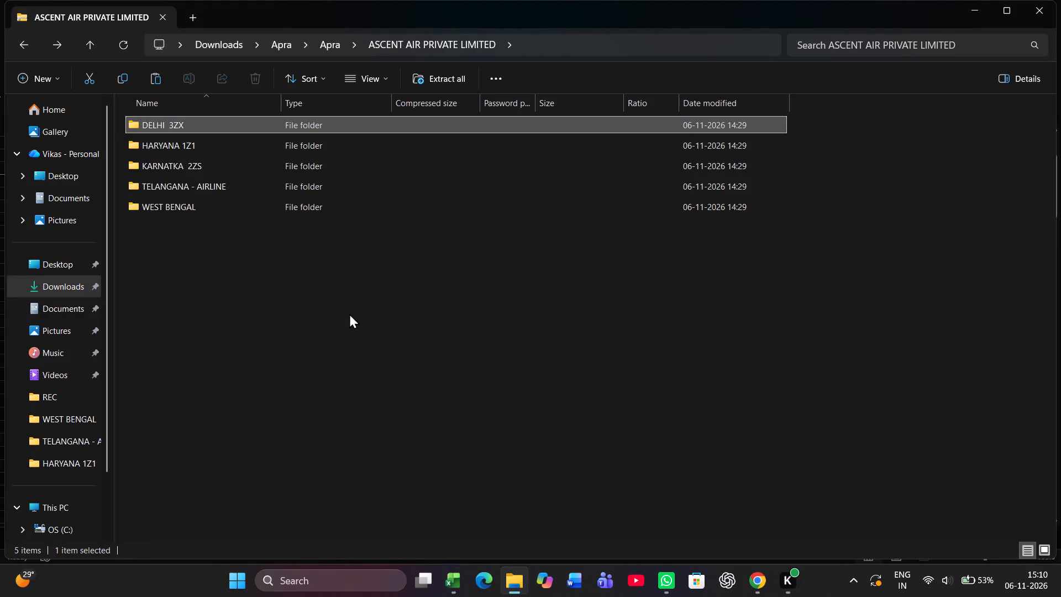
key(Return)
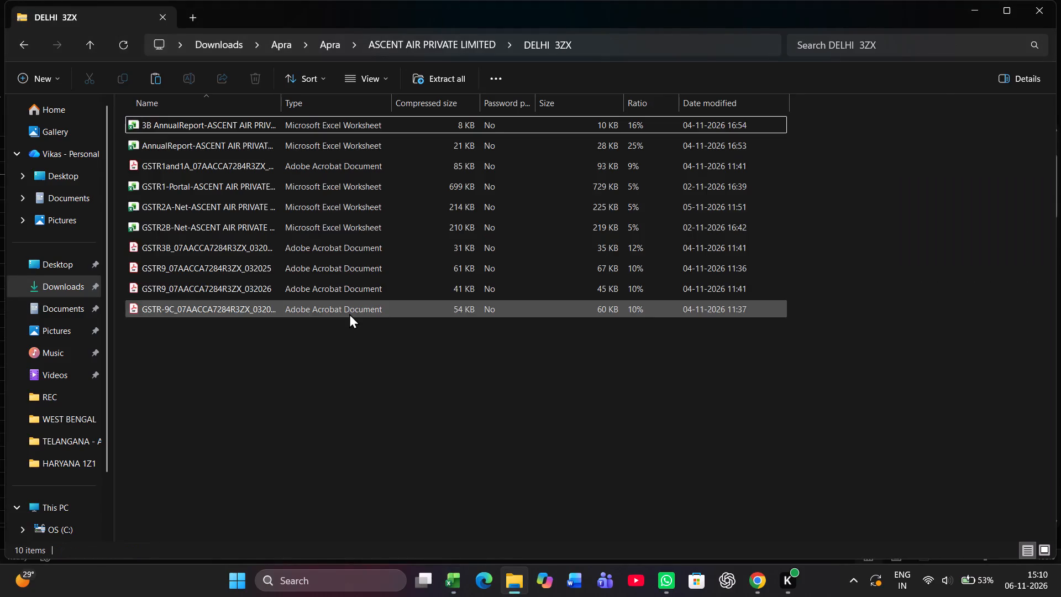
key(alt+Tab)
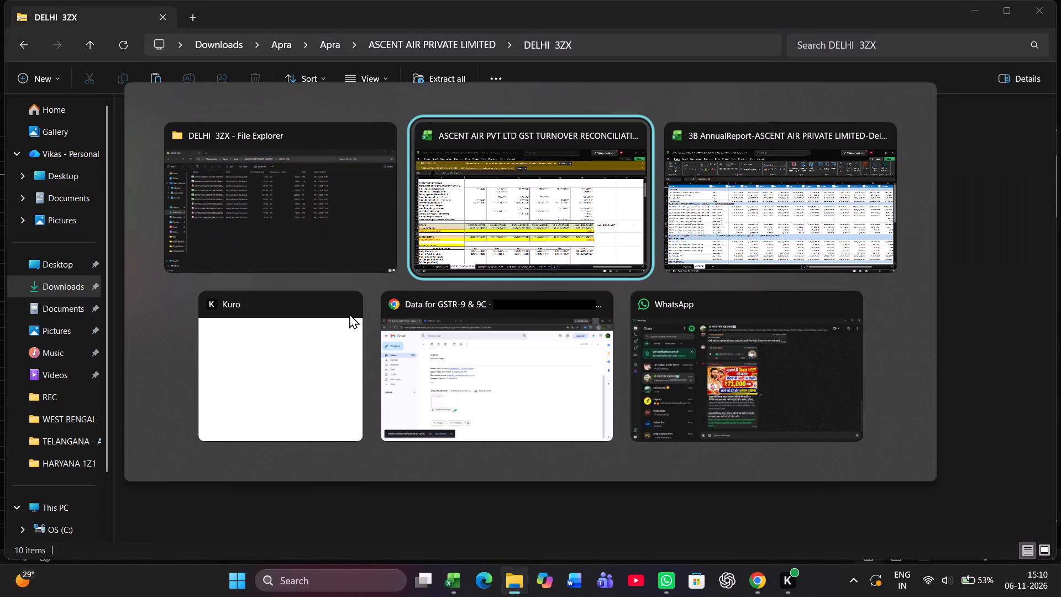
key(alt+Tab)
key(alt+Tab)
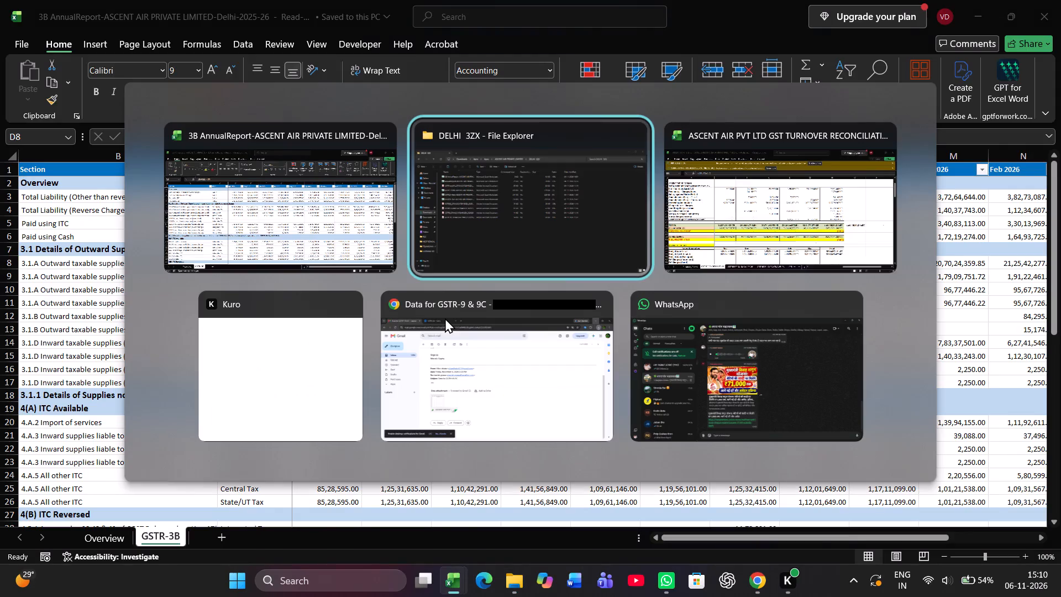
key(alt+Tab)
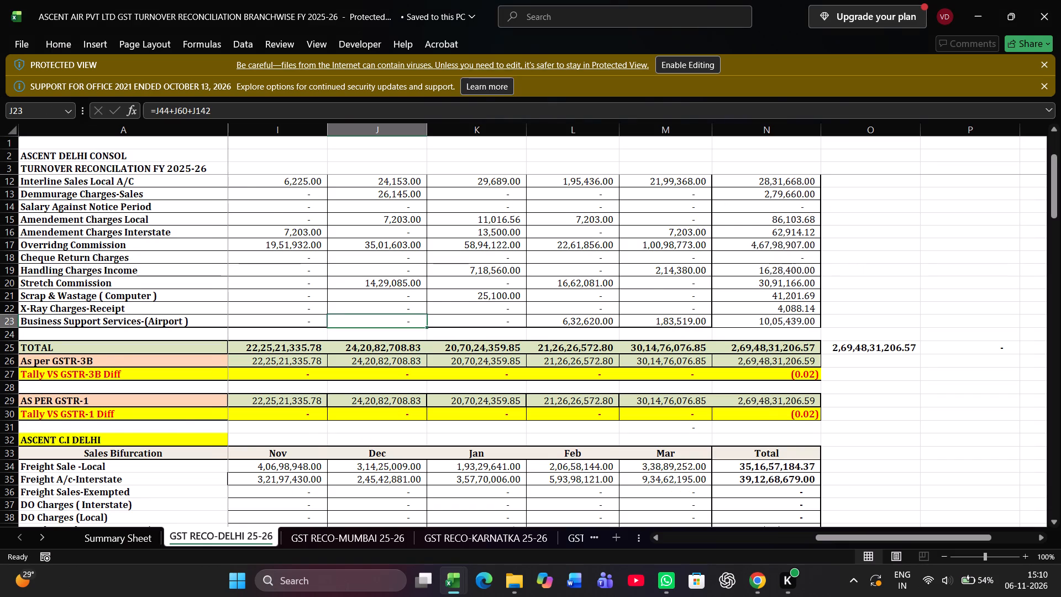
Select the April header of the consolidated sales table in the Delhi reconciliation.
scroll(283, 390, up, 2)
scroll(280, 337, up, 1)
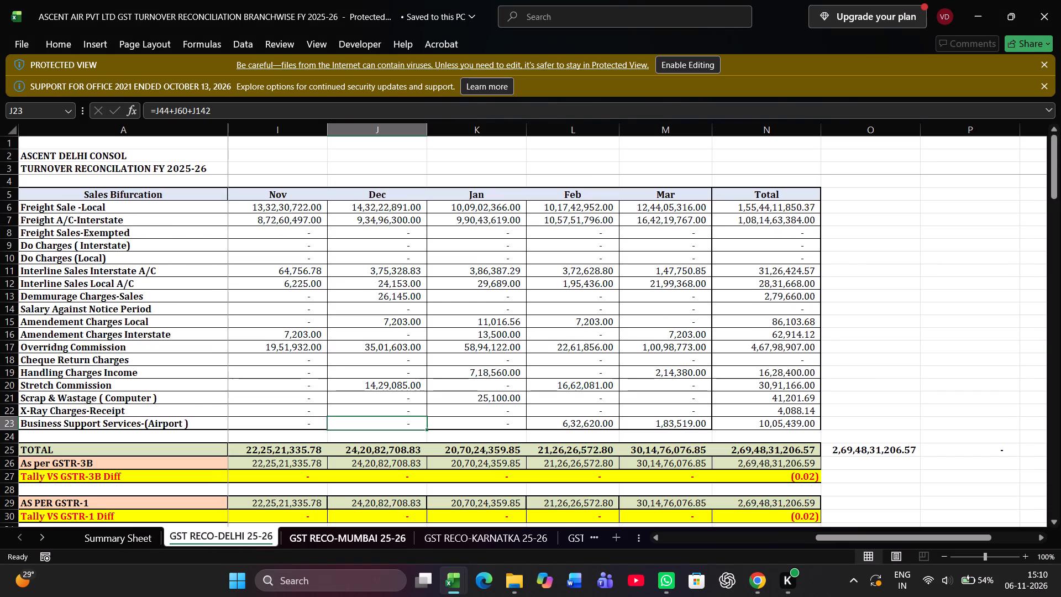
click(277, 194)
key(Left)
key(Left)
key(Left)
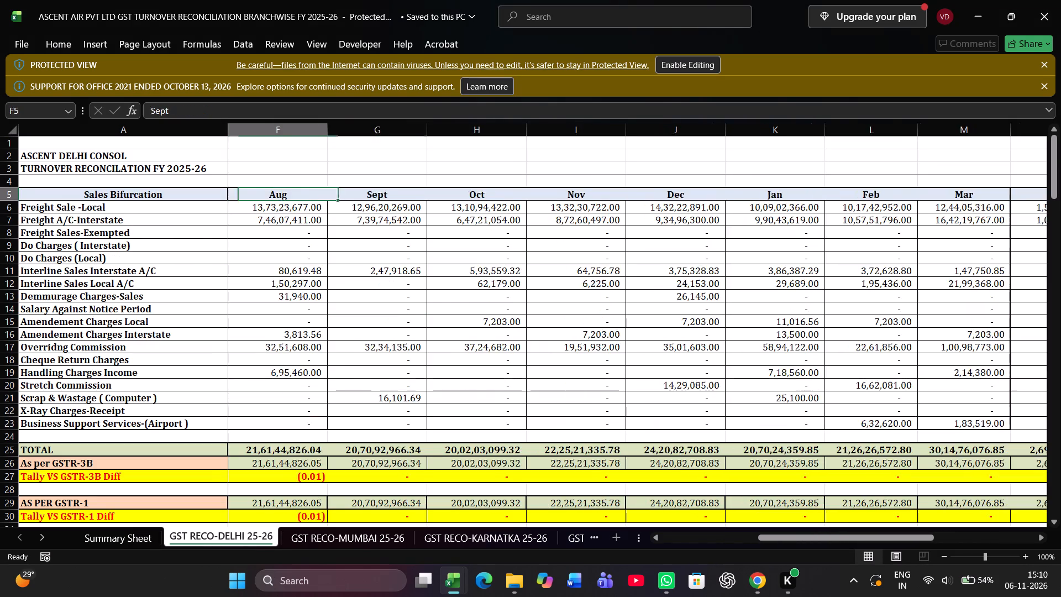
key(Left)
key(Left)
key(Left)
key(Left)
key(Left)
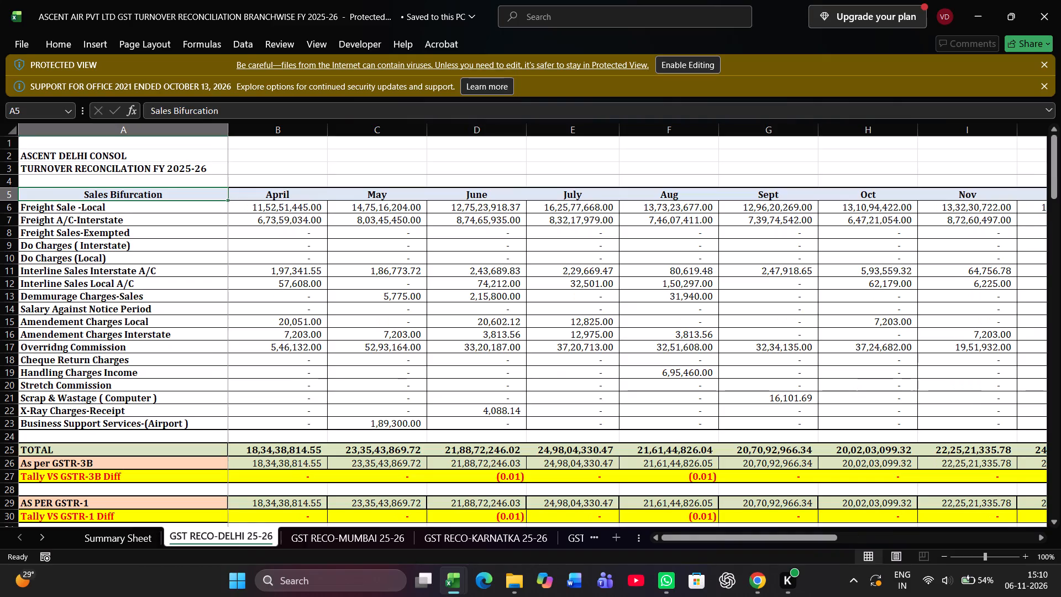
click(280, 194)
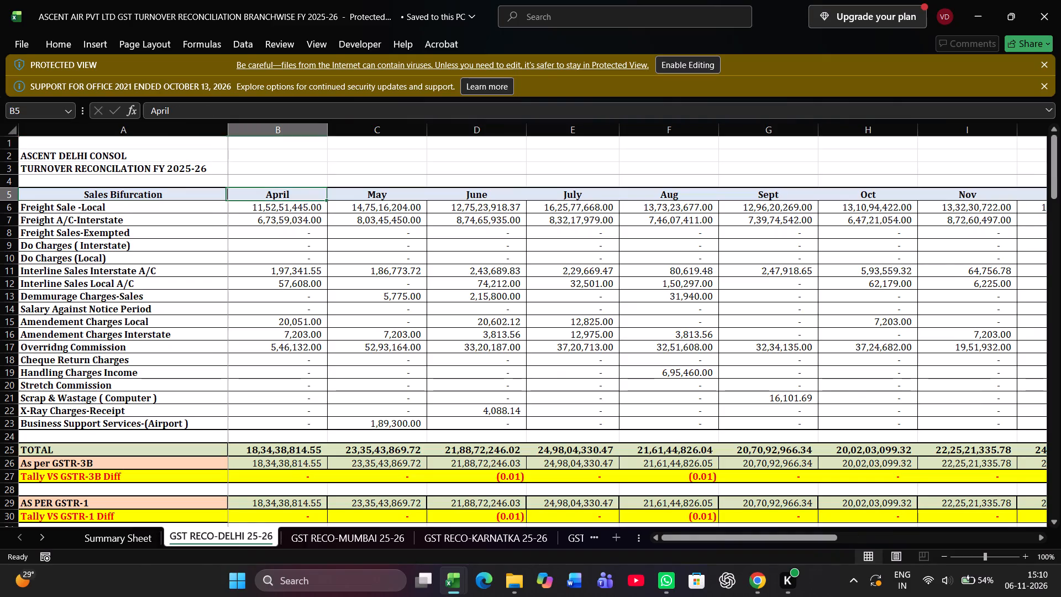
Compare the Delhi reconciliation's April TOTAL with the April 2025 3.1.A supply value in the Delhi GSTR-3B report.
key(alt+Tab)
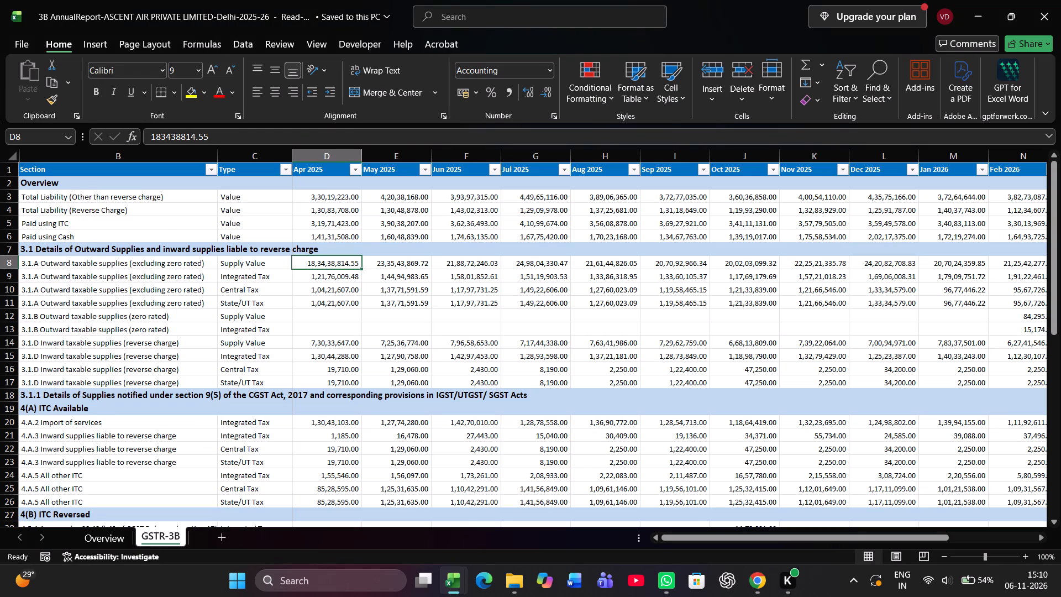
key(alt+Tab)
click(301, 449)
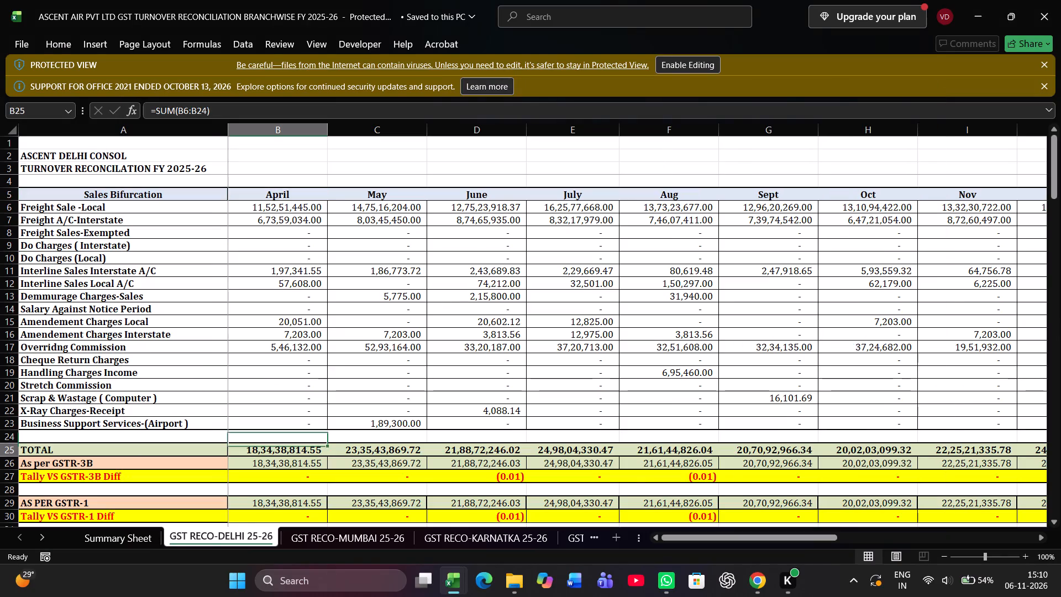
key(alt+Tab)
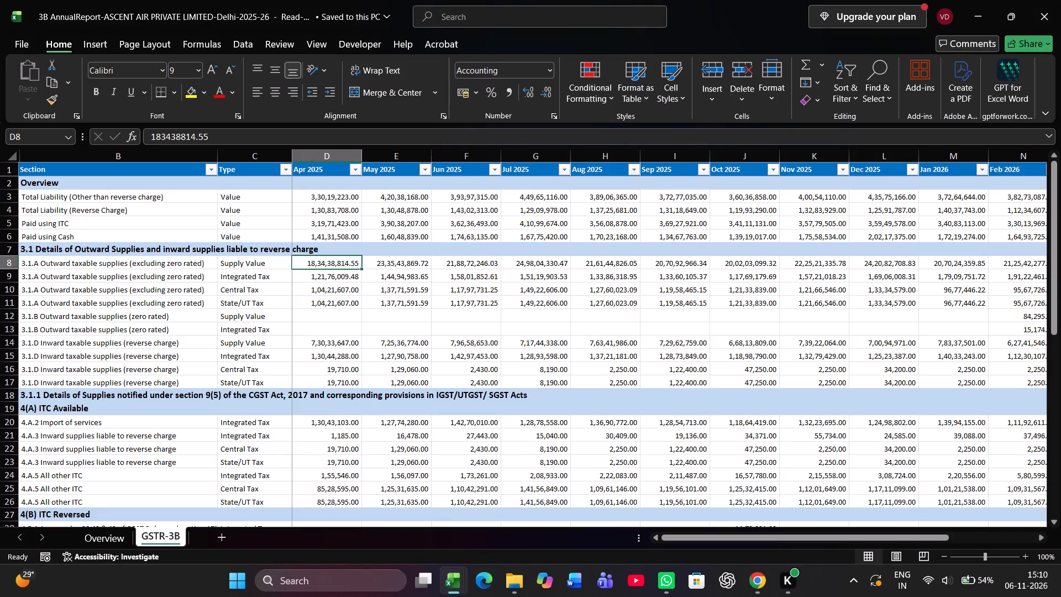
key(alt+Tab)
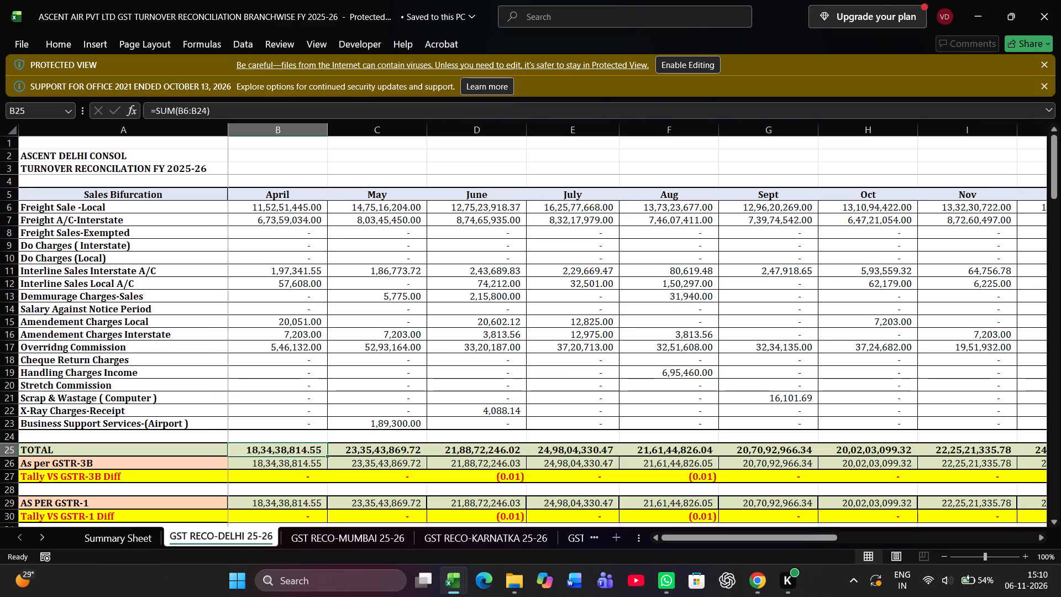
click(295, 454)
key(alt+Tab)
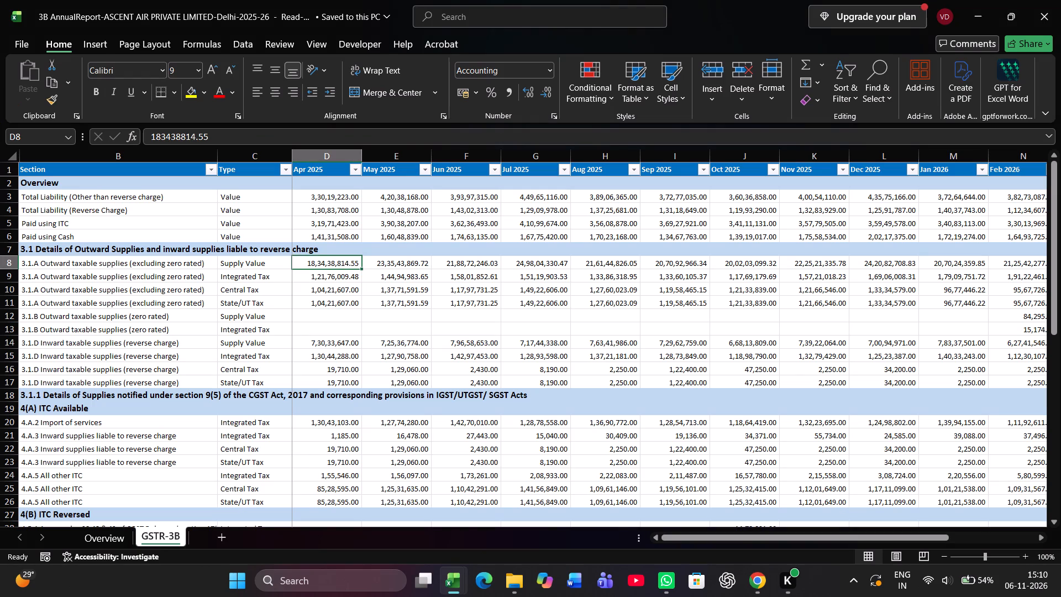
click(325, 275)
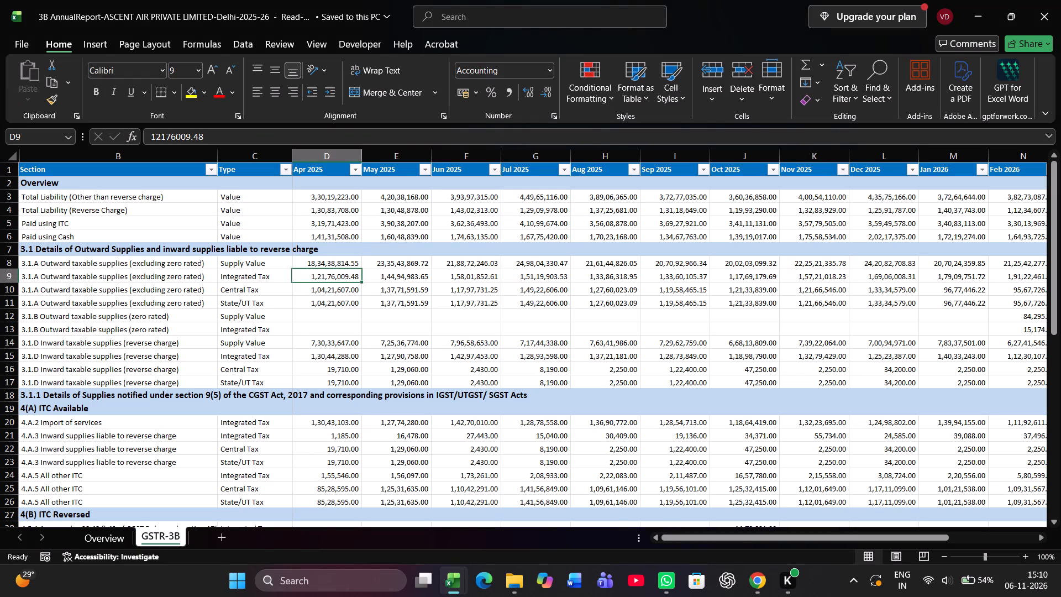
click(332, 260)
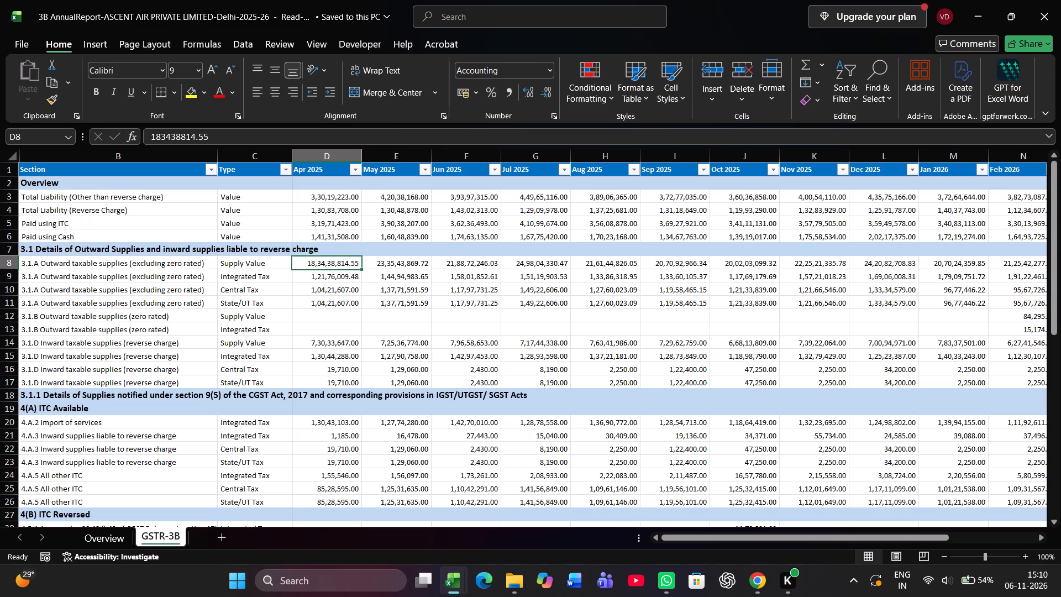
Select all April 2025 figures in the Payment section of the Delhi GSTR-3B report to check their sum.
scroll(341, 322, down, 2)
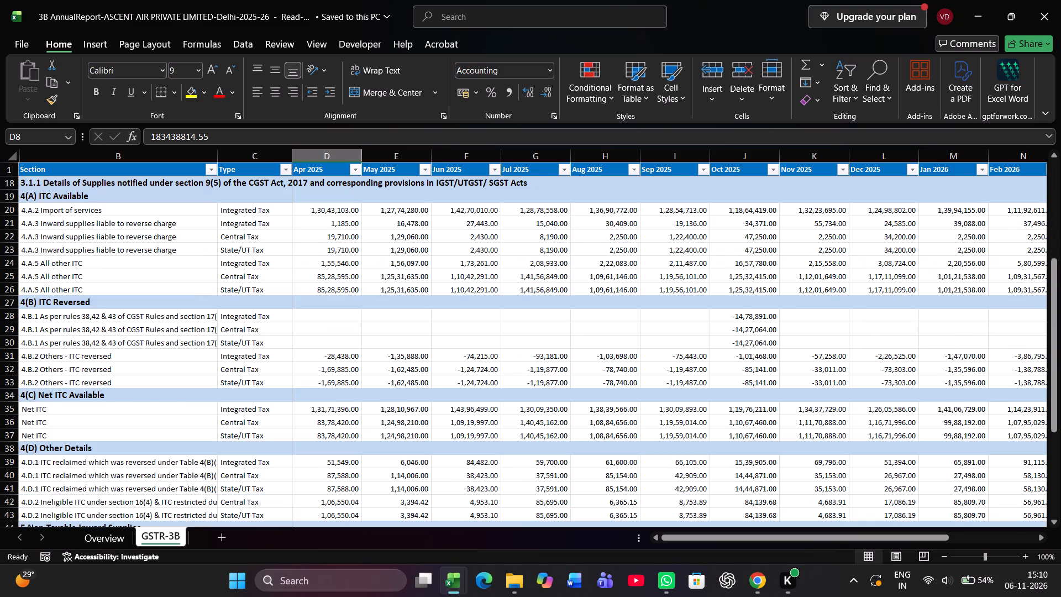
scroll(341, 322, down, 2)
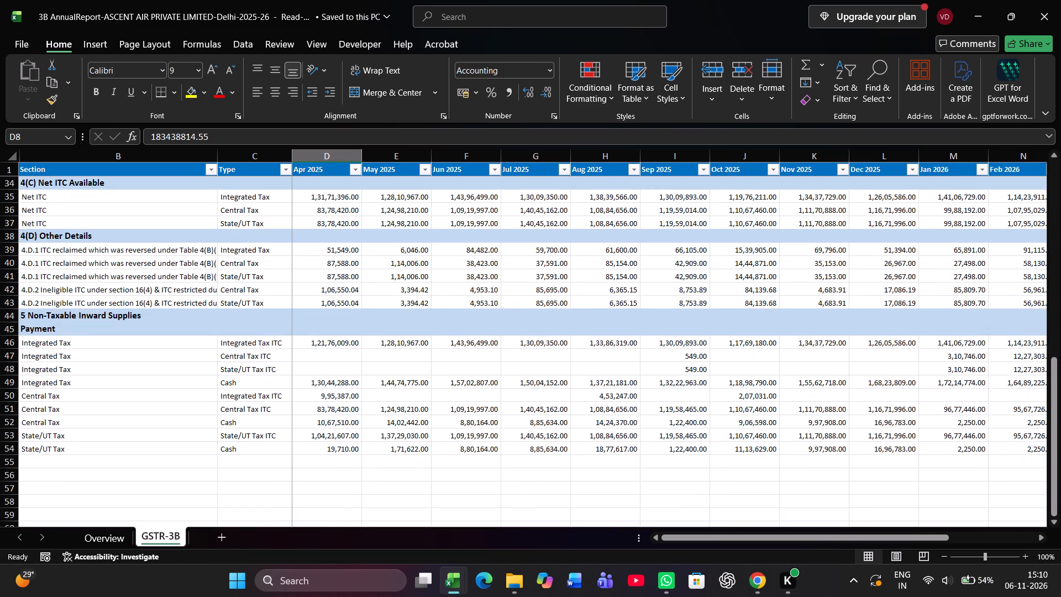
click(328, 341)
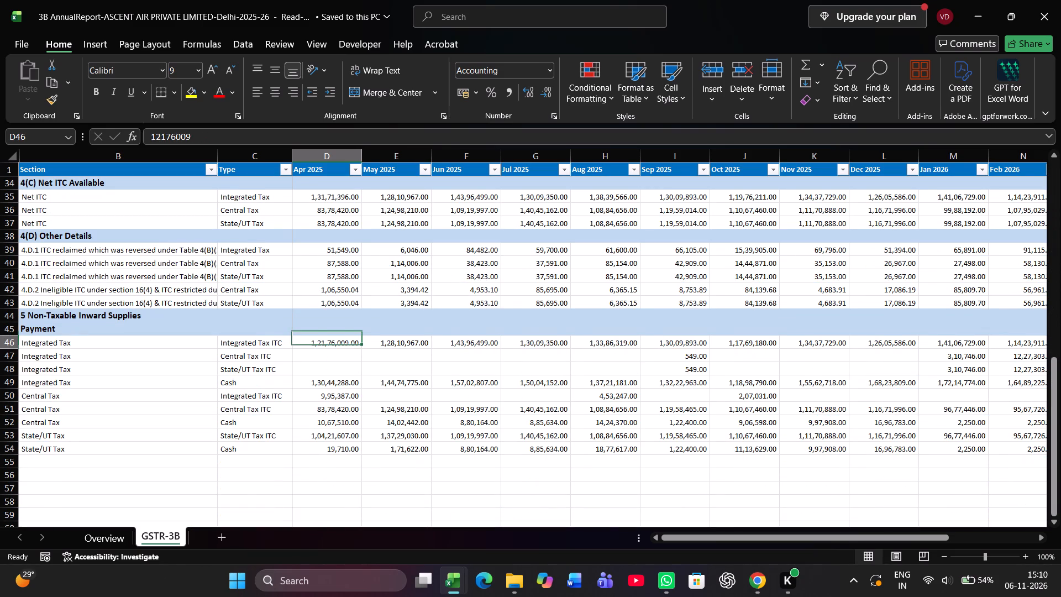
key(shift+Down)
key(shift+Down)
key(shift+Down)
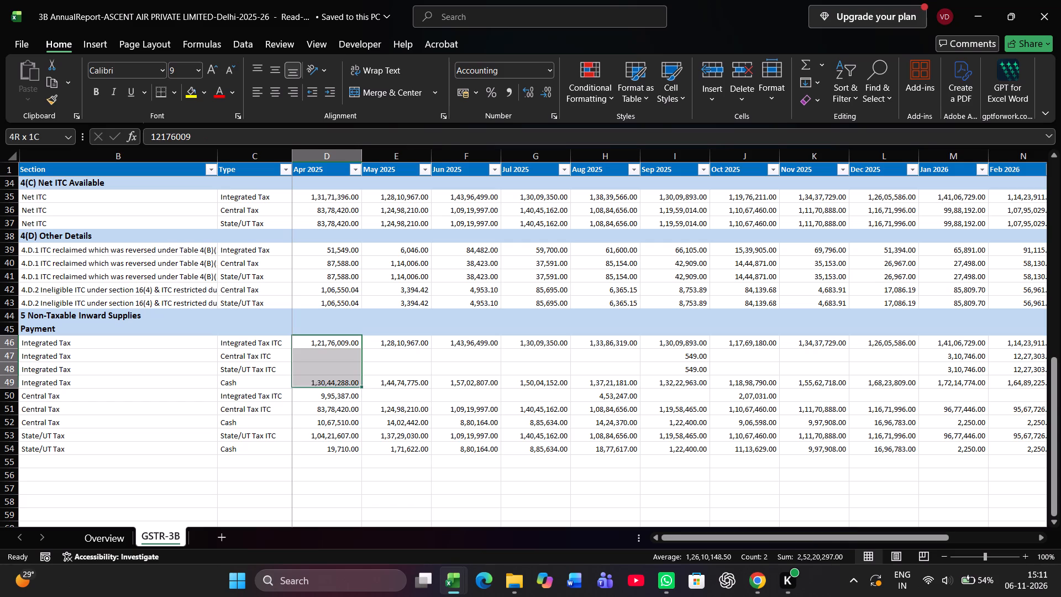
key(shift+Down)
key(shift+Down)
key(shift+Down)
key(shift+Down)
key(shift+Down)
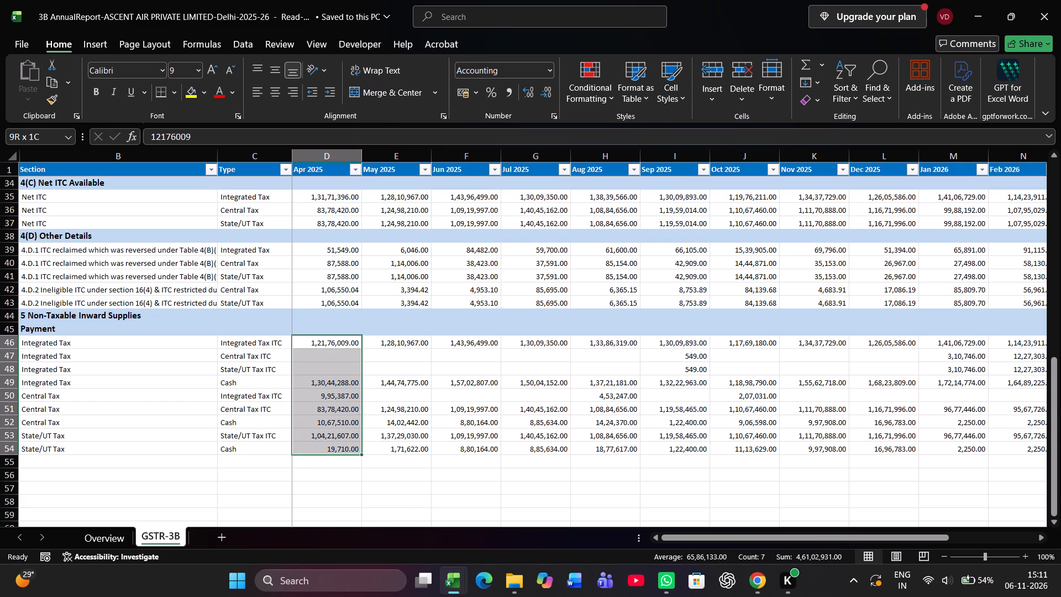
Recheck the April 2025 3.1.A supply value in the Delhi GSTR-3B report against the Delhi reconciliation's April TOTAL.
click(338, 248)
scroll(332, 255, up, 1)
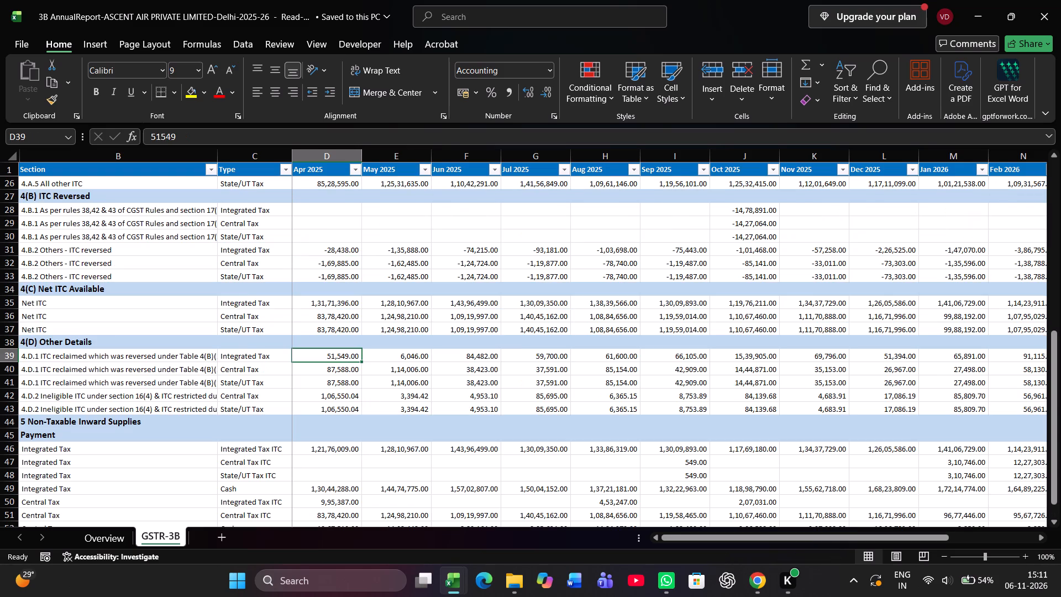
scroll(326, 357, up, 4)
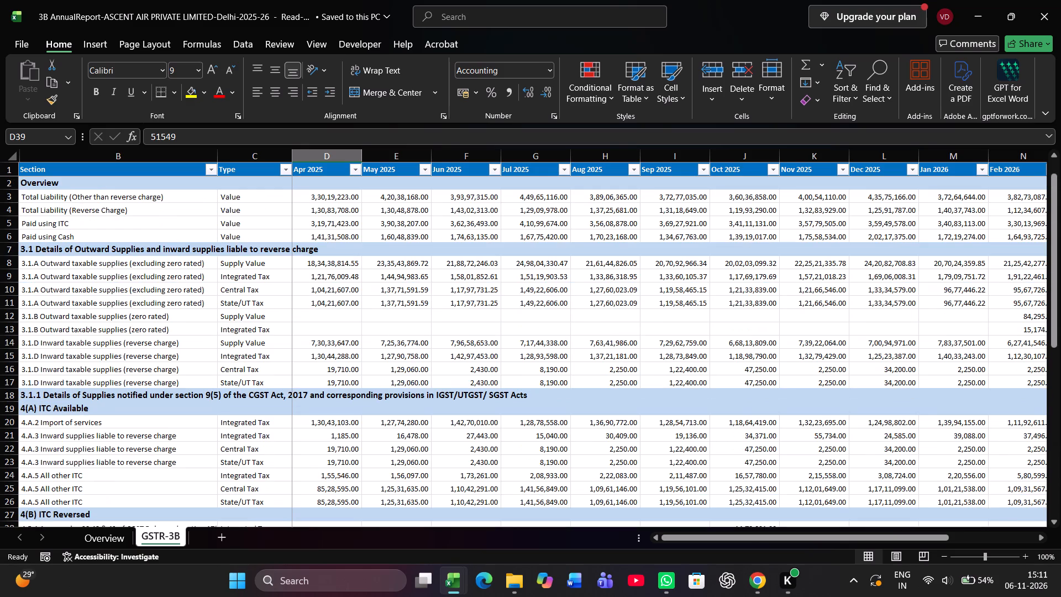
scroll(351, 255, up, 4)
click(329, 262)
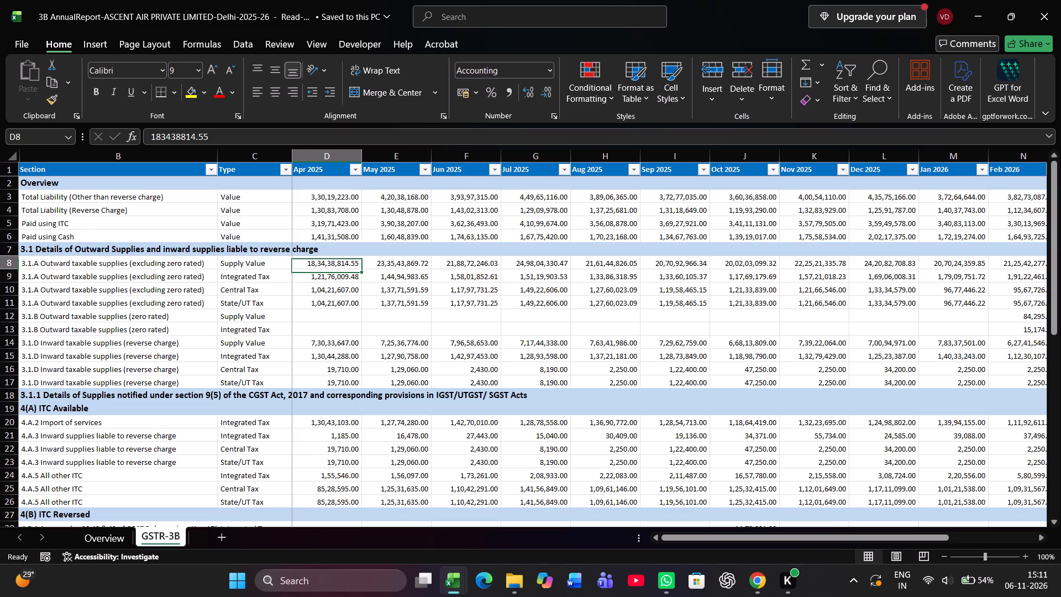
key(alt+Tab)
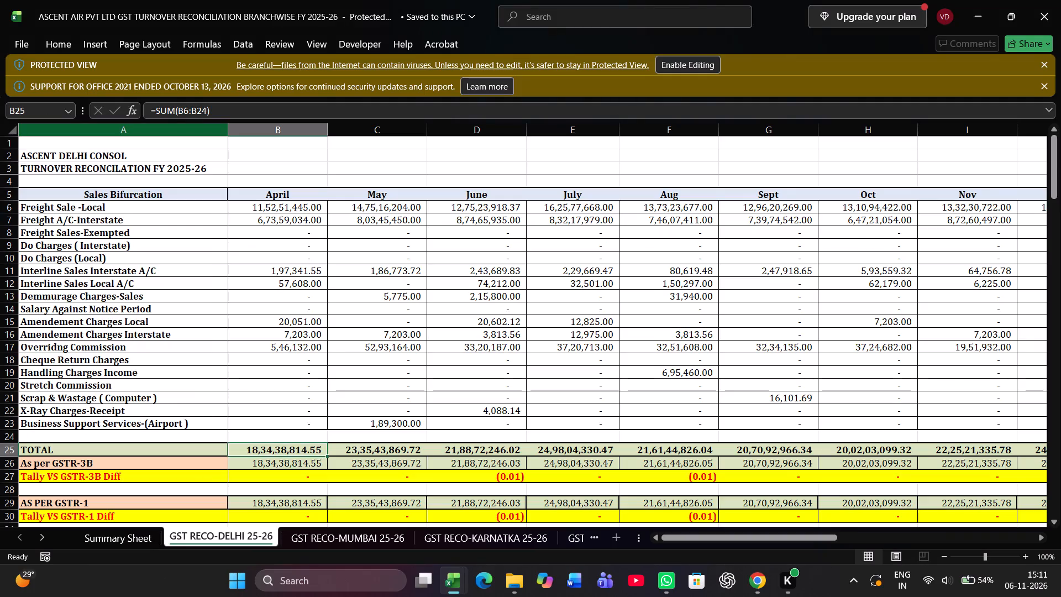
key(alt+Tab)
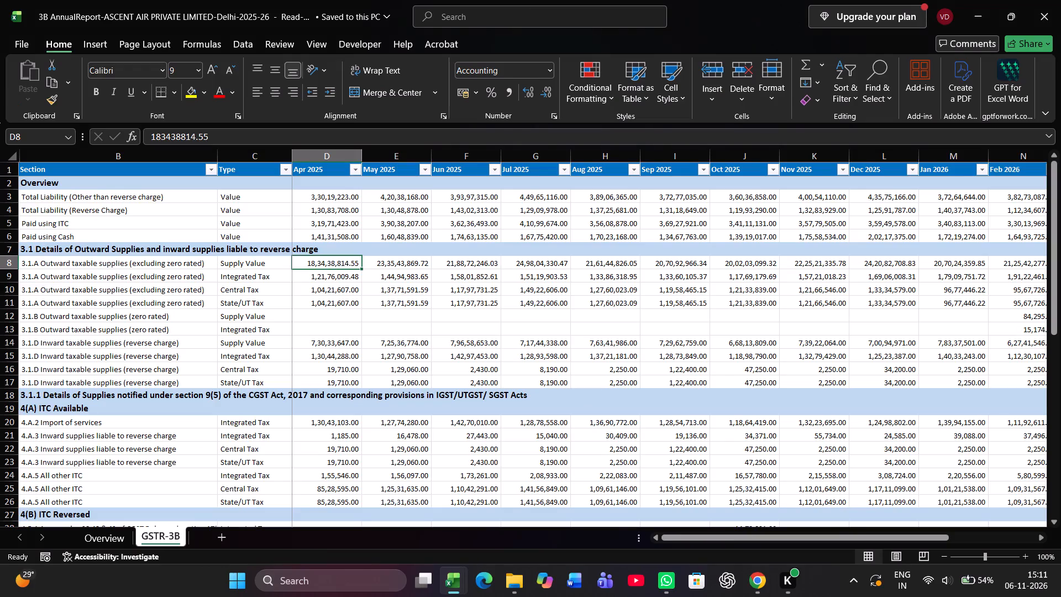
key(alt+Tab)
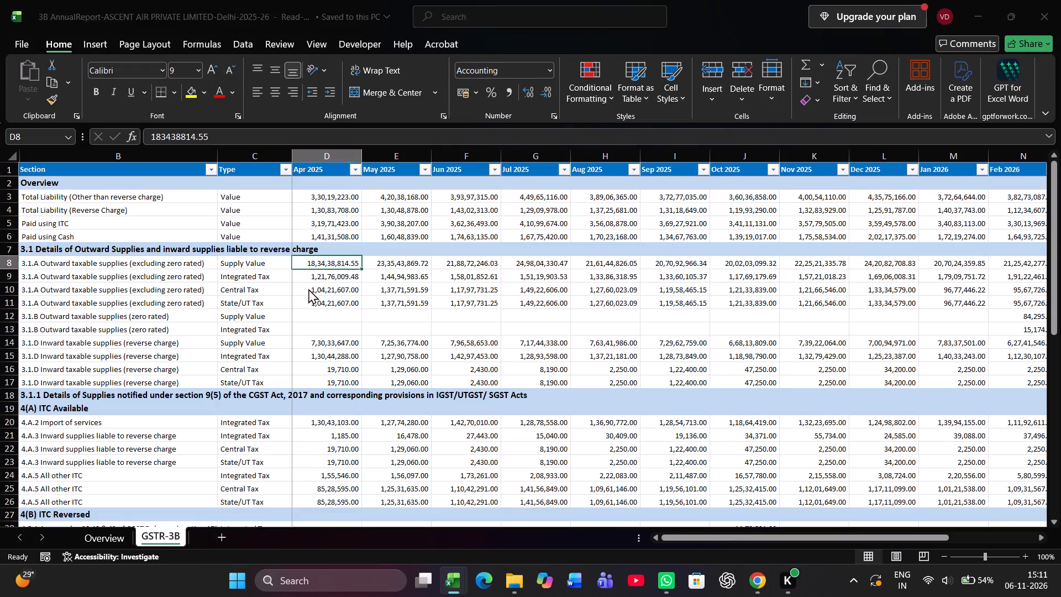
key(alt+Tab)
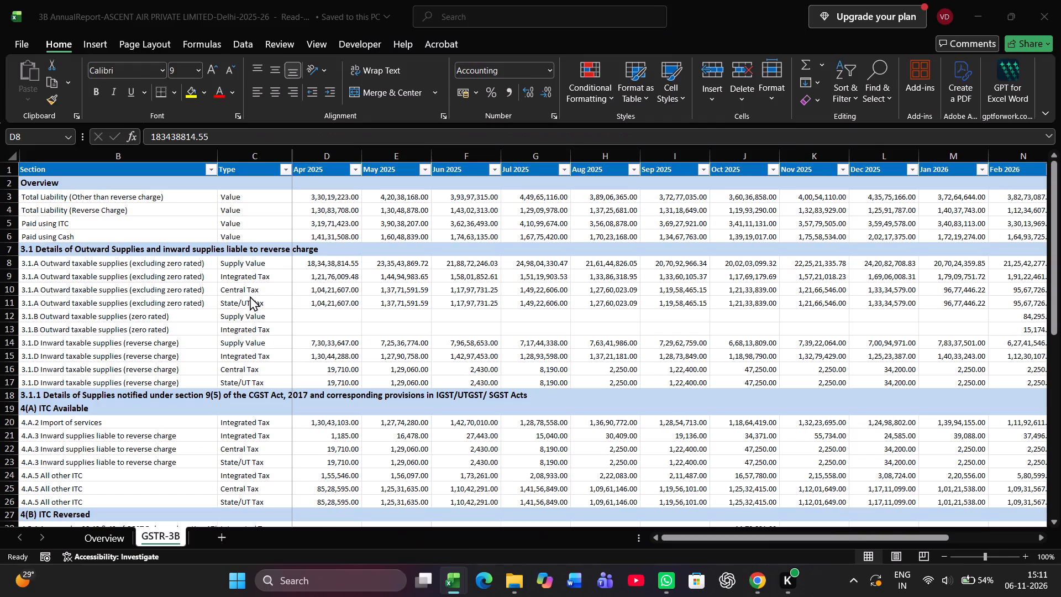
click(327, 261)
key(alt+Tab)
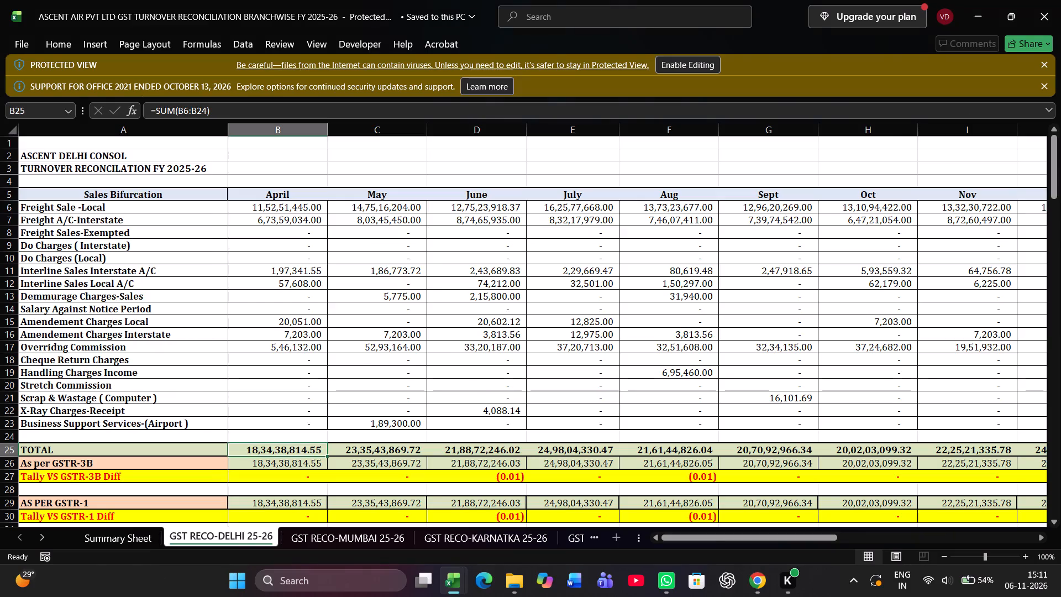
key(alt+Tab)
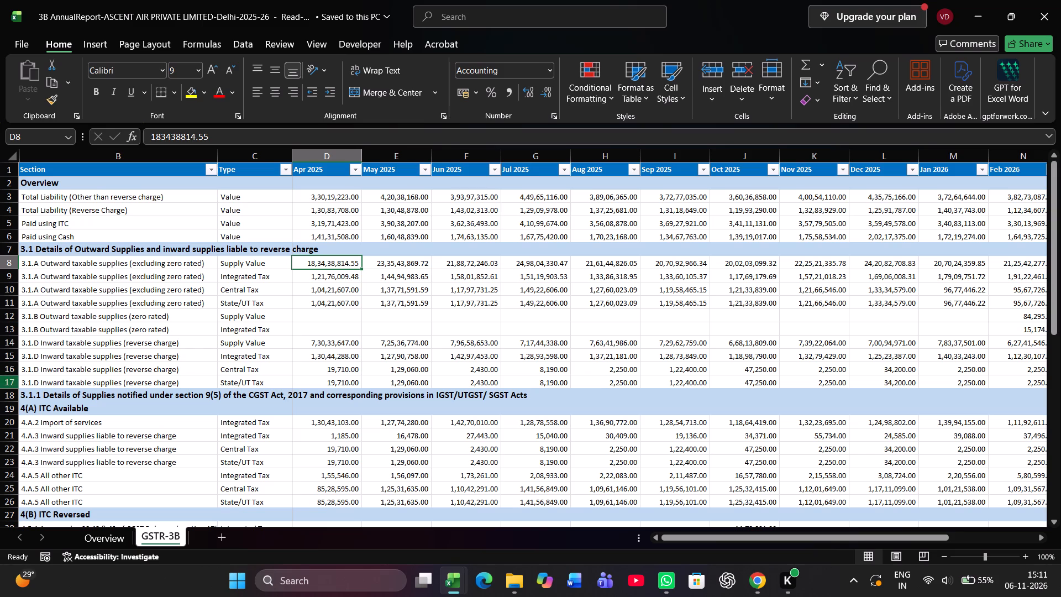
Insert a blank row above the 3.1.1 section heading in the Delhi GSTR-3B sheet.
click(4, 396)
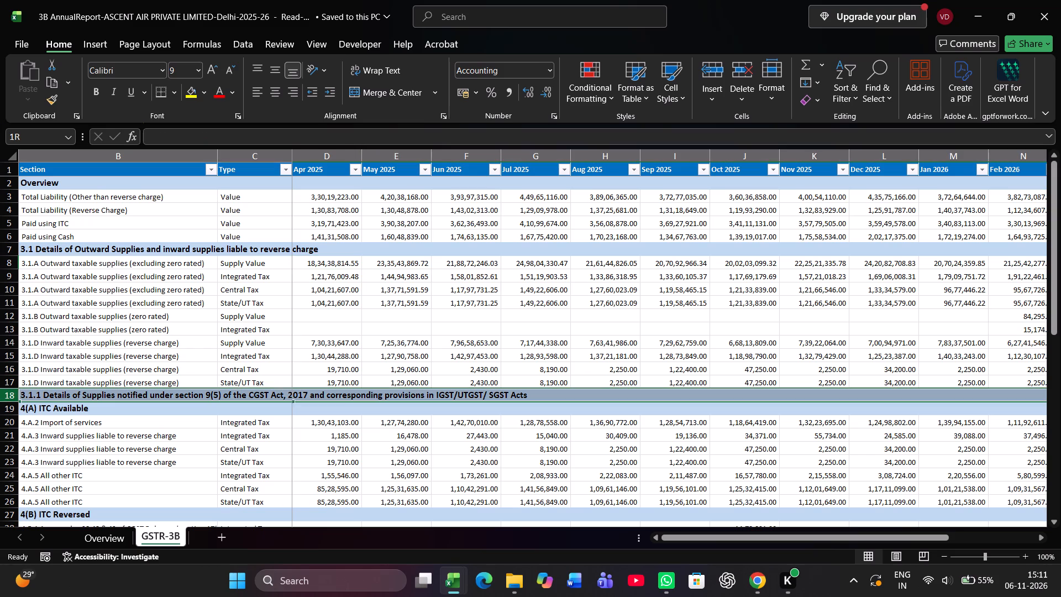
key(ctrl+shift+equal)
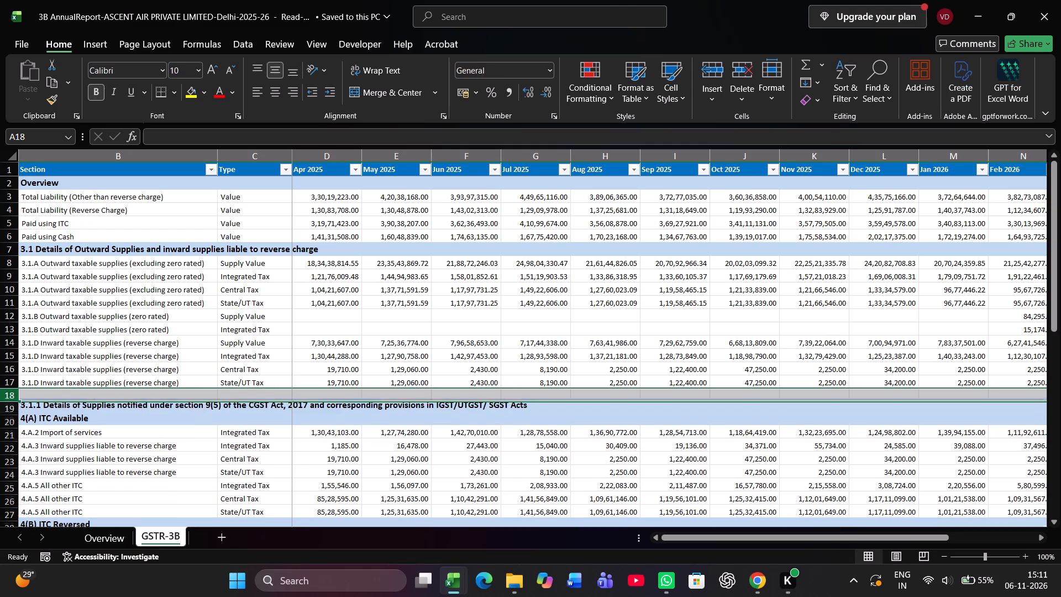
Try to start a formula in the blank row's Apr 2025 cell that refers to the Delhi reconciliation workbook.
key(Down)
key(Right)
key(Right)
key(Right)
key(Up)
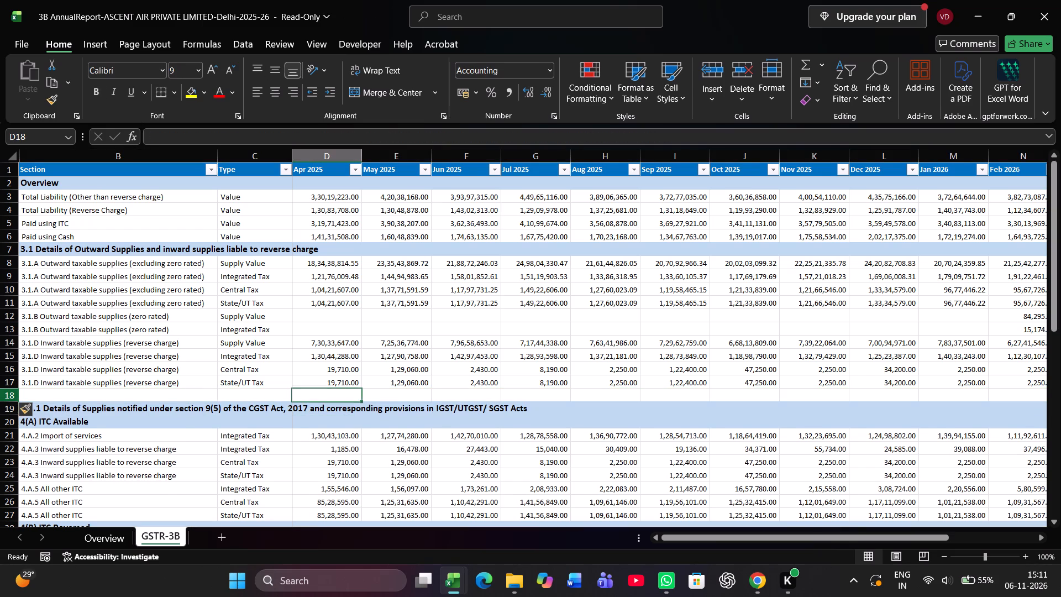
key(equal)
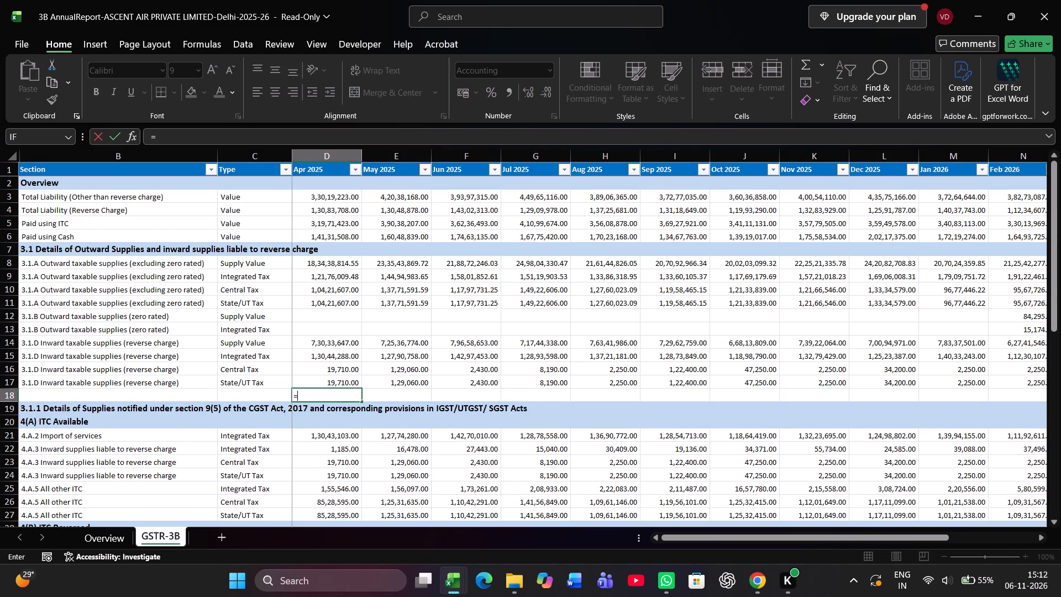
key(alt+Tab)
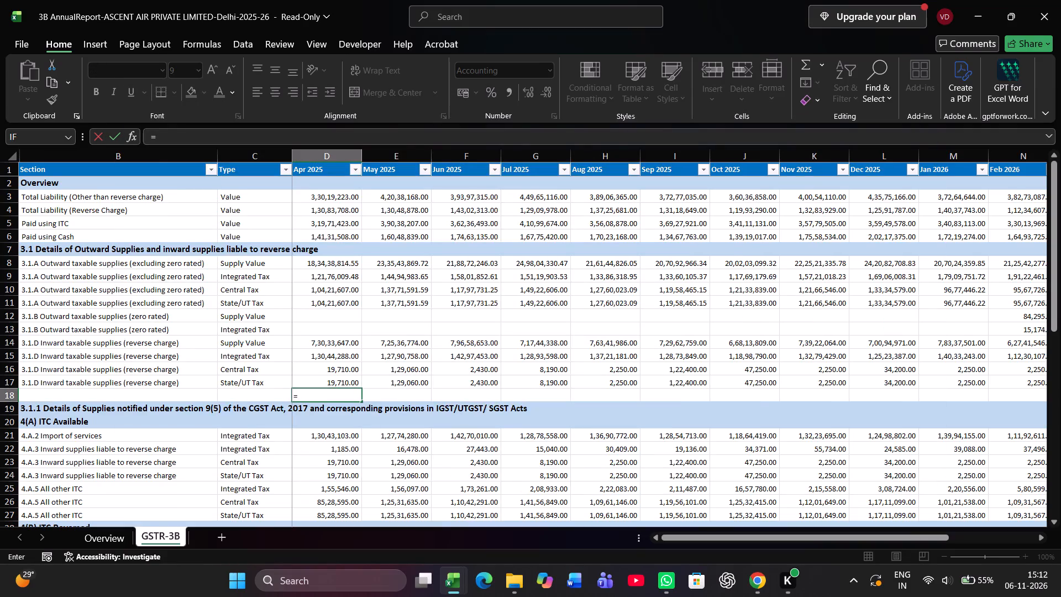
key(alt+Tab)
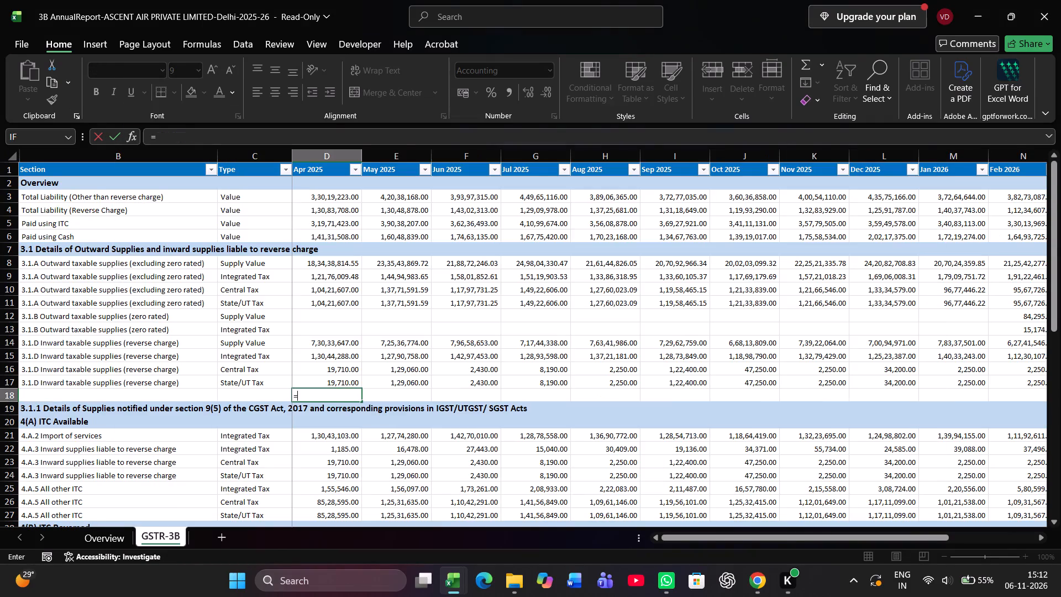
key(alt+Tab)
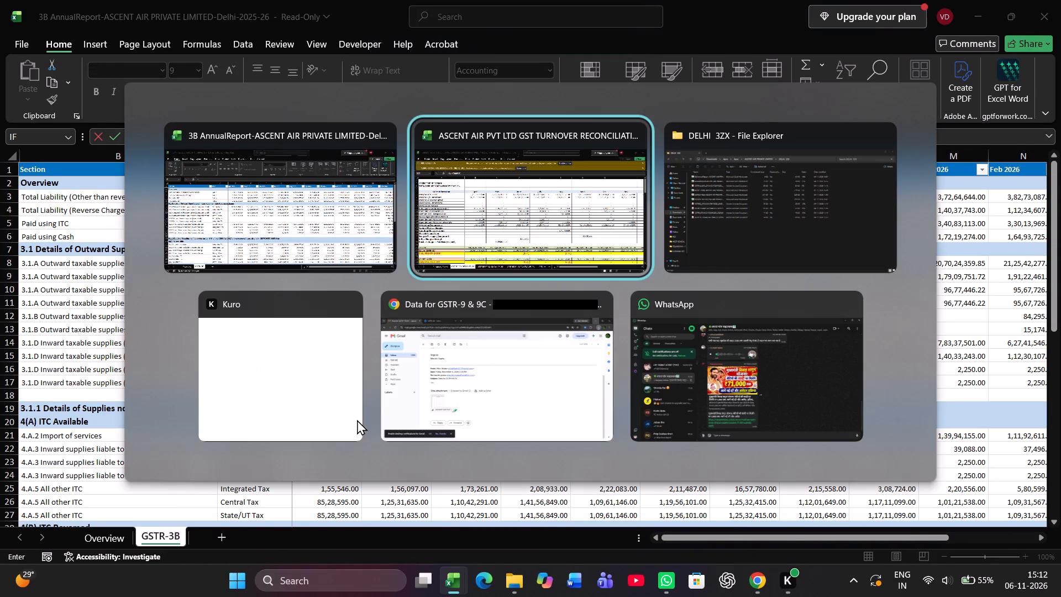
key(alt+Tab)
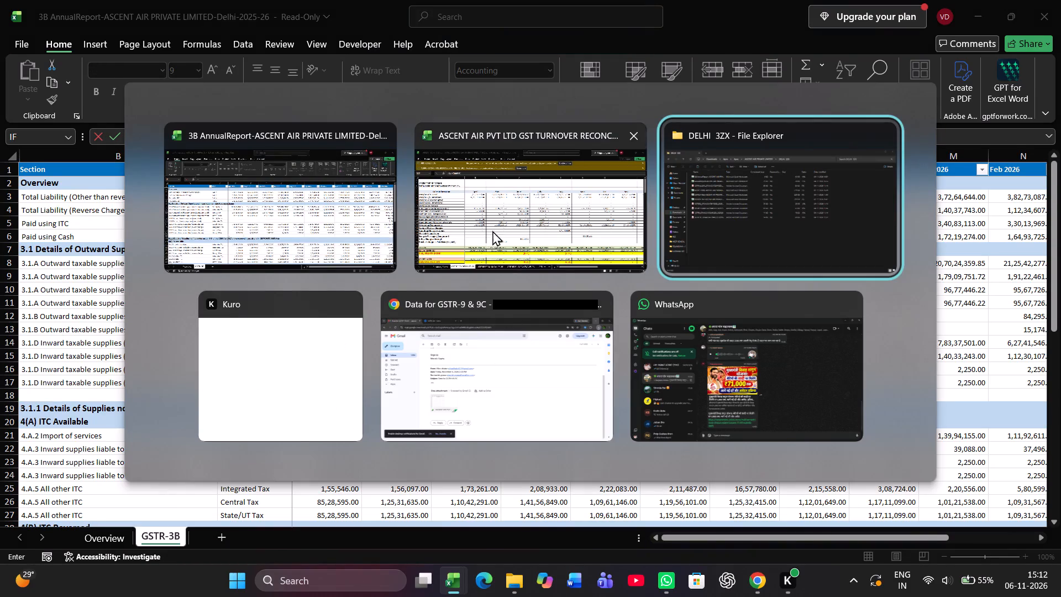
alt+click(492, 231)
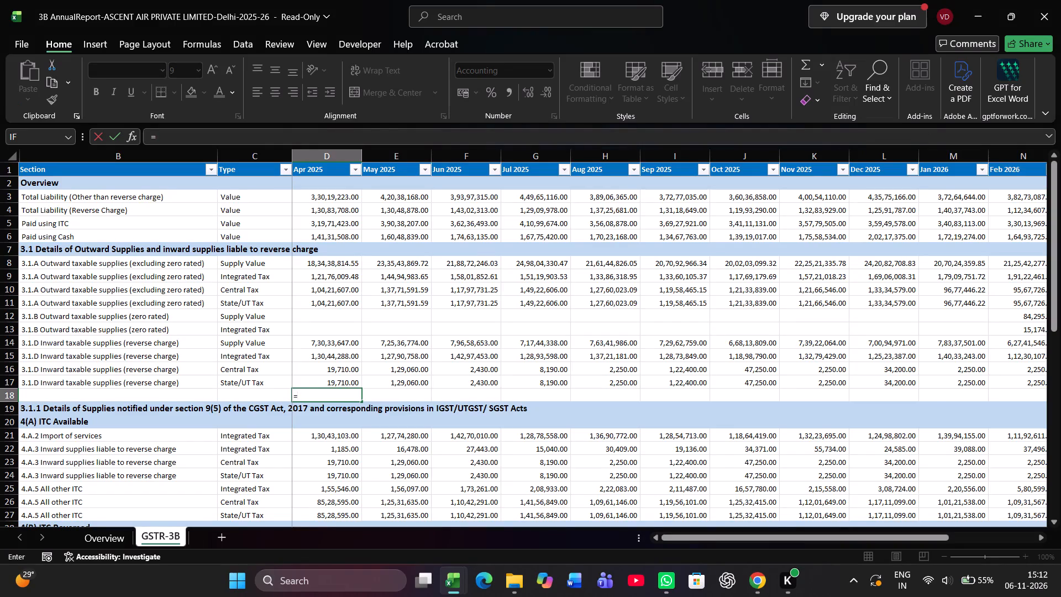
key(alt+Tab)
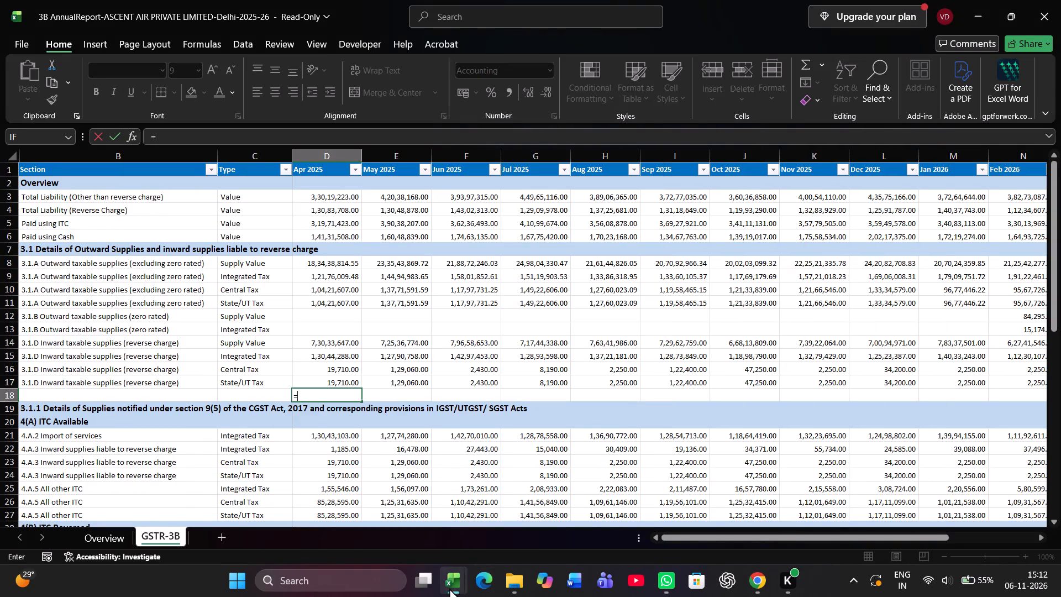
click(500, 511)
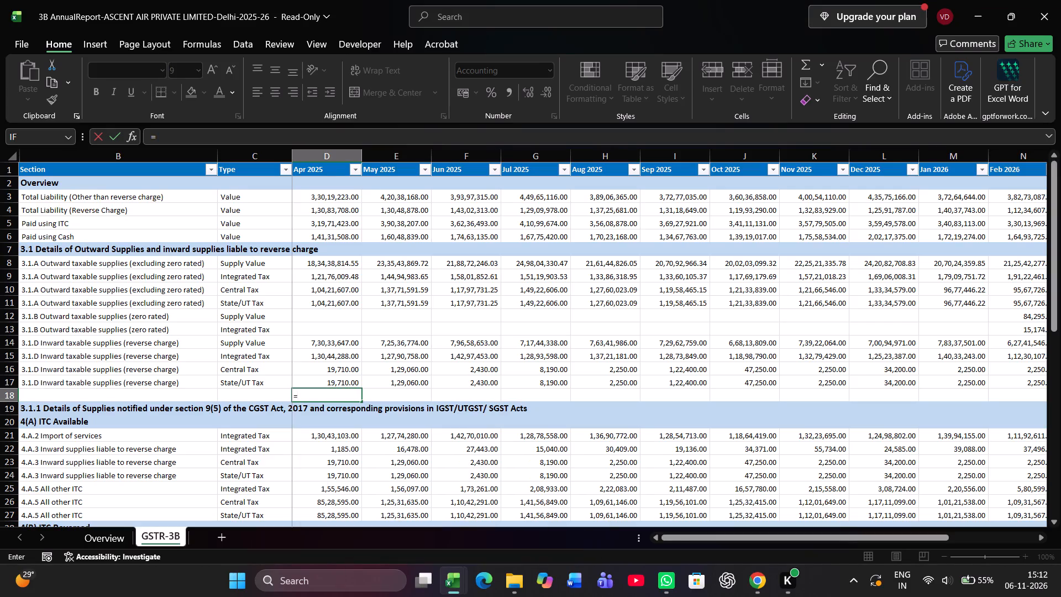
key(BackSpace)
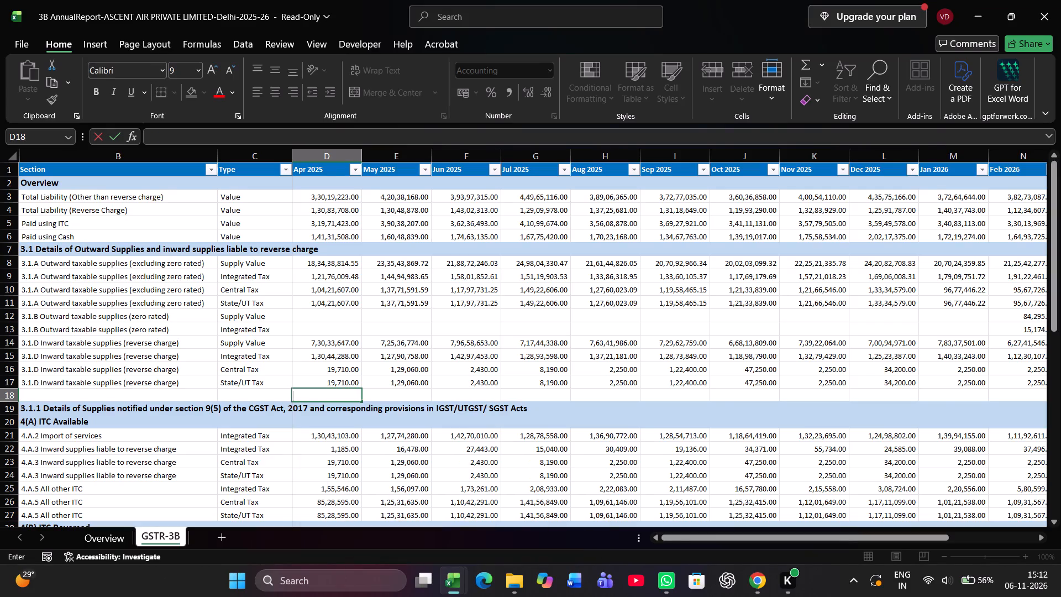
Check the May and June 2025 3.1.A supply values in the GSTR-3B report against the Delhi reconciliation.
key(alt+Tab)
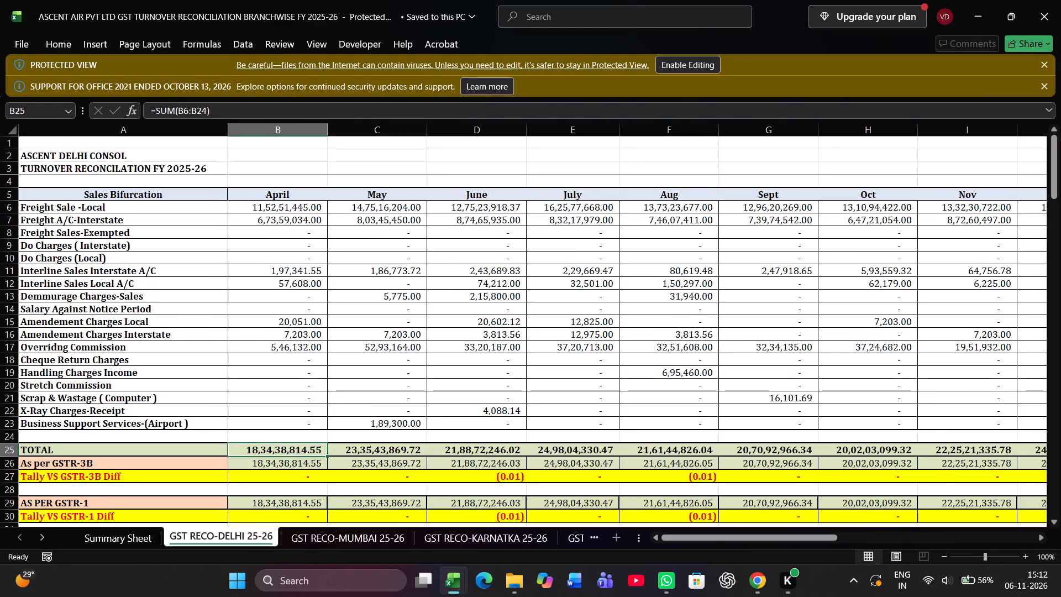
key(alt+Tab)
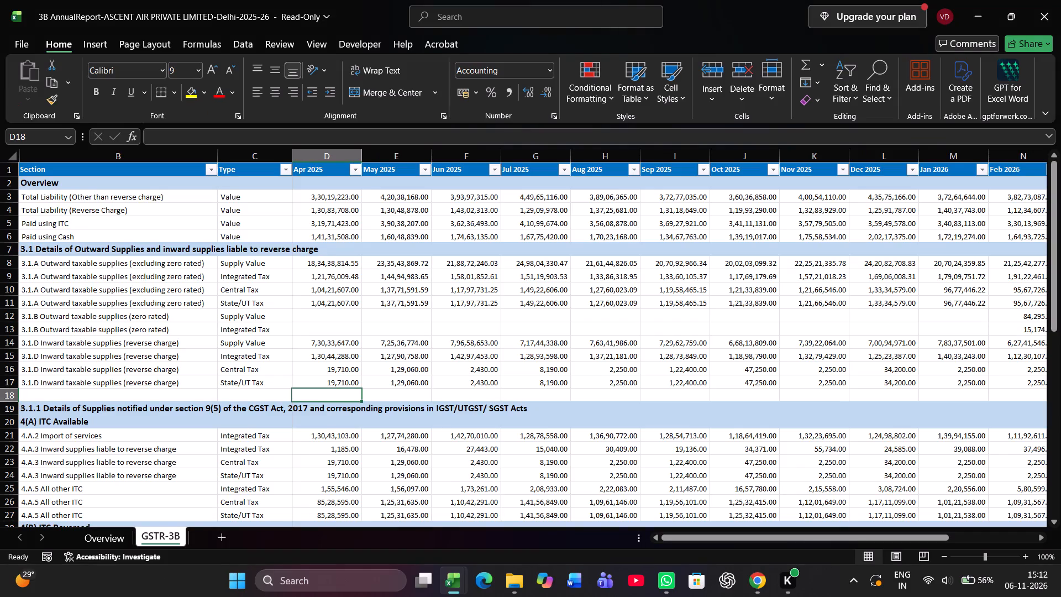
click(408, 266)
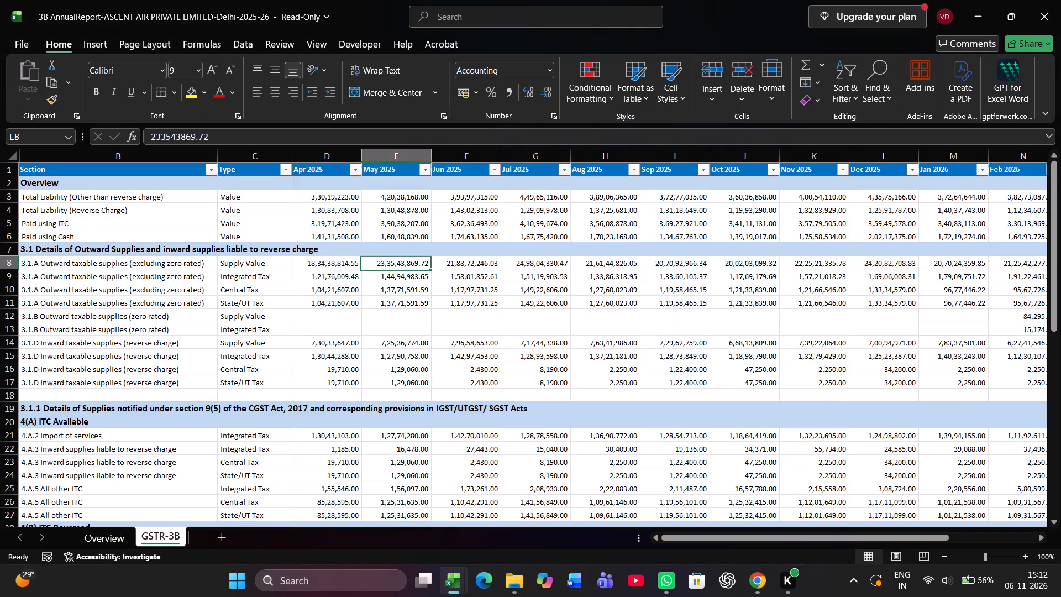
key(Right)
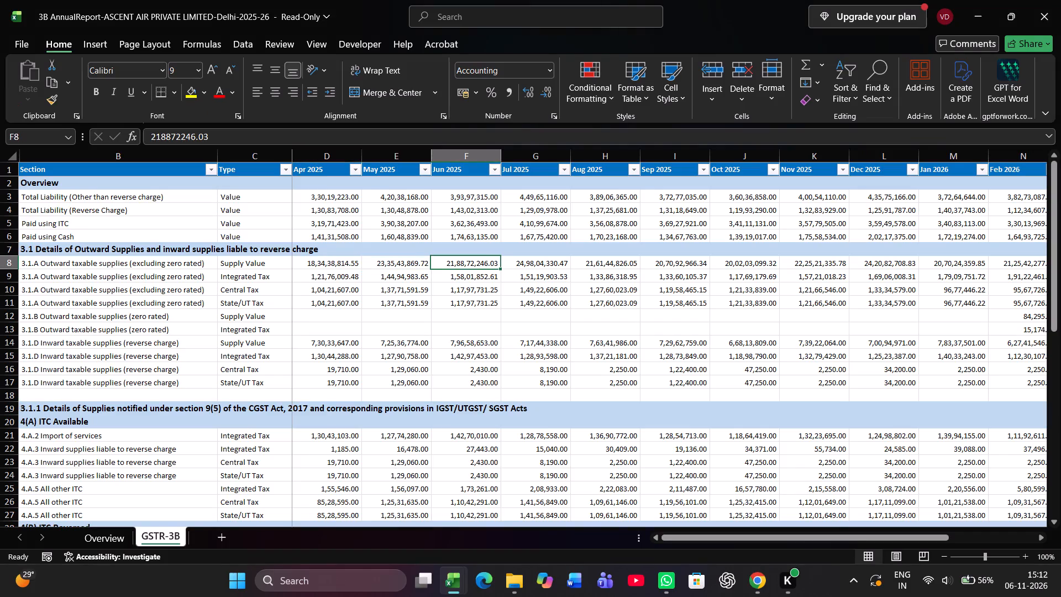
key(alt+Tab)
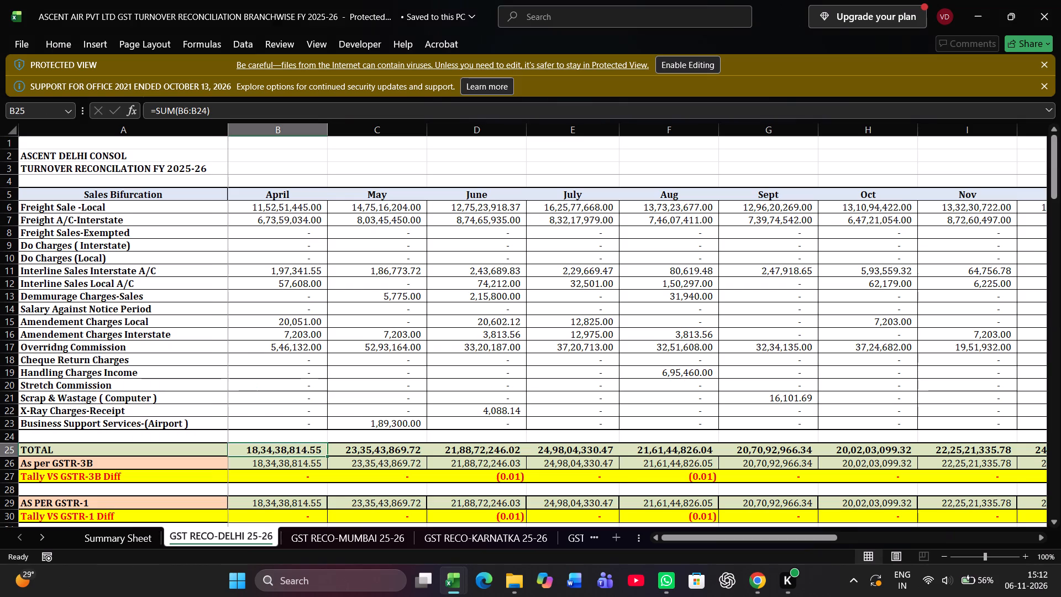
key(Left)
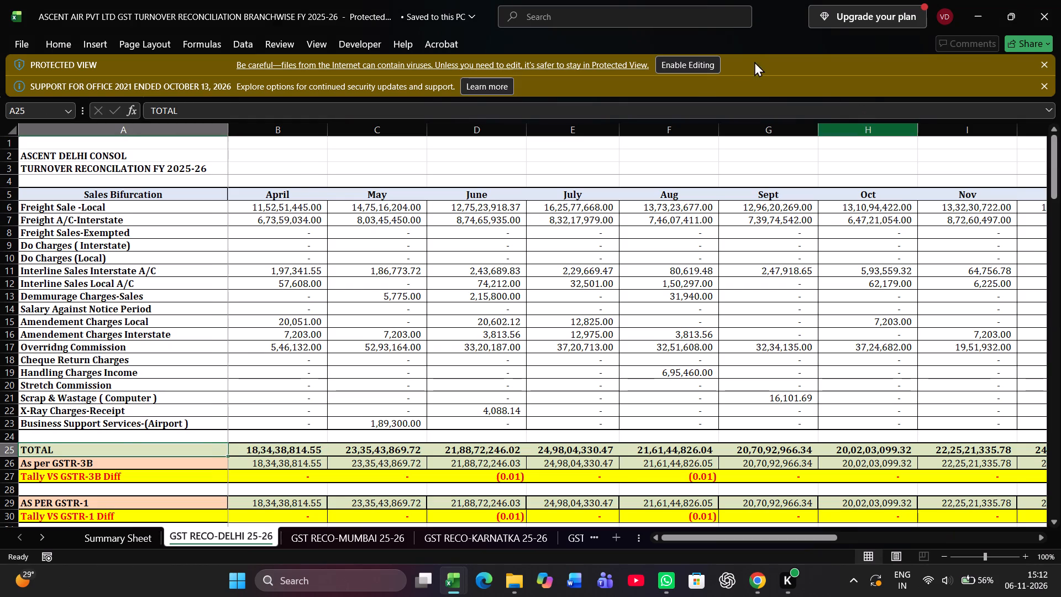
Enable editing of the branch-wise GST turnover reconciliation workbook.
click(700, 66)
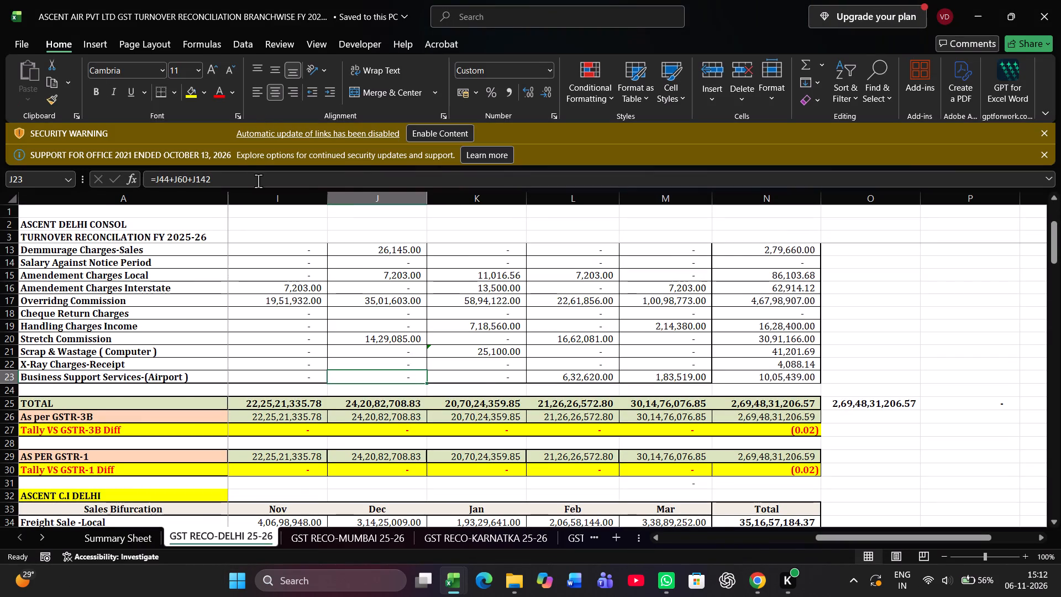
Go down the Delhi reconciliation's November column to the TOTAL row and across to the April TOTAL.
click(259, 202)
click(267, 212)
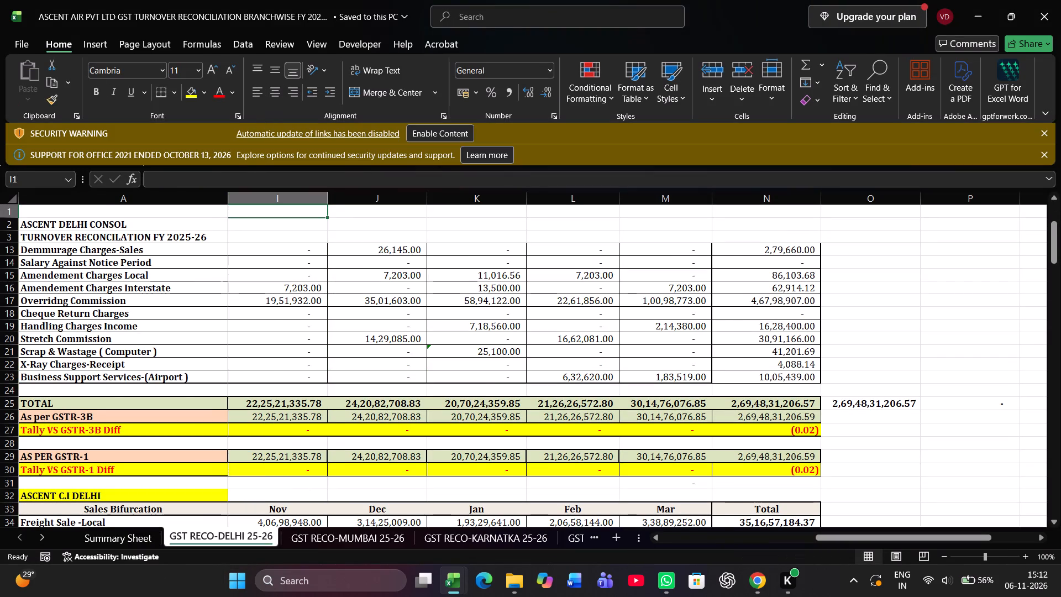
key(Down)
key(Down)
key(Down)
key(Down)
key(Down)
key(Down)
key(Down)
key(Down)
key(Down)
key(Down)
key(Down)
key(Down)
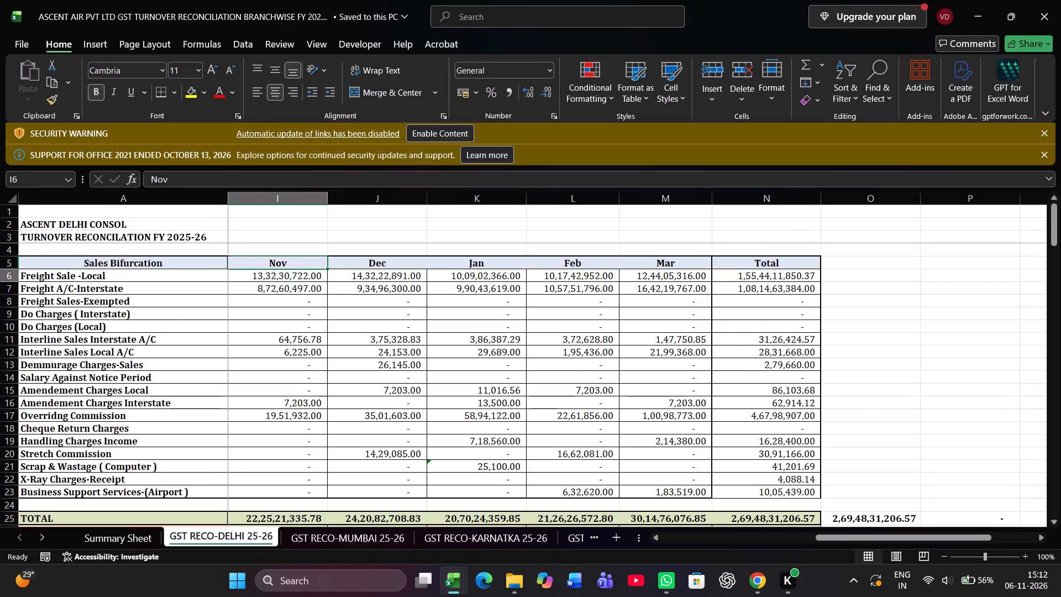
key(Down)
key(Down)
key(Down)
key(Down)
key(Down)
key(Down)
key(Down)
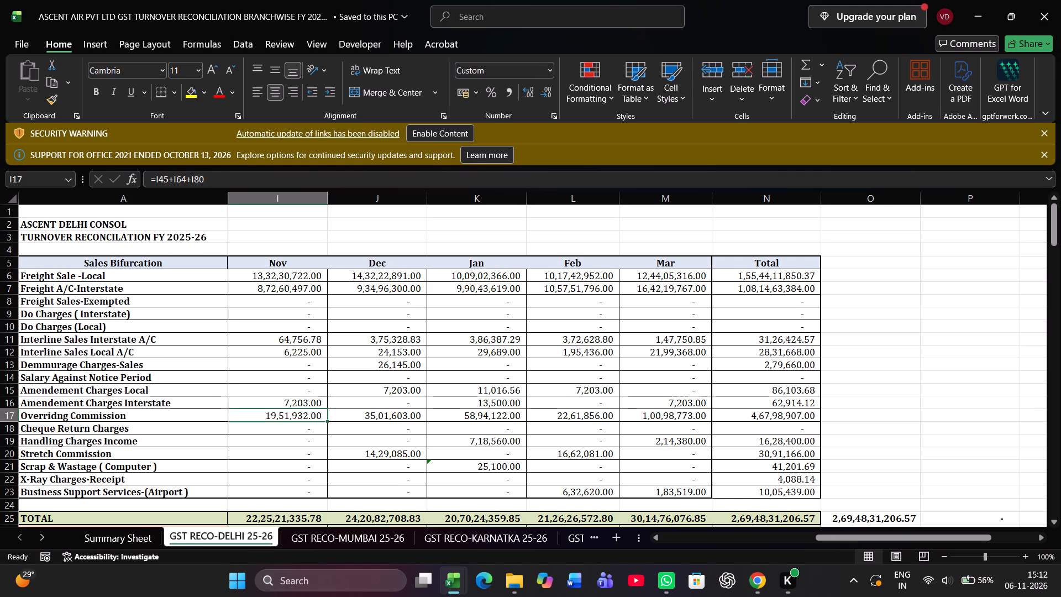
key(Down)
key(Down)
key(Down)
key(Down)
key(Down)
key(Down)
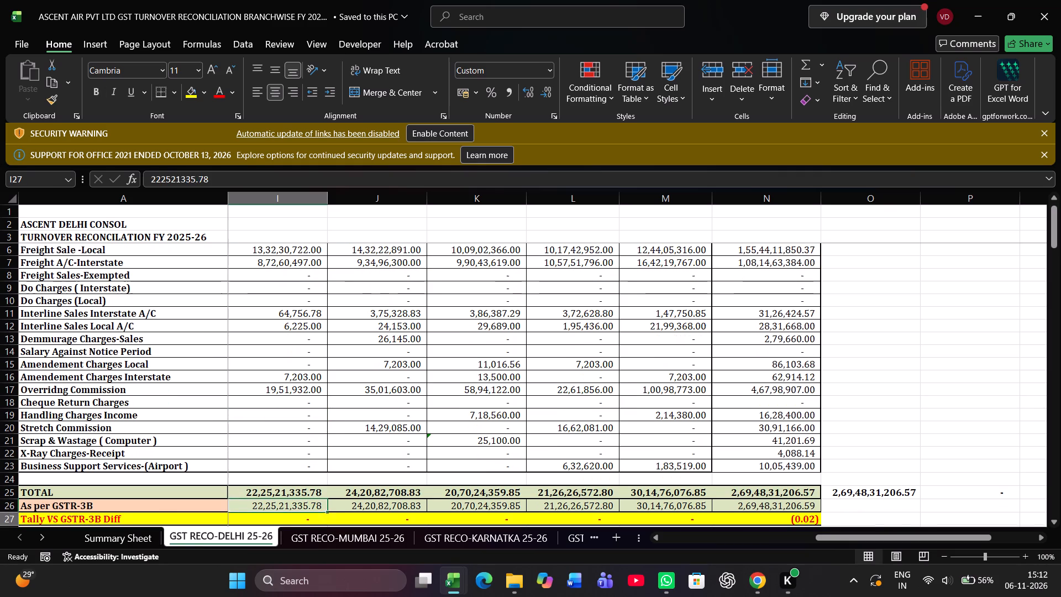
key(Down)
key(Up)
key(Up)
key(Left)
key(Left)
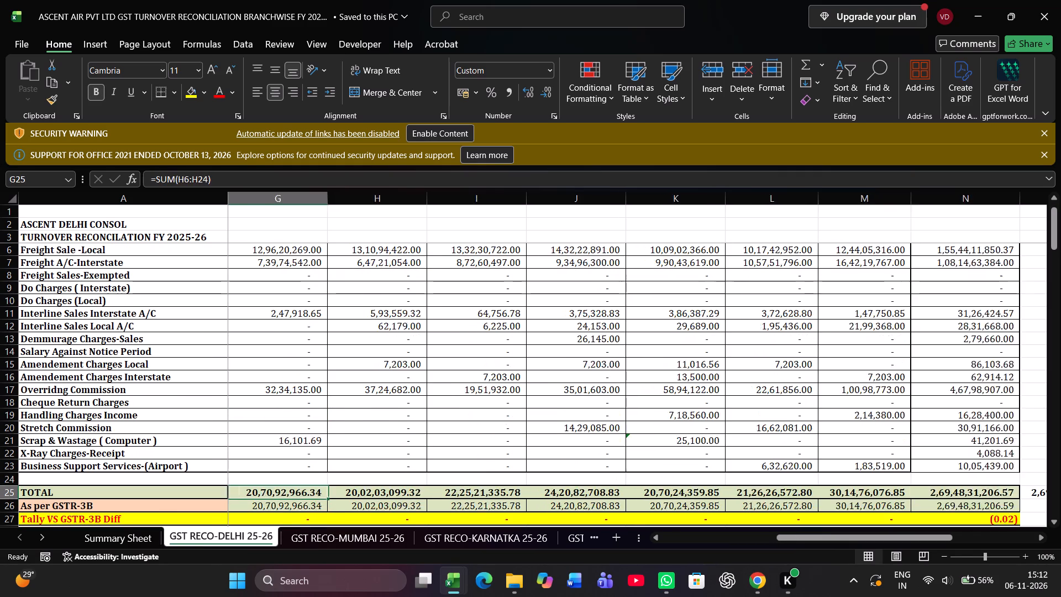
key(Left)
key(Left)
key(Left)
key(Left)
key(Left)
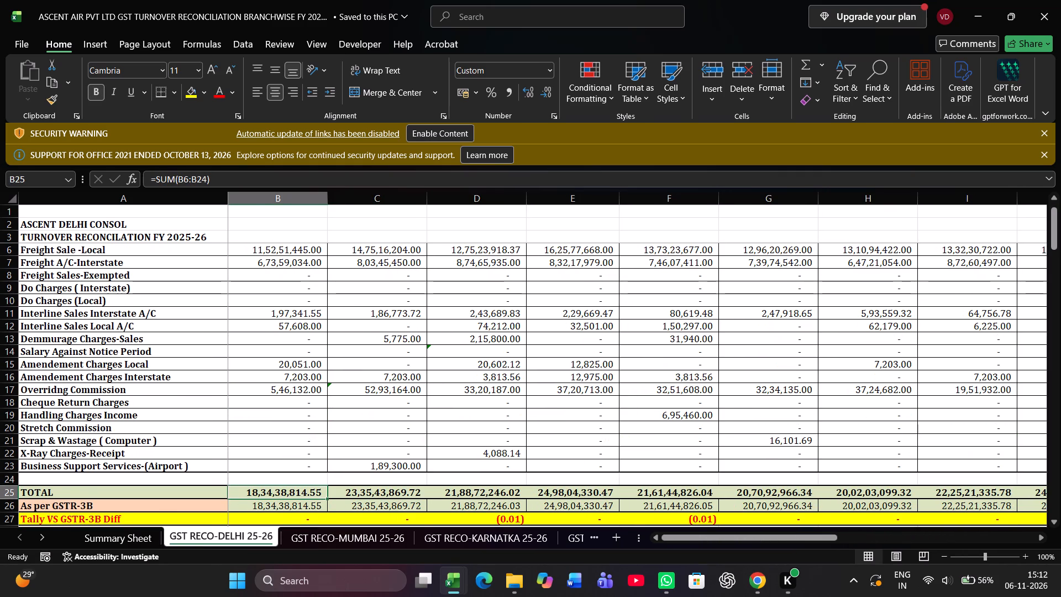
Dismiss the security warning and the Office support notice above the Delhi reconciliation sheet.
key(Left)
key(Right)
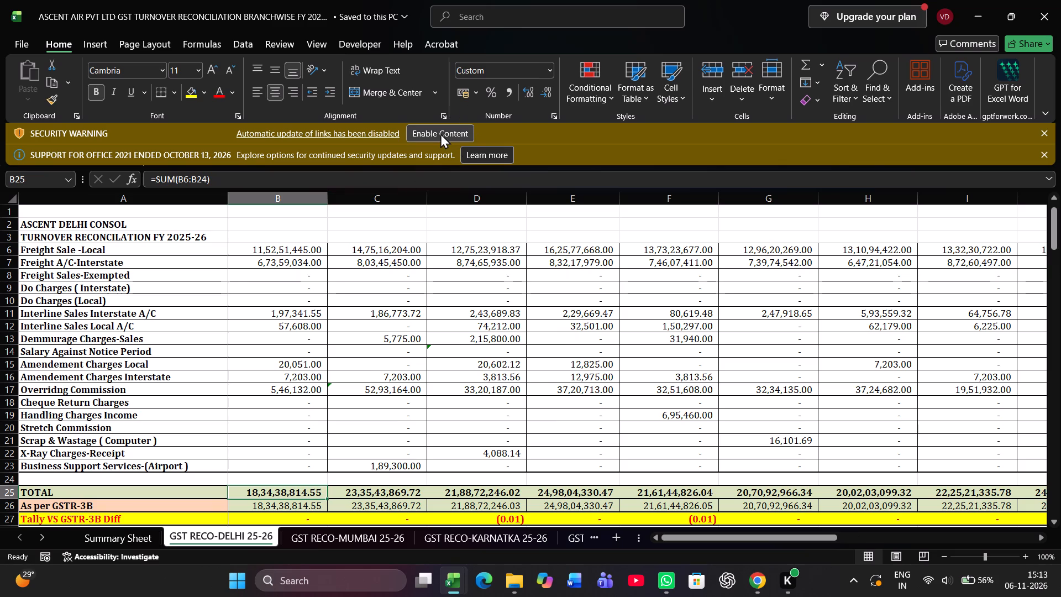
click(1046, 130)
click(1046, 130)
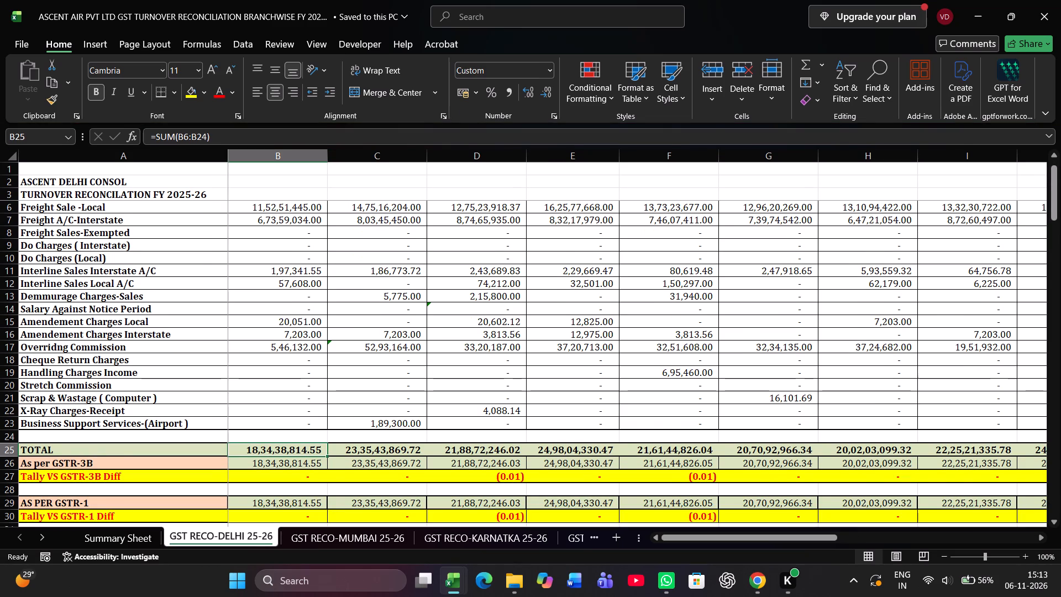
Mark Delhi's April TOTAL cell (B25) as checked with the standard green fill.
click(198, 92)
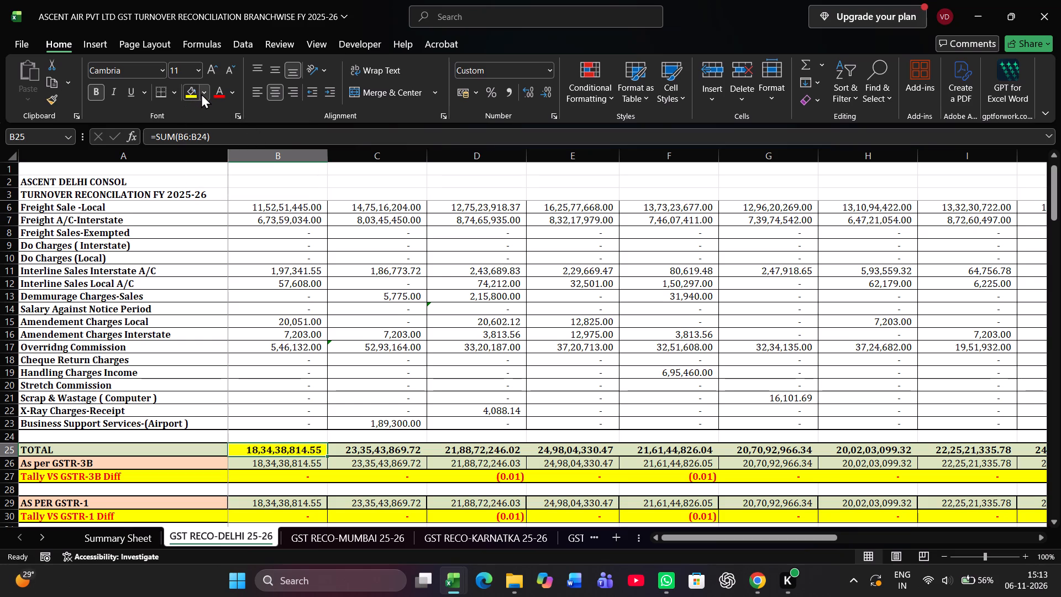
click(201, 93)
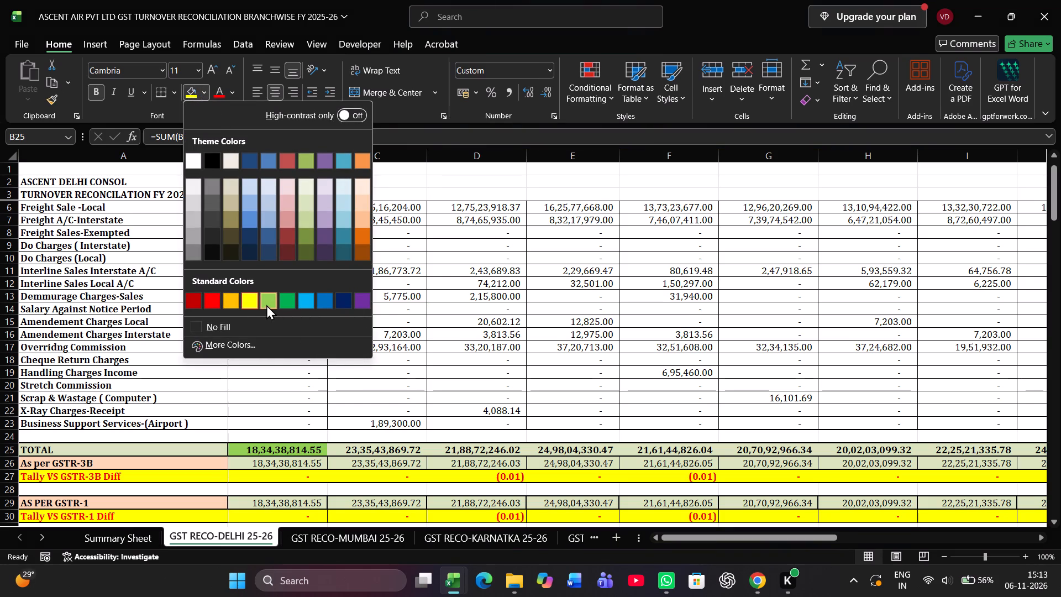
click(285, 301)
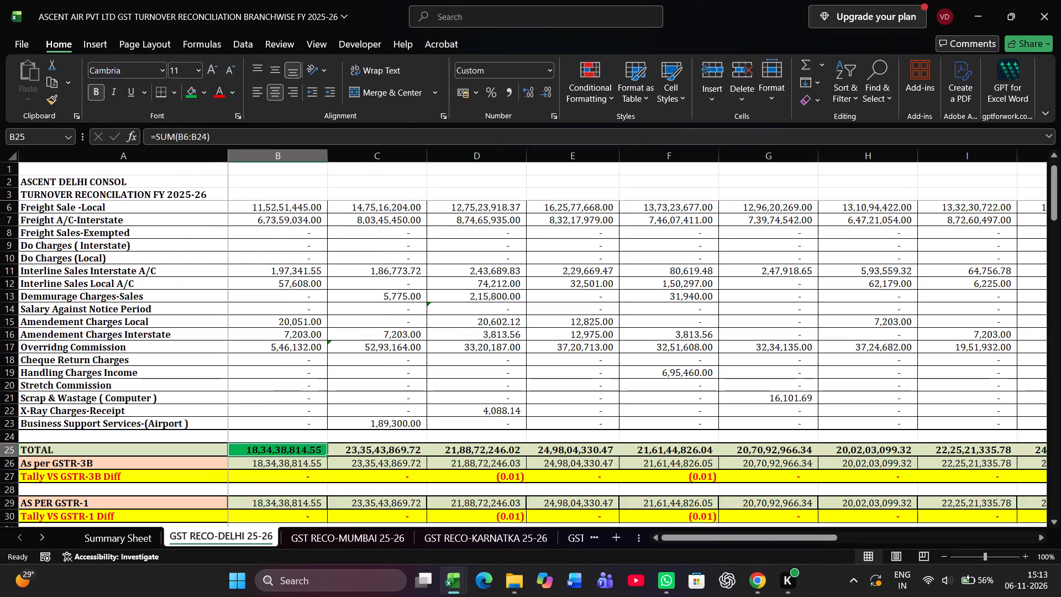
Check Delhi's May and June TOTALs against the GSTR-3B report's 3.1.A supply values and fill both cells green.
click(376, 454)
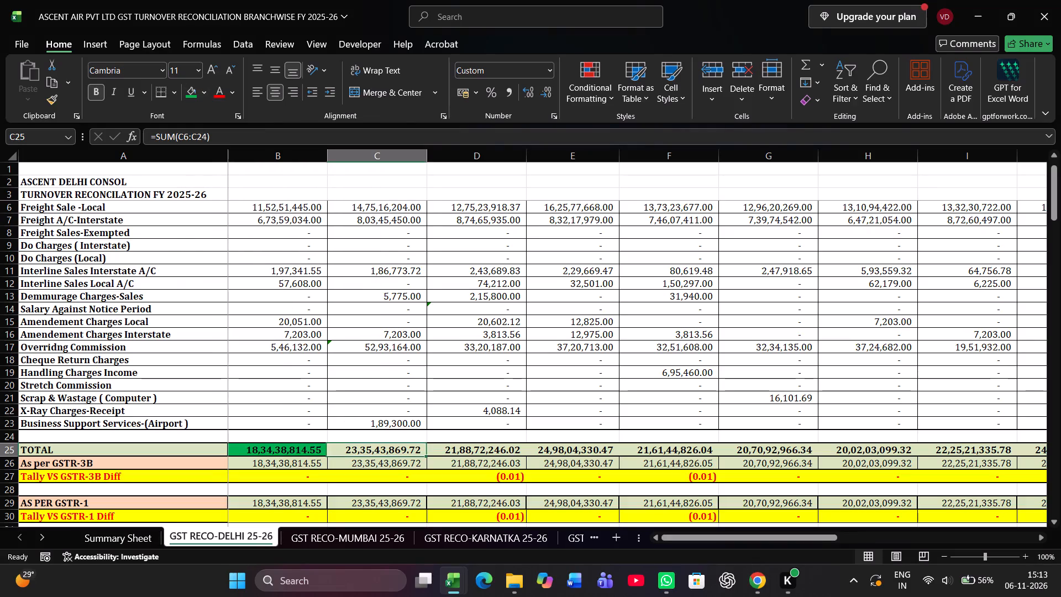
key(alt+Tab)
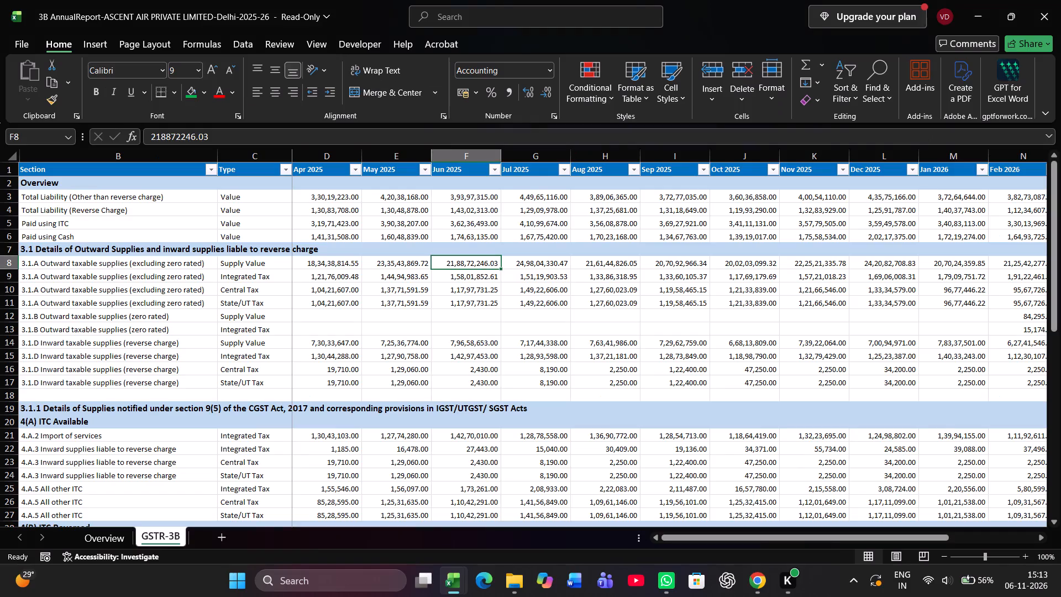
key(alt+Tab)
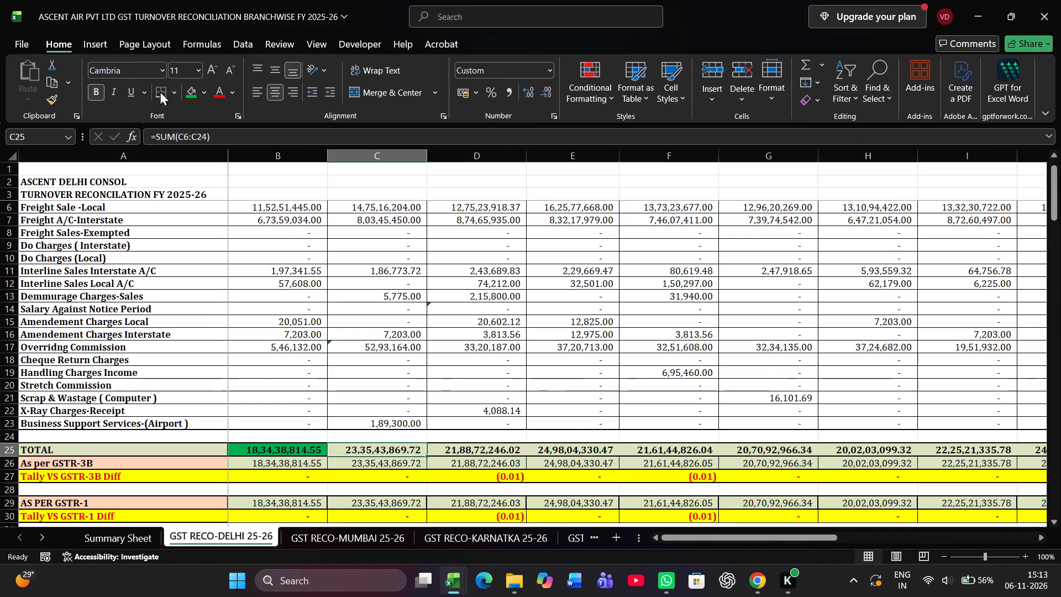
click(195, 92)
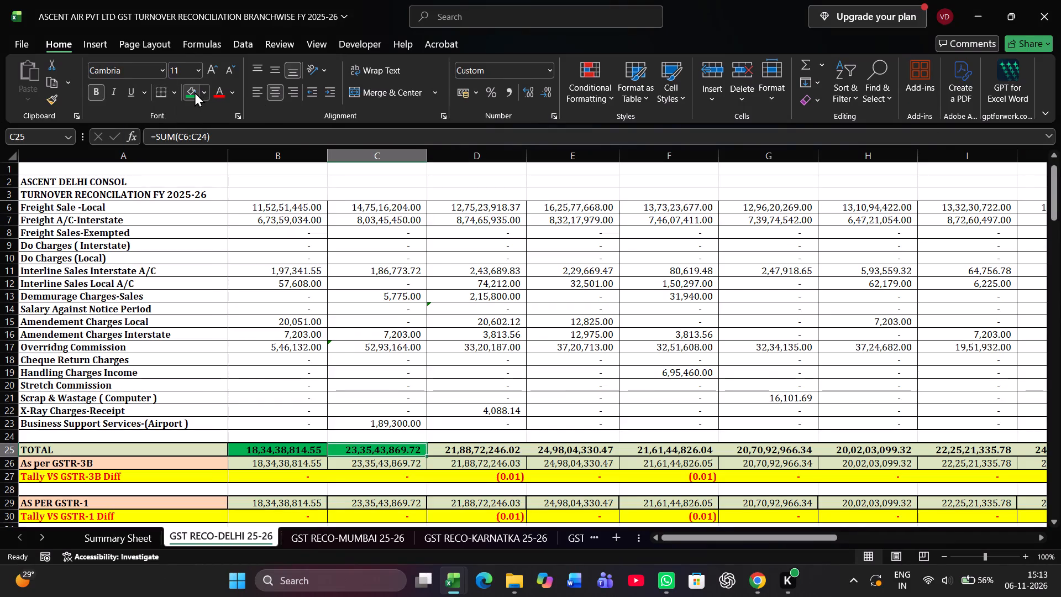
key(Right)
key(alt+Tab)
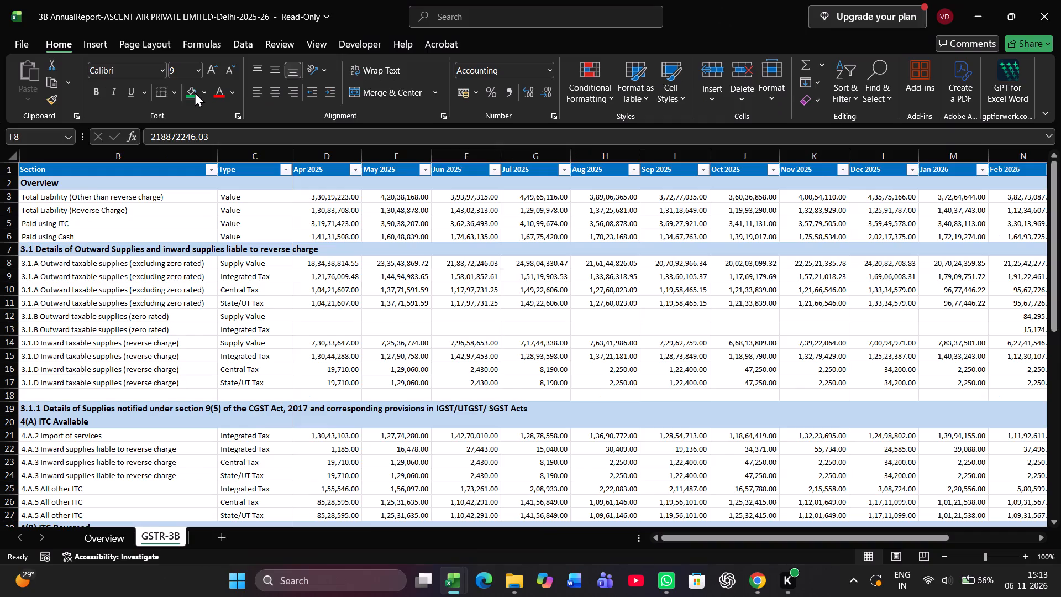
key(alt+Tab)
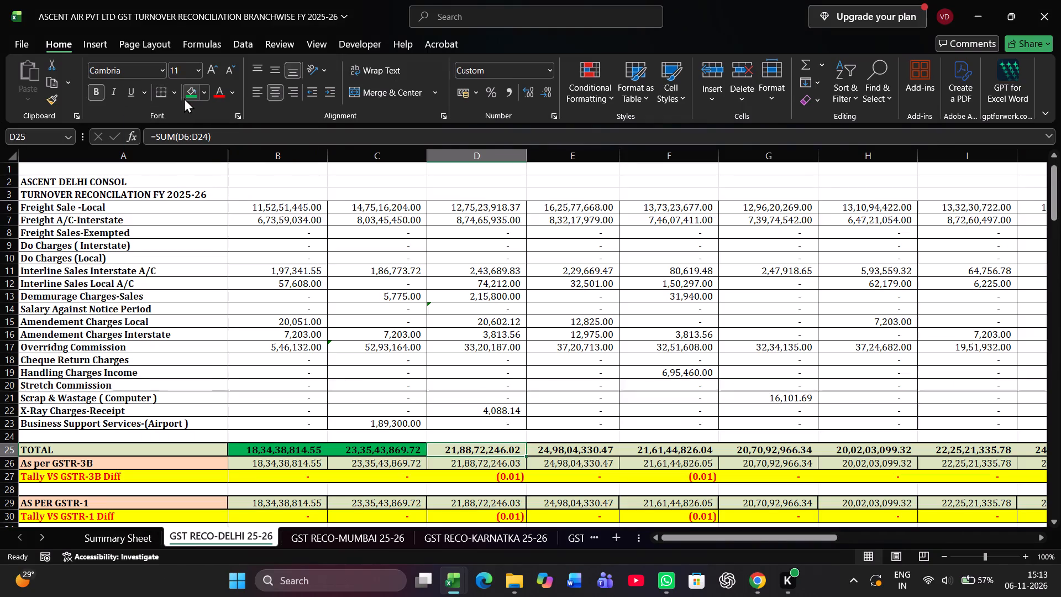
click(191, 98)
Check Delhi's July and August TOTALs against the GSTR-3B report's 3.1.A supply values and fill both cells green.
key(alt+Tab)
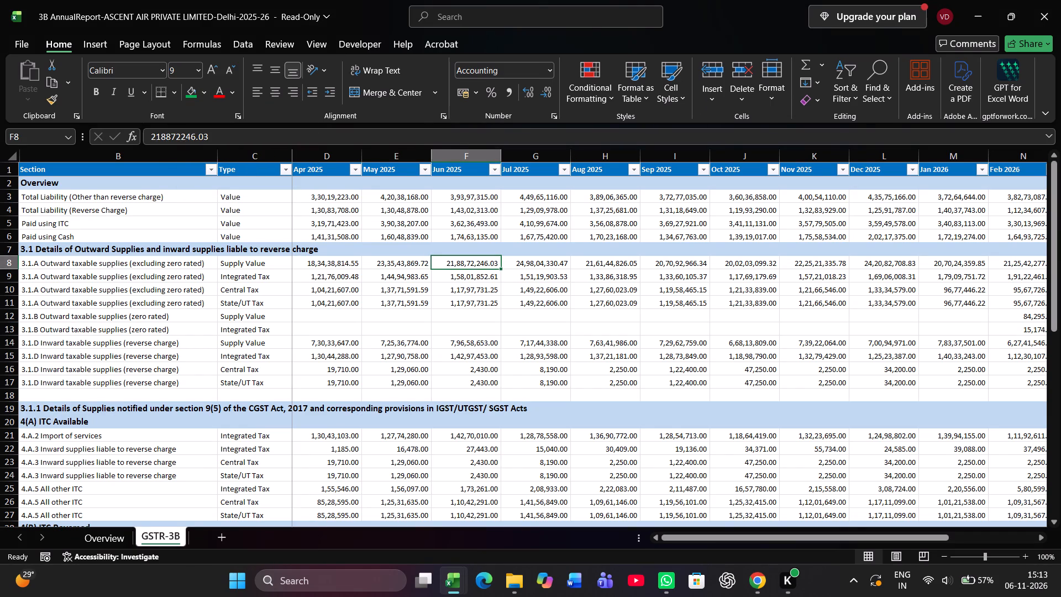
scroll(469, 219, up, 1)
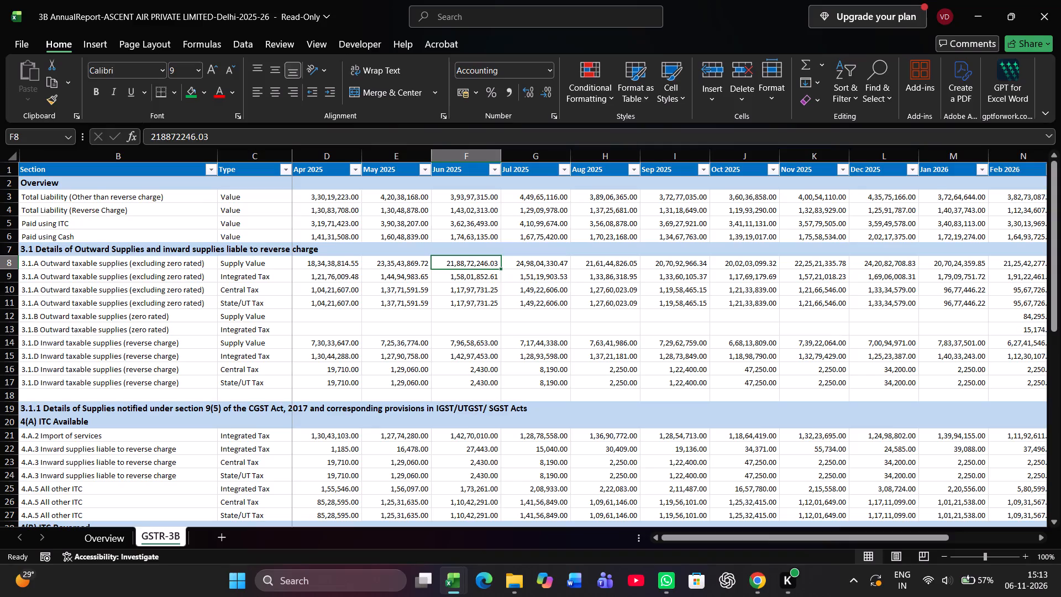
key(Right)
key(alt+Tab)
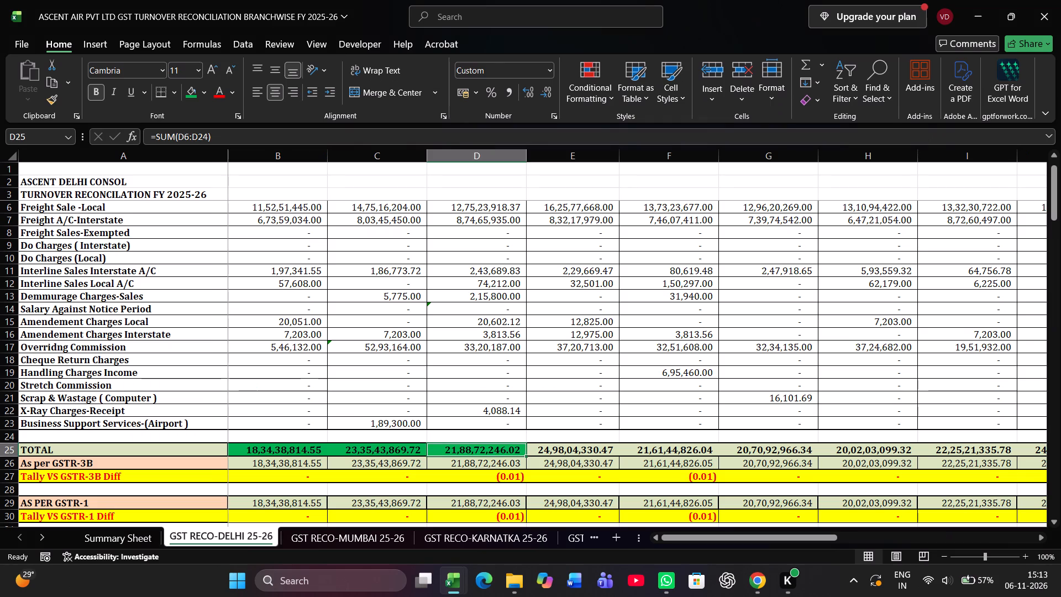
key(Right)
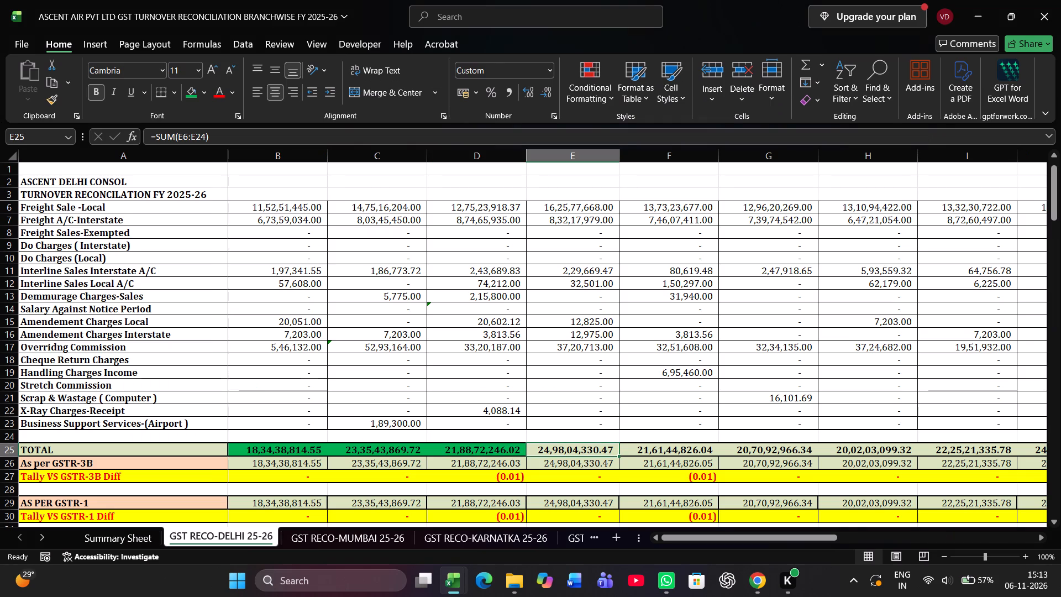
click(190, 87)
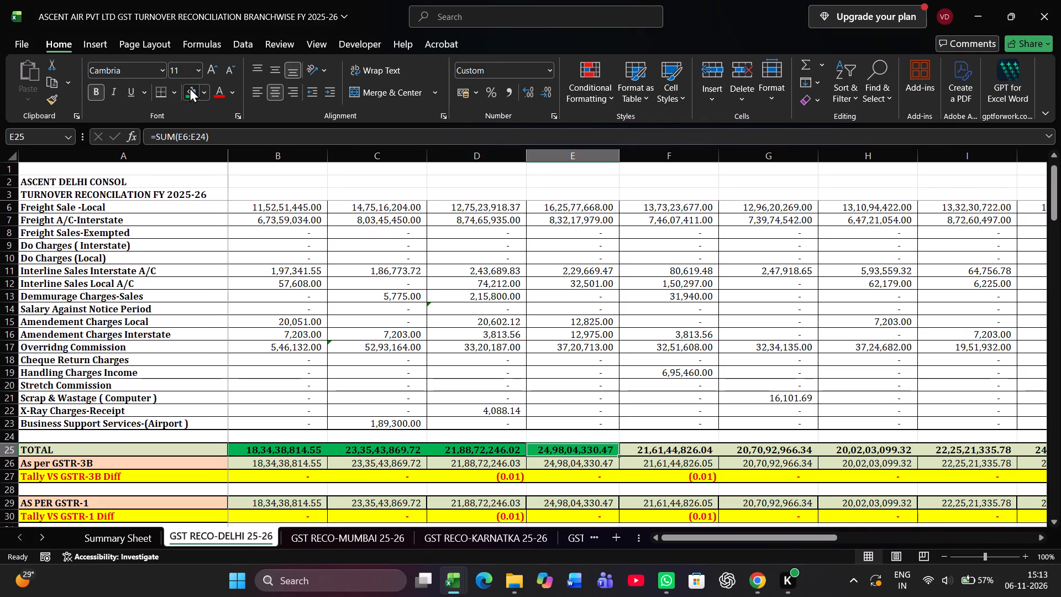
key(Right)
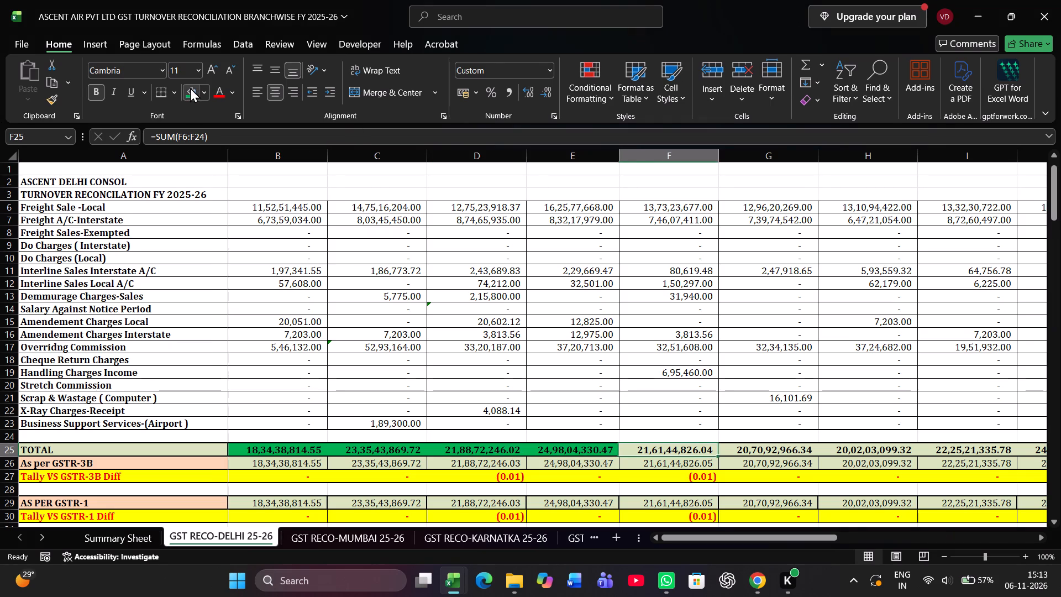
key(alt+Tab)
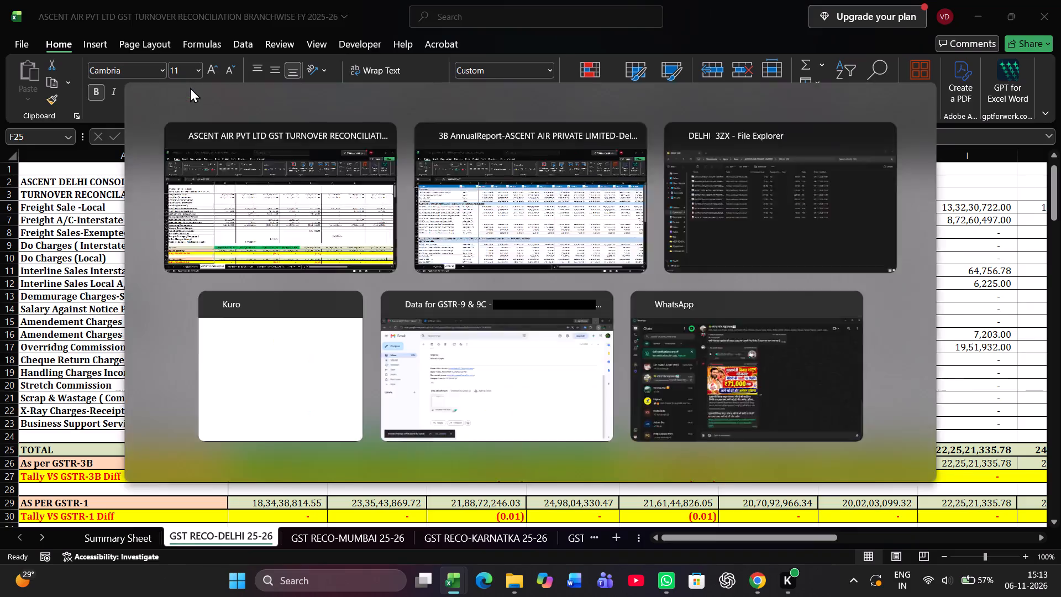
key(Right)
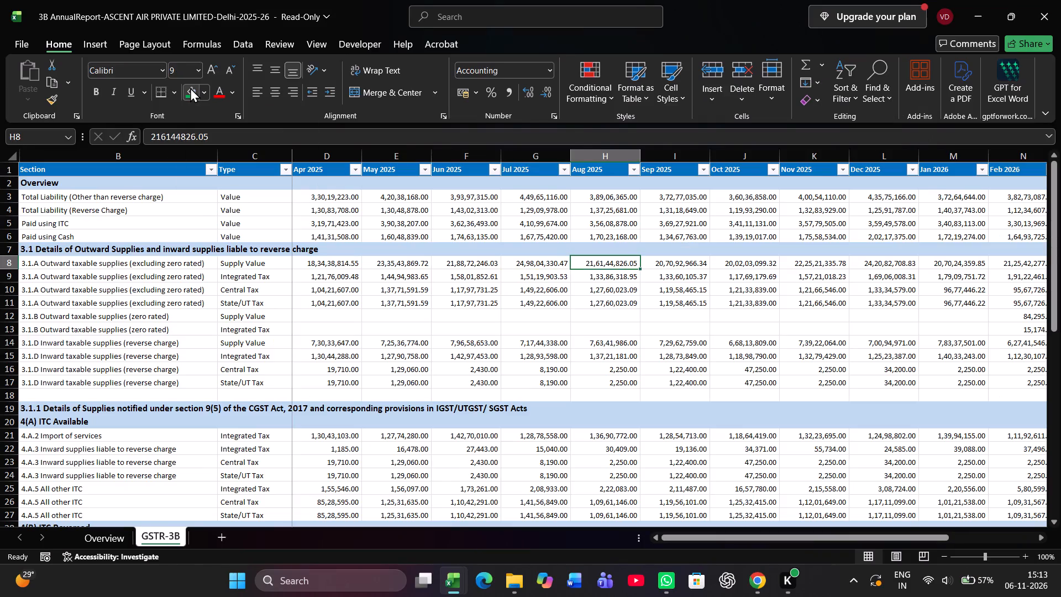
key(alt+Tab)
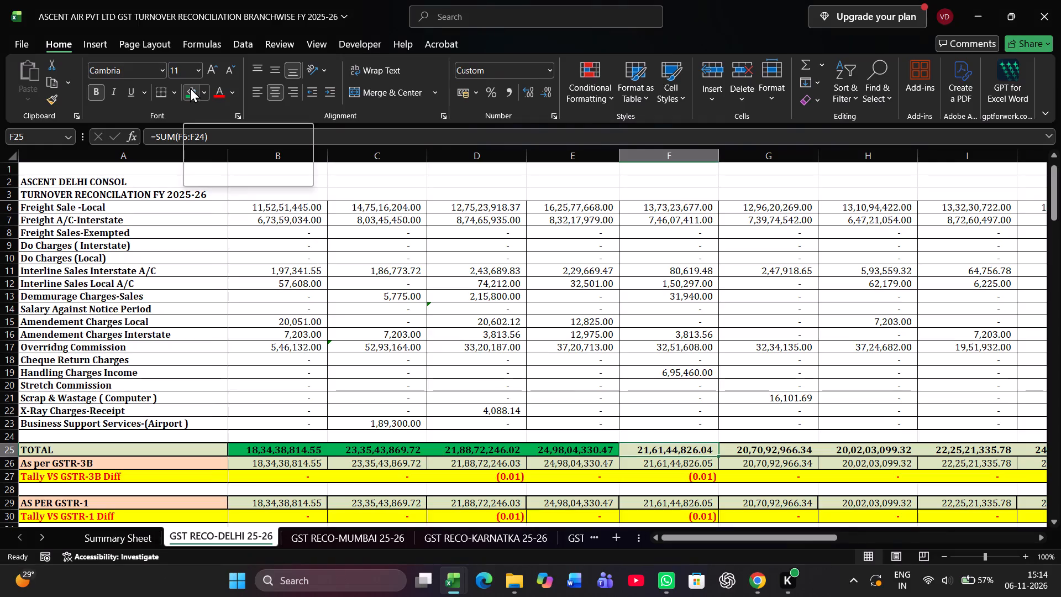
click(190, 87)
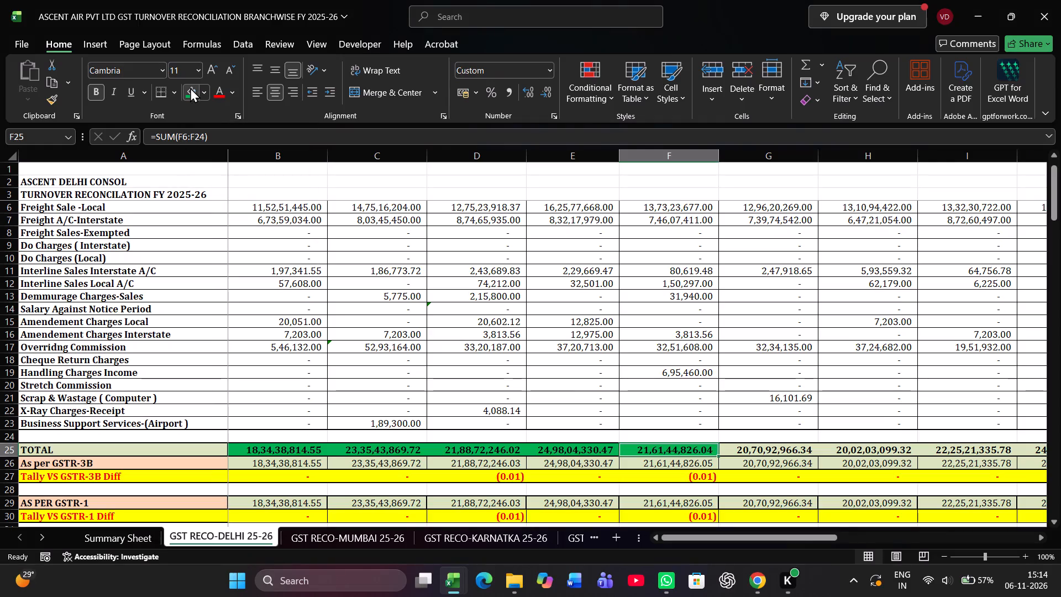
Check Delhi's September and October TOTALs against the GSTR-3B report's 3.1.A supply values and fill both cells green.
key(Right)
key(alt+Tab)
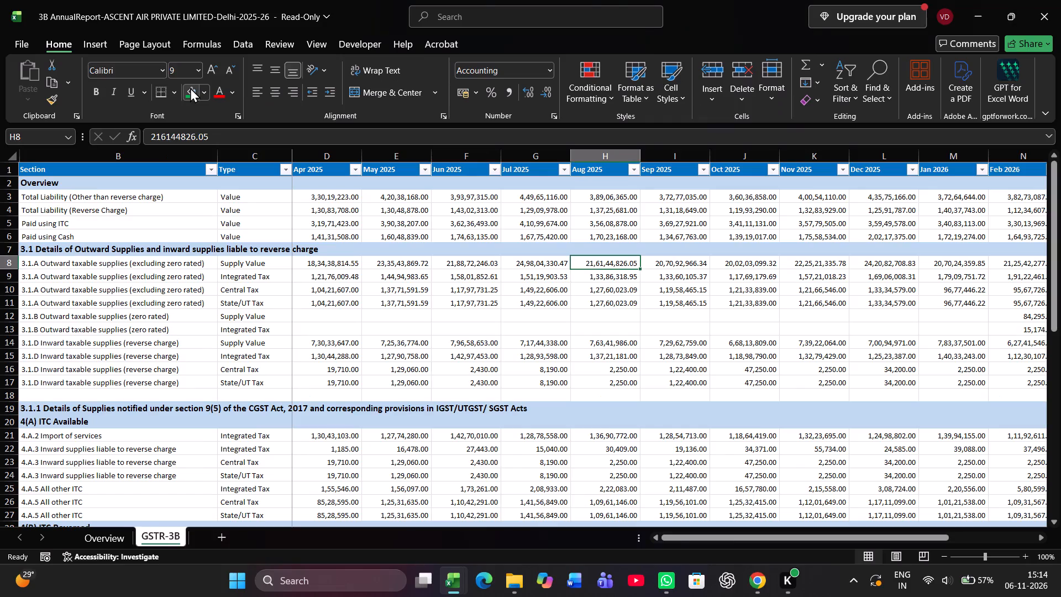
key(Right)
key(alt+Tab)
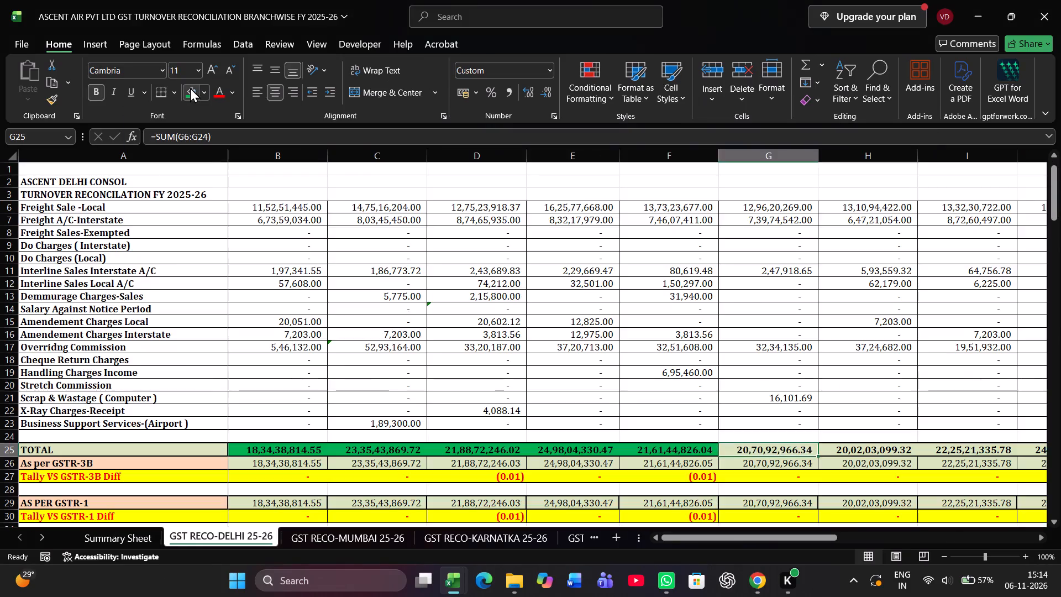
click(190, 87)
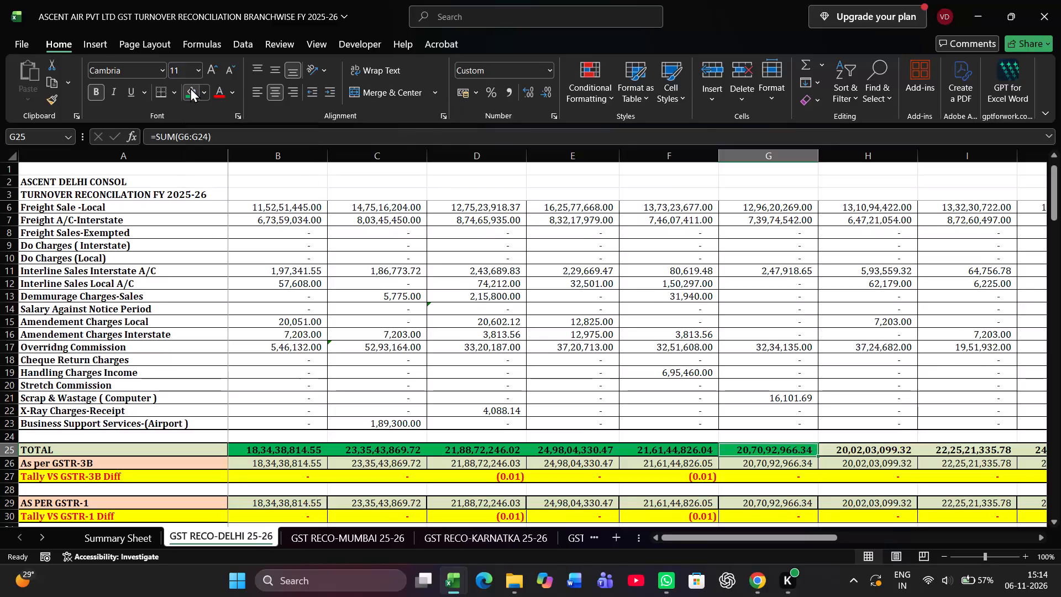
key(Right)
key(alt+Tab)
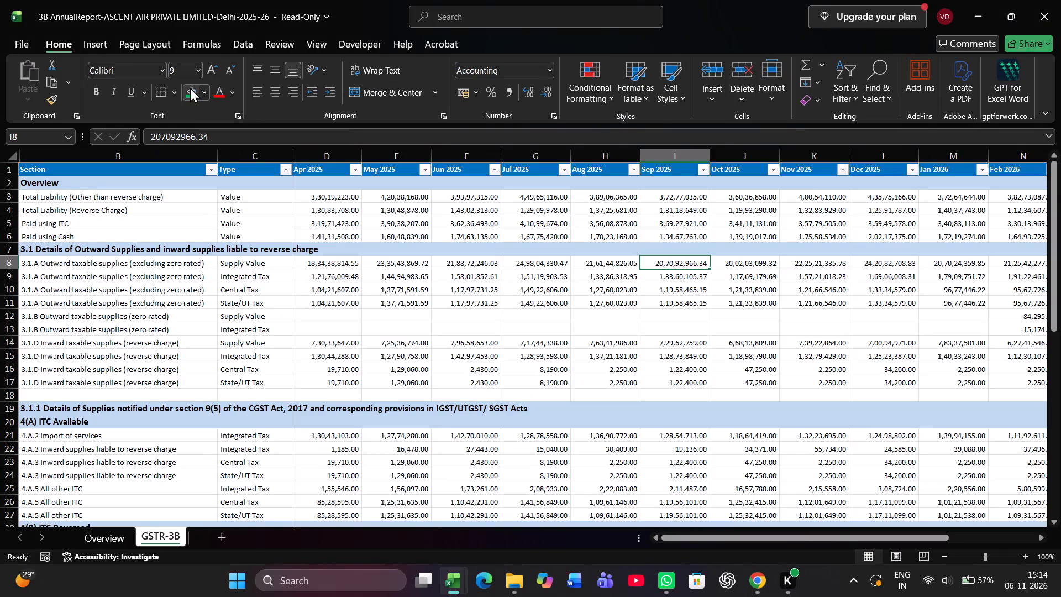
key(Right)
key(alt+Tab)
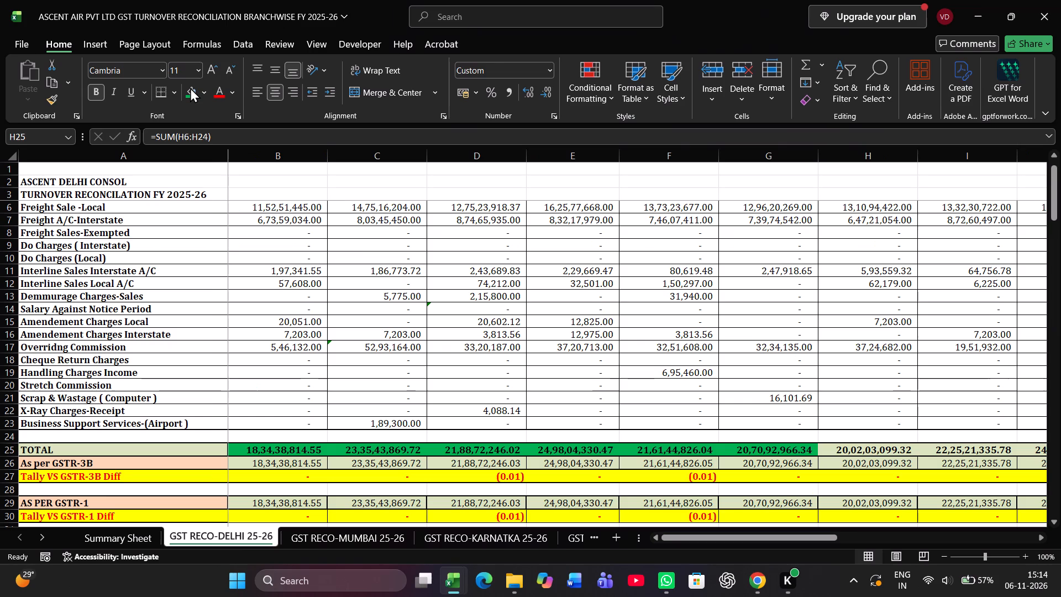
click(191, 87)
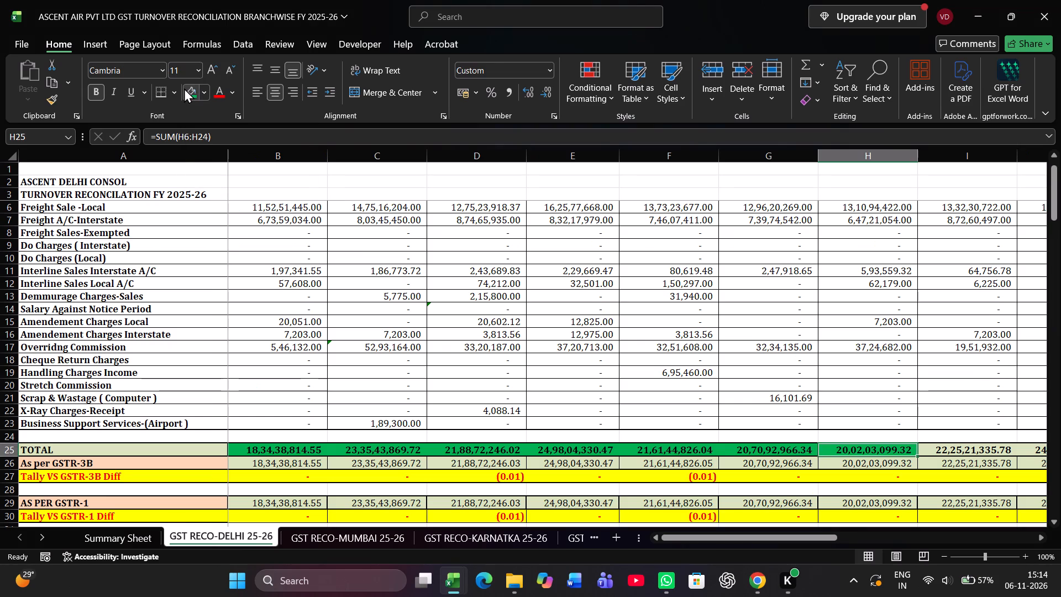
Check Delhi's November TOTAL against the GSTR-3B report's Nov 2025 3.1.A supply value and fill the cell green.
key(Right)
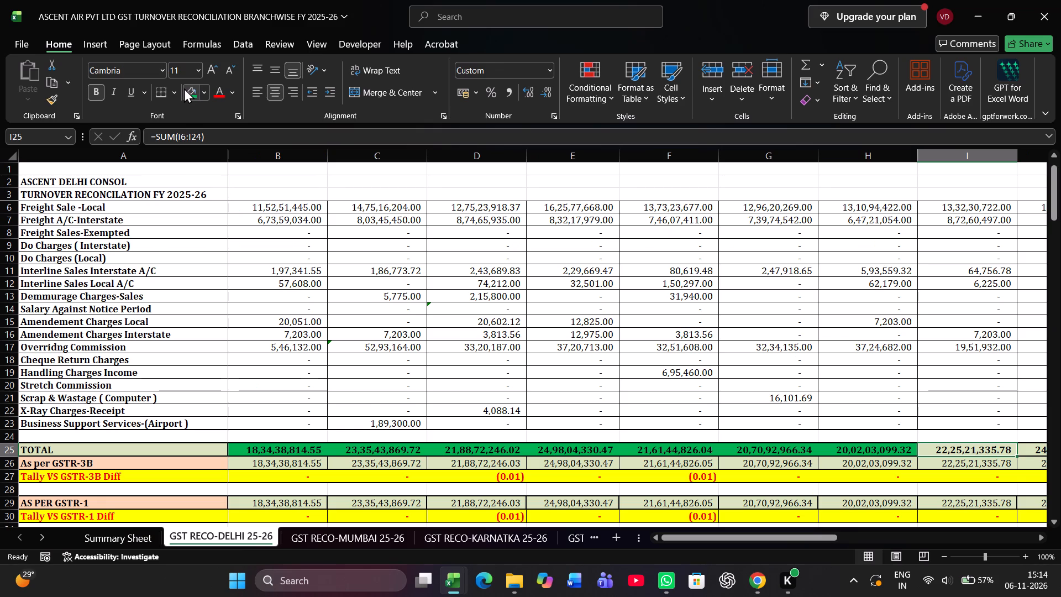
key(alt+Tab)
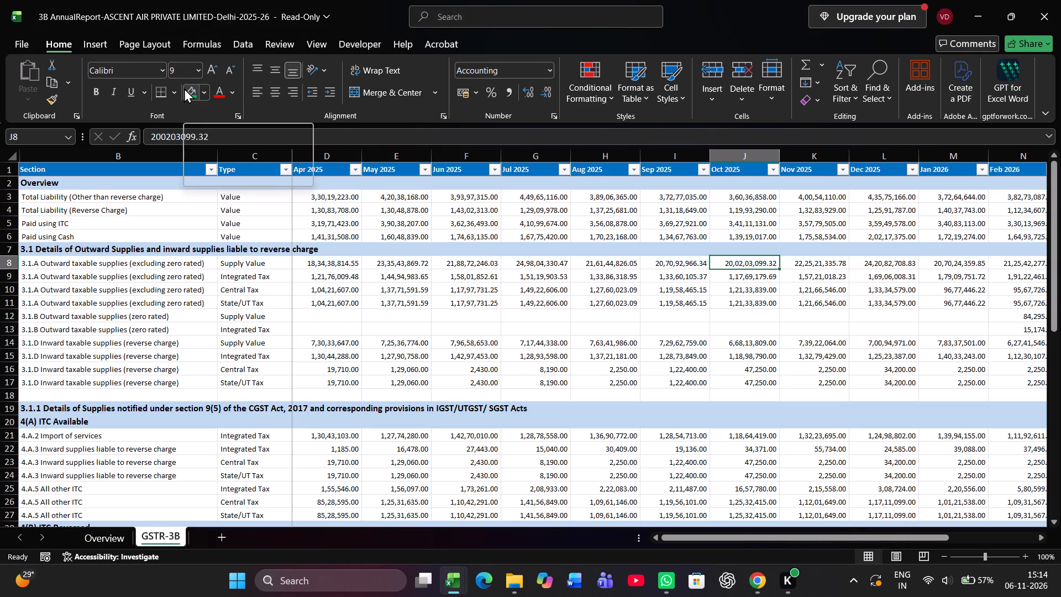
key(Right)
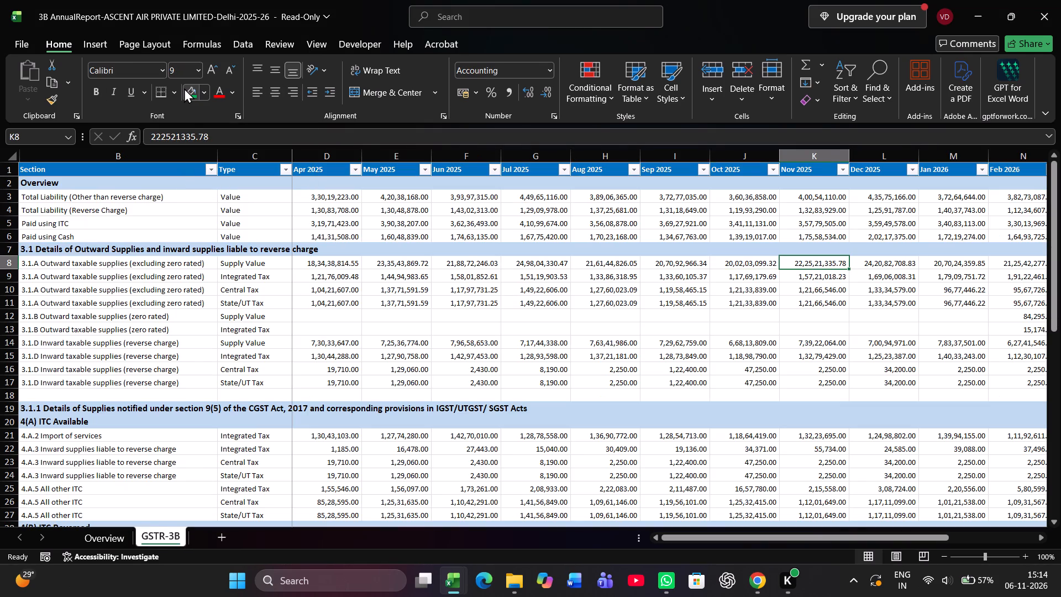
key(alt+Tab)
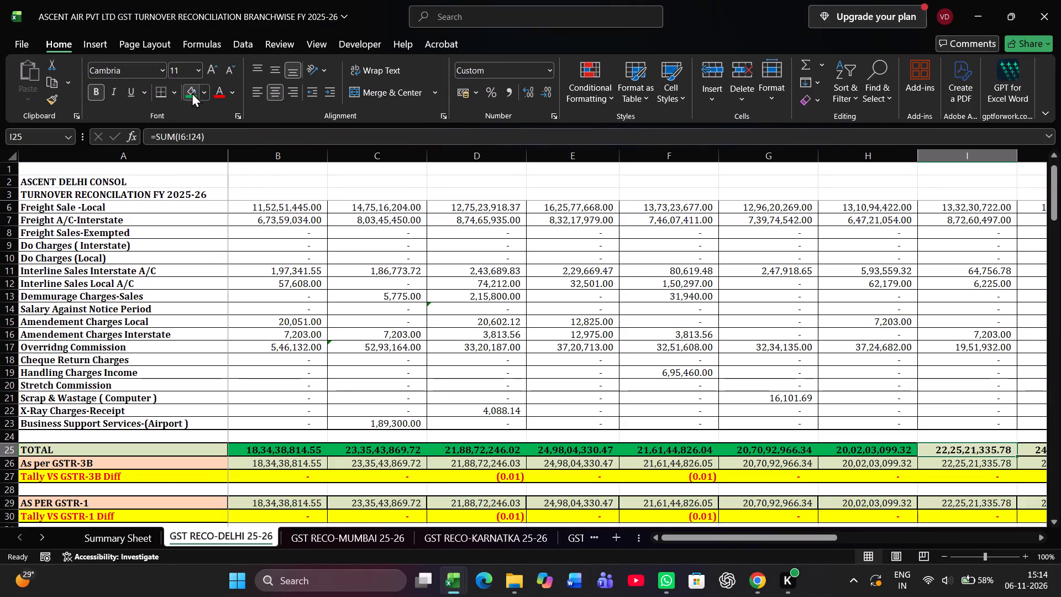
click(192, 92)
Check Delhi's December and January TOTALs against the GSTR-3B report's 3.1.A supply values and fill both cells green.
key(Right)
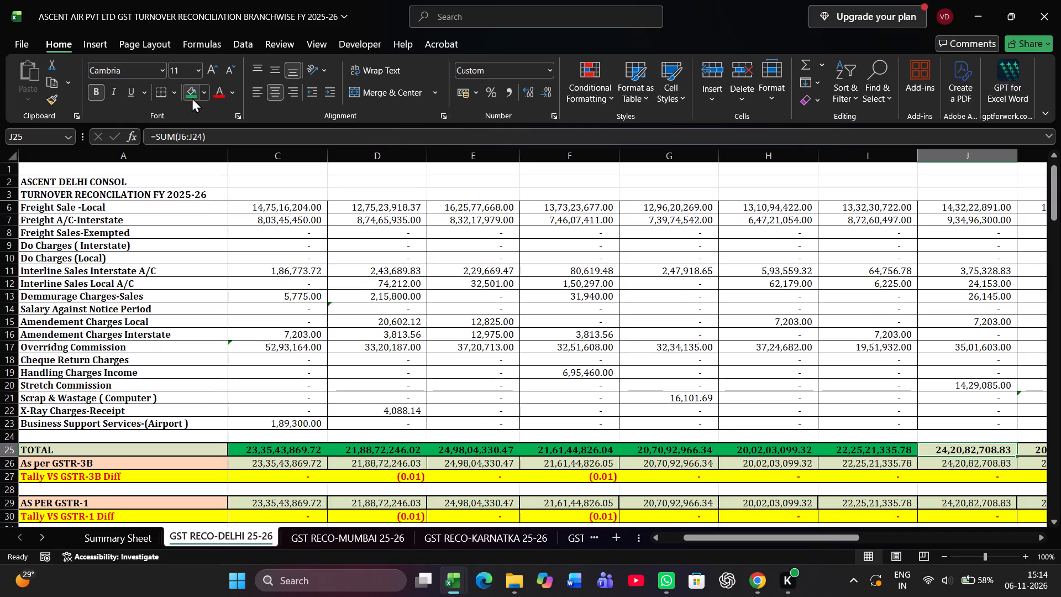
key(alt+Tab)
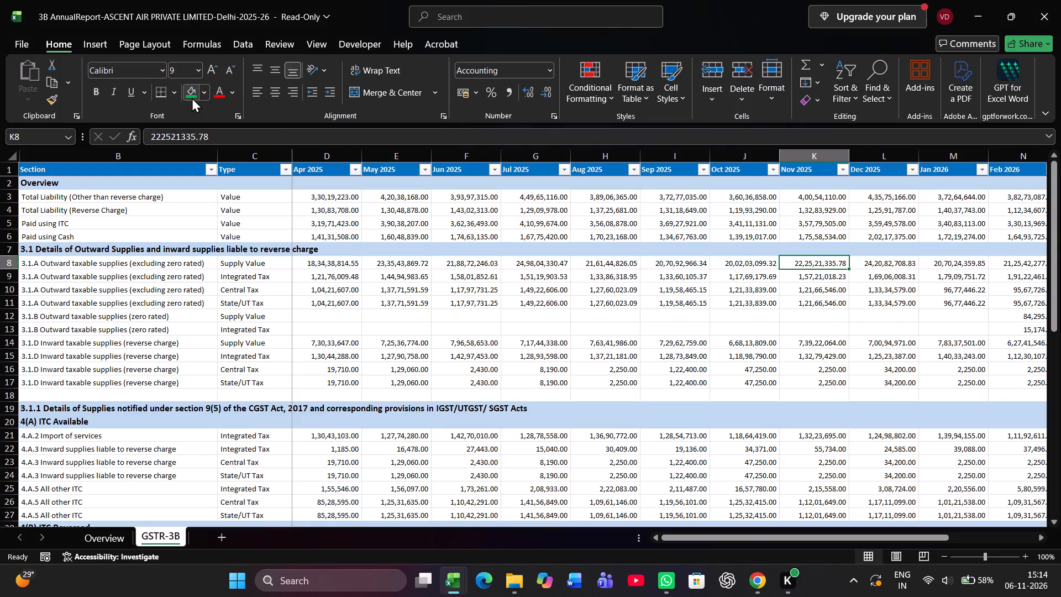
key(Right)
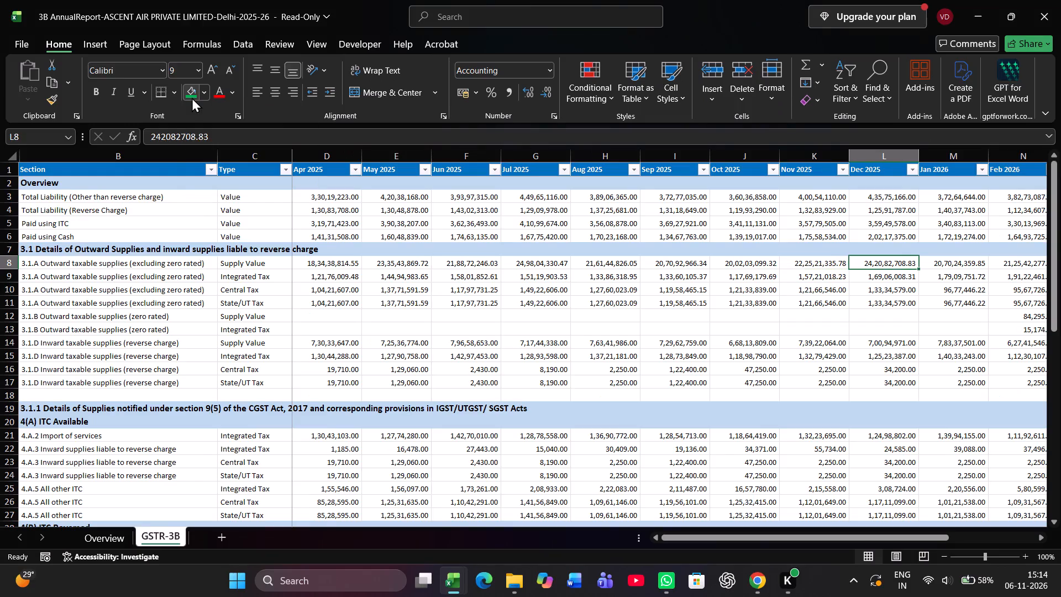
key(alt+Tab)
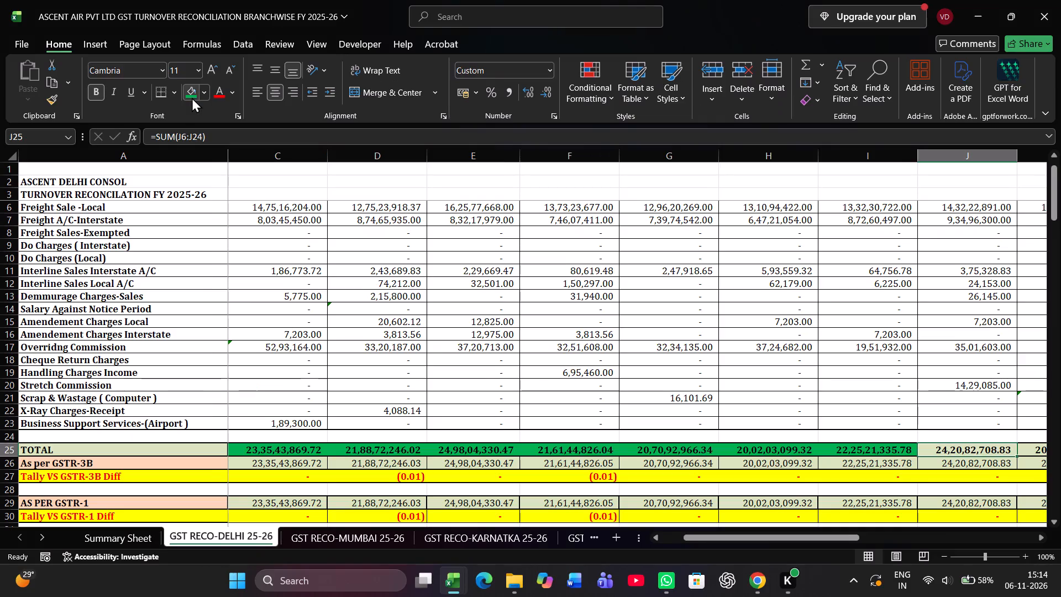
click(192, 97)
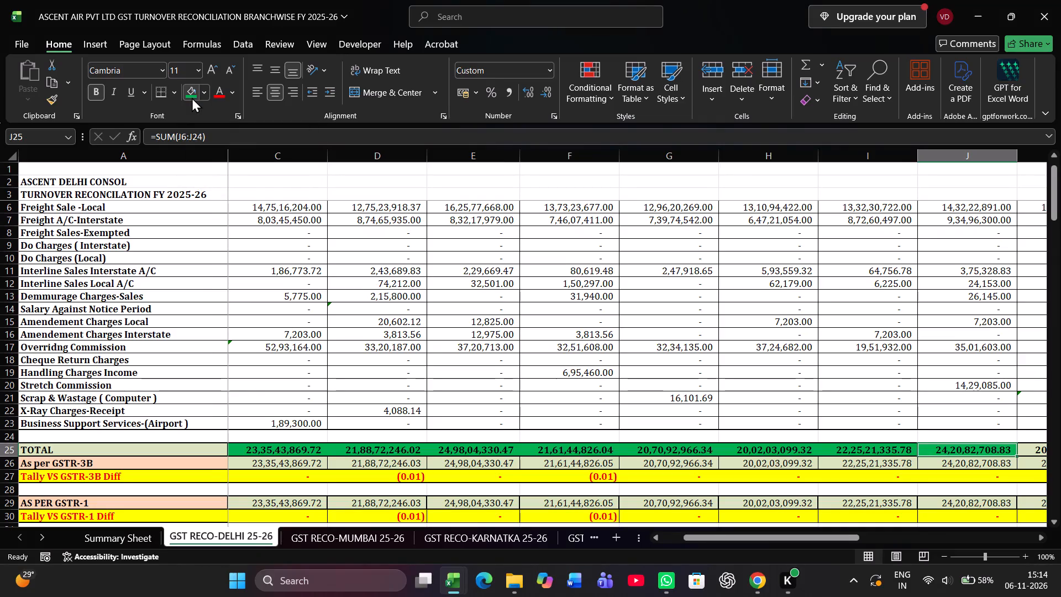
key(Right)
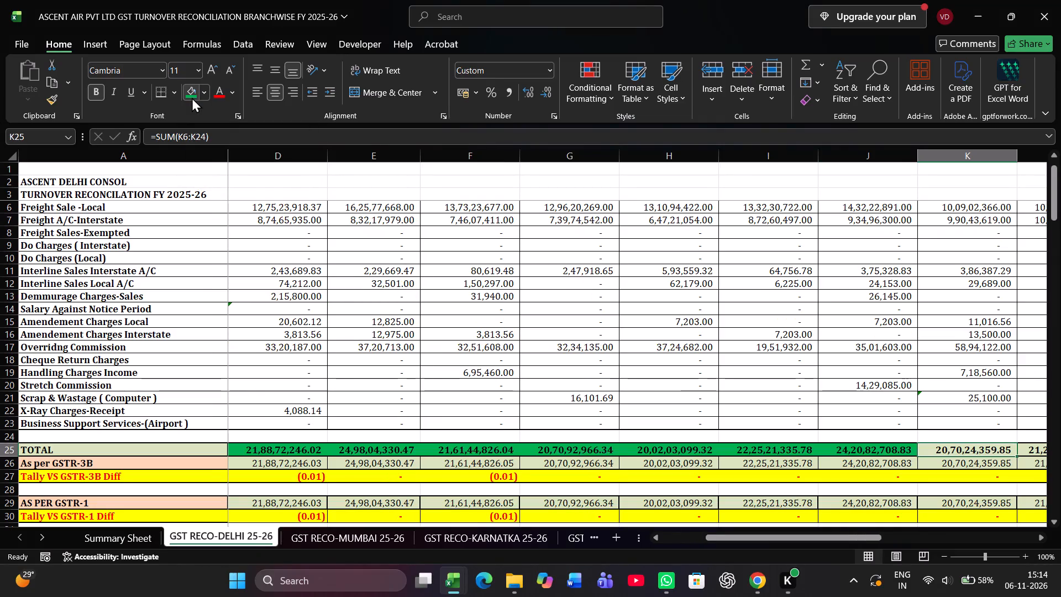
key(alt+Tab)
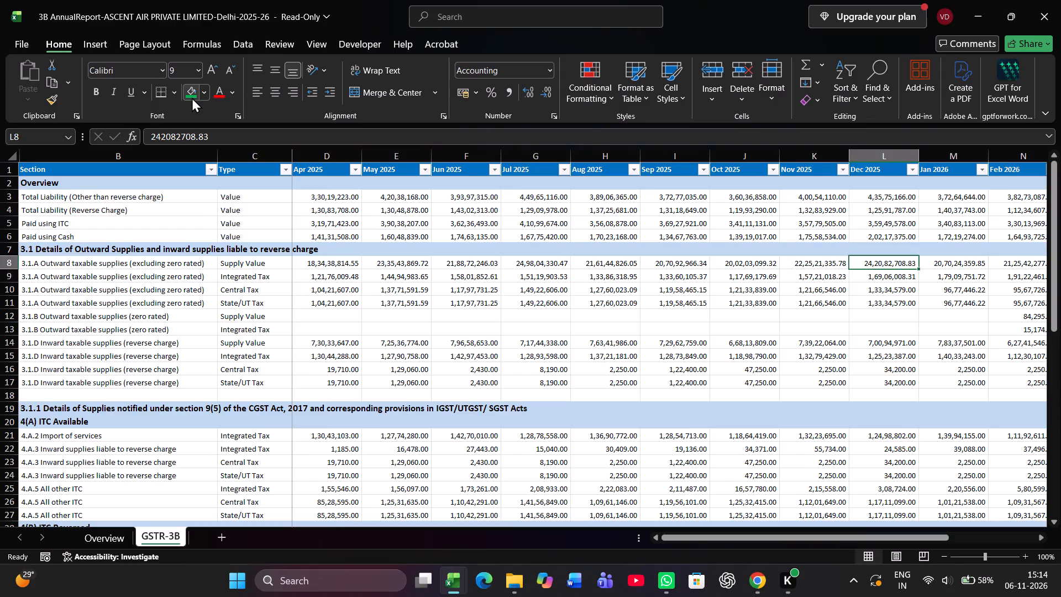
key(Right)
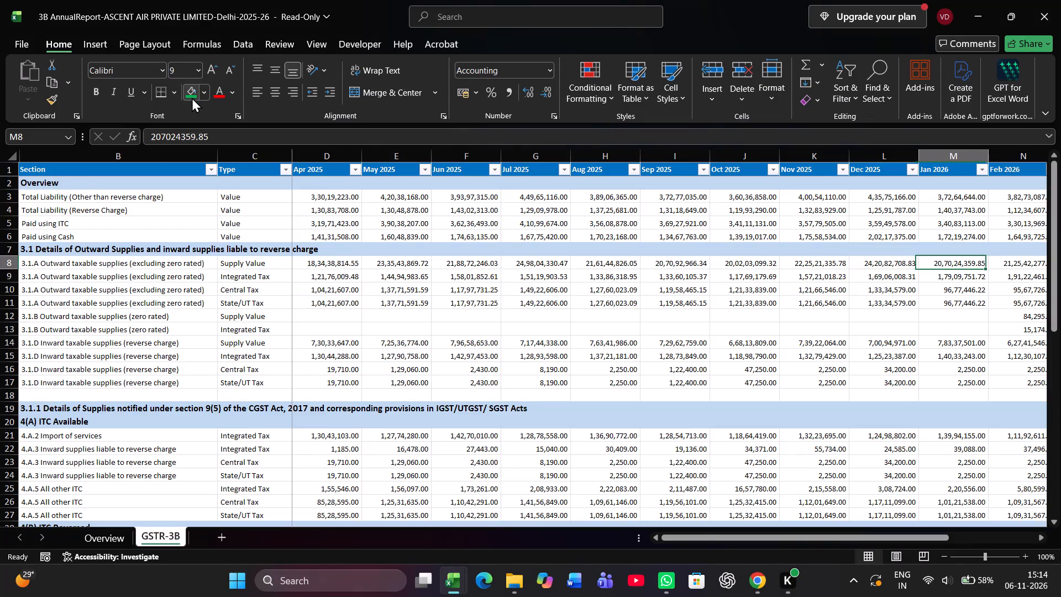
key(alt+Tab)
click(192, 97)
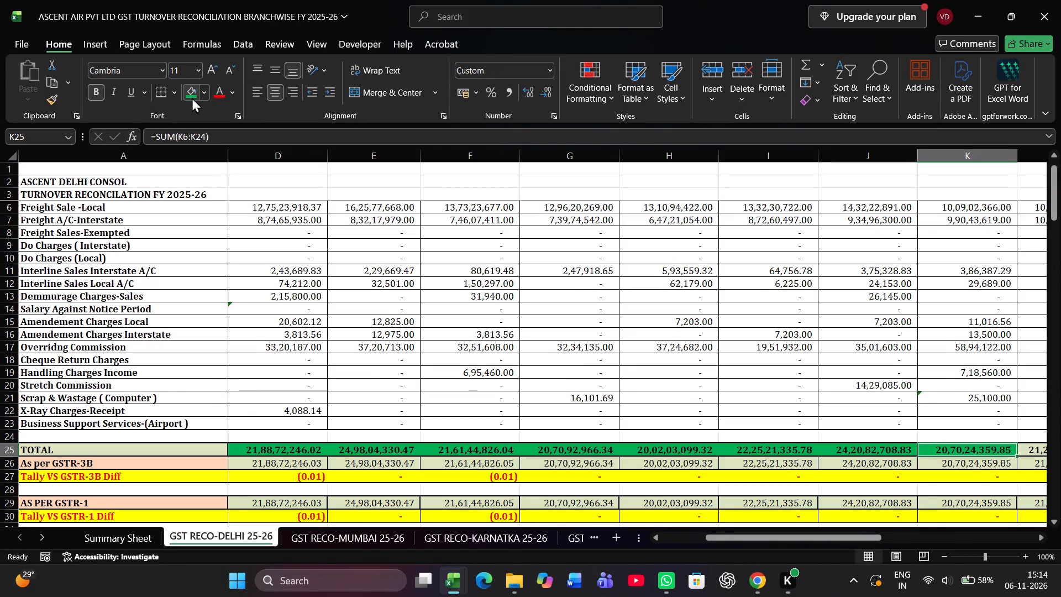
Compare Delhi's February TOTAL with the GSTR-3B report's Feb 2026 3.1.A supply value, glancing at March's figures too.
key(Right)
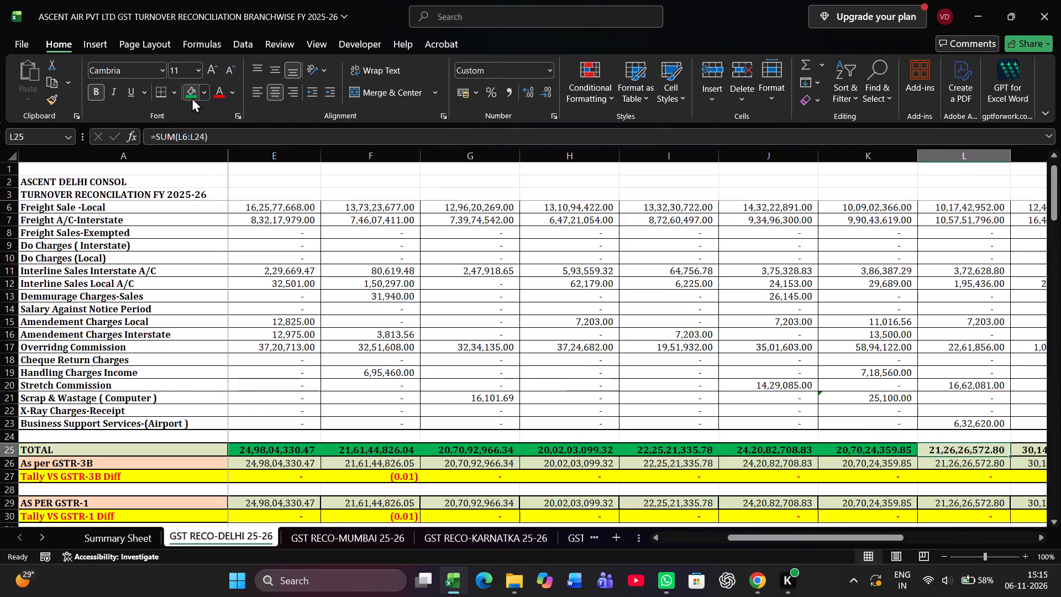
key(alt+Tab)
key(Right)
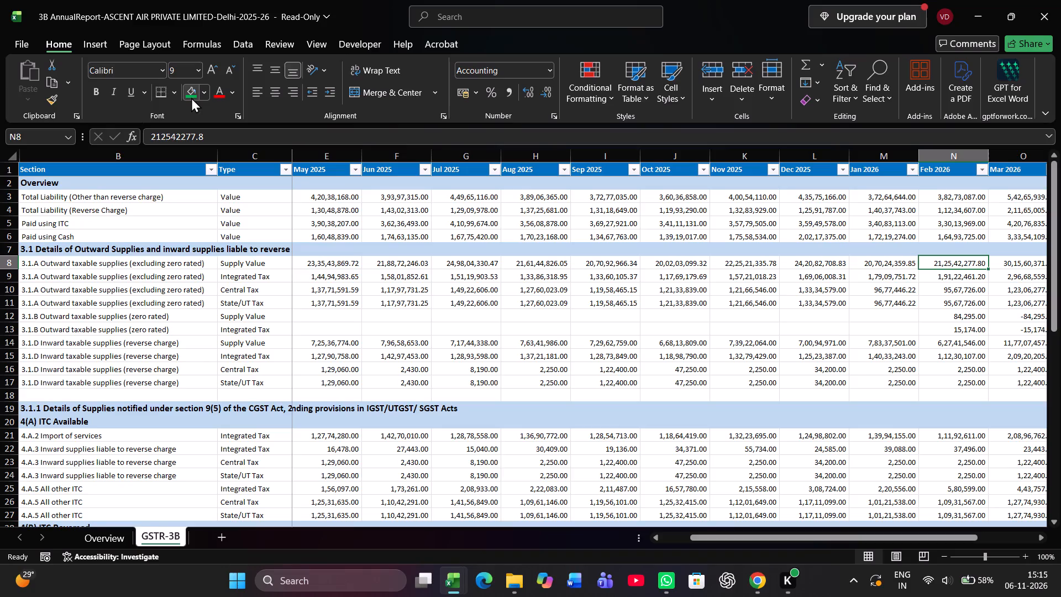
key(alt+Tab)
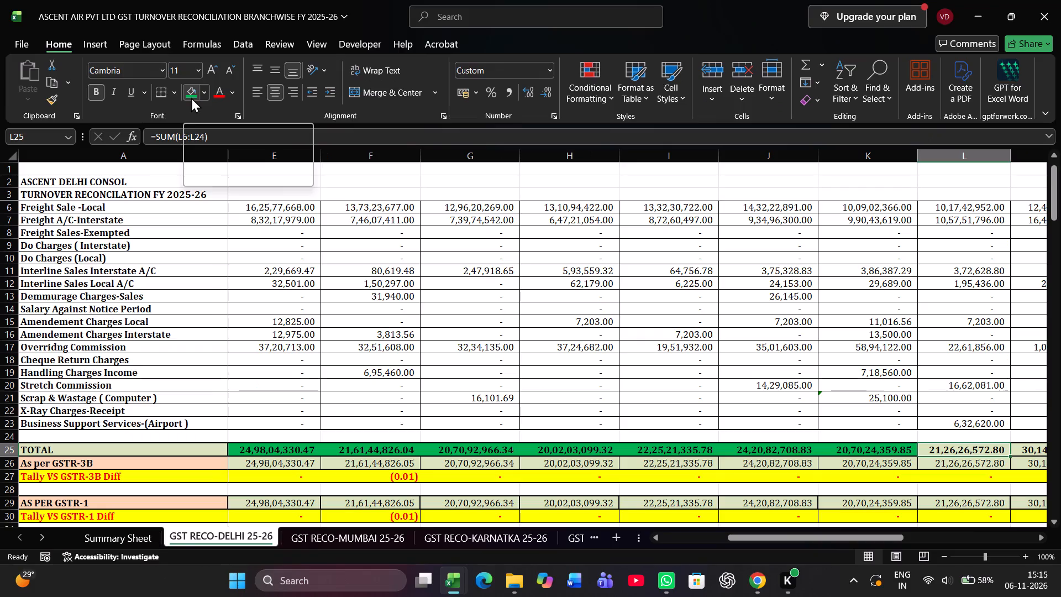
key(alt+Tab)
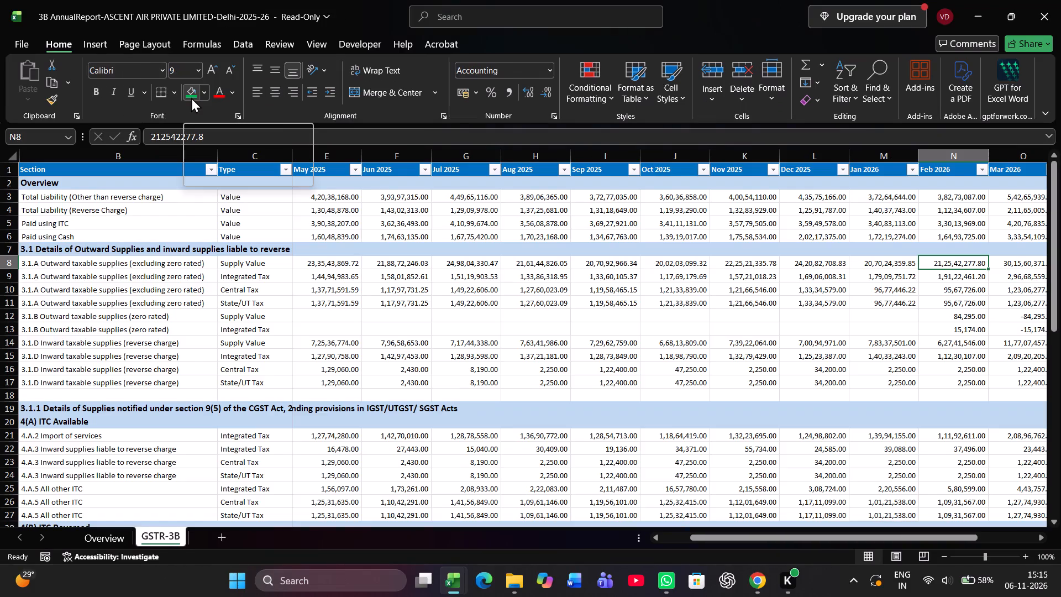
key(Right)
key(alt+Tab)
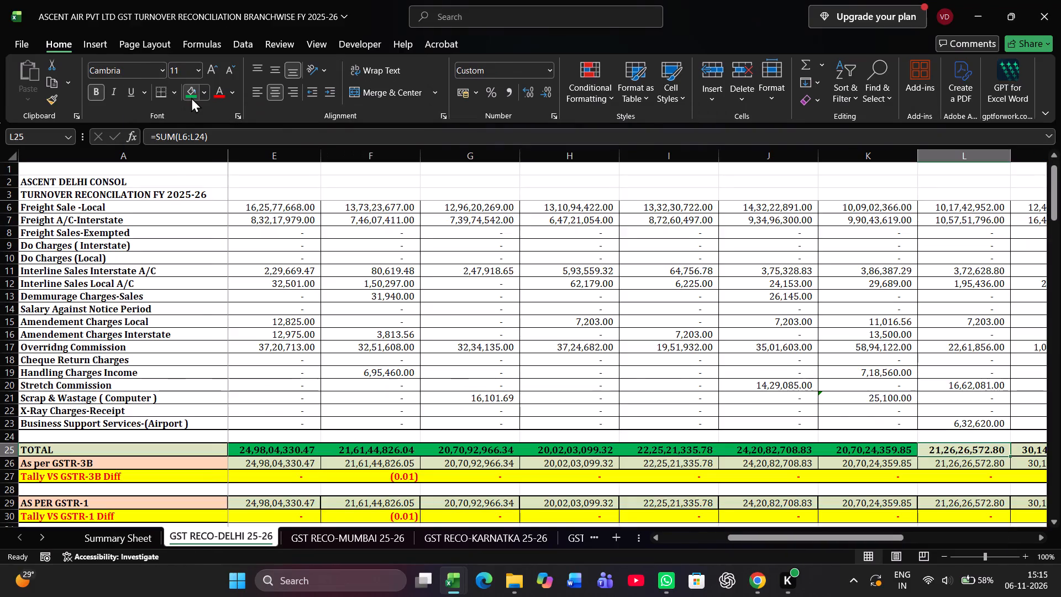
key(Right)
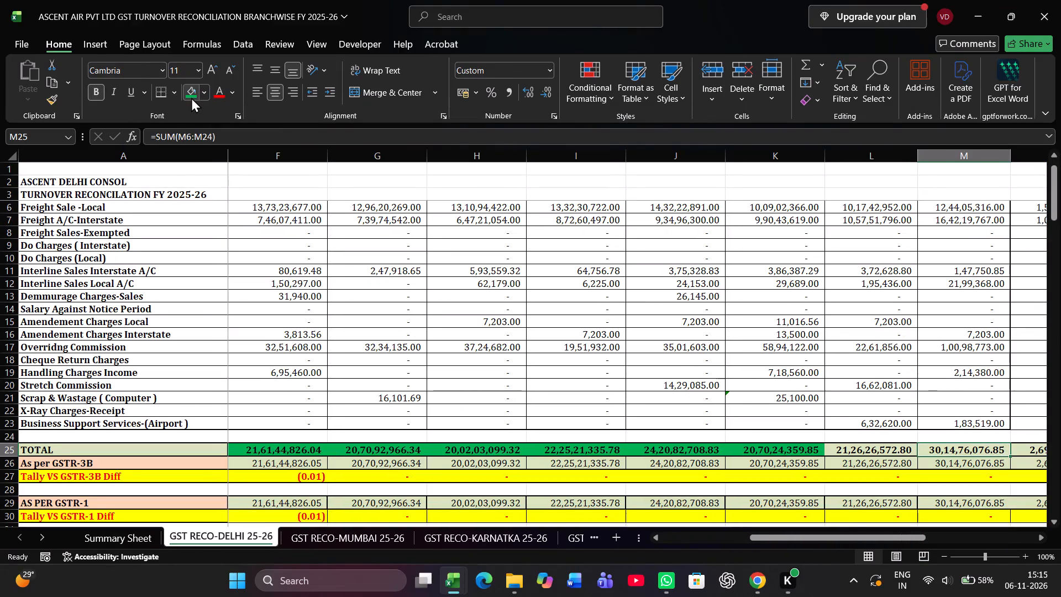
key(Left)
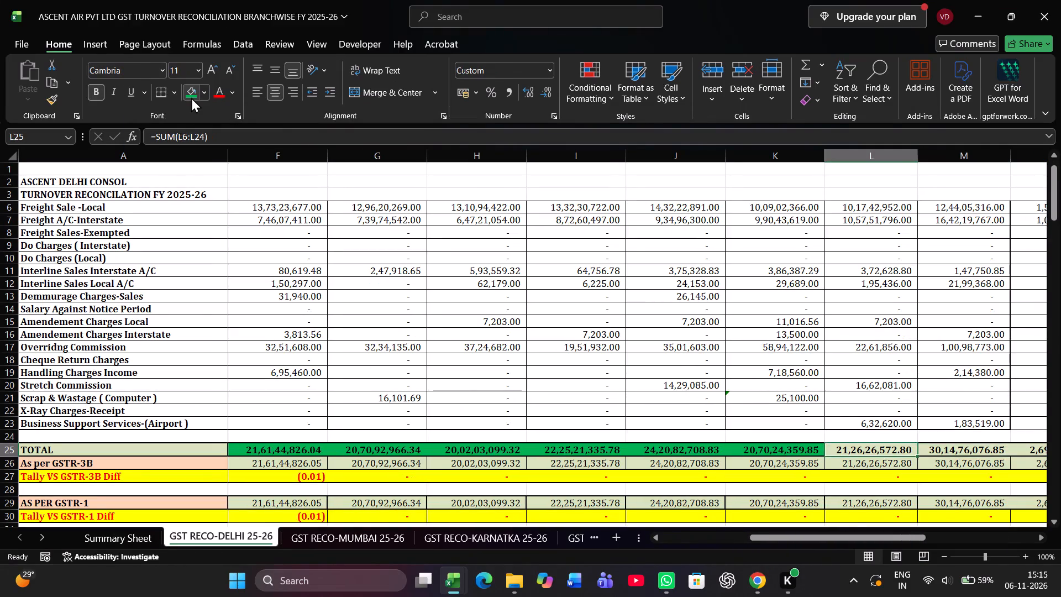
key(alt+Tab)
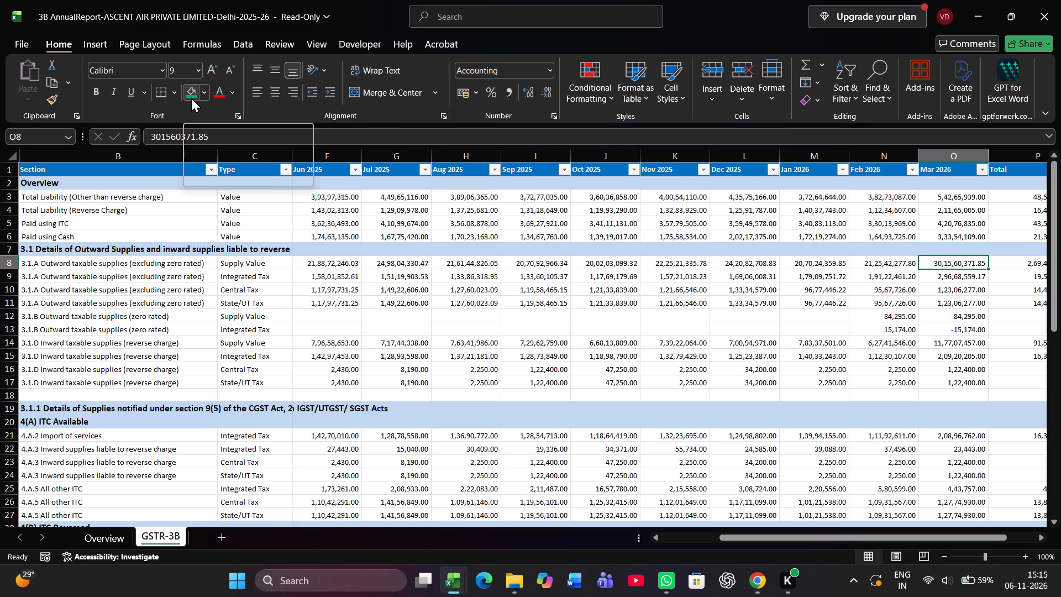
key(Left)
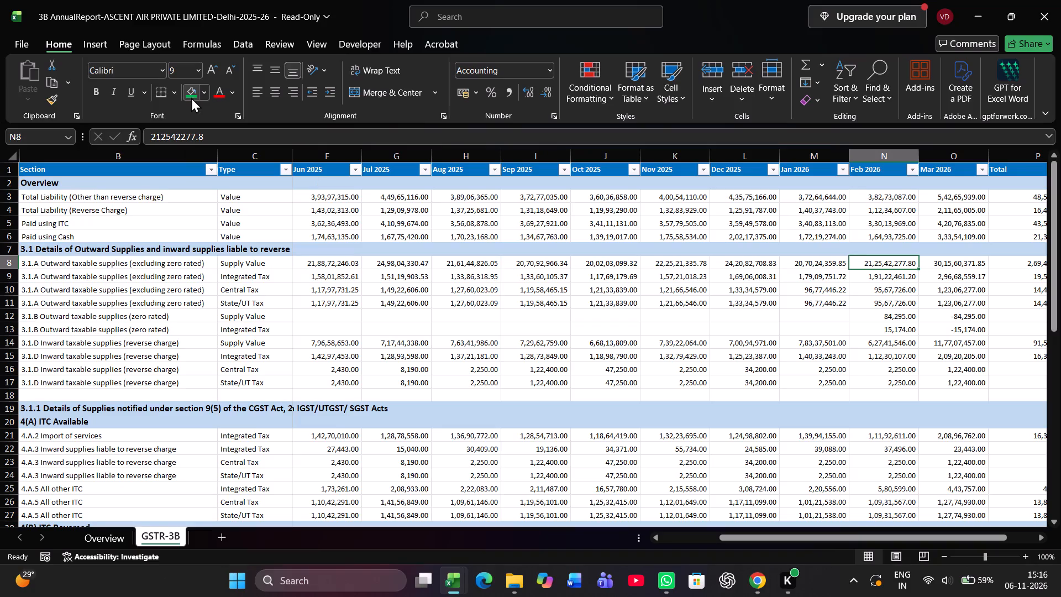
key(alt+Tab)
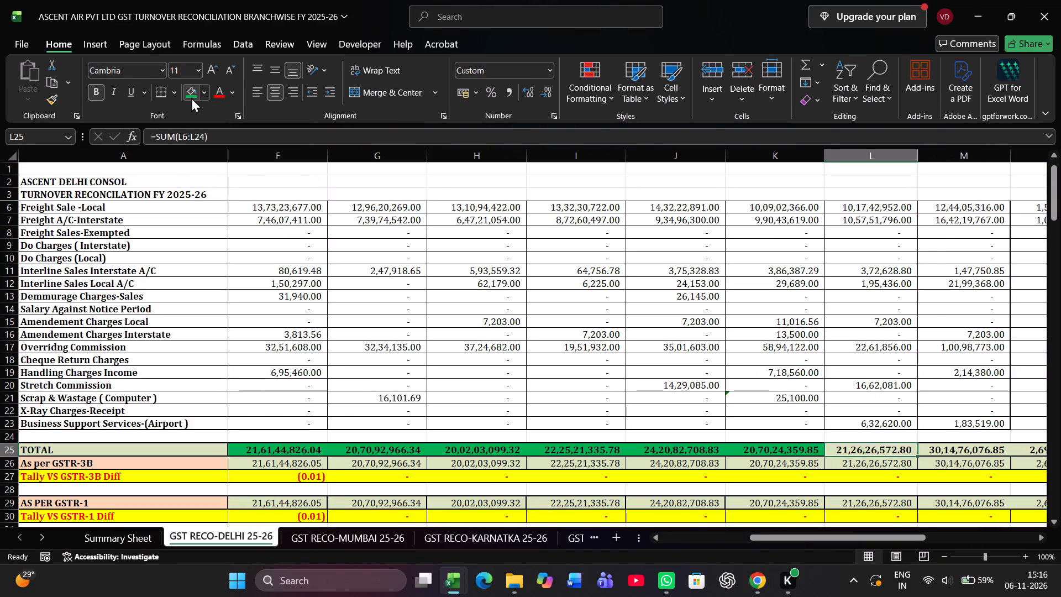
key(alt+Tab)
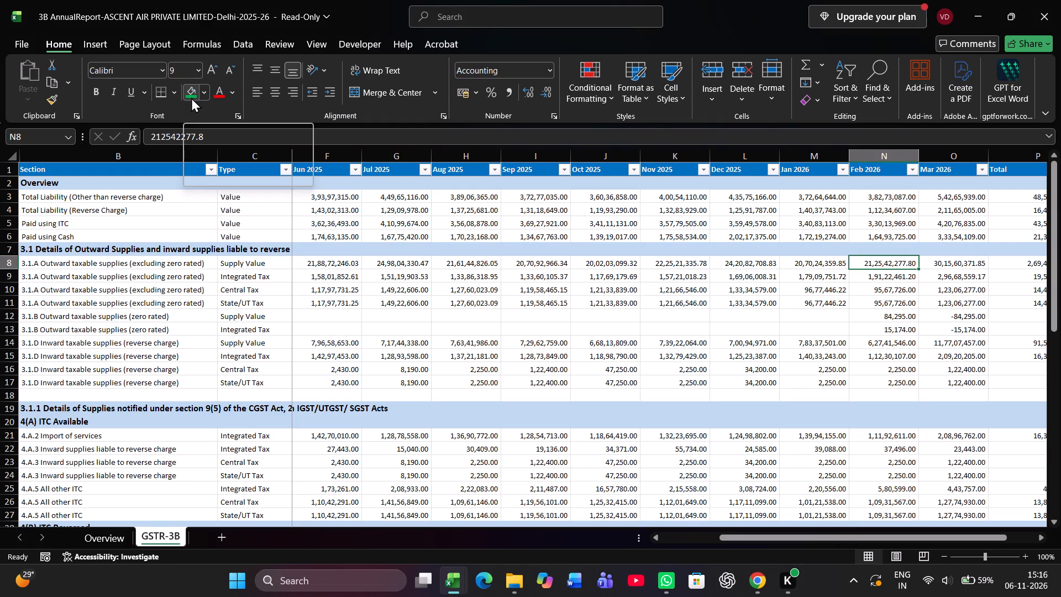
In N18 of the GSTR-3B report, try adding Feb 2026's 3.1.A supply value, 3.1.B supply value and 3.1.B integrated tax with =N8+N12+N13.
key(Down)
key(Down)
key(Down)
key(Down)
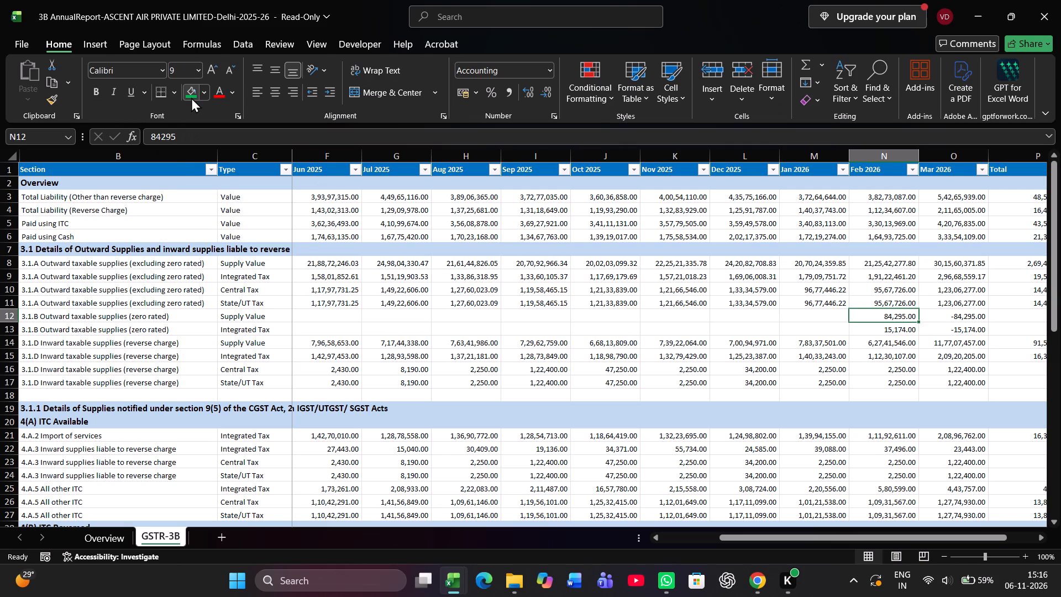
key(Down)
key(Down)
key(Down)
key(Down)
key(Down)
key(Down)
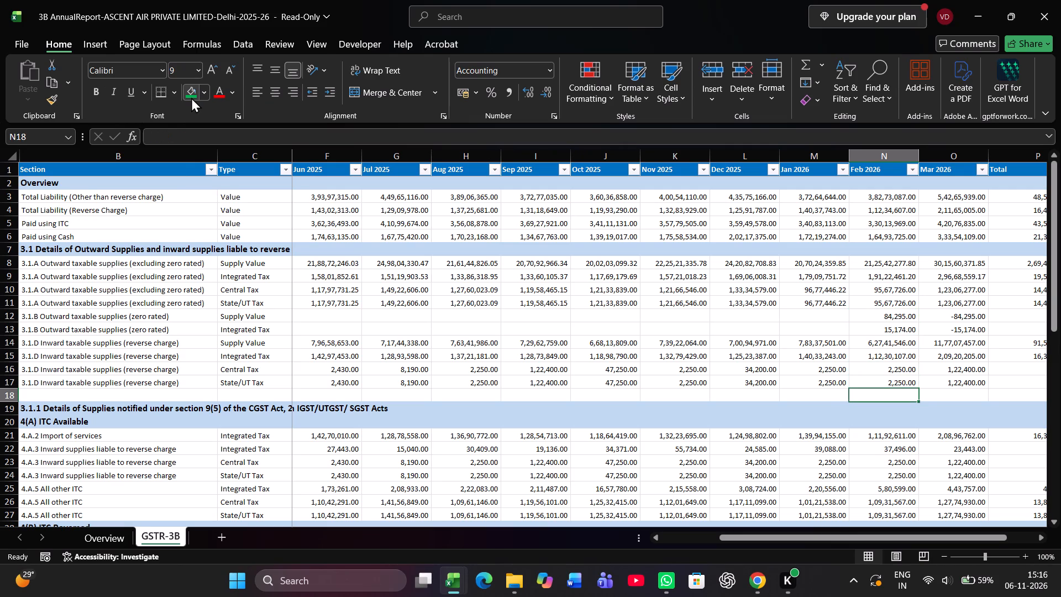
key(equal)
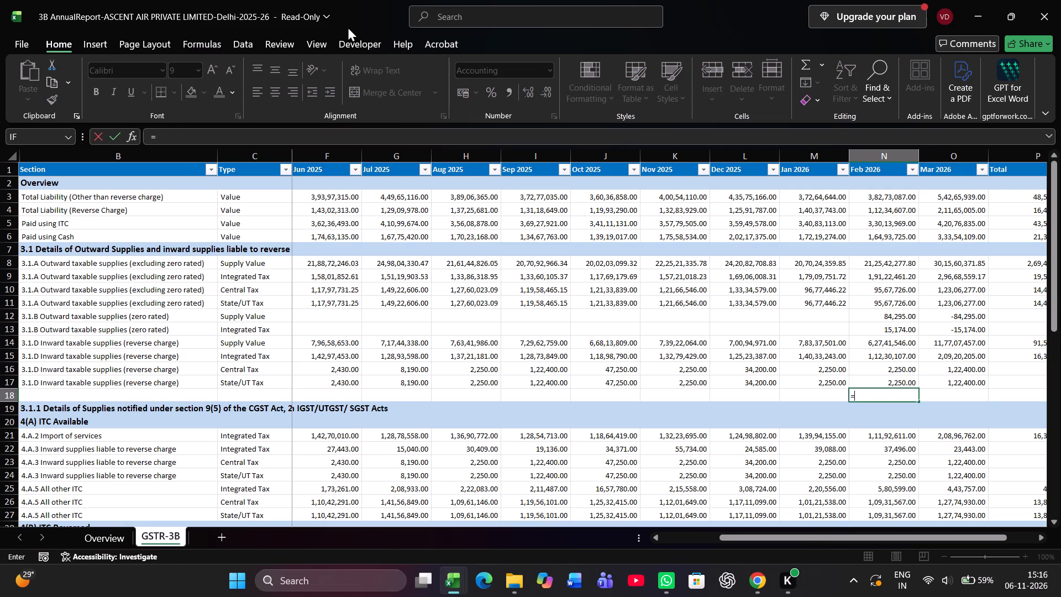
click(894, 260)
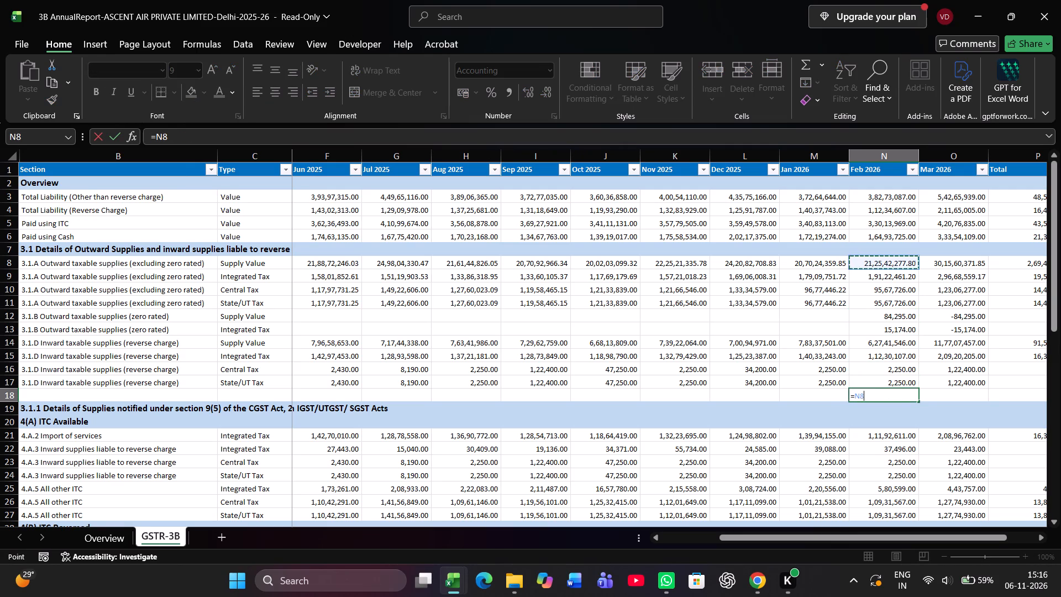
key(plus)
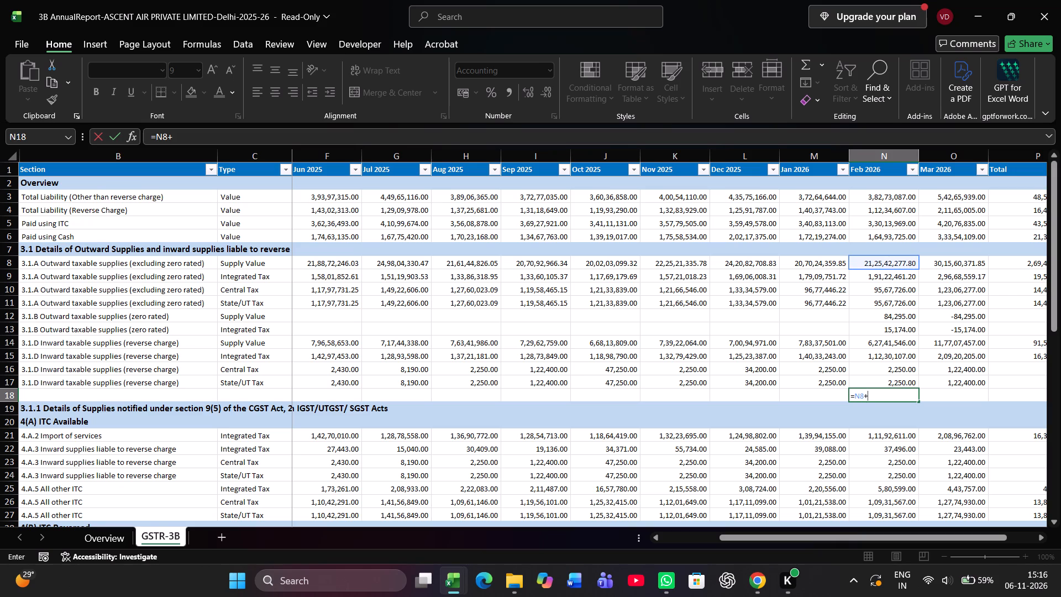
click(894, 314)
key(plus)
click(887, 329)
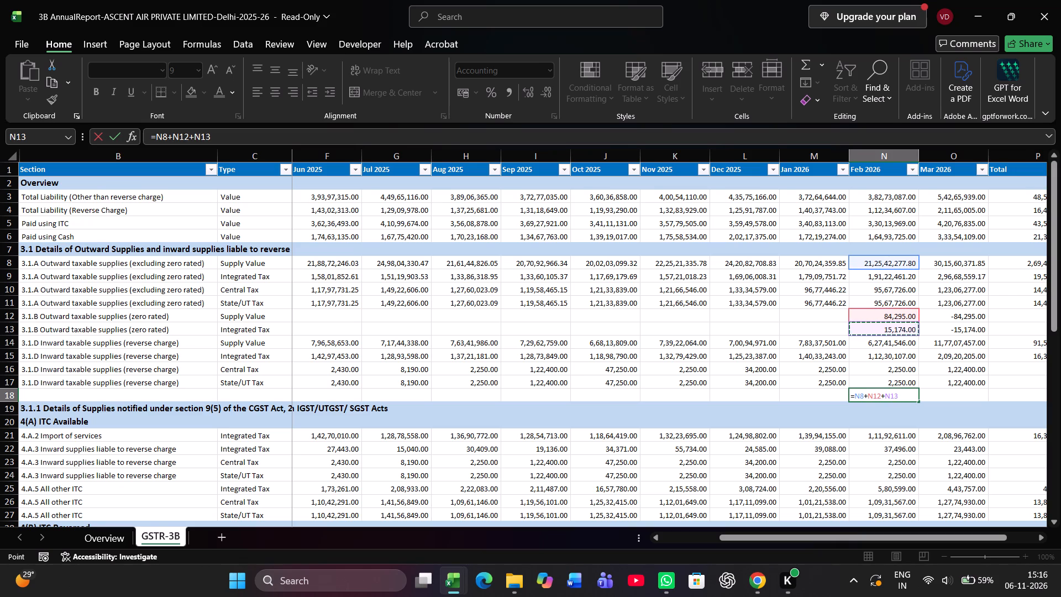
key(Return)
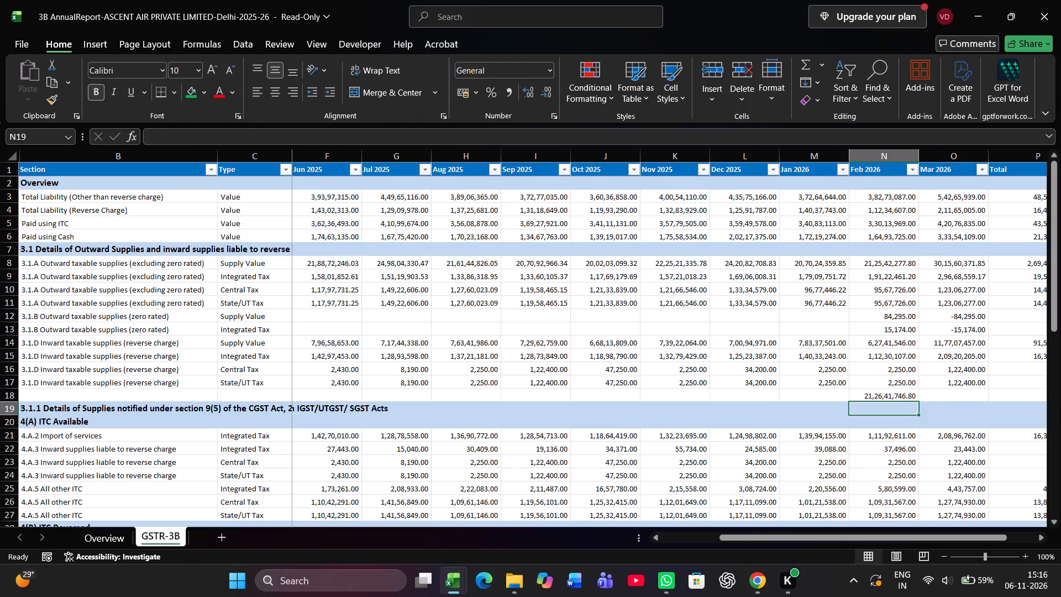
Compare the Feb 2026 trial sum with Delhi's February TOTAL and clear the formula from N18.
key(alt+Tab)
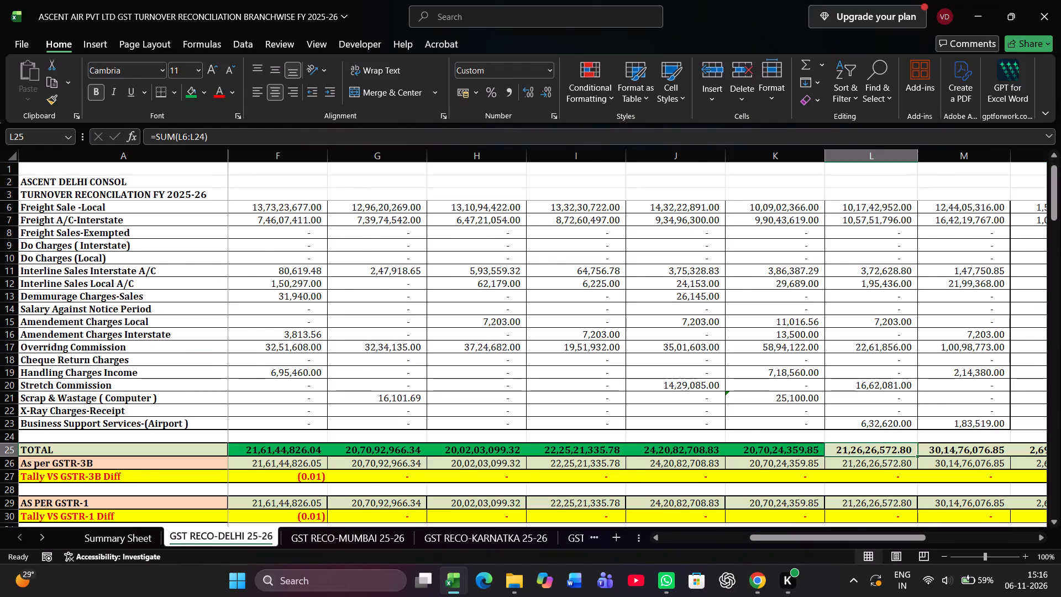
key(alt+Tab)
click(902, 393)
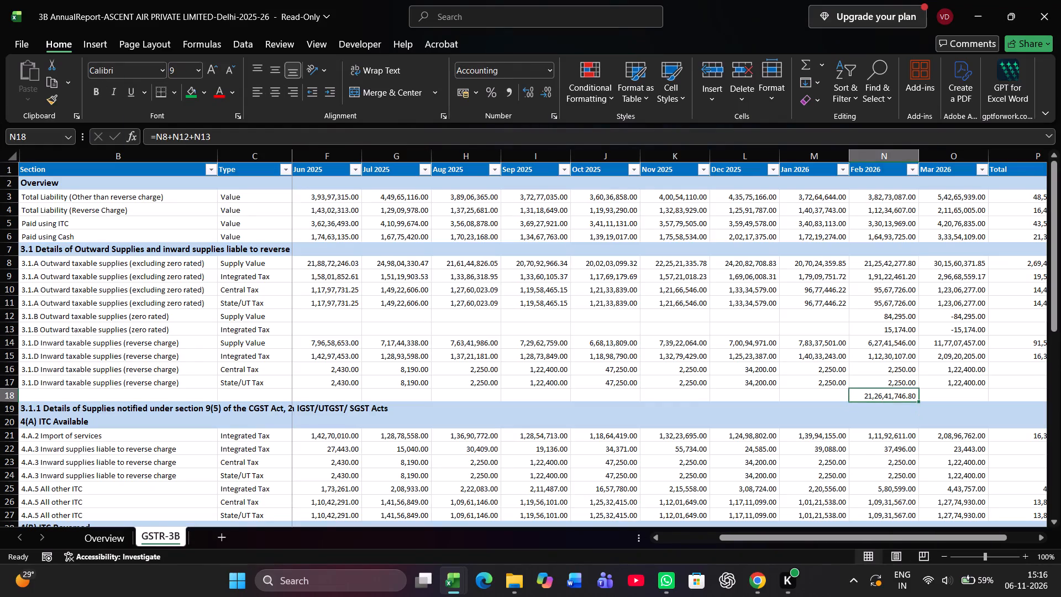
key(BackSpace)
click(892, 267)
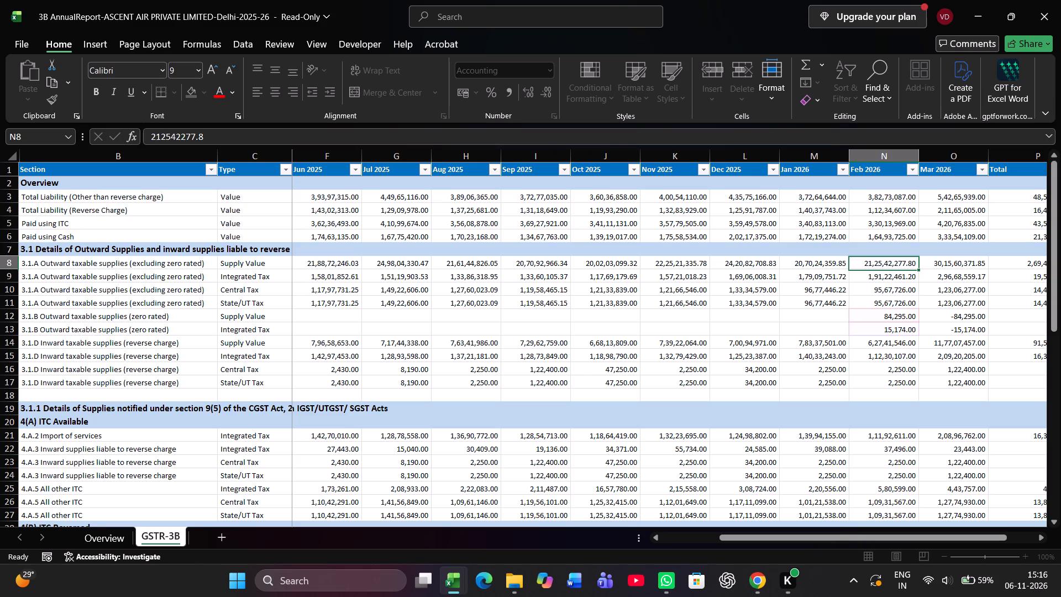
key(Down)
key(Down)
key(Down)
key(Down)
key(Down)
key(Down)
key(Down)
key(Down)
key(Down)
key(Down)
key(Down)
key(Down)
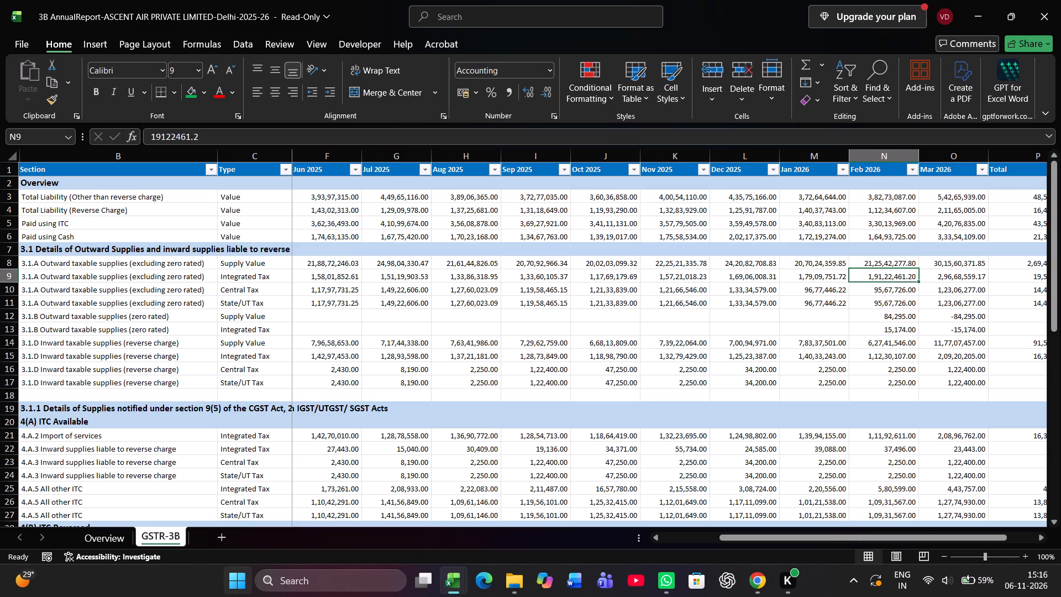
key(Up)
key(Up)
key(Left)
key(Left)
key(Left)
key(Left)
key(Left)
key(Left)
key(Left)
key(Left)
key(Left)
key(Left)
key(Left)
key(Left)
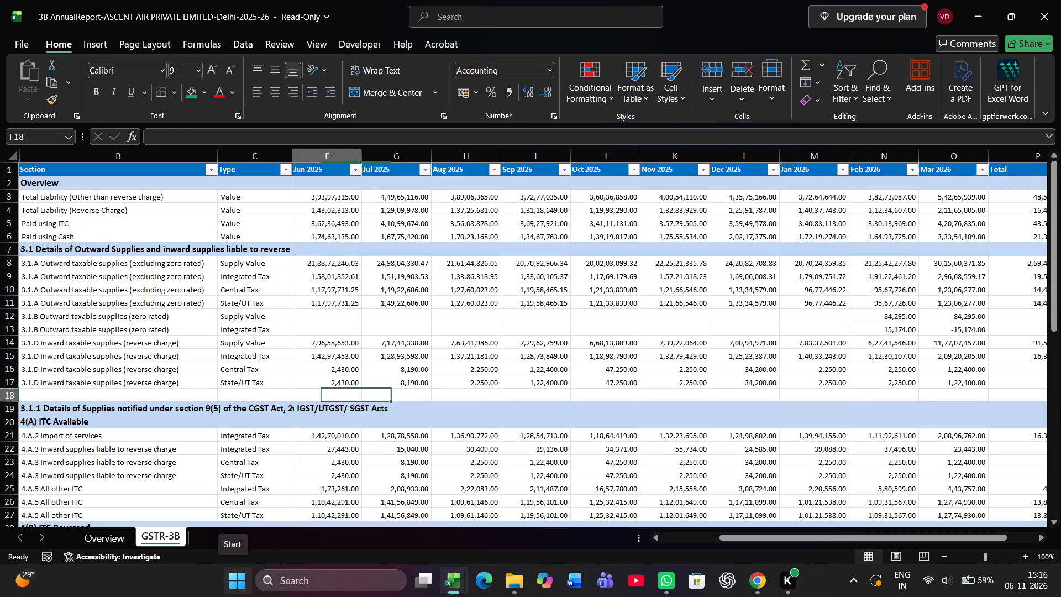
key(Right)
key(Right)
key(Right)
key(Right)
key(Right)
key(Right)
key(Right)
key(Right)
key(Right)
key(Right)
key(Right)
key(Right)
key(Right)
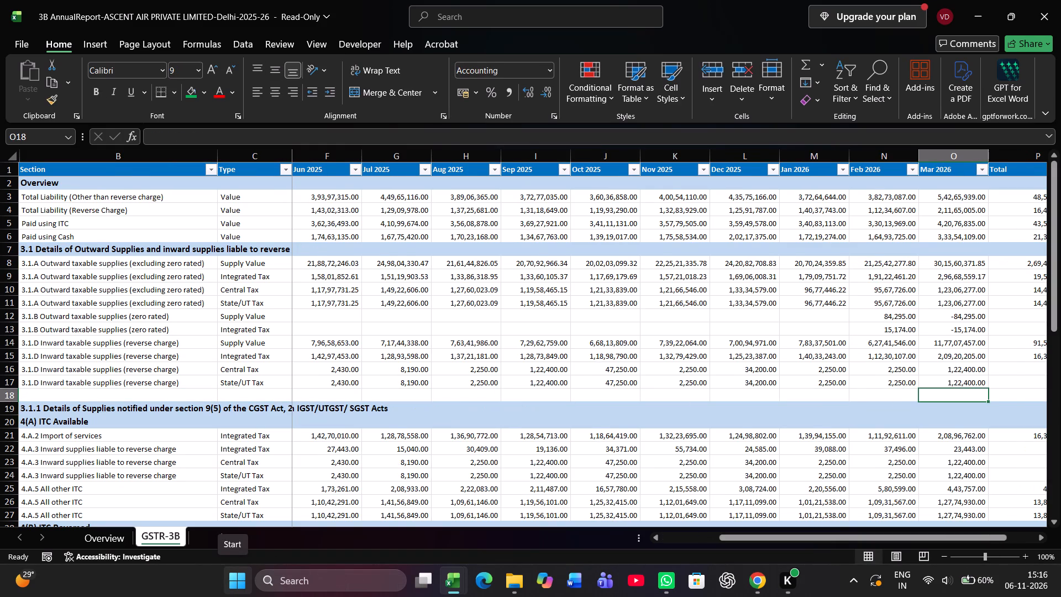
In N18 of the GSTR-3B report, add Feb 2026's 3.1.A and 3.1.B supply values with =N8+N12.
key(Left)
key(equal)
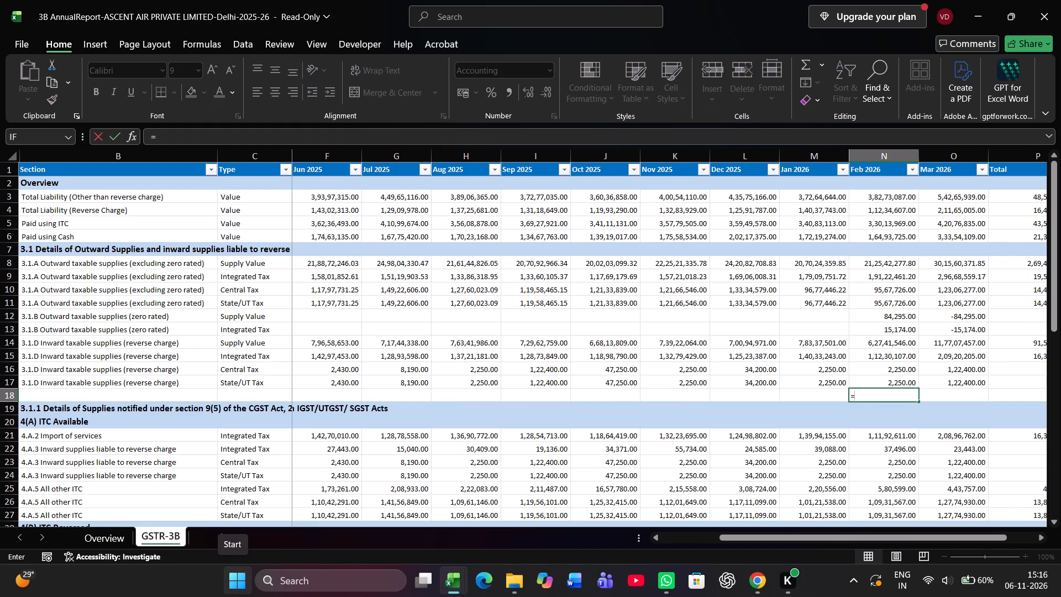
key(Up)
key(Up)
key(Up)
key(Up)
key(Up)
key(Up)
key(Up)
key(Up)
key(Up)
key(Up)
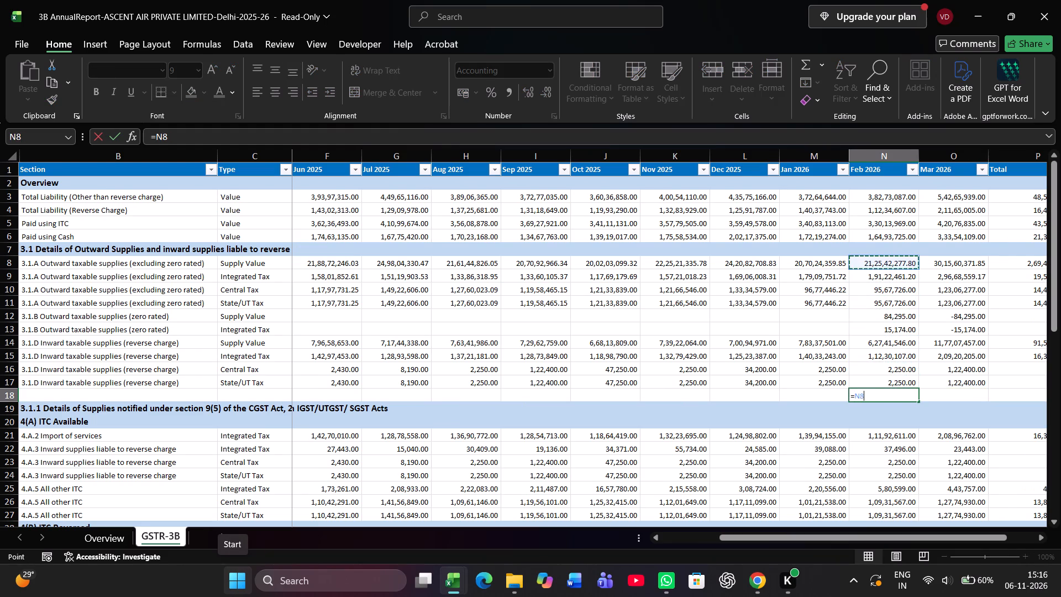
key(shift+plus)
key(Up)
key(Up)
key(Up)
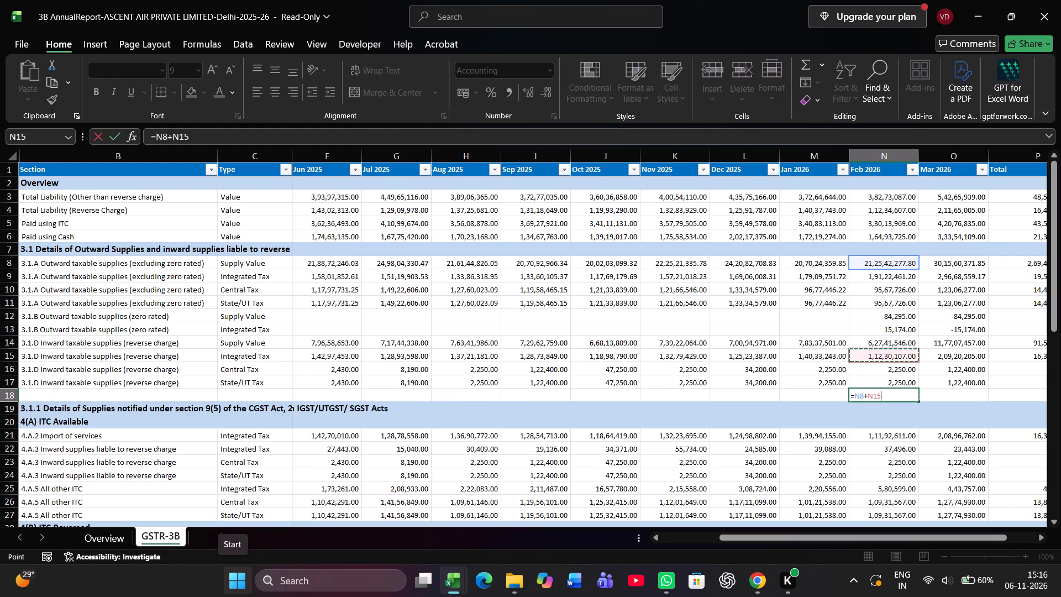
key(Up)
key(Up)
key(Up)
key(Up)
key(Down)
key(Return)
Extend the N18 sum formula across to O18 for Mar 2026.
key(Up)
key(shift+Right)
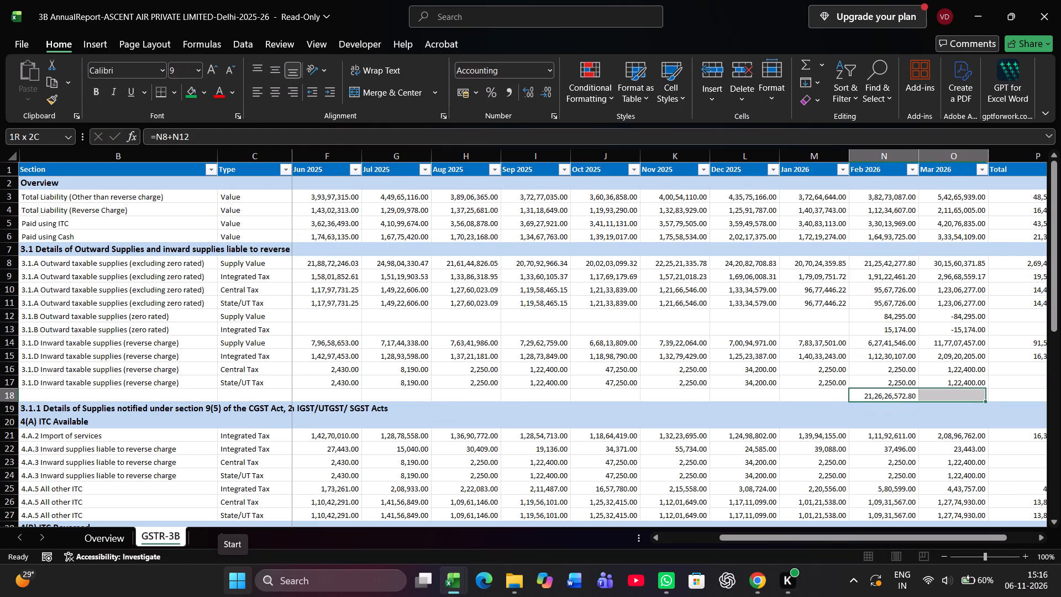
key(ctrl+r)
key(Right)
key(Left)
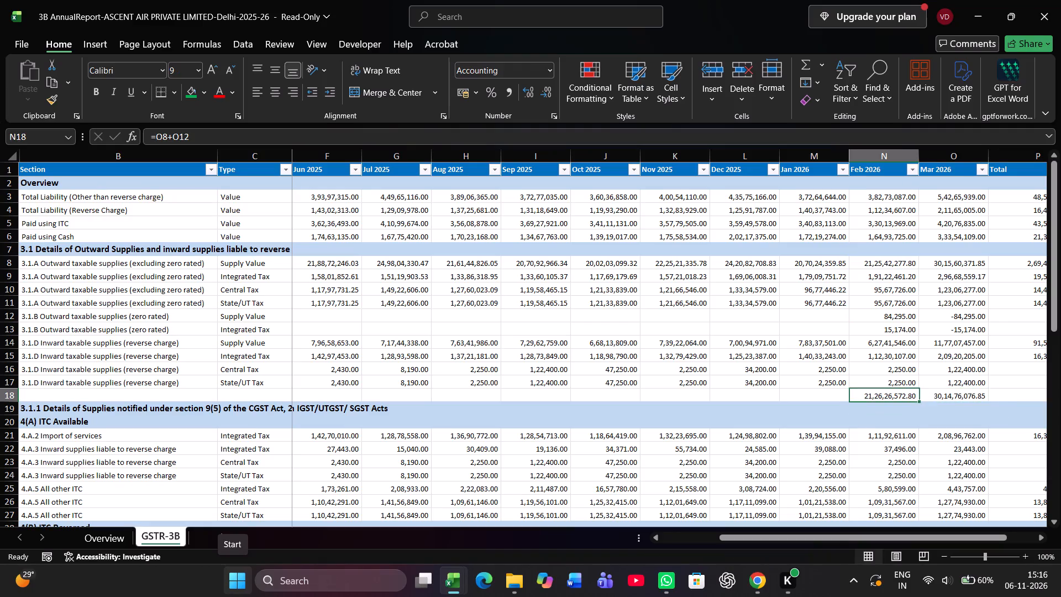
key(Right)
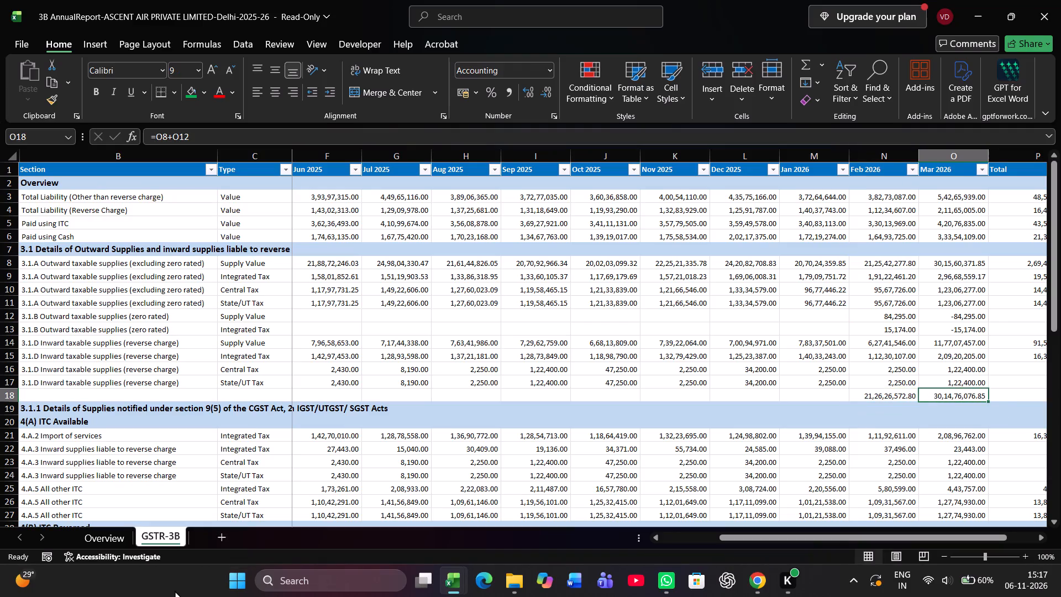
Check Delhi's February and March TOTALs against the report's row 18 sums and fill both TOTAL cells green.
key(alt+Tab)
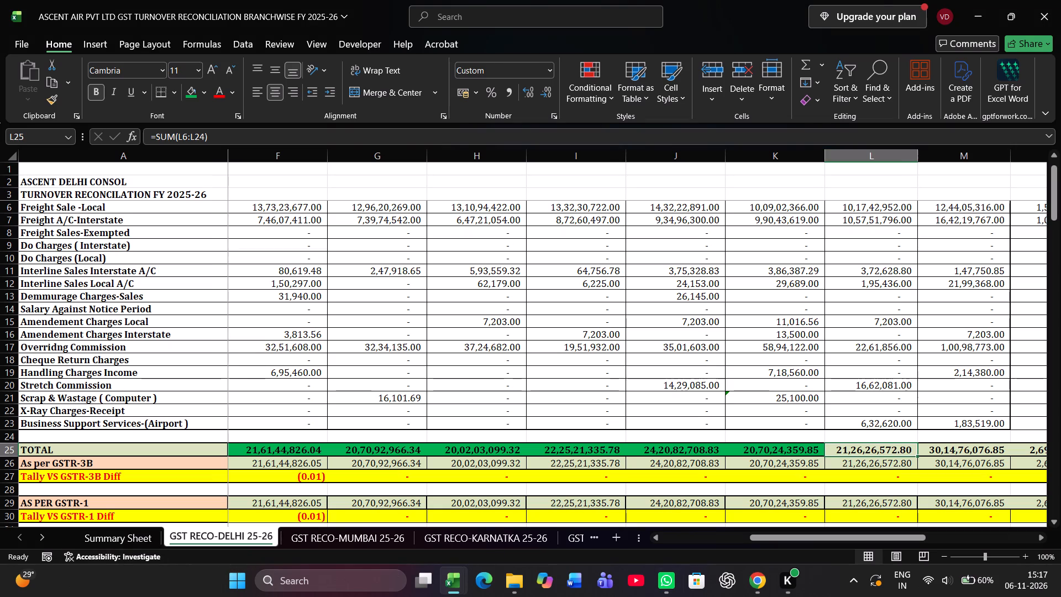
click(876, 454)
key(alt+Tab)
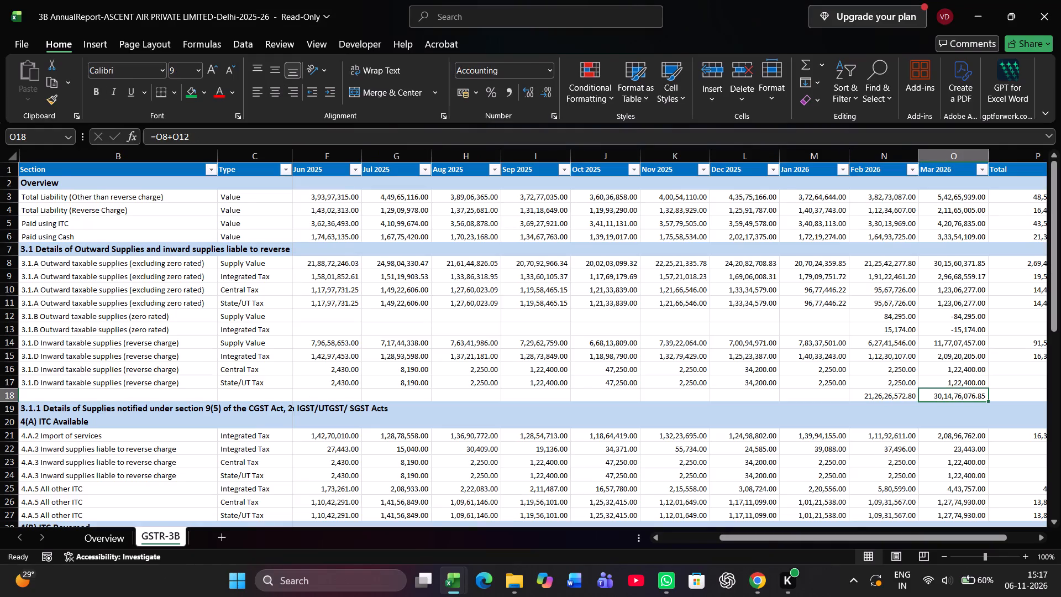
key(alt+Tab)
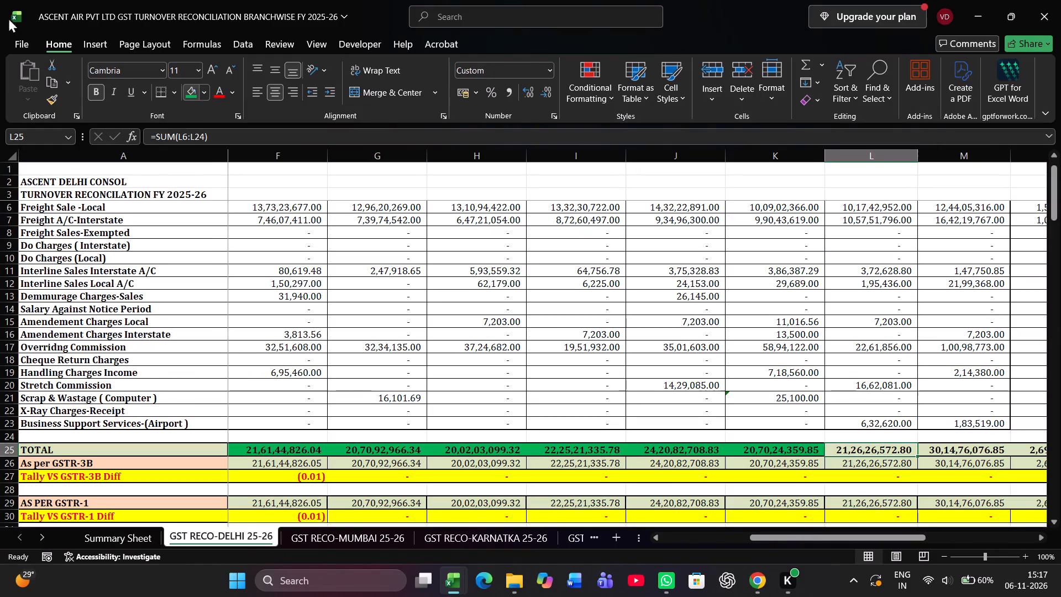
click(187, 97)
key(Right)
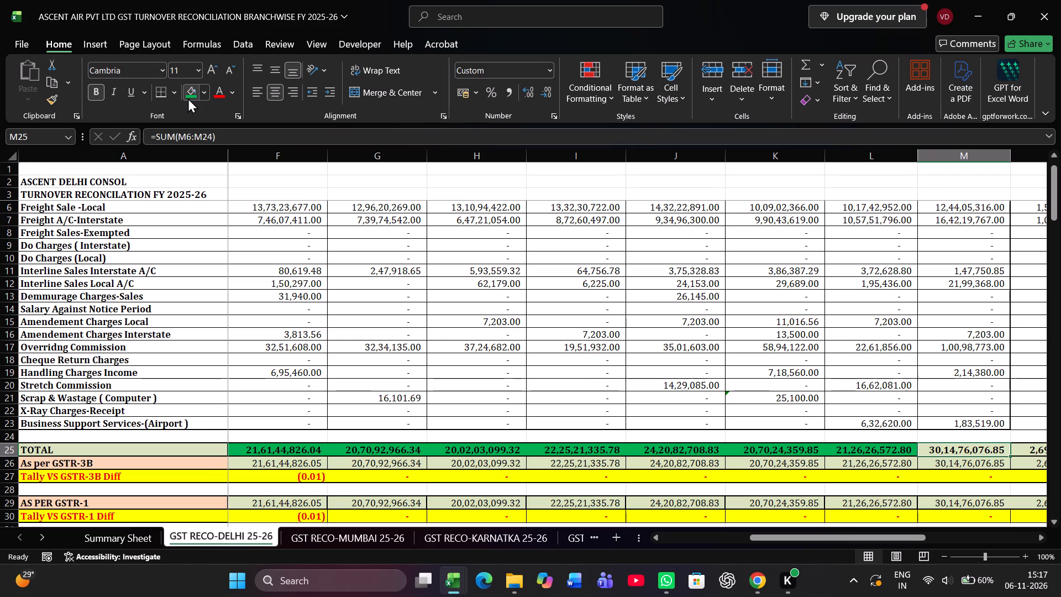
key(alt+h)
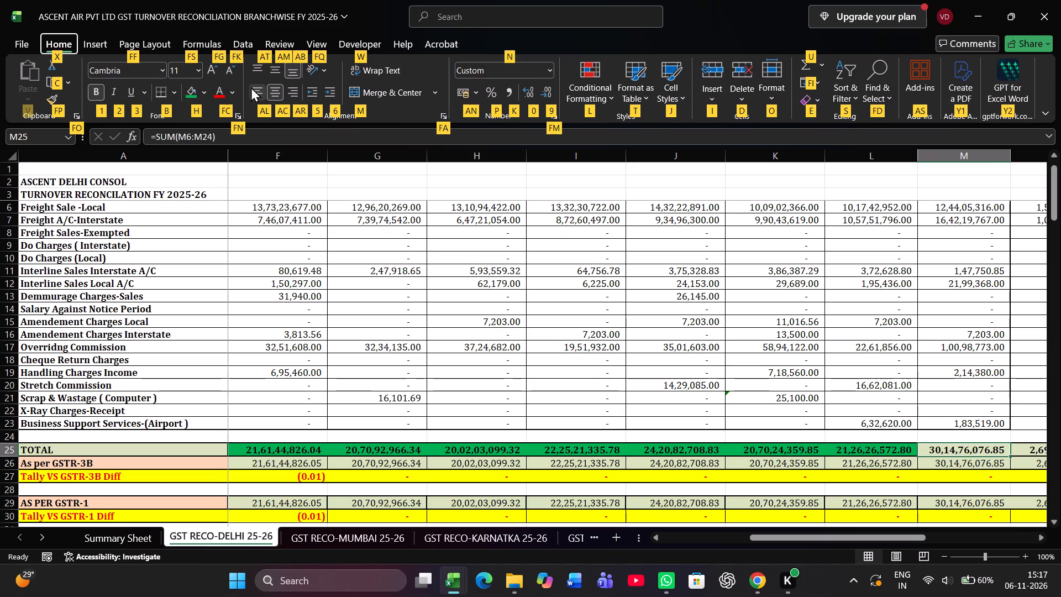
key(h)
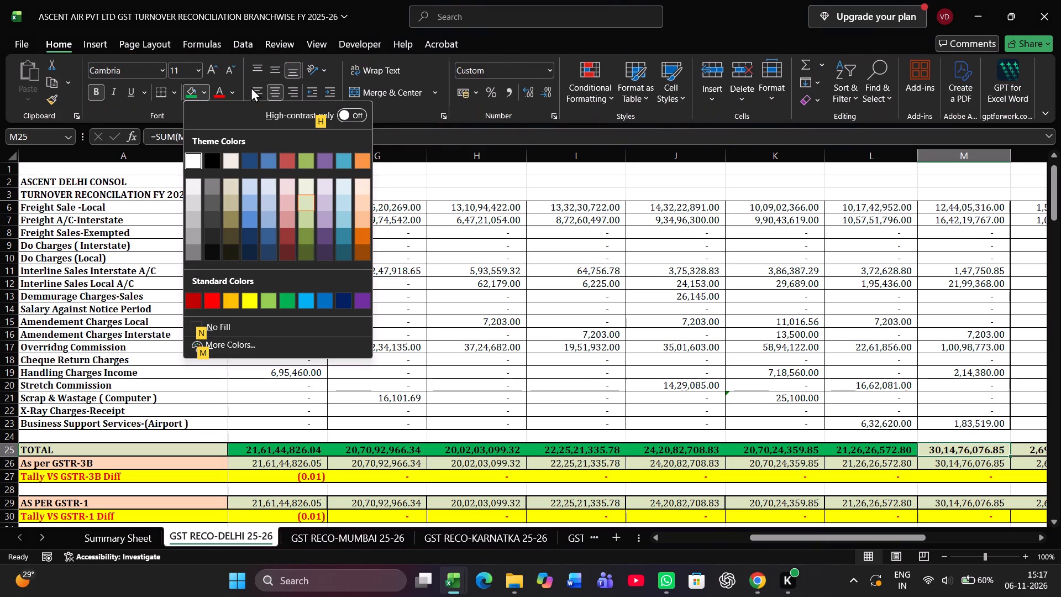
click(288, 300)
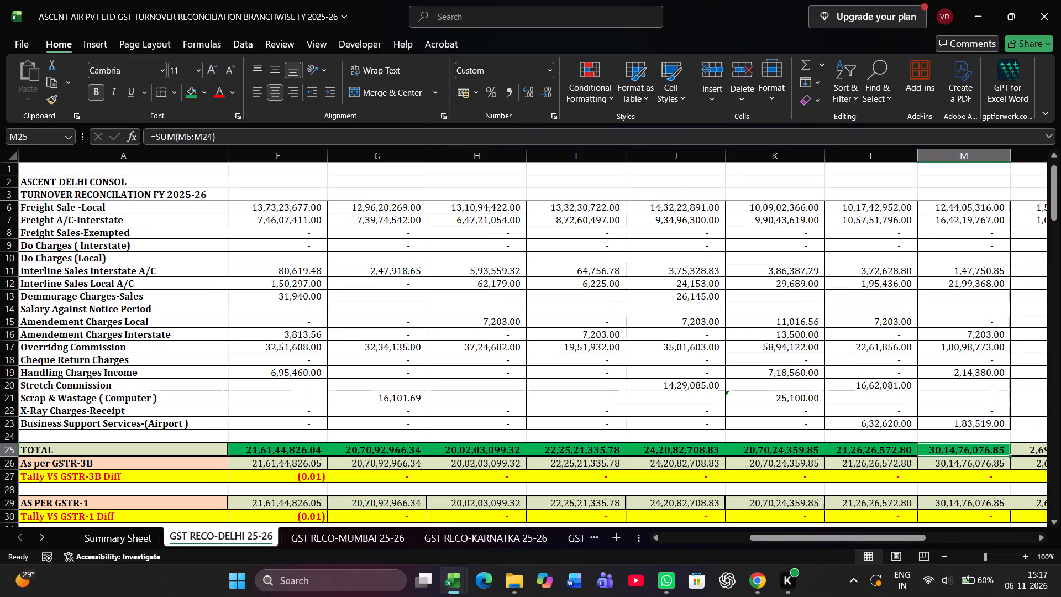
Compare Delhi's full-year TOTAL in N25 with the Total column's 3.1.A supply value in the GSTR-3B report.
key(Right)
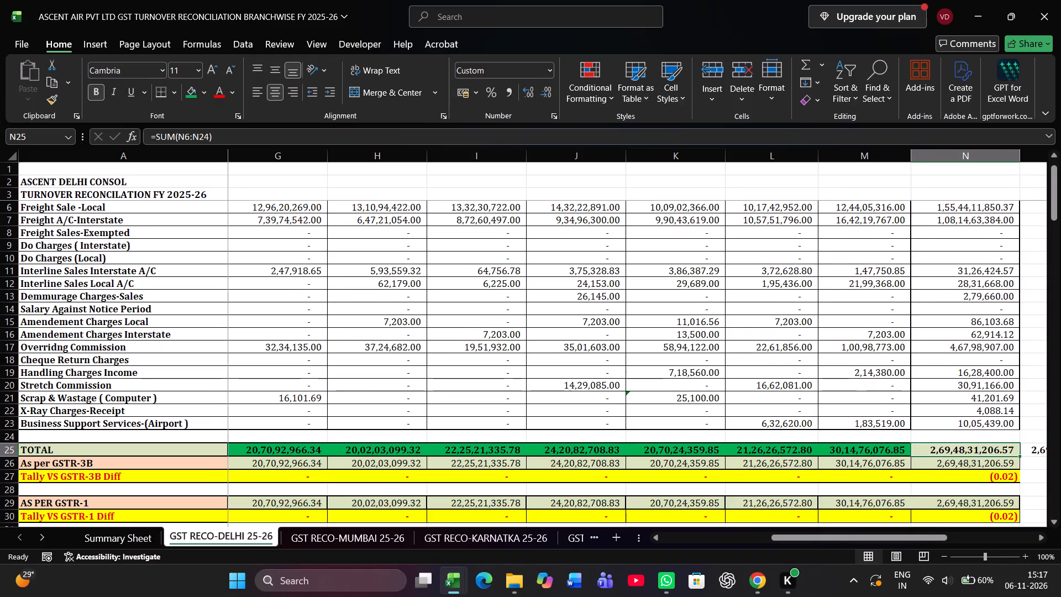
key(alt+Tab)
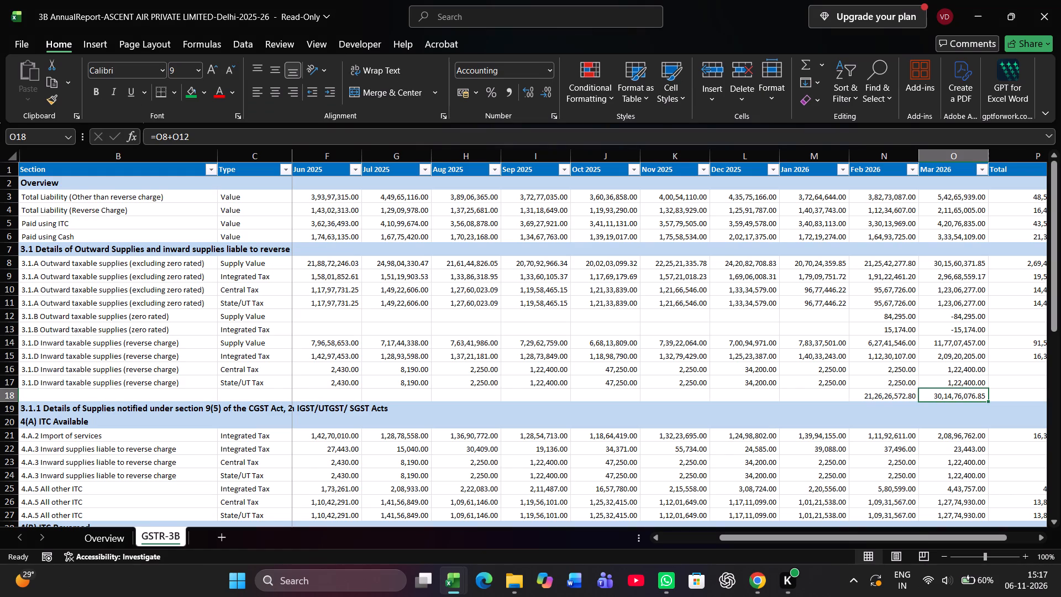
key(Right)
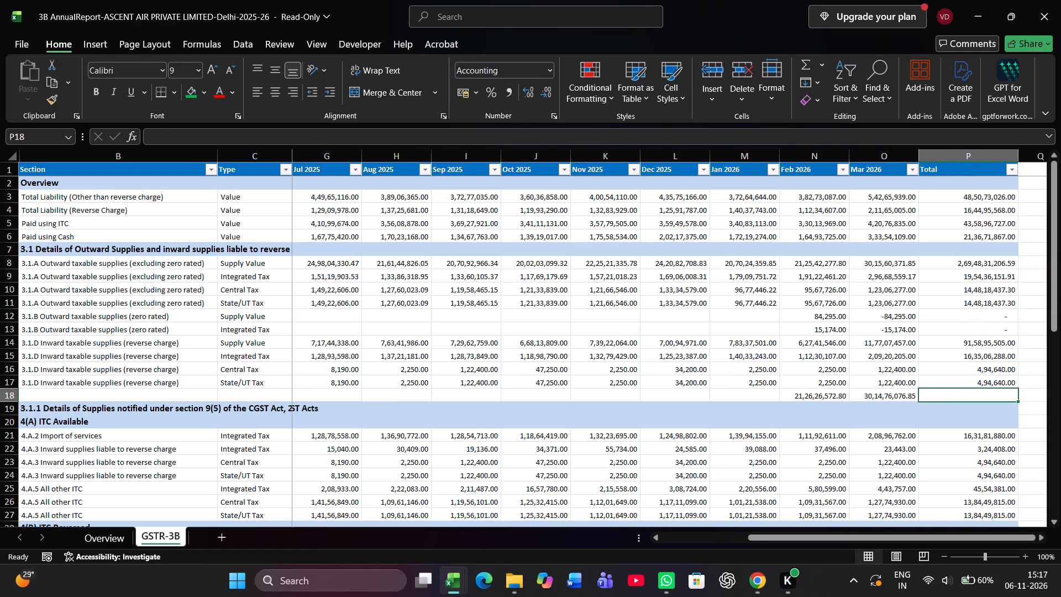
key(Up)
key(Up)
key(Up)
key(Up)
key(Up)
key(Up)
key(Up)
key(Up)
key(Up)
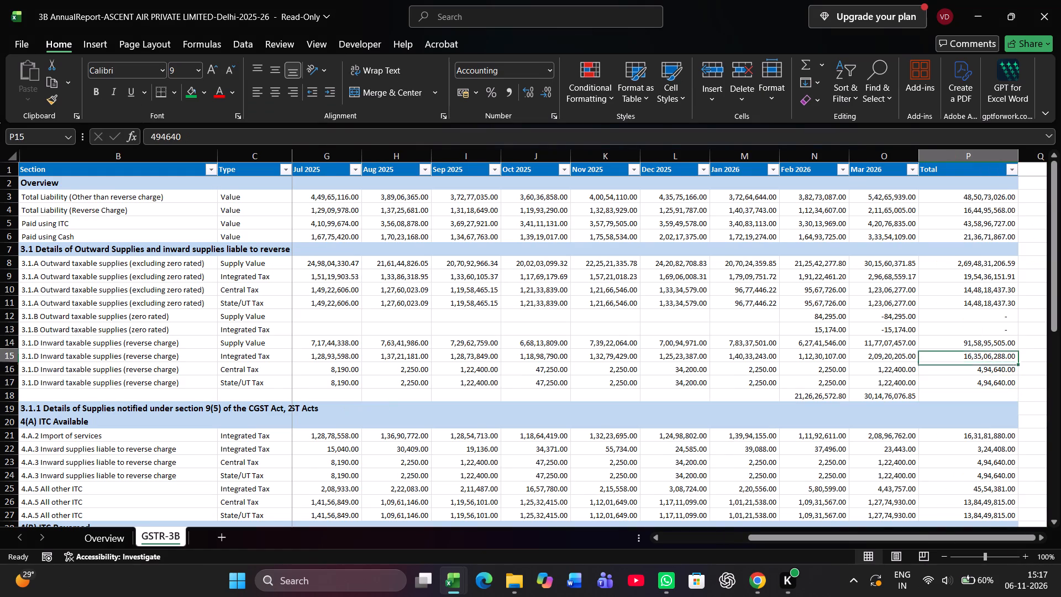
key(Up)
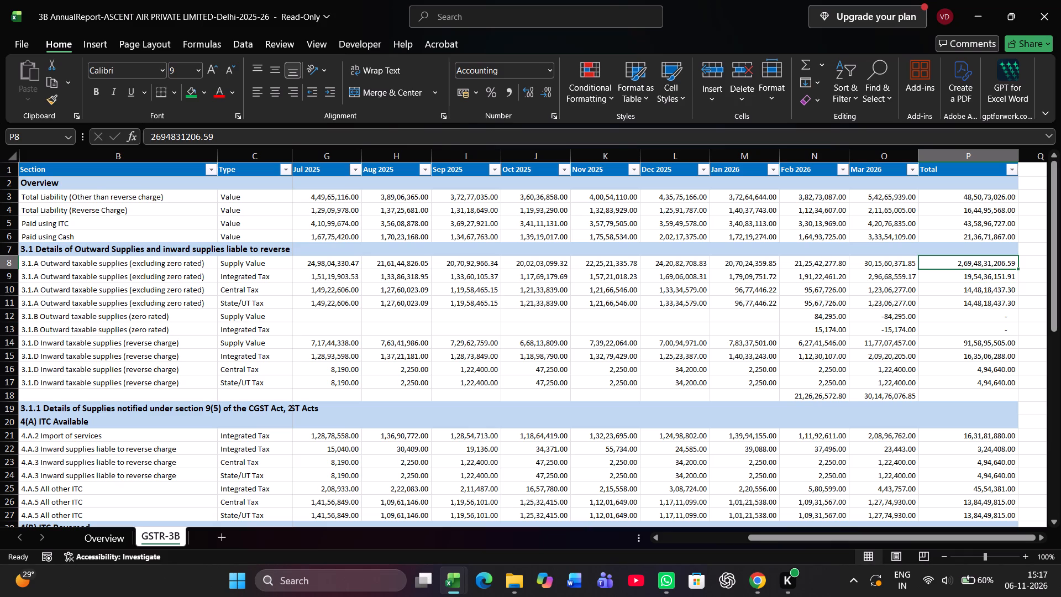
key(alt+Tab)
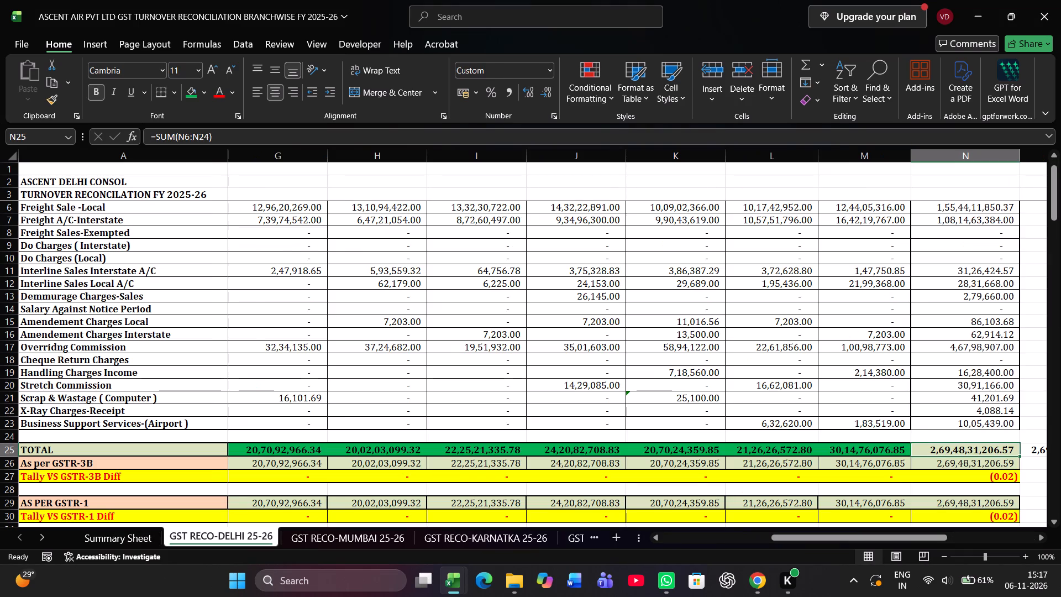
key(alt+Tab)
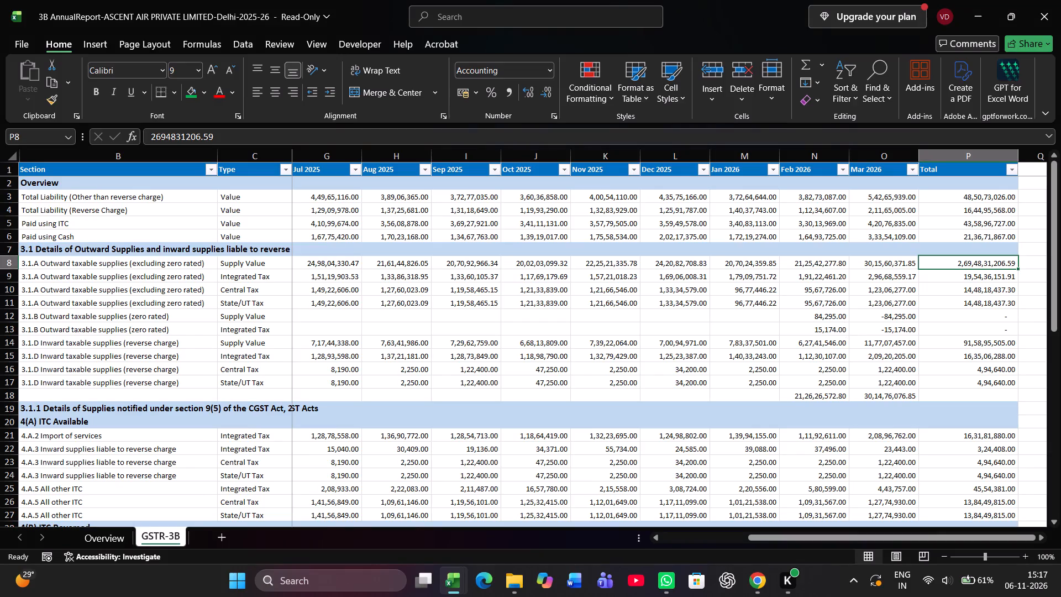
key(alt+Tab)
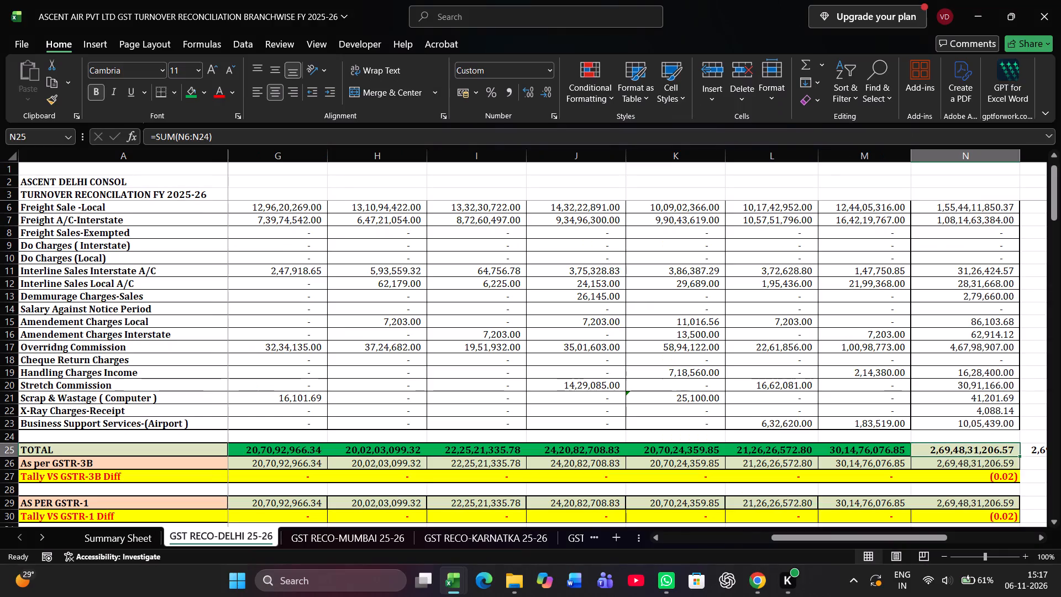
key(alt+Tab)
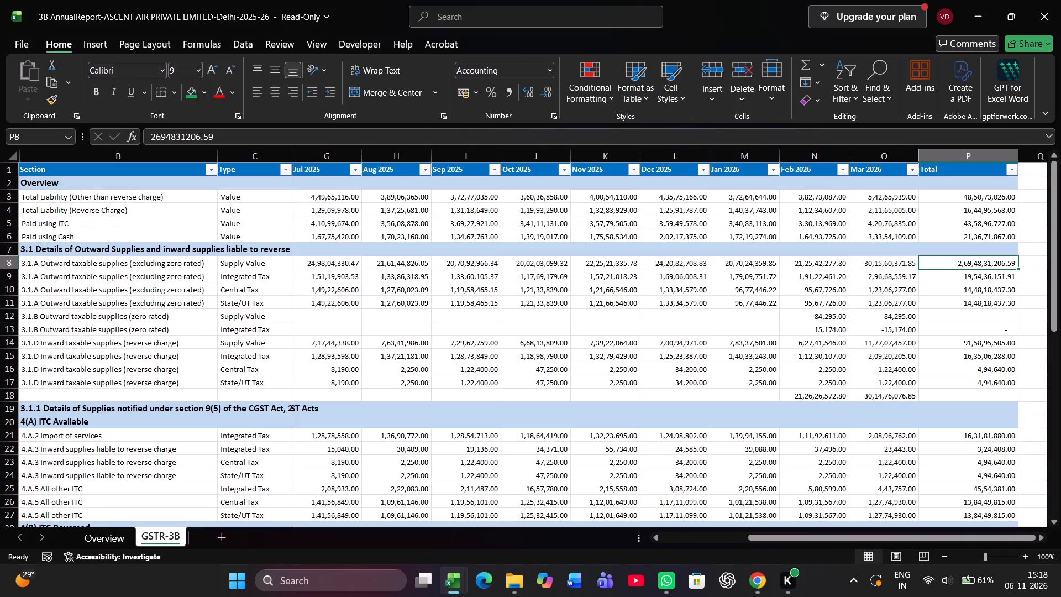
key(alt+Tab)
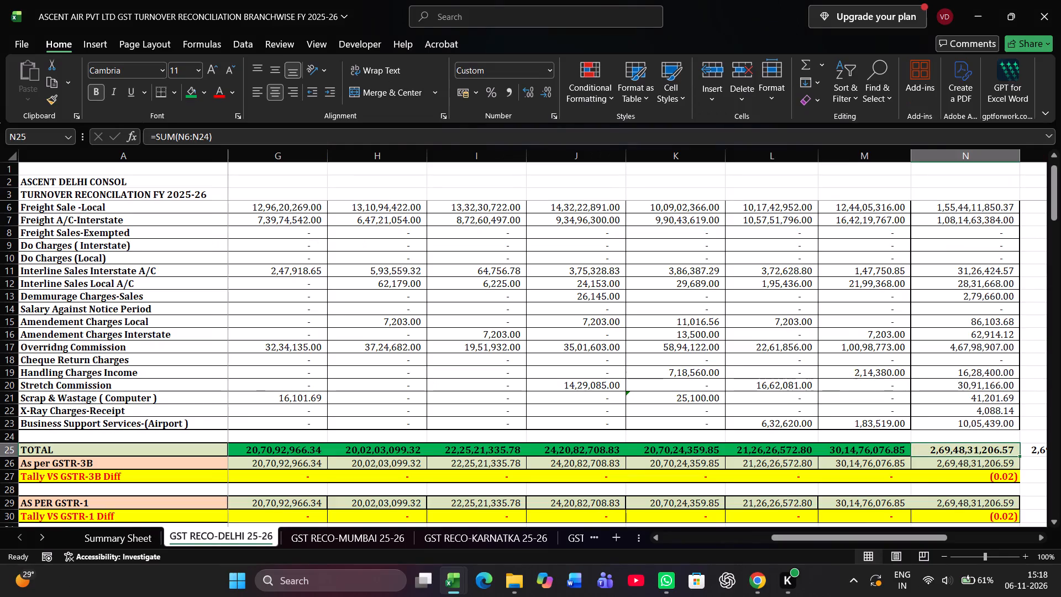
key(alt+Tab)
key(alt+Tab)
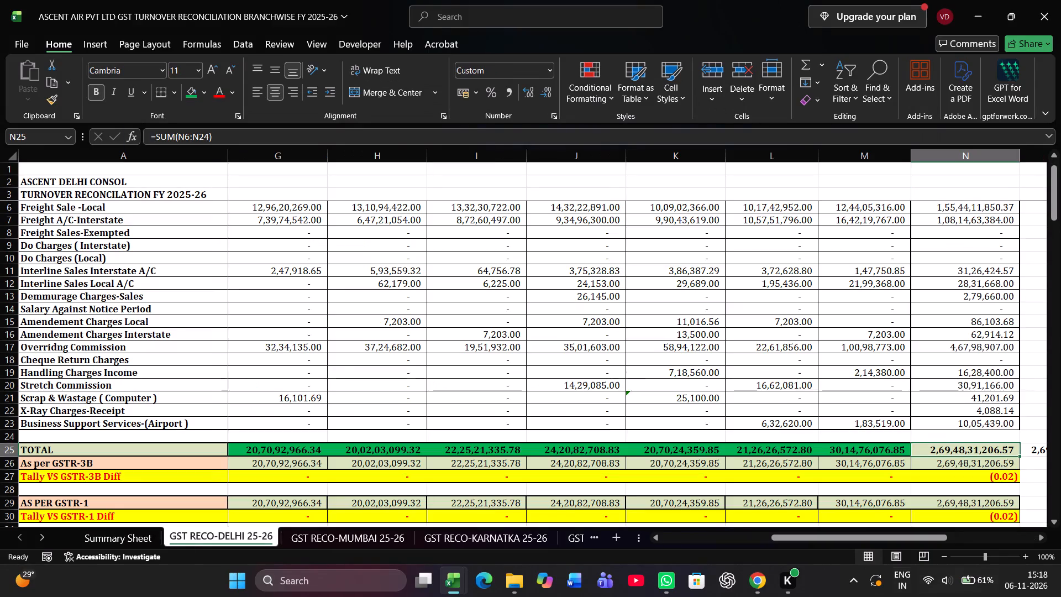
Fill Delhi's full-year TOTAL cell N25 green.
click(976, 451)
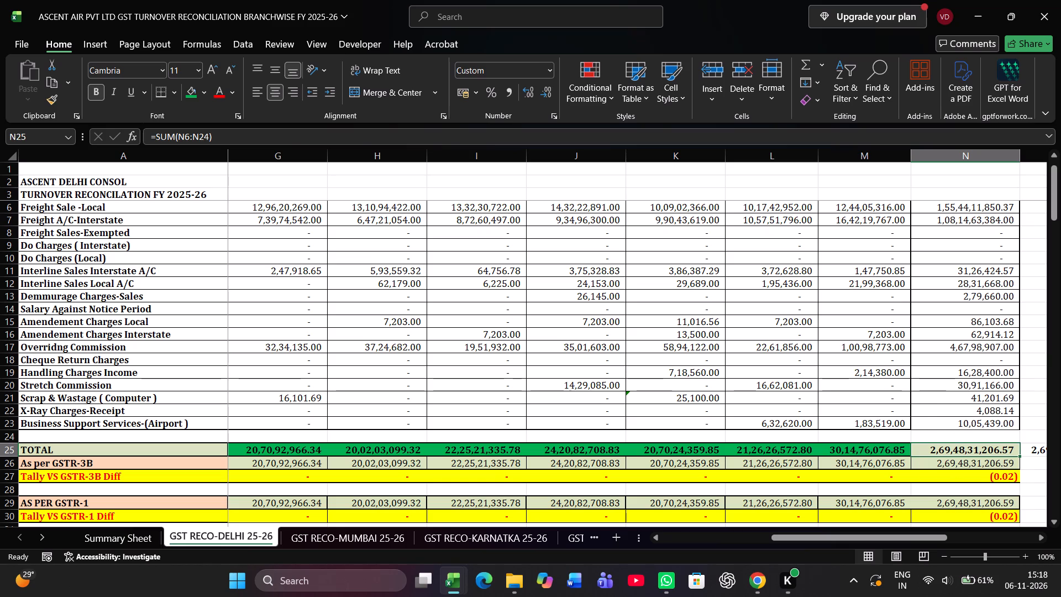
key(alt+h)
key(alt+h)
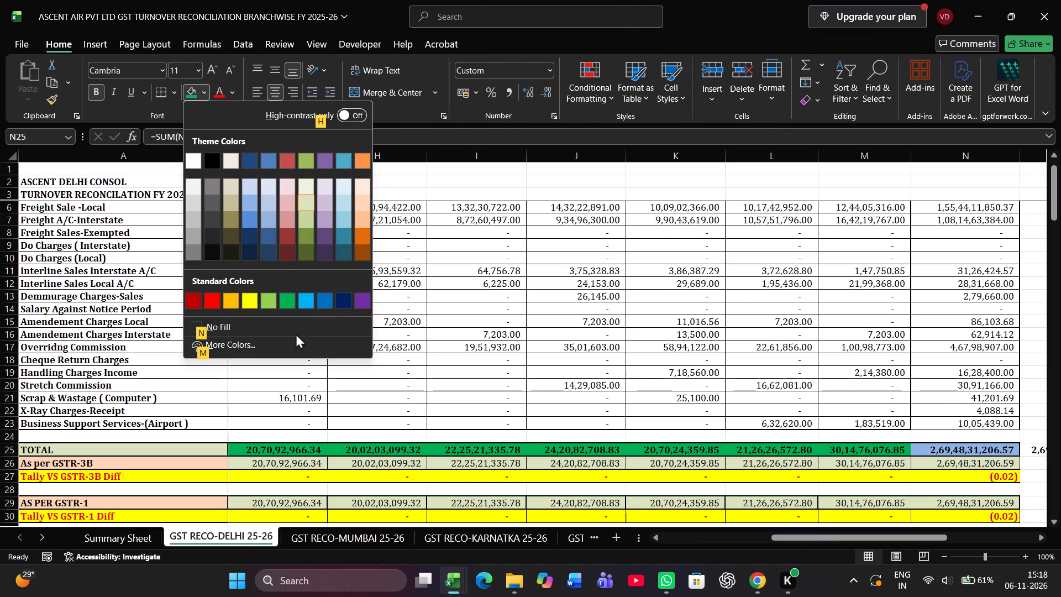
click(286, 305)
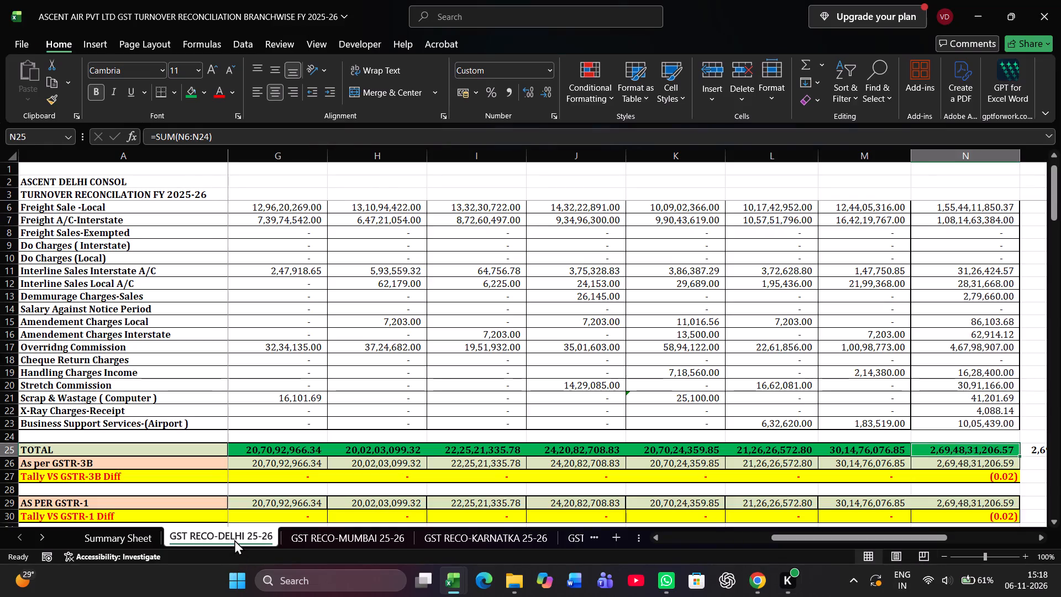
Go up from the DELHI 3ZX folder to the ASCENT AIR PRIVATE LIMITED folder in File Explorer.
key(alt+Tab)
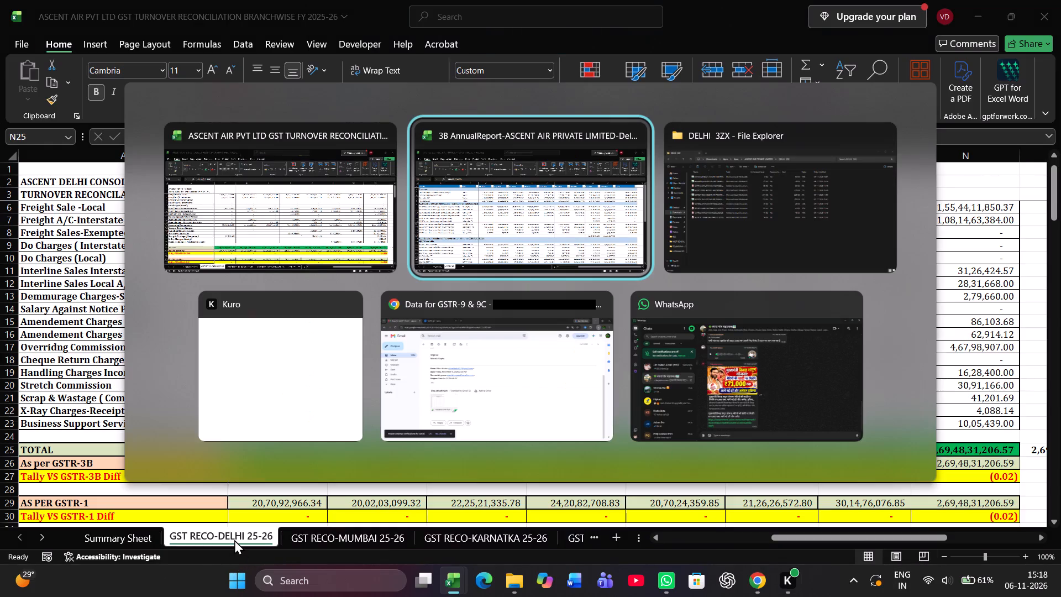
key(alt+Tab)
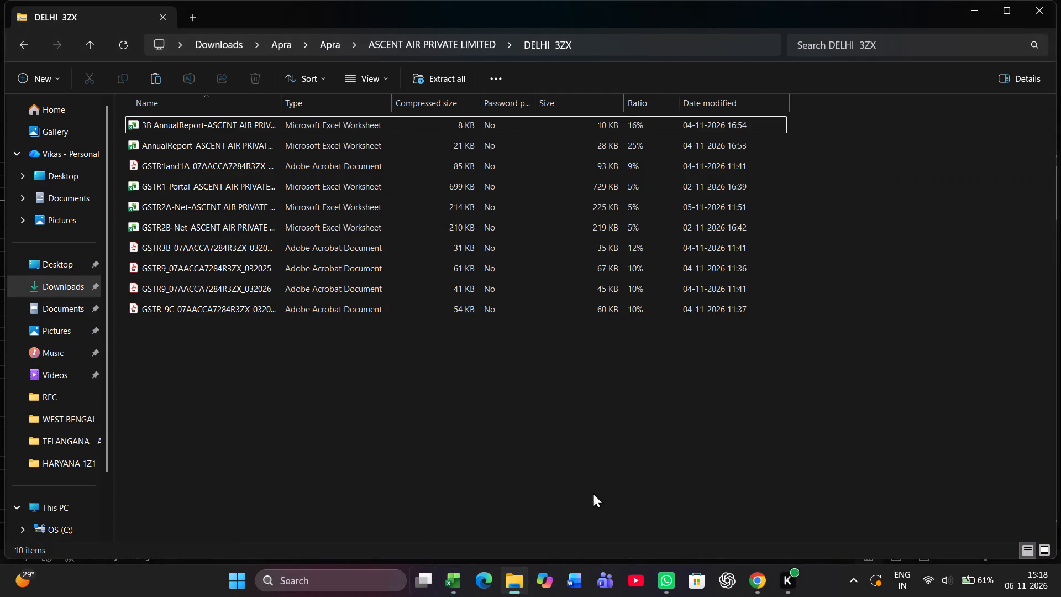
key(BackSpace)
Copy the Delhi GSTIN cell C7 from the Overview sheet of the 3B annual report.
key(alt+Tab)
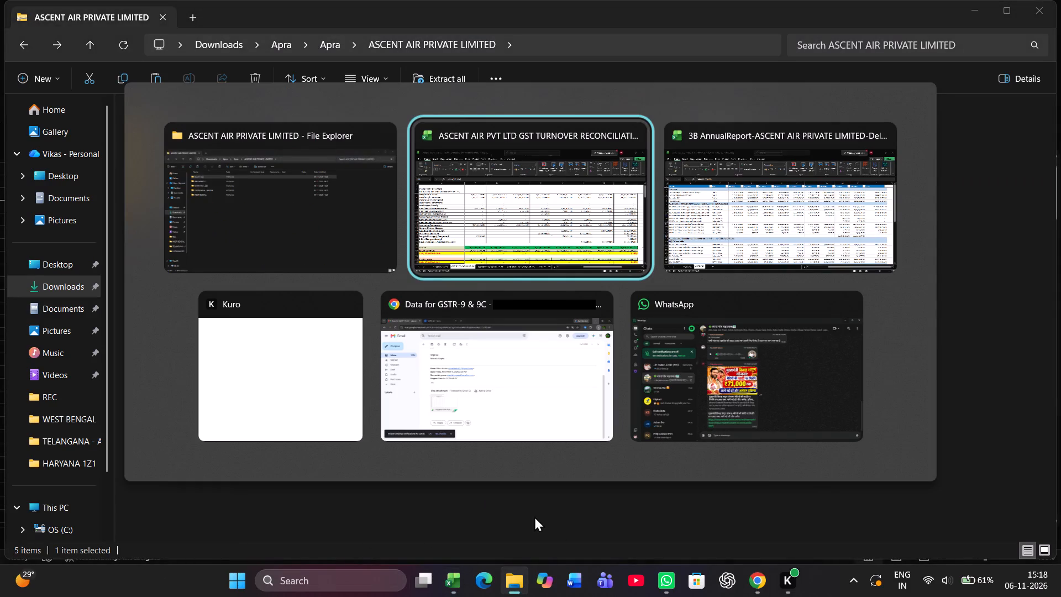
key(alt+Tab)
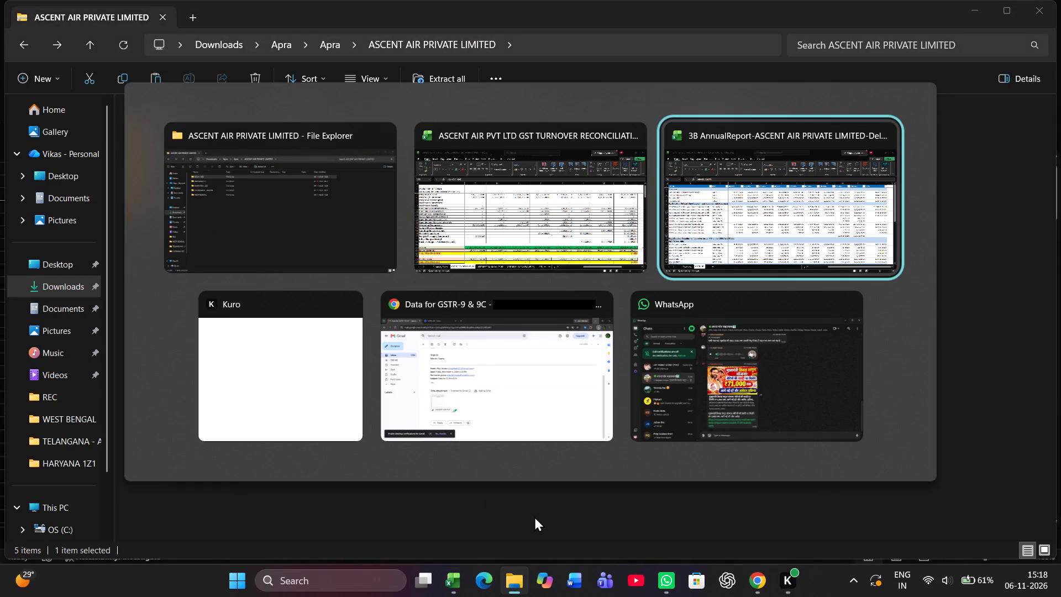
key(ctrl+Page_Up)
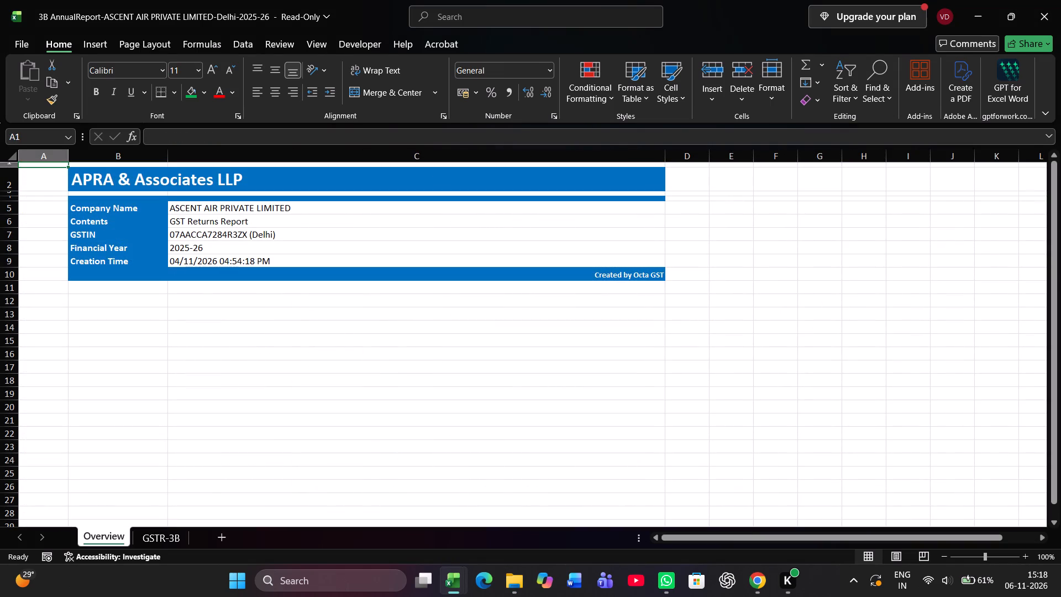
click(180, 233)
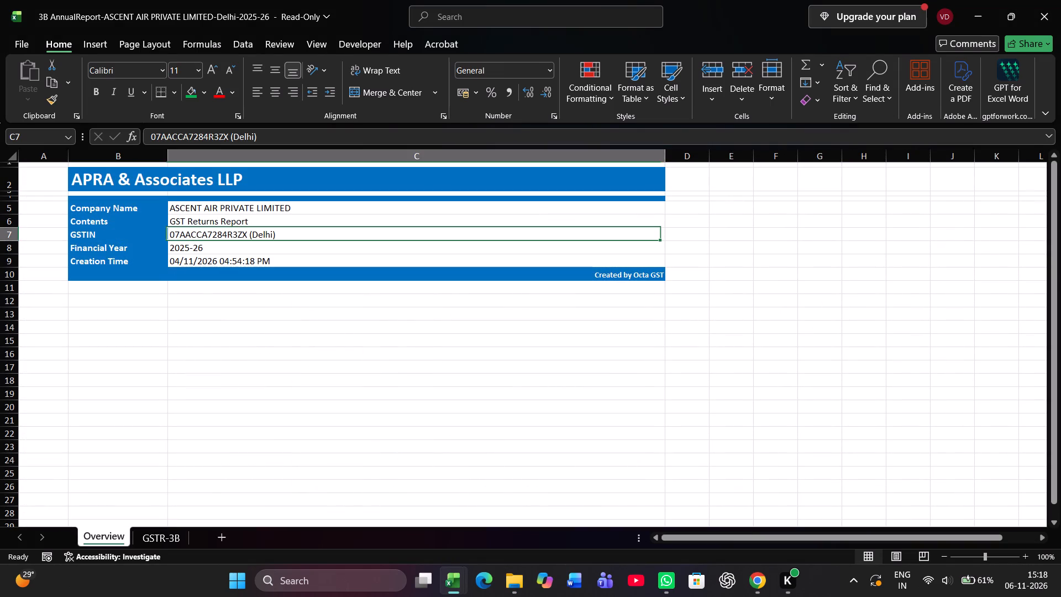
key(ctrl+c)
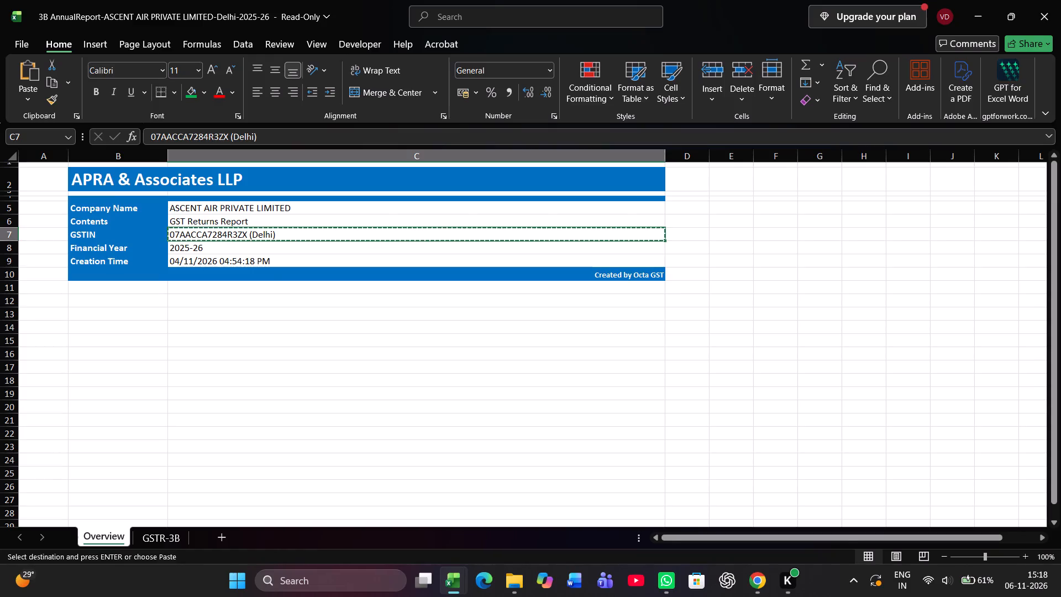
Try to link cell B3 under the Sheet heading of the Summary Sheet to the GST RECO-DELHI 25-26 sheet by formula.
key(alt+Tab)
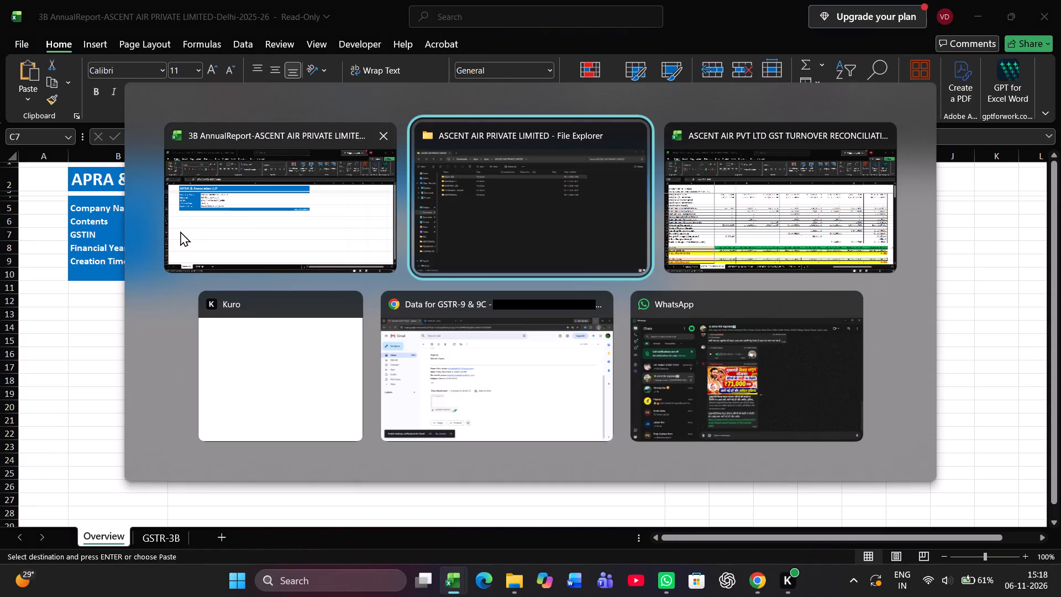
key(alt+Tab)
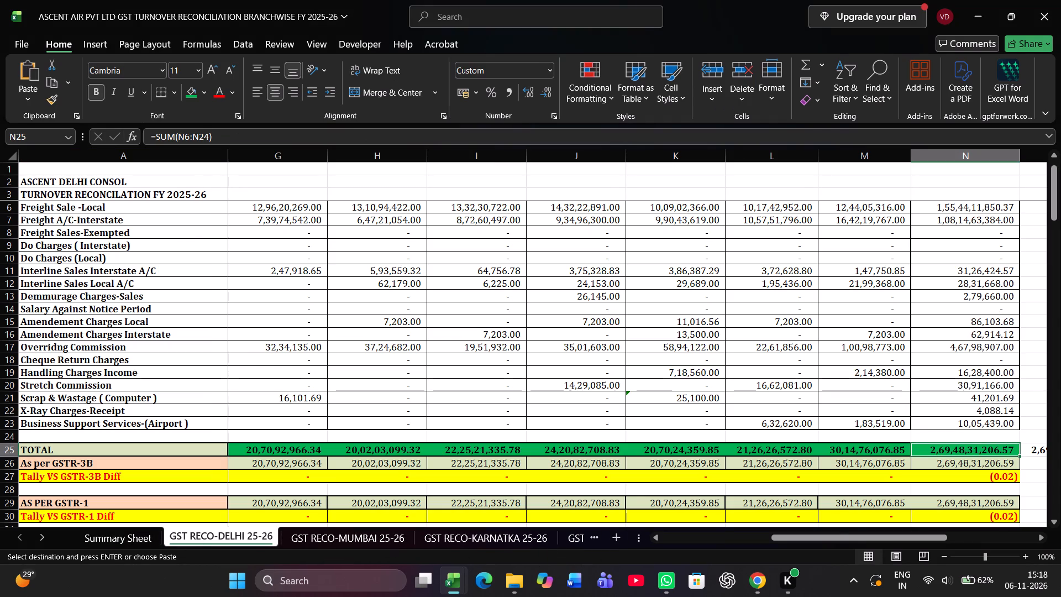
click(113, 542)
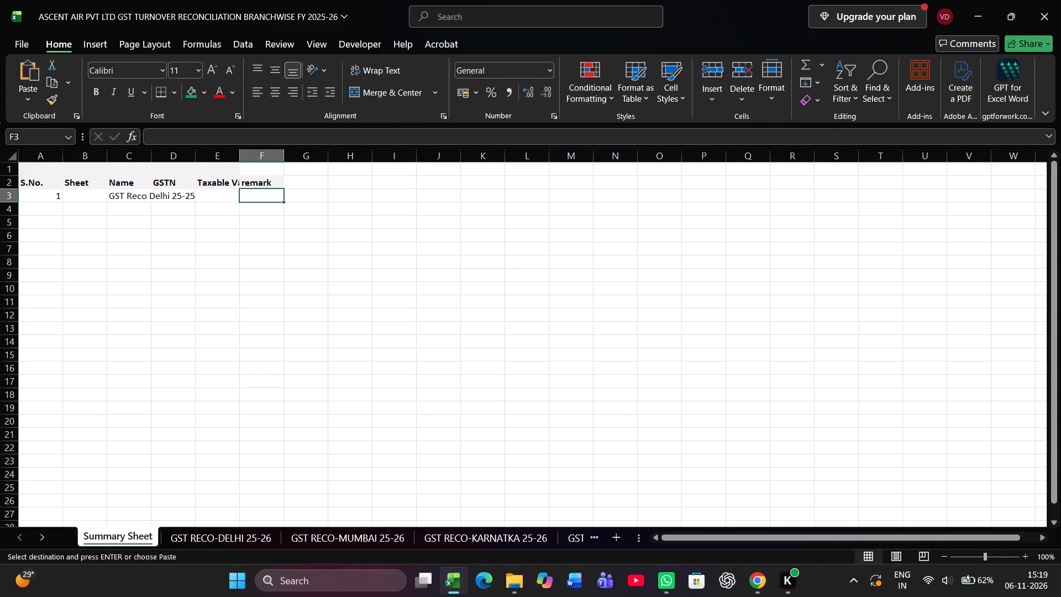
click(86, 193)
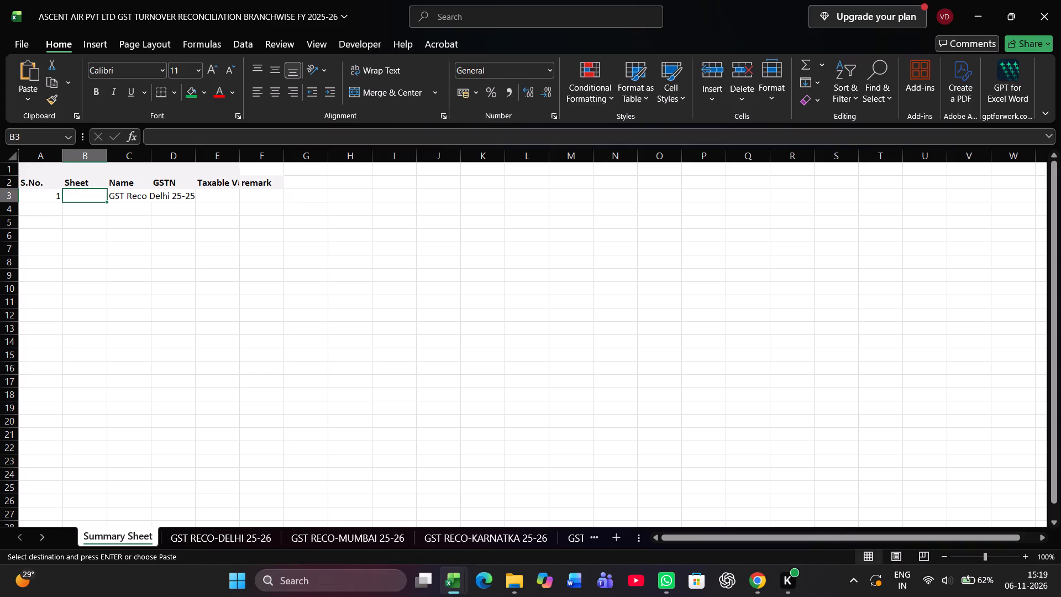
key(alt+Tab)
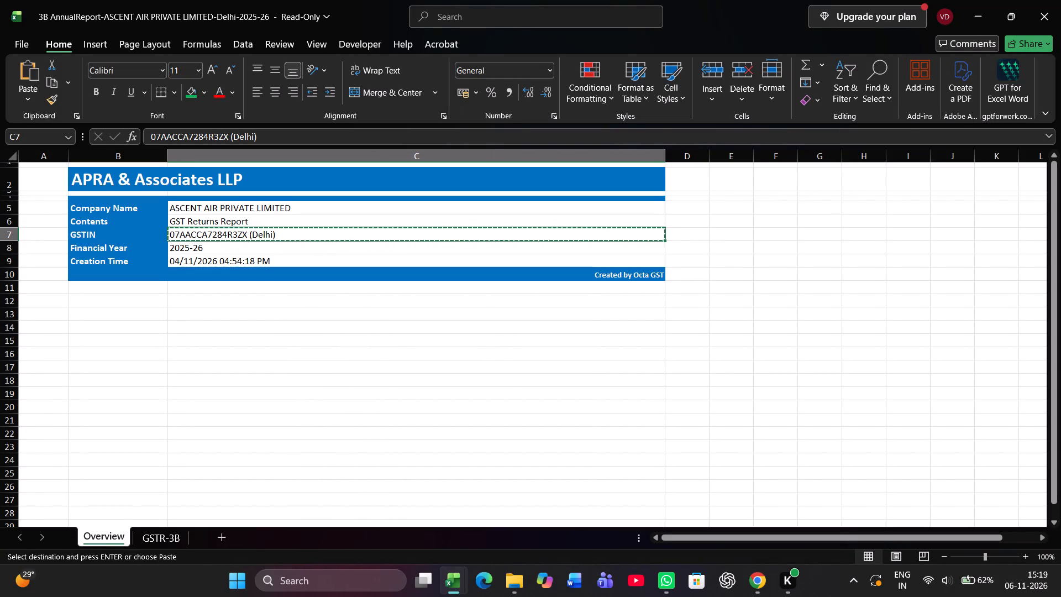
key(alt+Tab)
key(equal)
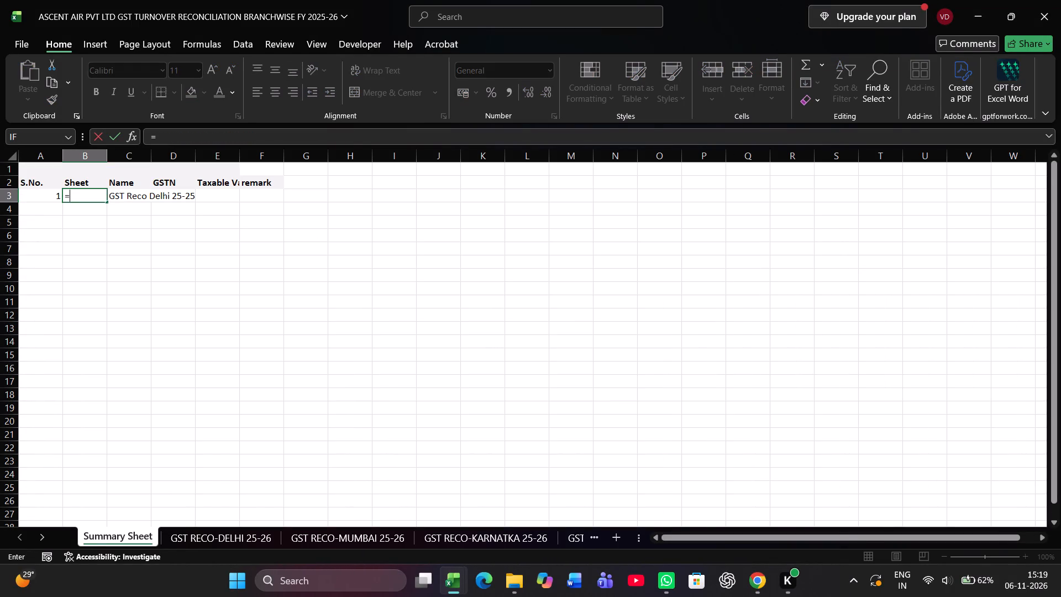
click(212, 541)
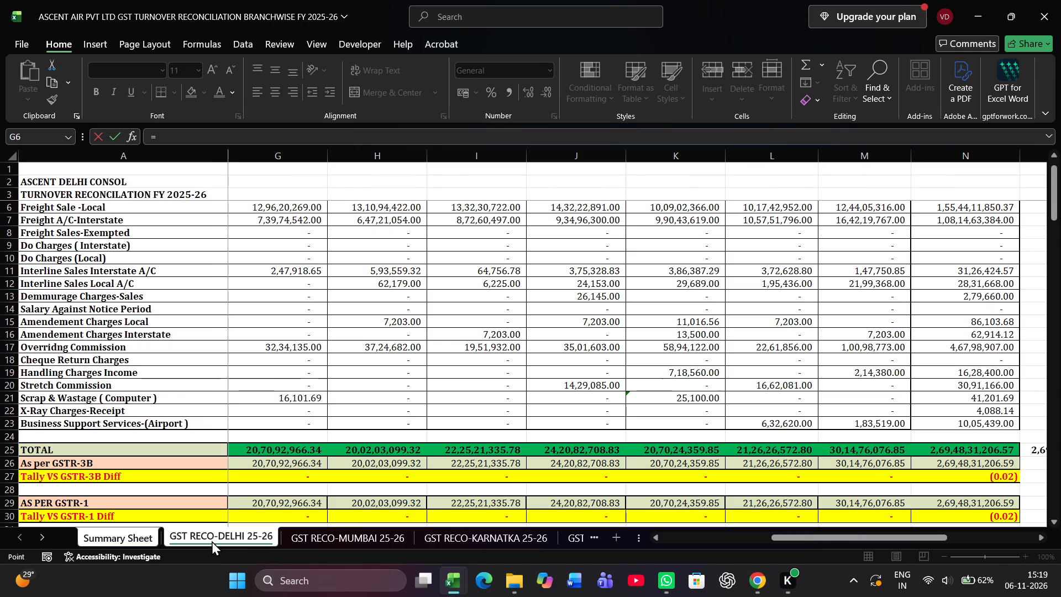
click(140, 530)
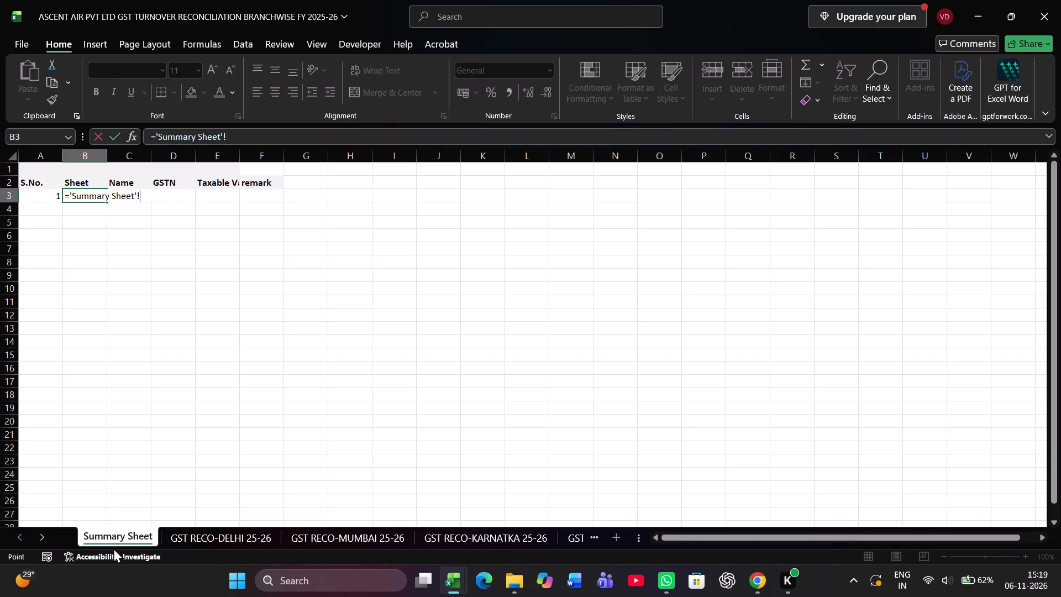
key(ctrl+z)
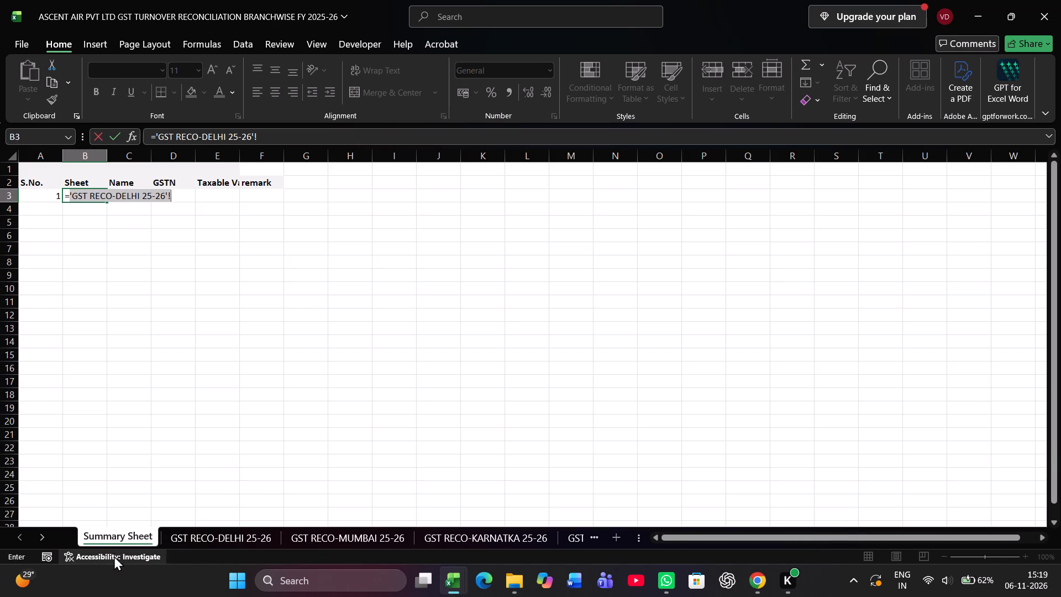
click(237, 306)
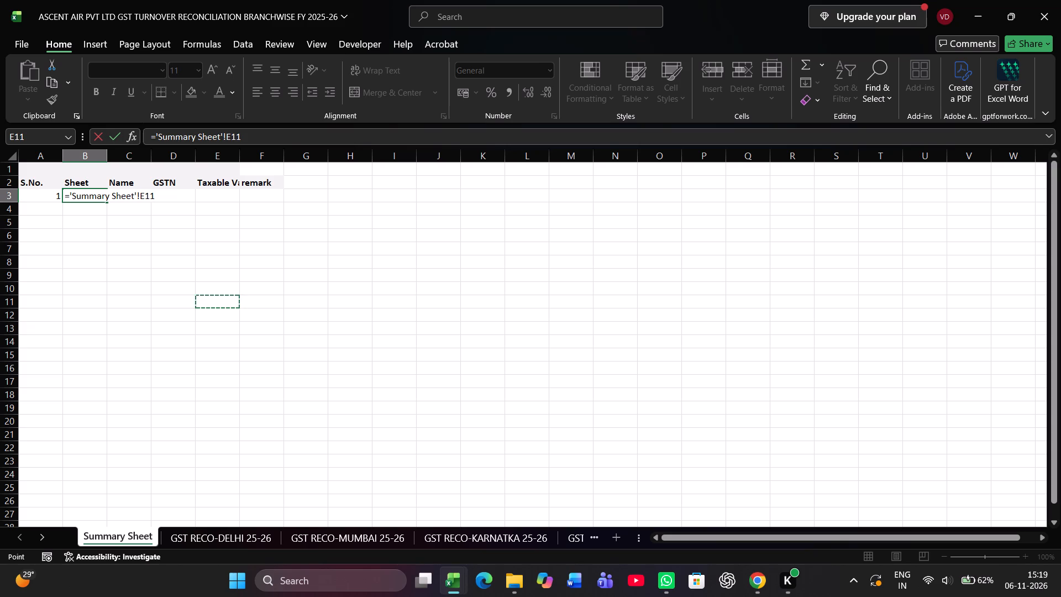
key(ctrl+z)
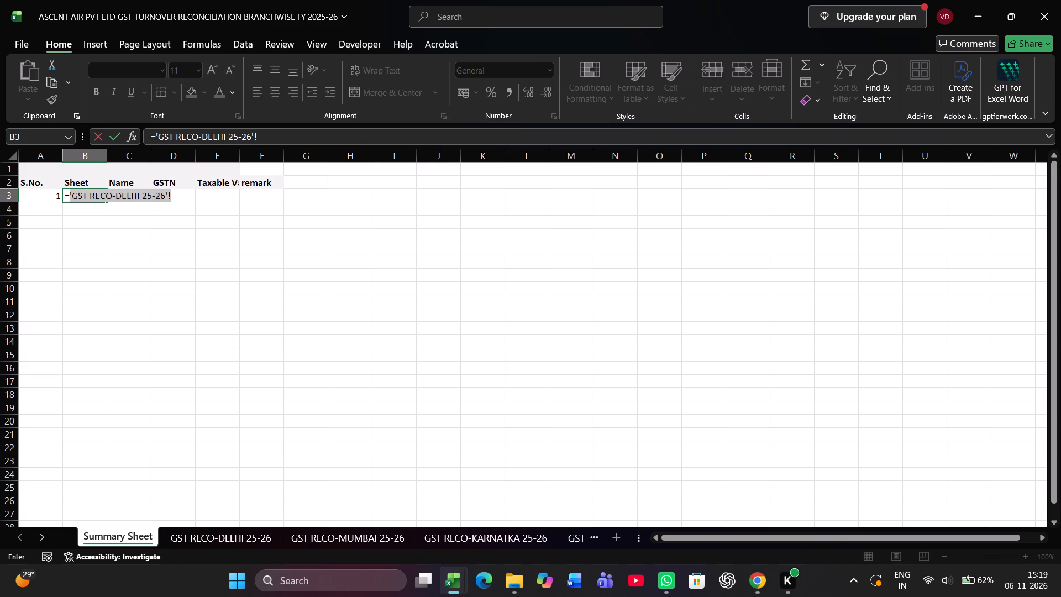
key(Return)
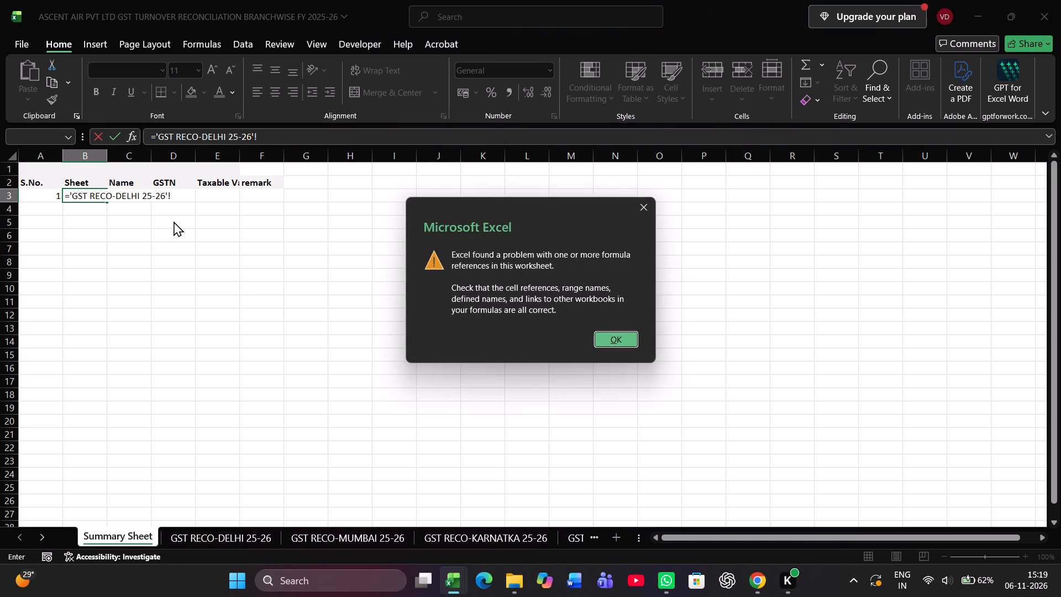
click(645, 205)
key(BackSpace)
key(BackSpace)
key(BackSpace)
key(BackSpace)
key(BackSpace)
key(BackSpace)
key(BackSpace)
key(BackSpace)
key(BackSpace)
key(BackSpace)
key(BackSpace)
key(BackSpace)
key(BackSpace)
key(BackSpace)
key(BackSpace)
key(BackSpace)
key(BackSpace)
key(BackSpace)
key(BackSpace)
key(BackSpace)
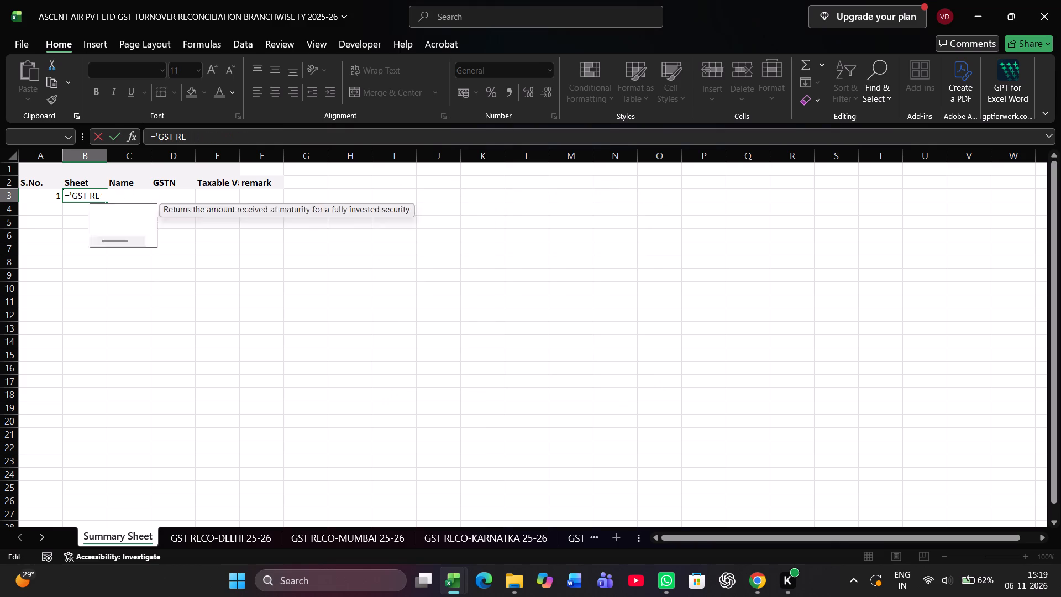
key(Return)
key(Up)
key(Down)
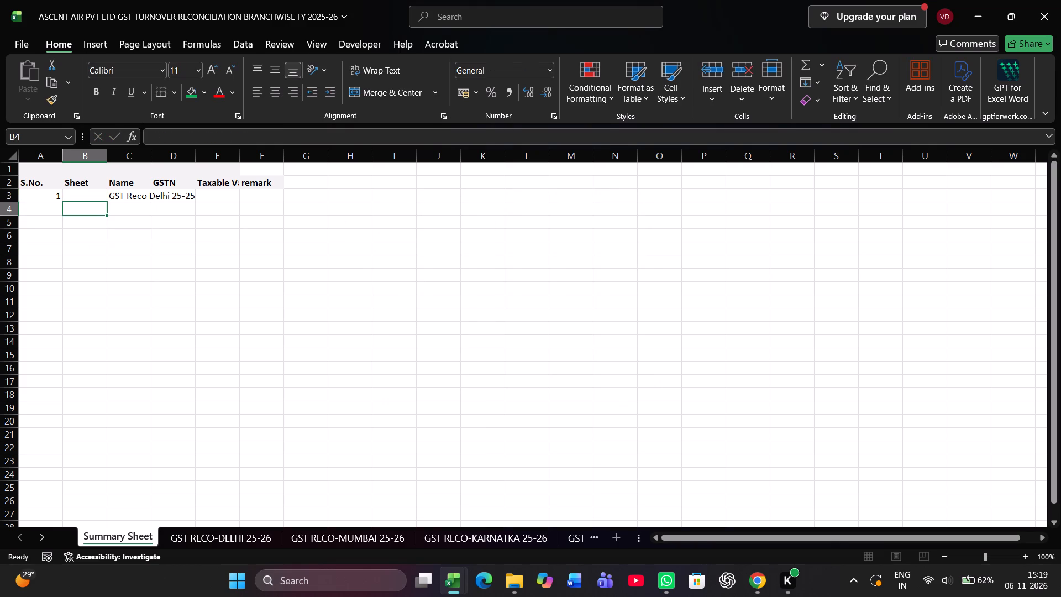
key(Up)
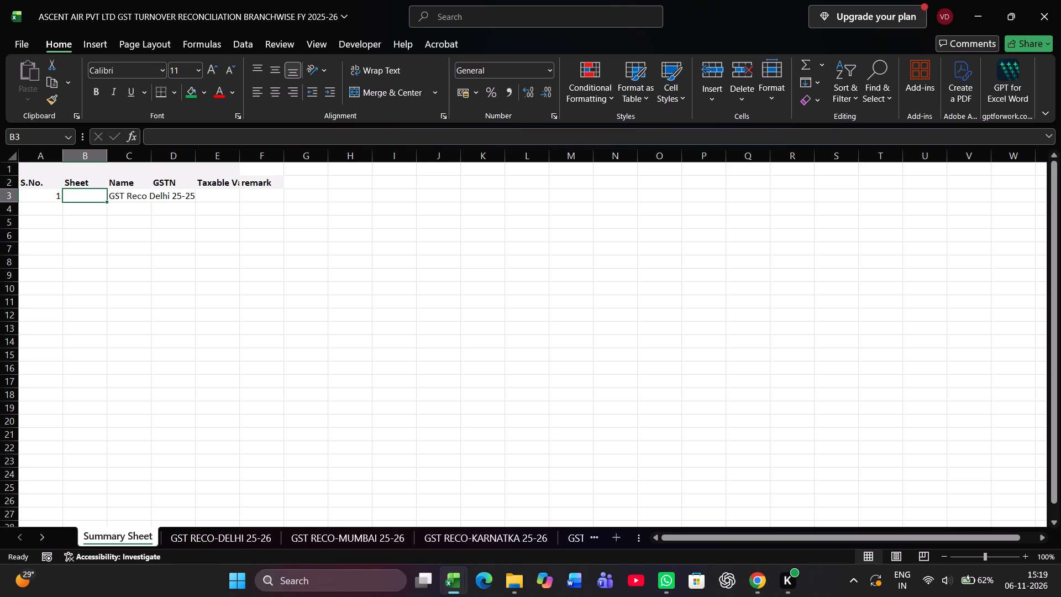
Copy only the GSTIN, without the "(Delhi)" suffix, from the 3B report's Overview cell C7 into cell B2 of the GST RECO-DELHI 25-26 sheet.
click(231, 537)
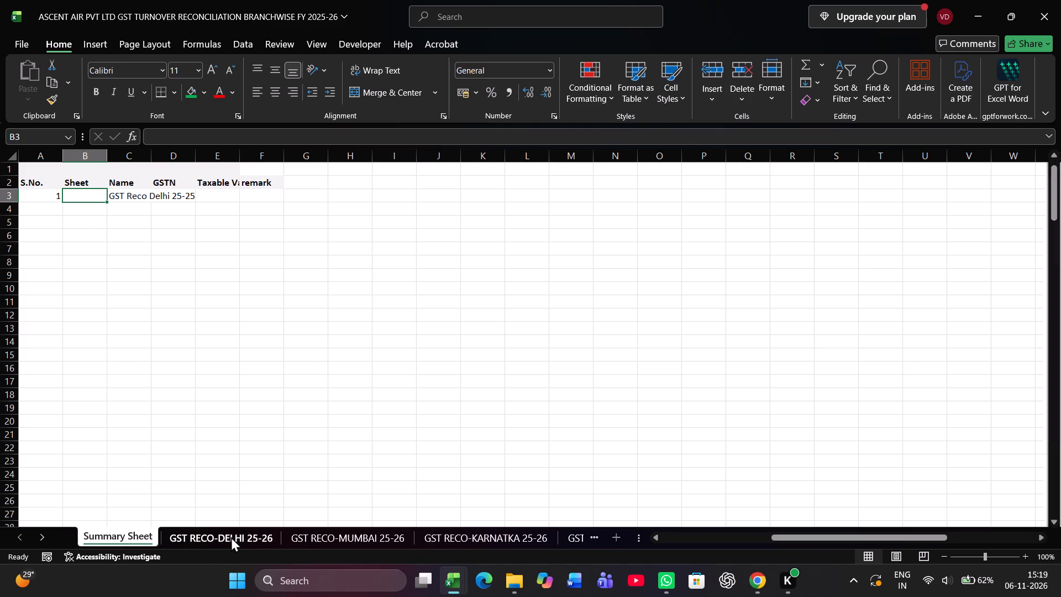
scroll(276, 255, up, 2)
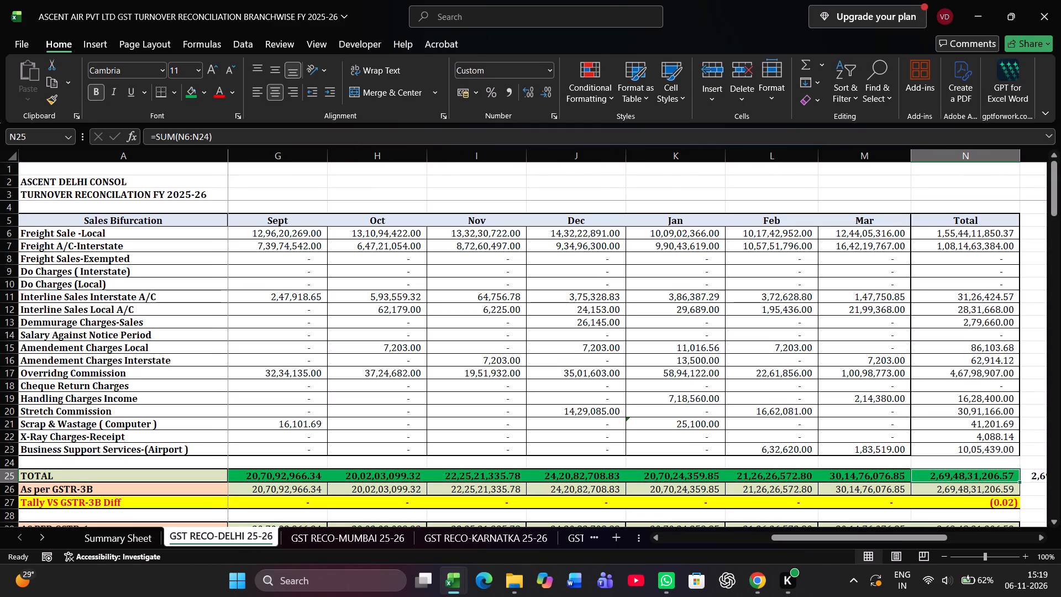
scroll(354, 423, left, 4)
scroll(354, 423, right, 1)
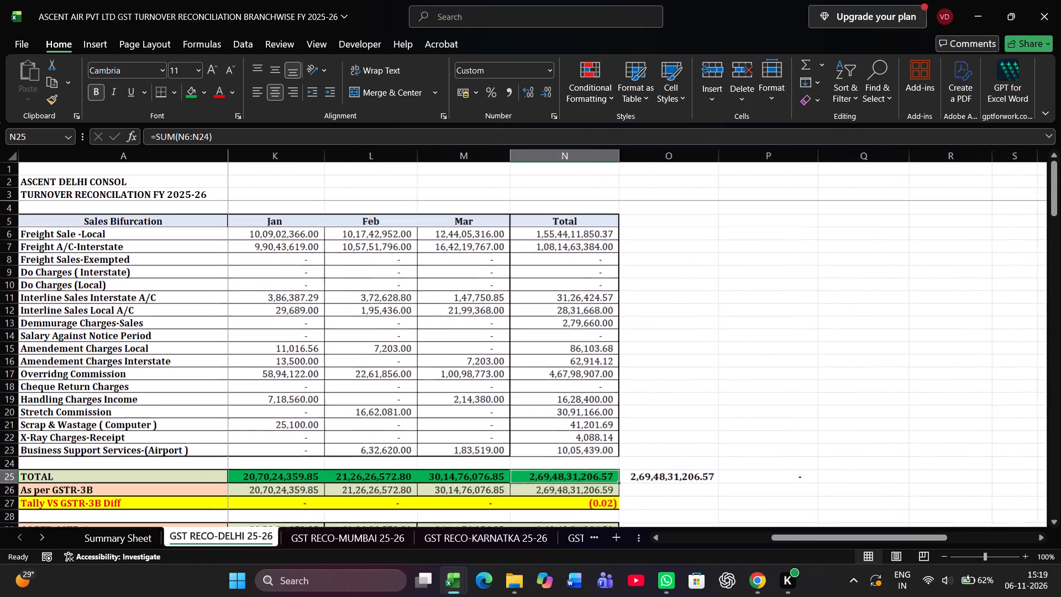
scroll(354, 423, right, 1)
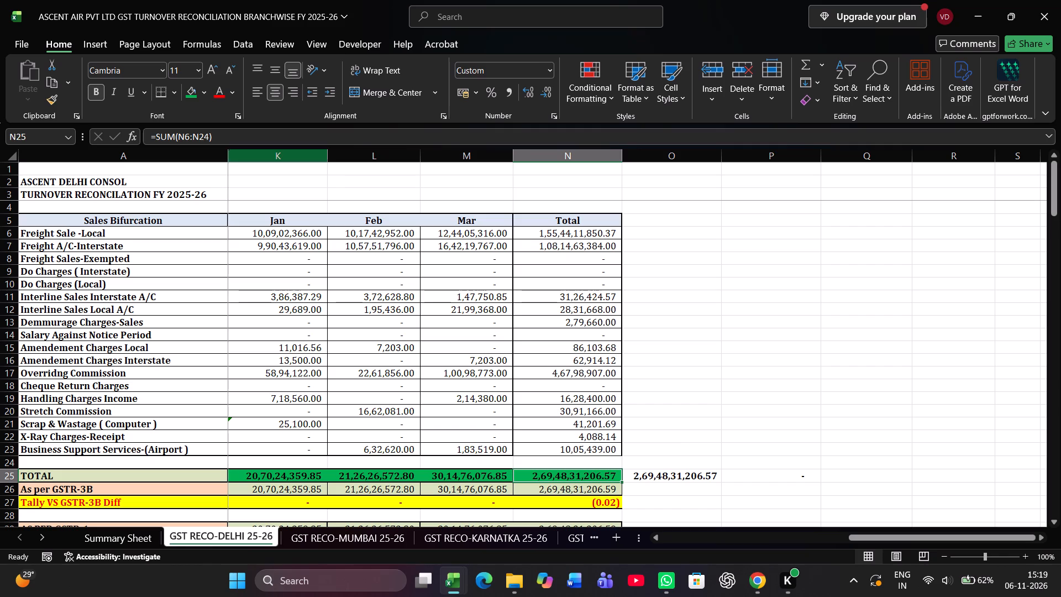
scroll(275, 177, right, 19)
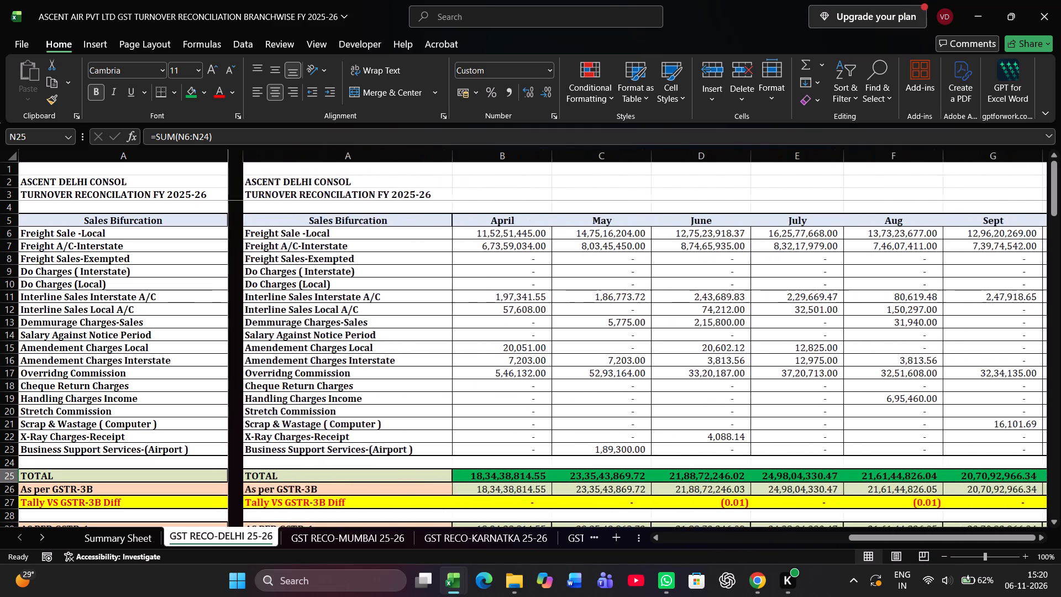
click(251, 179)
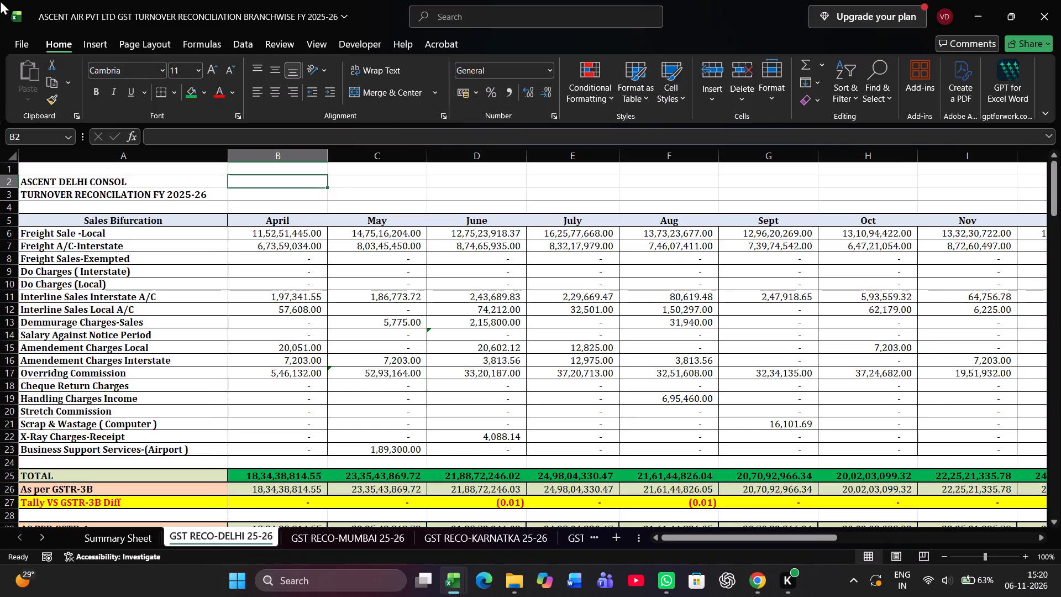
key(alt+Tab)
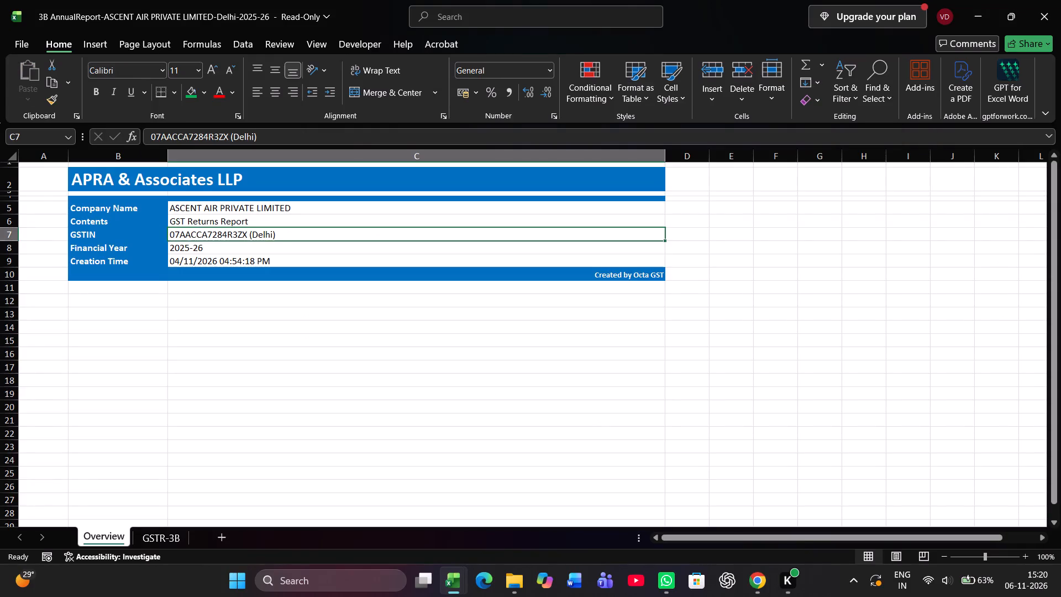
click(202, 235)
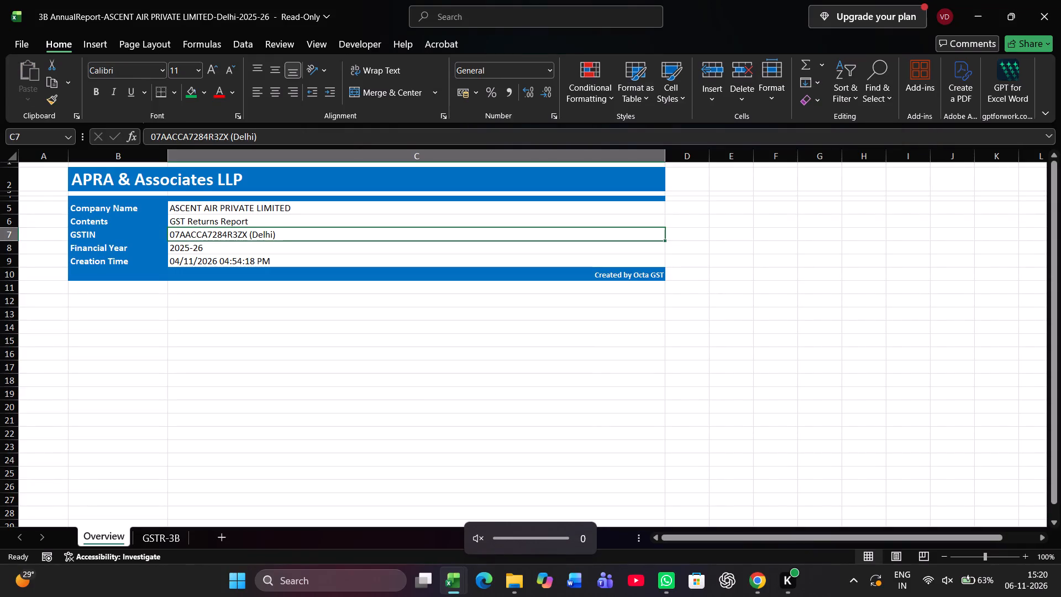
key(F2)
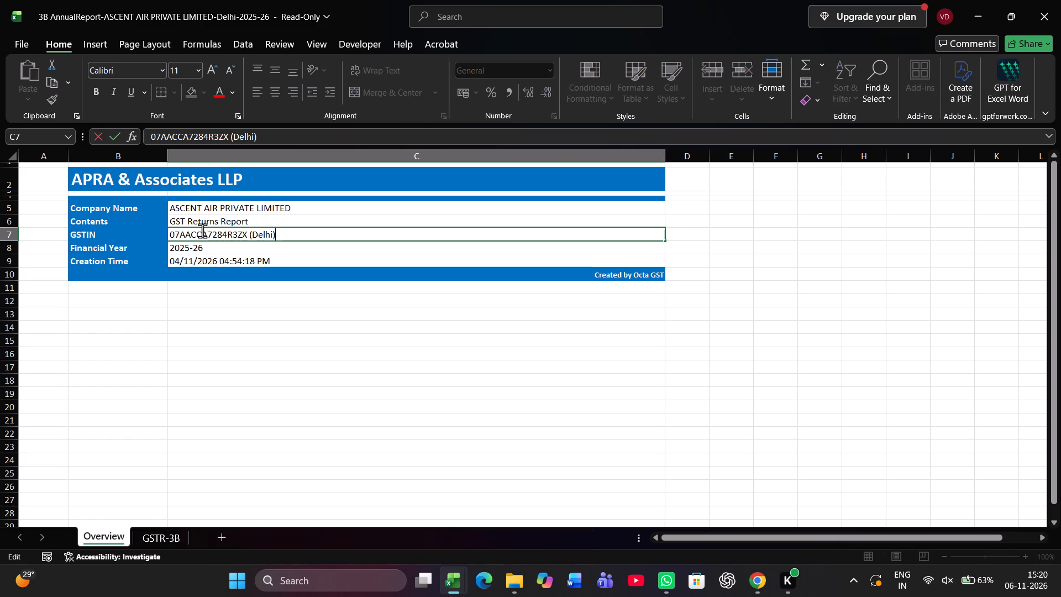
key(Left)
key(Left)
key(Left)
key(Left)
key(Left)
key(Left)
key(Left)
key(Left)
key(shift+Left)
key(shift+Left)
key(shift+Left)
key(shift+Left)
key(shift+Left)
key(shift+Left)
key(shift+Left)
key(shift+Left)
key(shift+Left)
key(shift+Left)
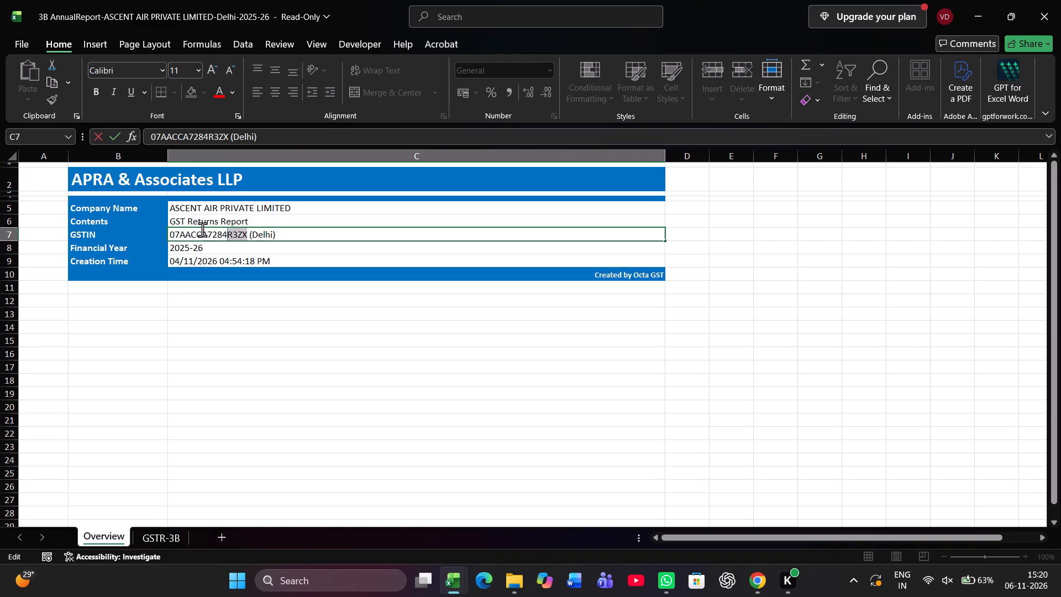
key(shift+Left)
key(shift+Left)
key(shift+Left)
key(shift+Left)
key(shift+Left)
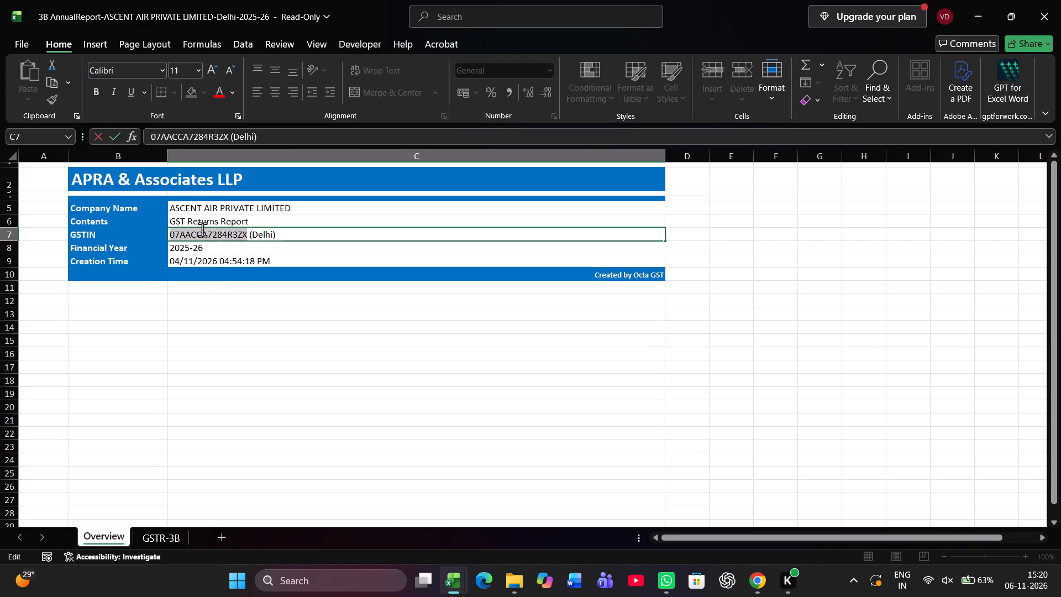
key(ctrl+c)
key(alt+Tab)
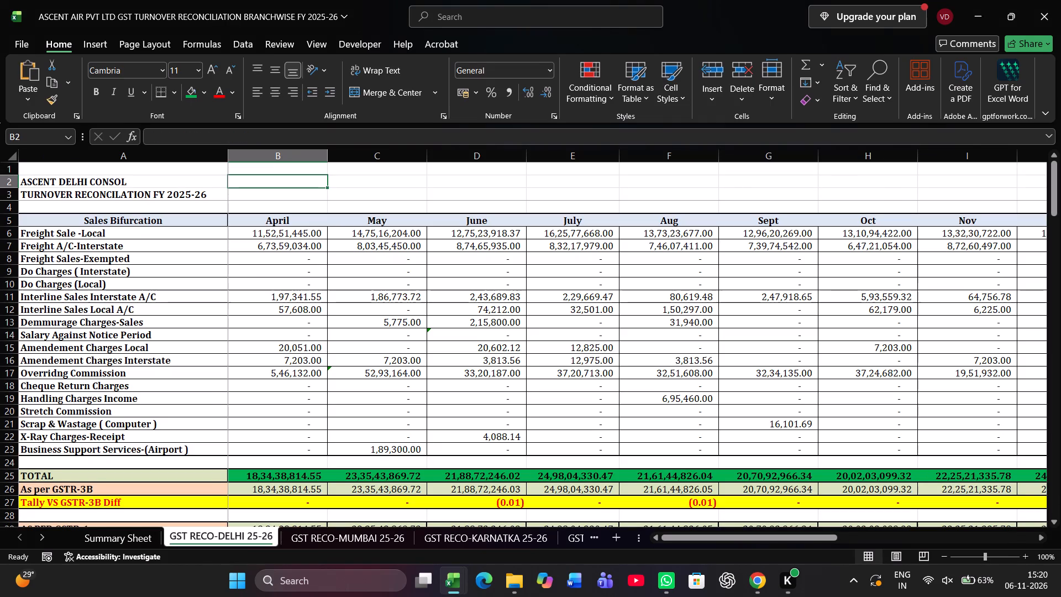
key(ctrl+v)
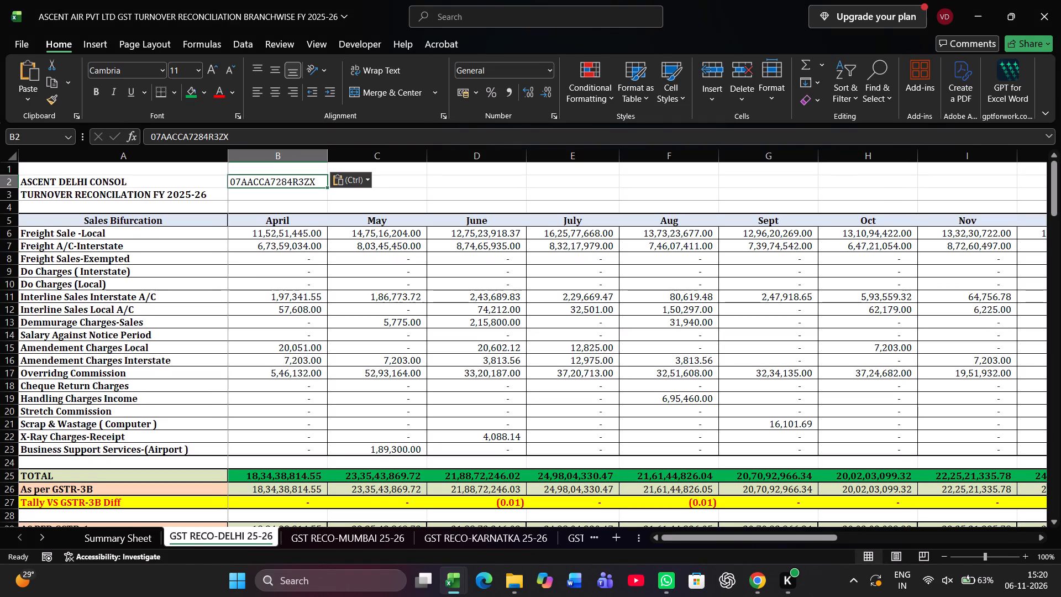
click(413, 203)
click(280, 182)
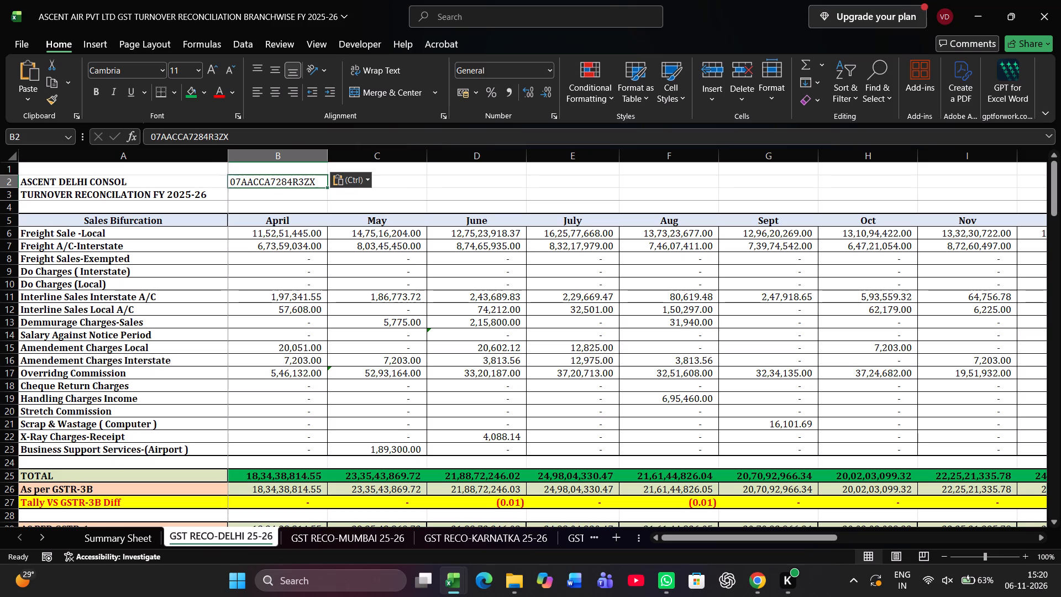
Close the Delhi 3B annual report workbook without saving its changes.
click(130, 544)
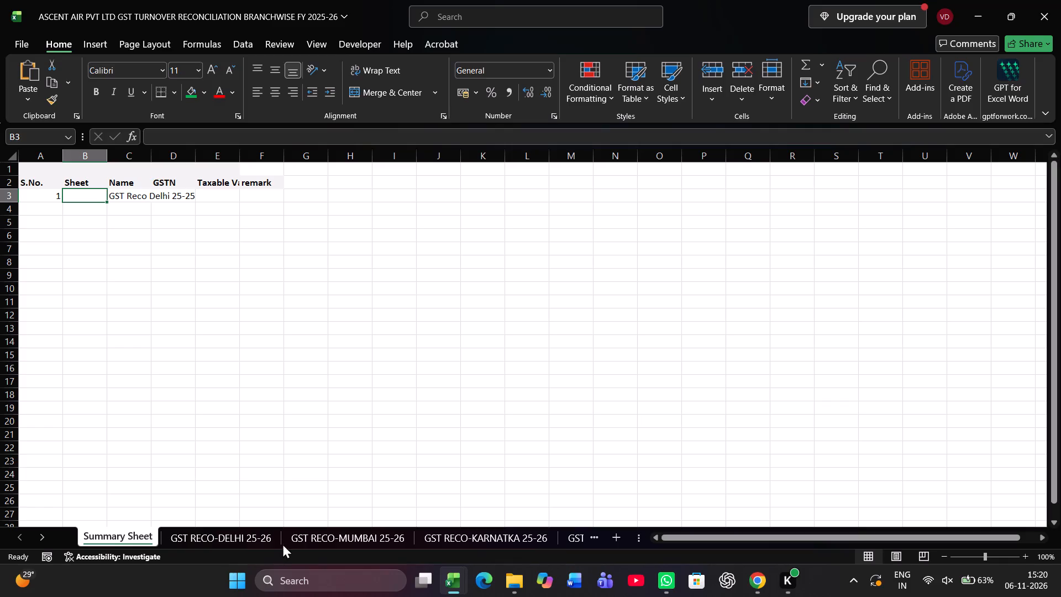
click(335, 537)
key(alt+Tab)
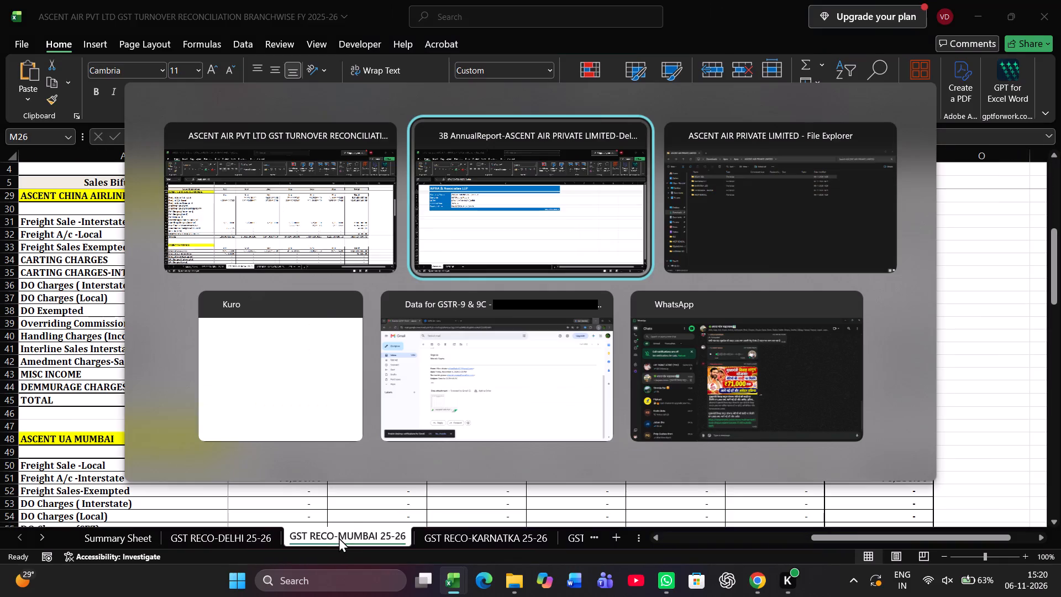
key(alt+Tab)
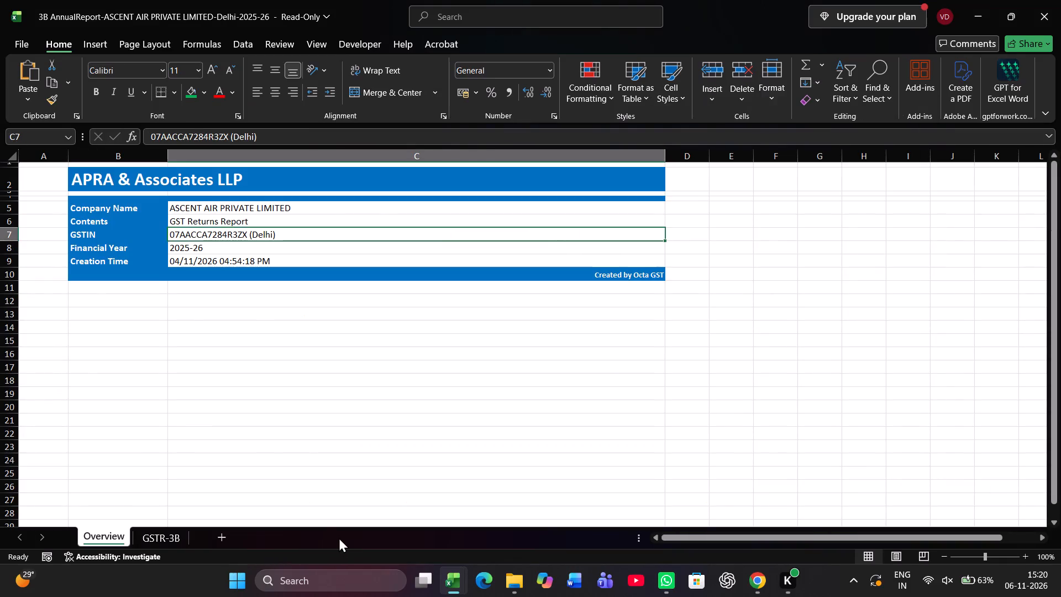
key(alt+Tab)
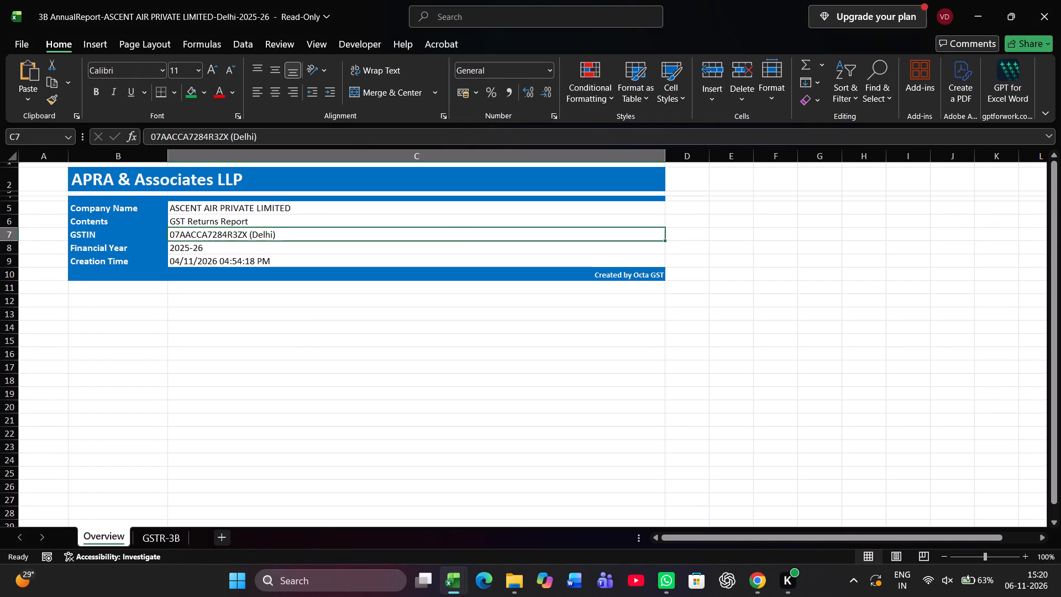
click(256, 338)
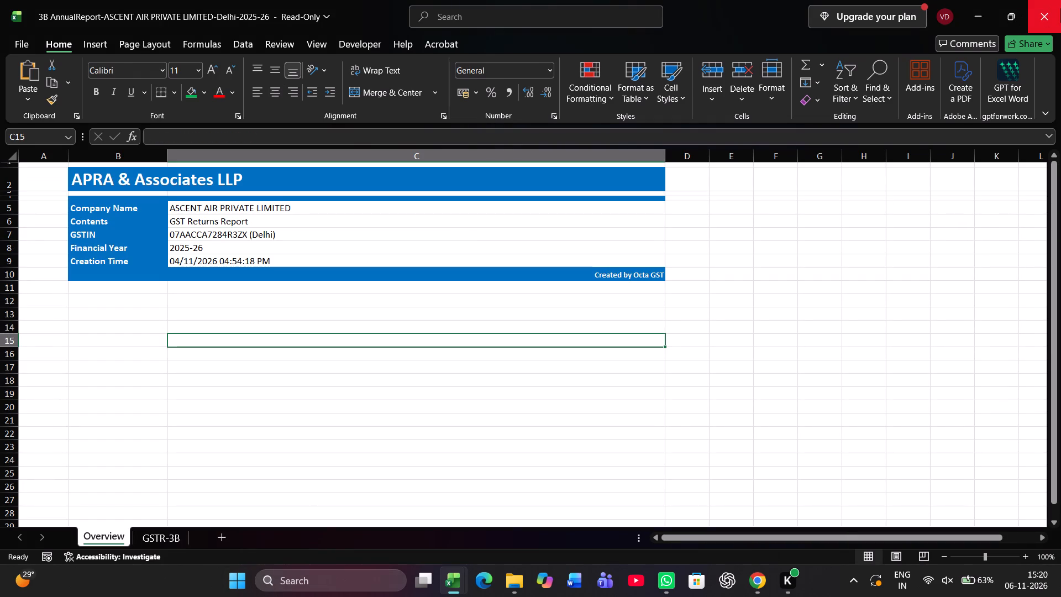
click(1051, 12)
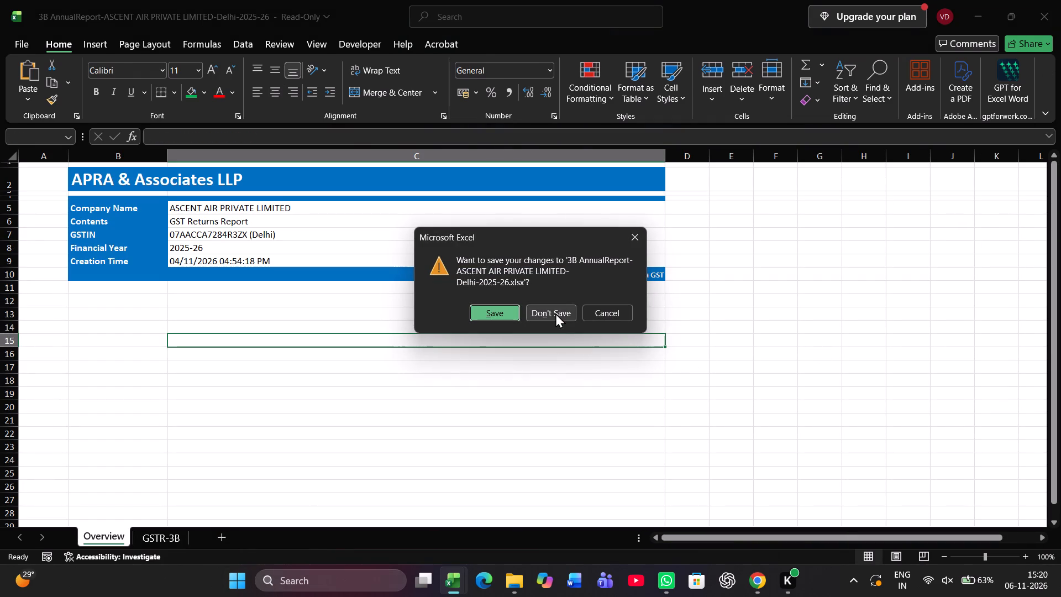
click(555, 313)
Return to the turnover reconciliation workbook and examine the top of the GST RECO-MUMBAI 25-26 sheet for its heading rows.
key(alt+Tab)
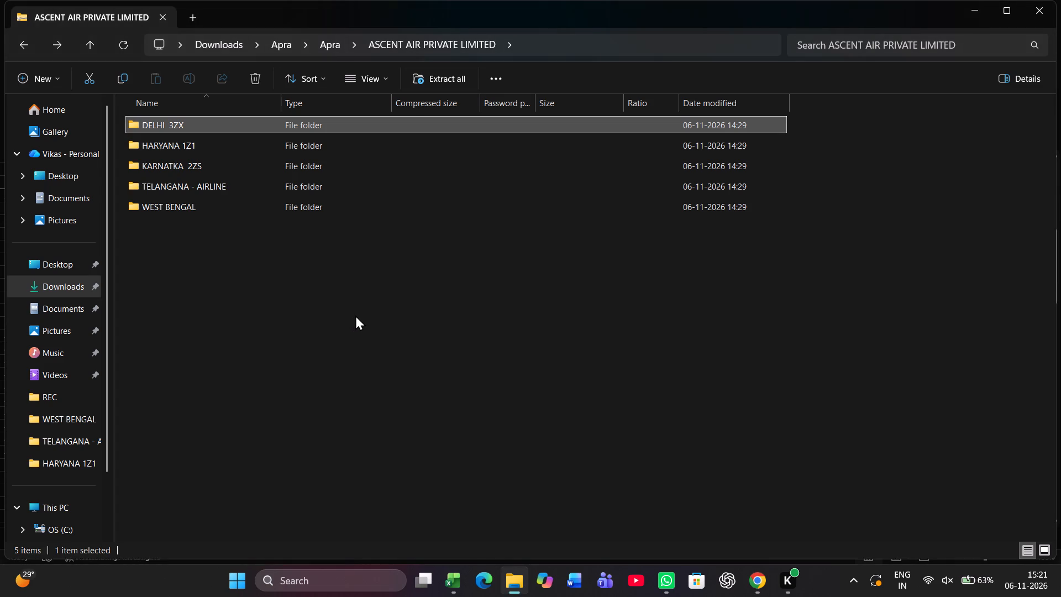
key(alt+Tab)
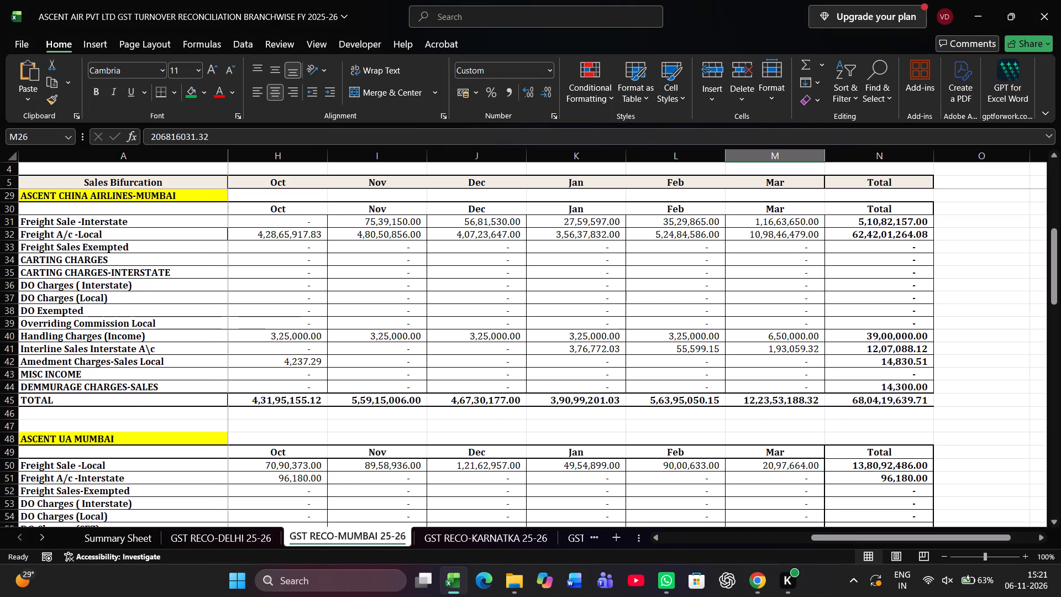
click(123, 537)
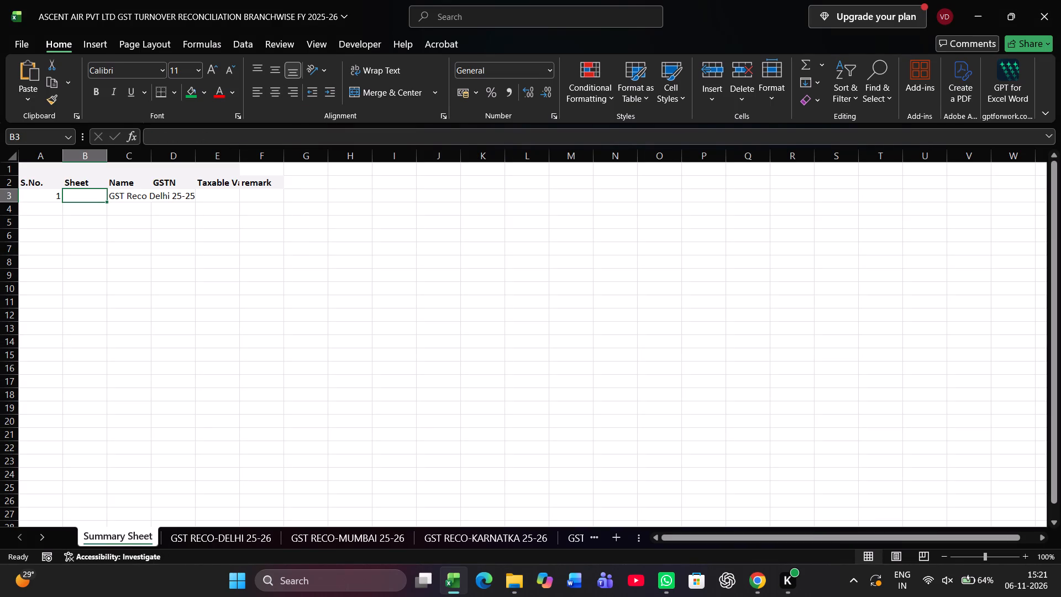
click(343, 541)
scroll(223, 332, up, 2)
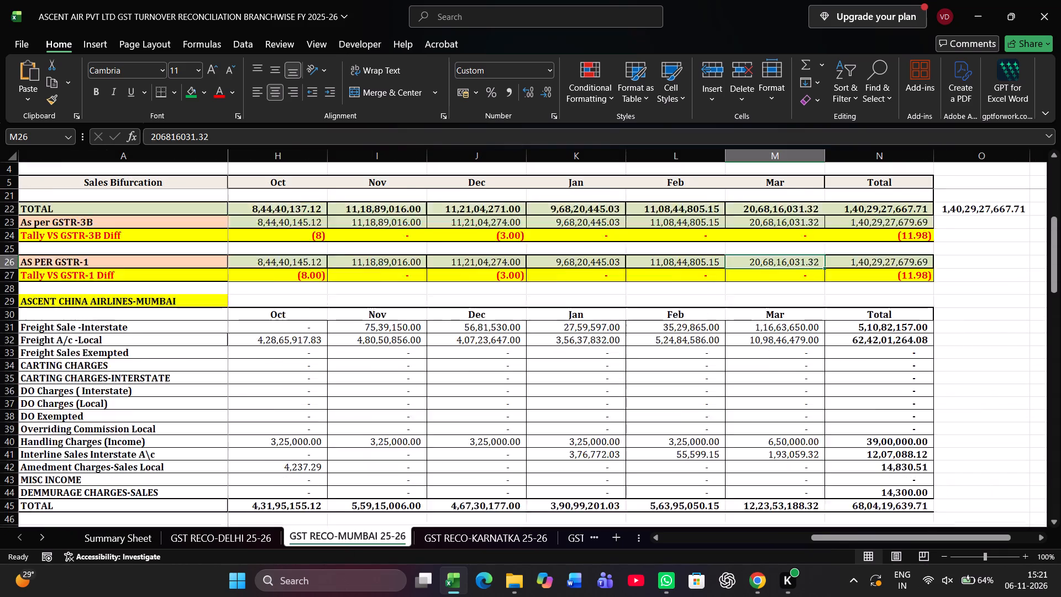
scroll(223, 332, up, 12)
scroll(323, 288, down, 3)
scroll(316, 295, up, 4)
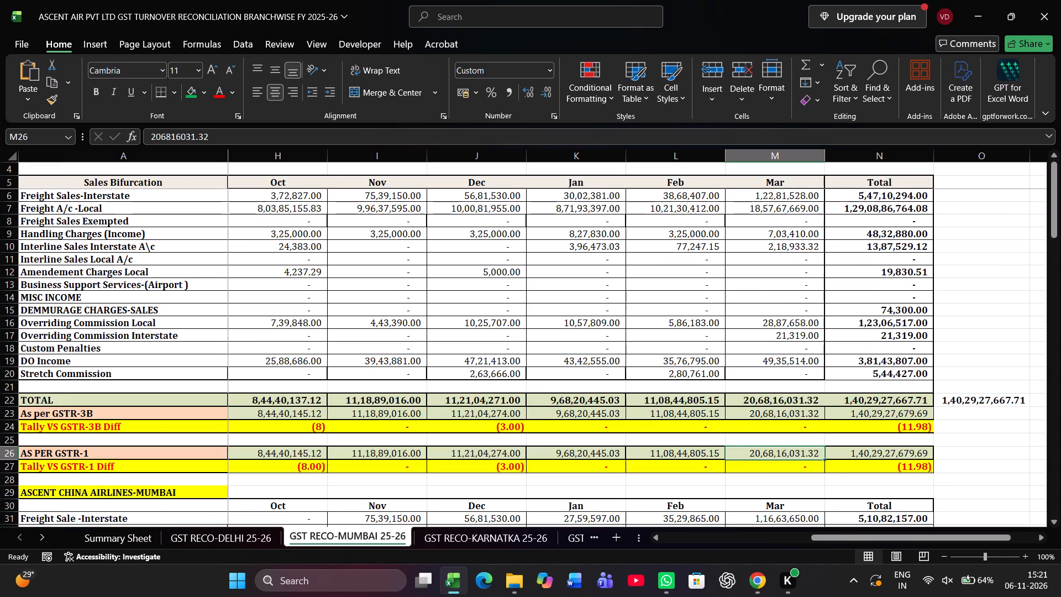
scroll(295, 291, up, 2)
scroll(295, 291, down, 1)
scroll(295, 291, up, 8)
scroll(167, 229, up, 5)
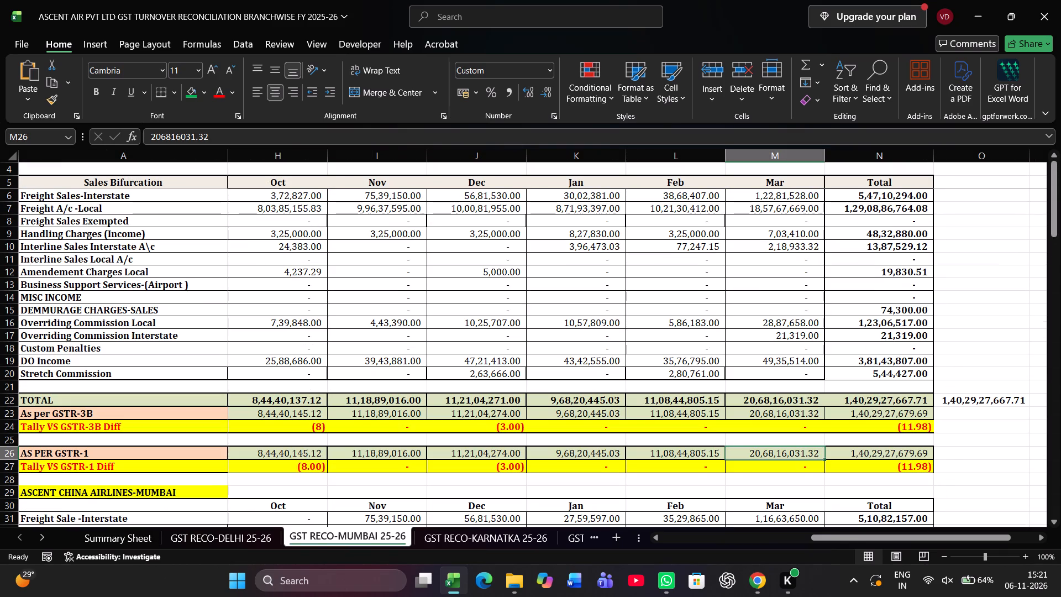
scroll(204, 316, up, 1)
Check heading cells A3 and A2 above the sales bifurcation table on the GST RECO-MUMBAI 25-26 sheet.
key(Down)
key(Up)
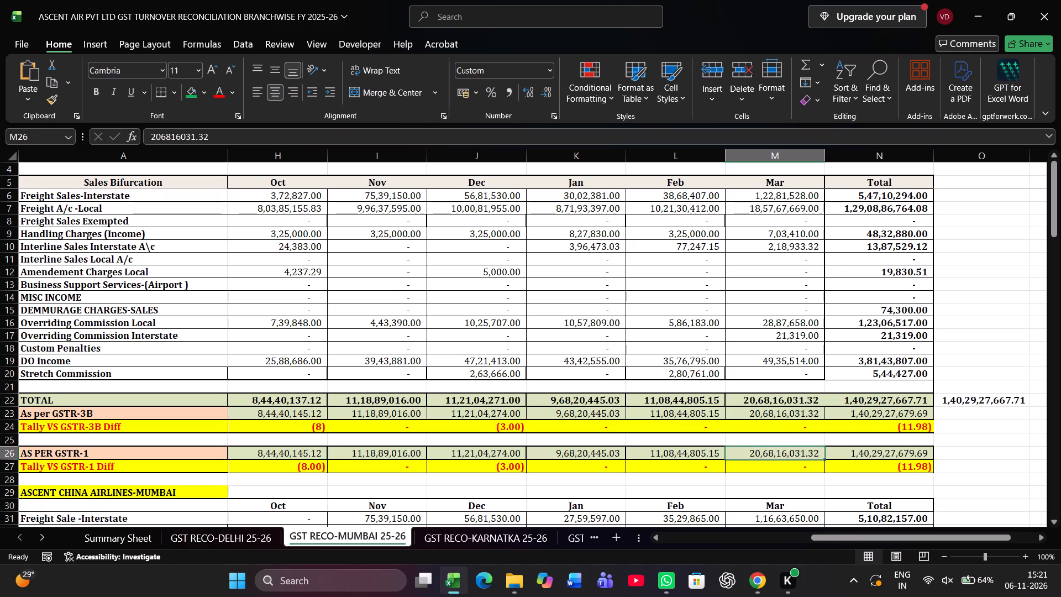
key(Down)
key(Down)
key(Down)
key(Down)
key(Up)
key(Up)
key(Up)
key(Up)
key(Up)
key(Up)
key(Up)
key(Up)
key(Up)
key(Up)
key(Up)
key(Up)
key(Up)
key(Up)
key(Up)
key(Up)
key(Up)
key(Up)
key(Up)
key(Up)
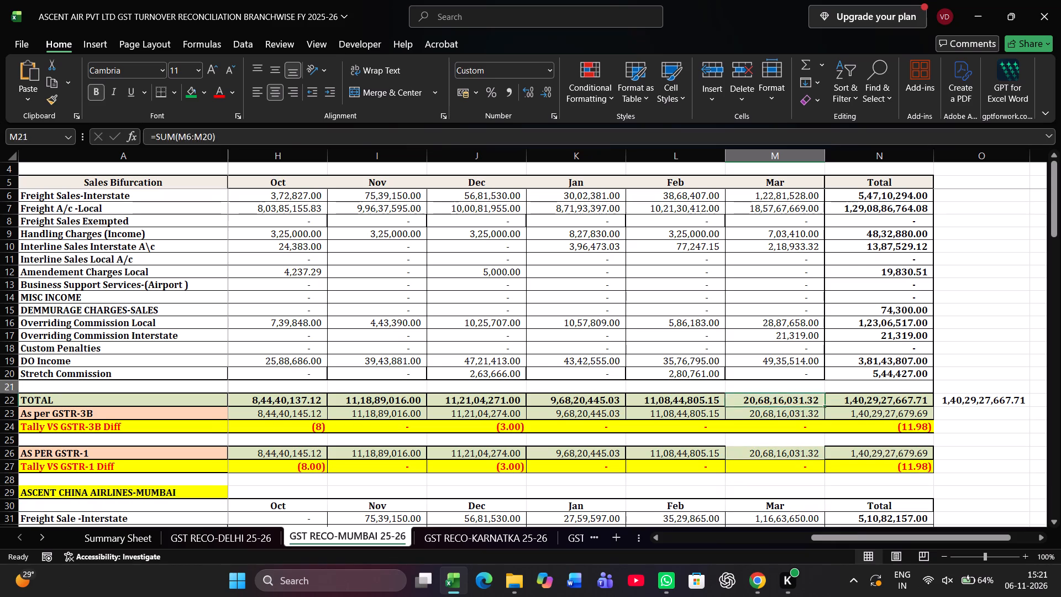
key(Up)
key(Up)
key(Down)
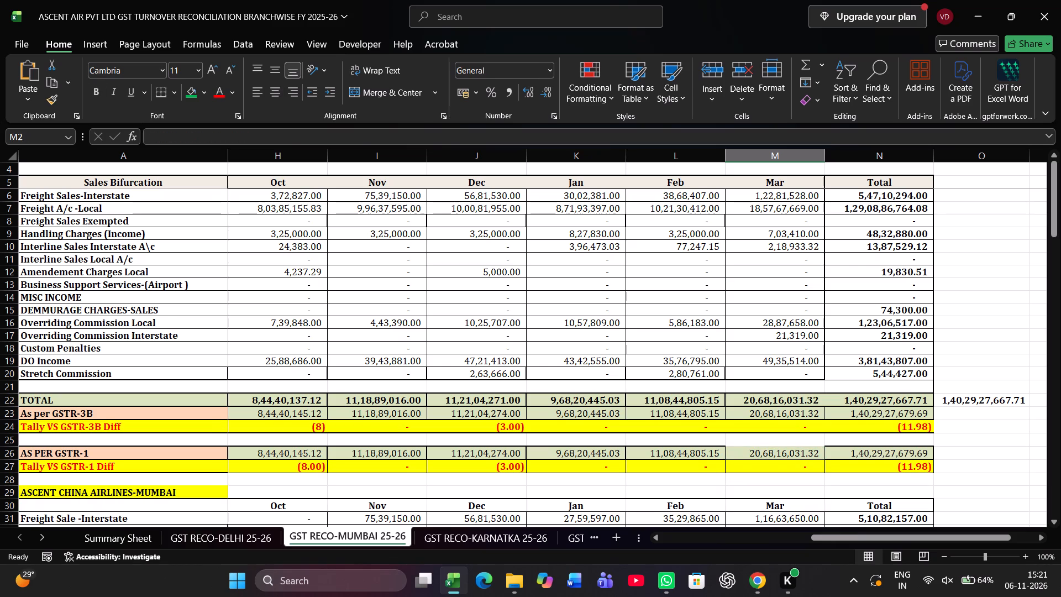
key(Down)
key(Down)
key(Down)
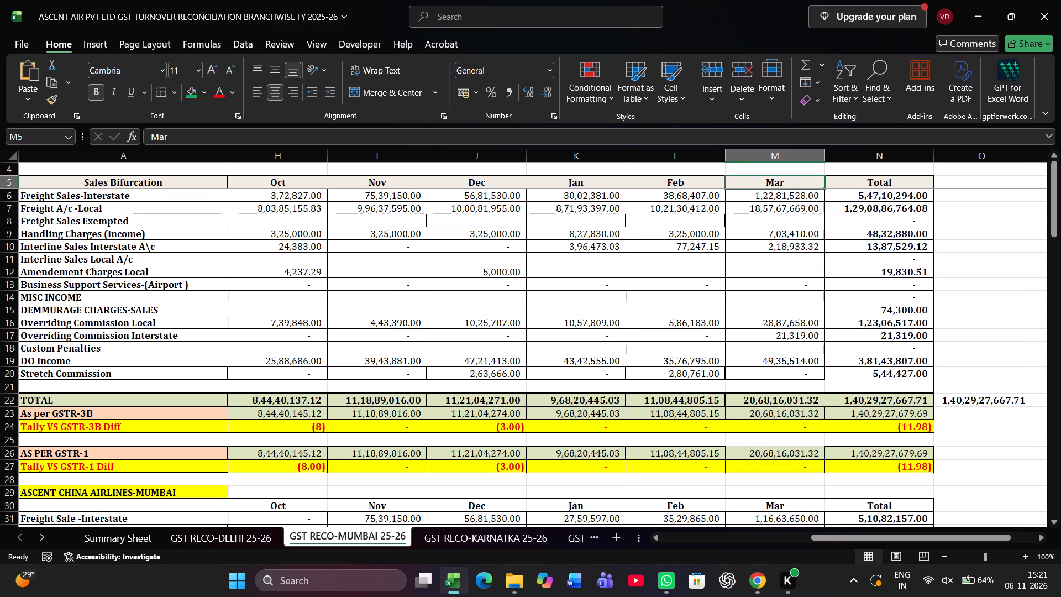
key(Up)
key(Left)
key(Left)
key(Left)
key(Left)
key(Left)
key(Left)
key(Left)
key(Left)
key(Left)
key(Left)
key(Left)
key(Left)
key(Left)
key(Left)
key(Left)
key(Left)
key(Left)
key(Left)
key(Left)
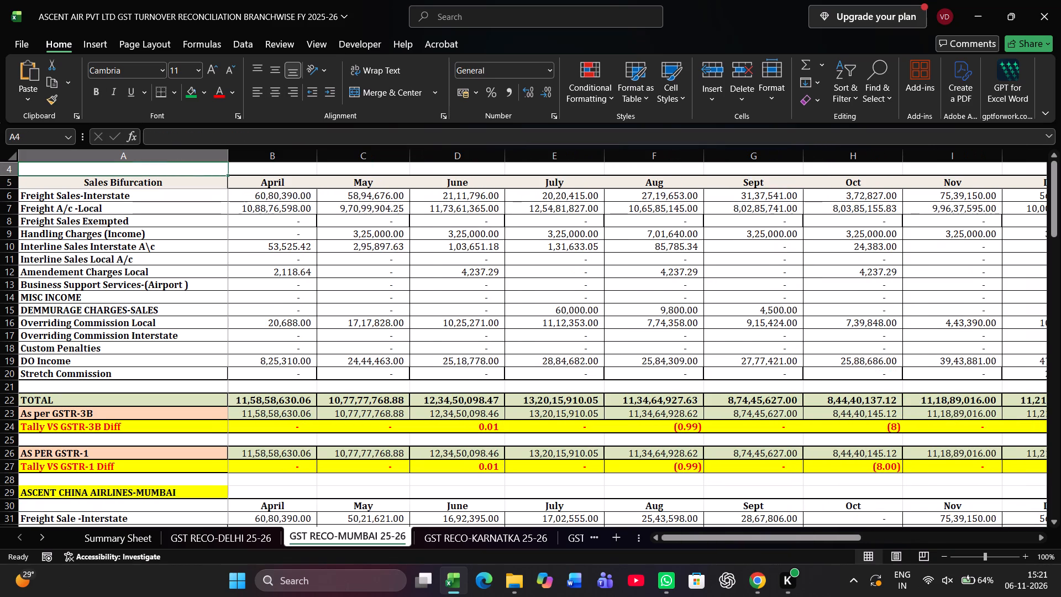
key(Left)
key(Left)
key(Up)
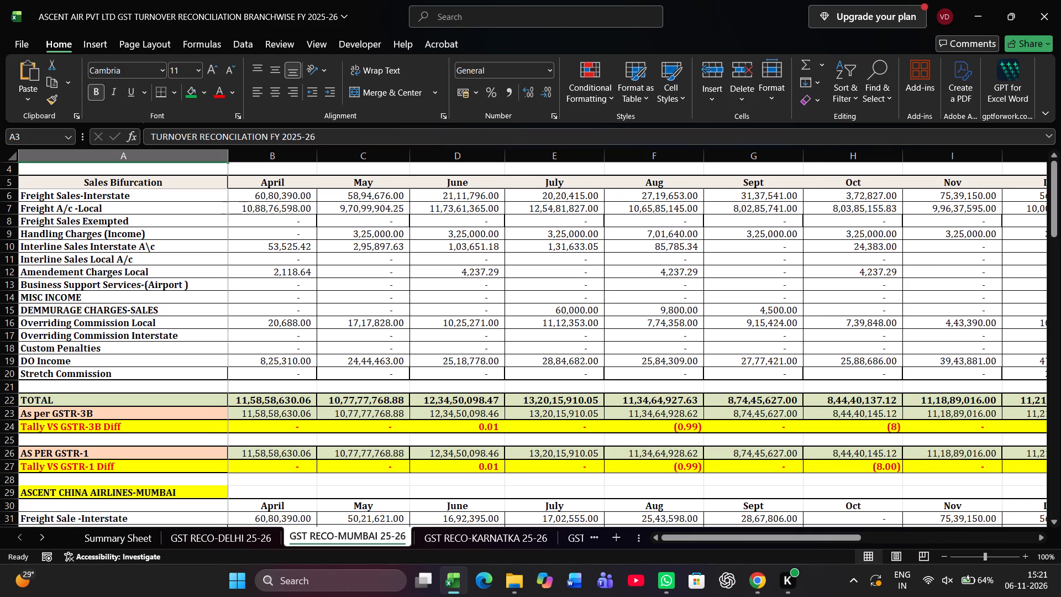
key(Up)
key(Return)
key(Up)
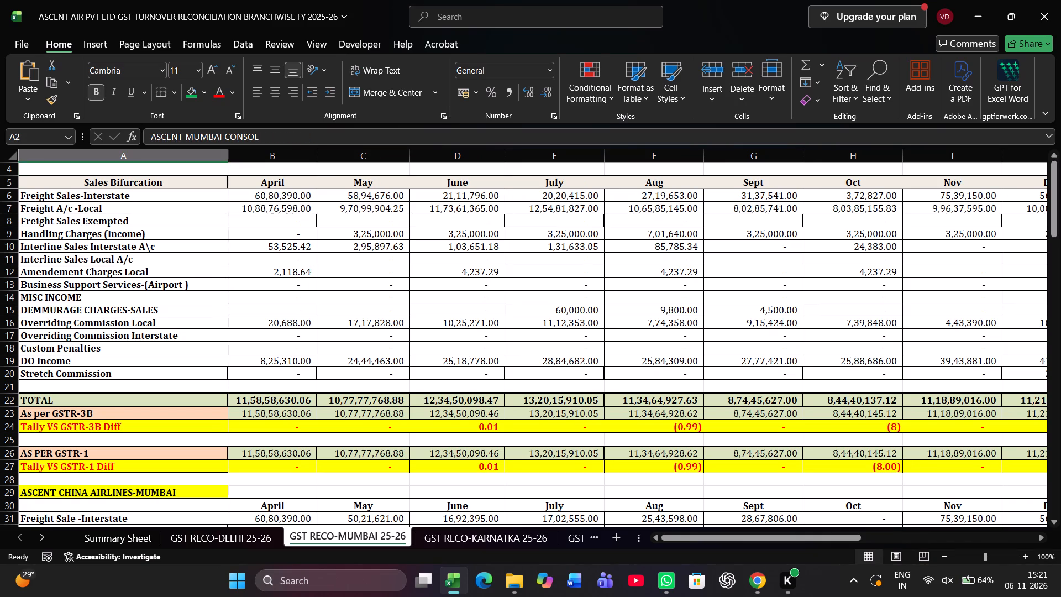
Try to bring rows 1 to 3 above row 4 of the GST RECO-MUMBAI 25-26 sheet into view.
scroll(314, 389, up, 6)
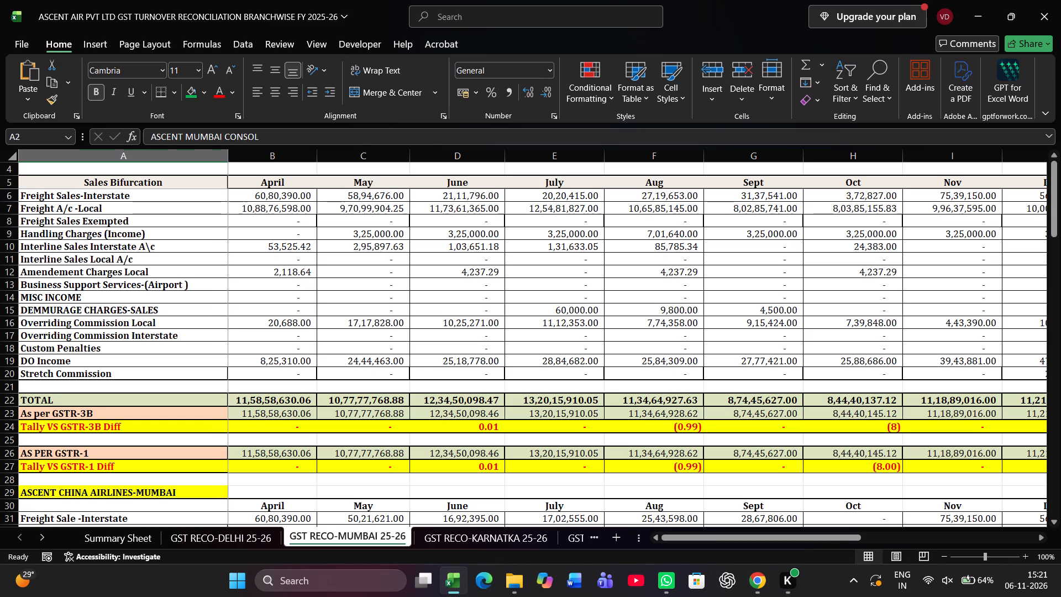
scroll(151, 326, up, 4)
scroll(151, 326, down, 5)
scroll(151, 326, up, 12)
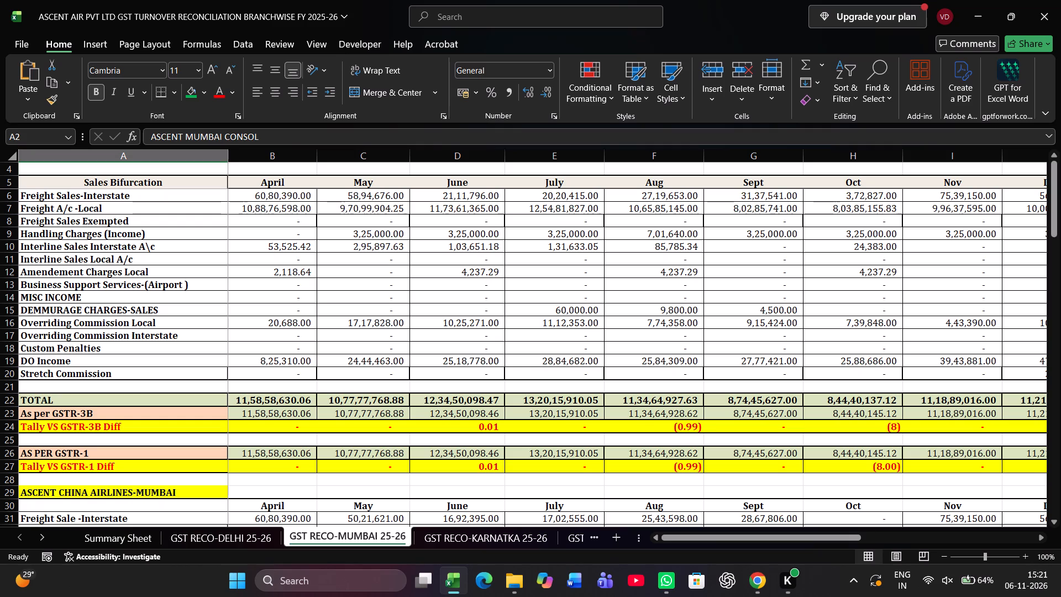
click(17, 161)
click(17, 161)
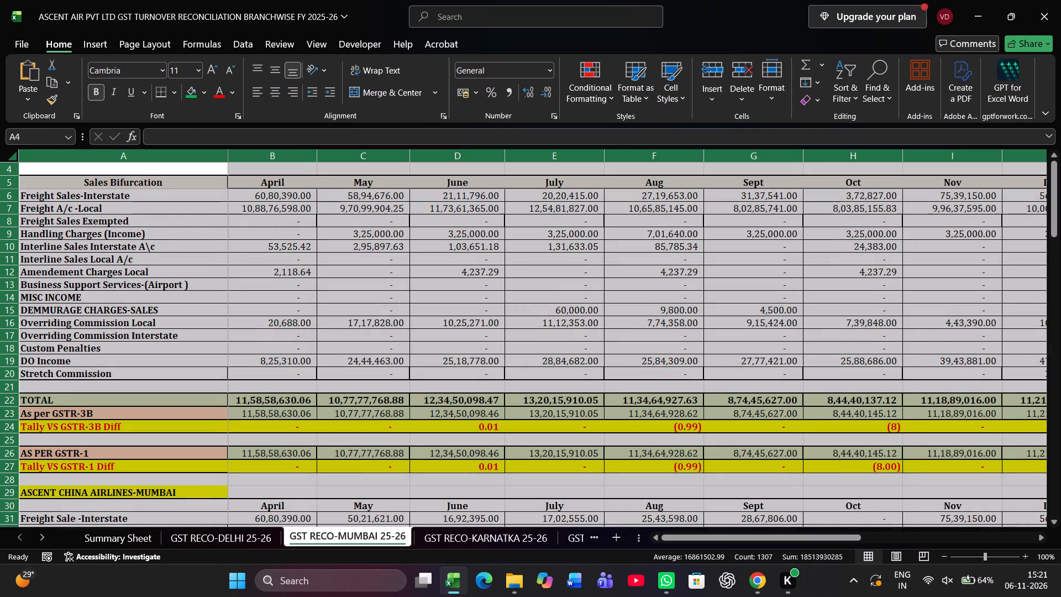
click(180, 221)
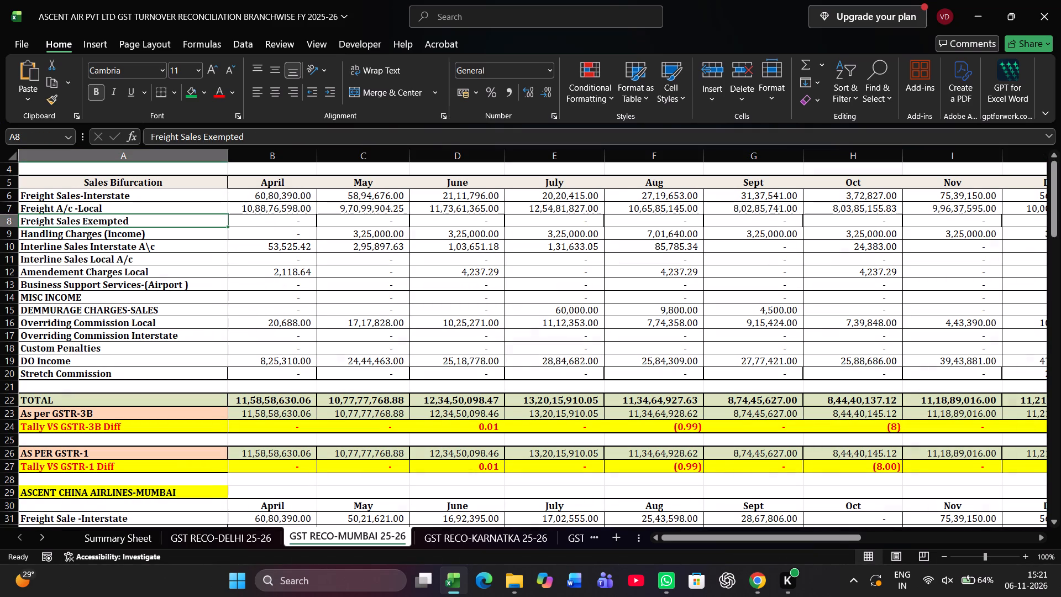
Enter serial number 2 in cell A4 of the Summary Sheet.
click(123, 540)
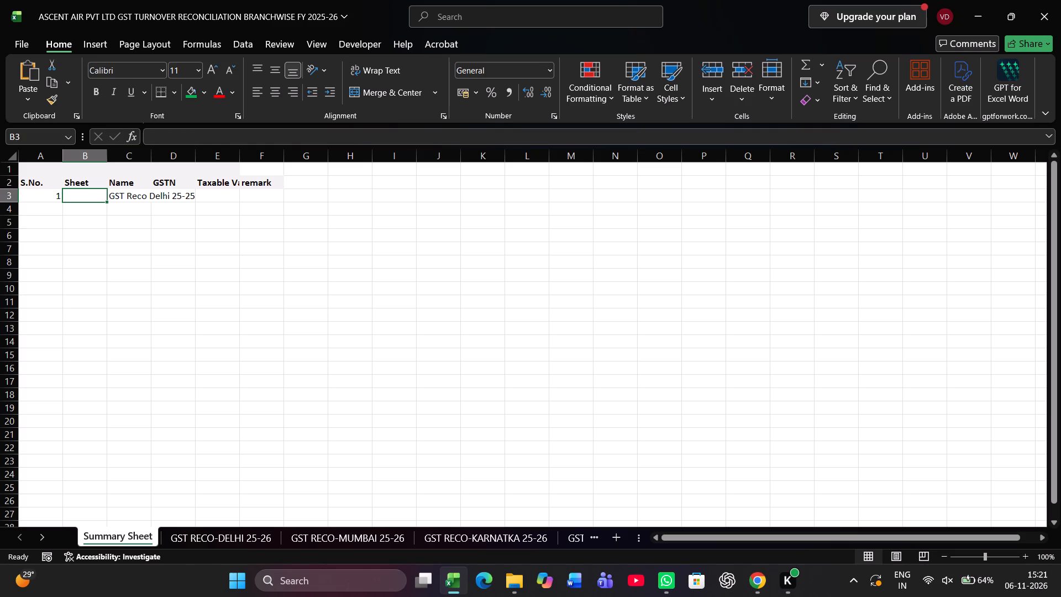
click(31, 208)
key(Down)
key(Right)
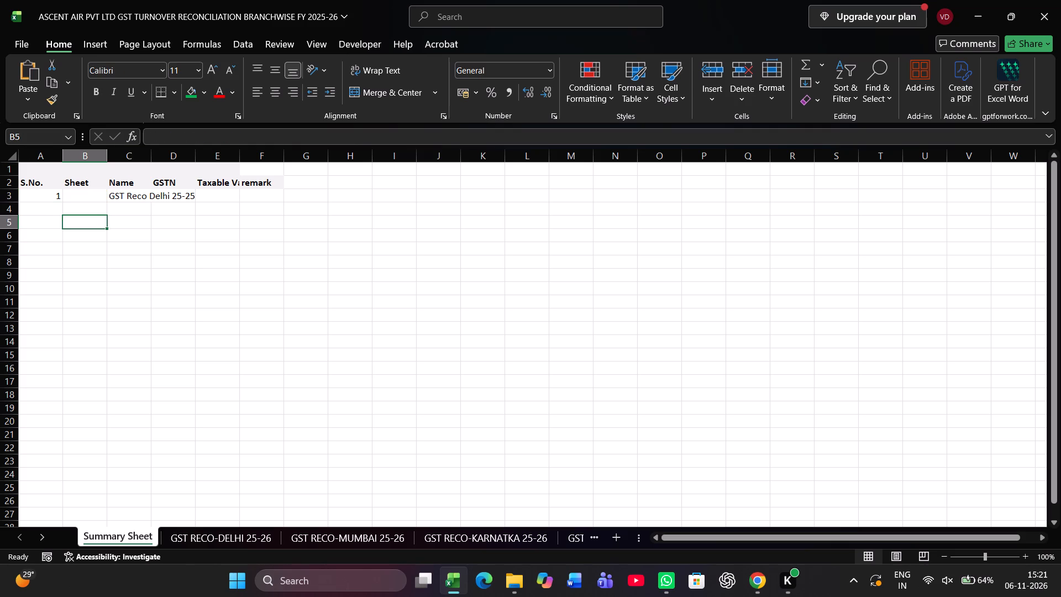
key(Left)
key(Up)
key(2)
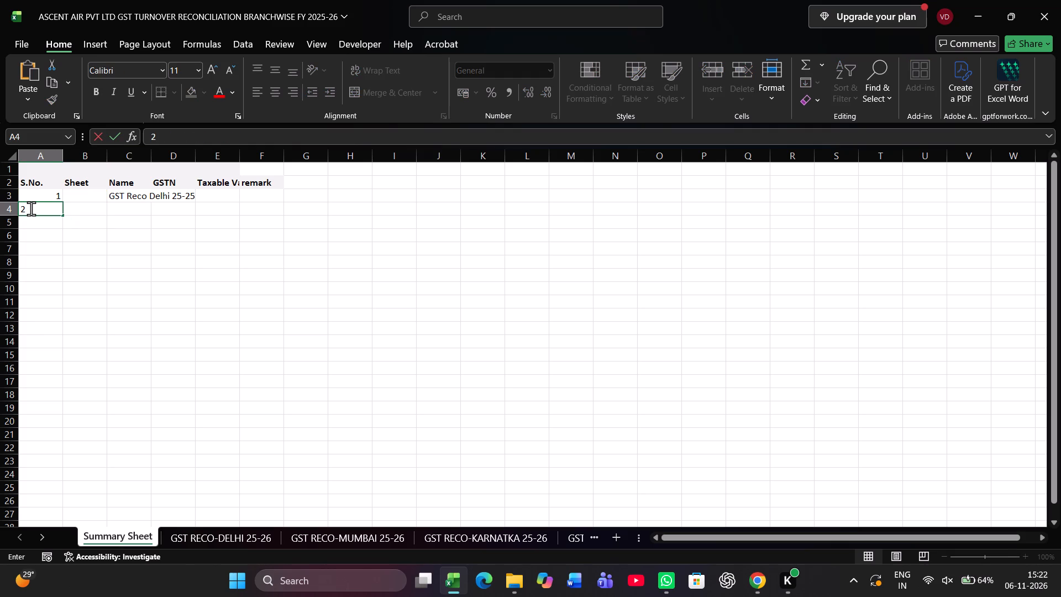
Enter "GST Reco Mumbai 25-26" in cell C4 under the Name heading of the Summary Sheet.
key(Right)
key(Right)
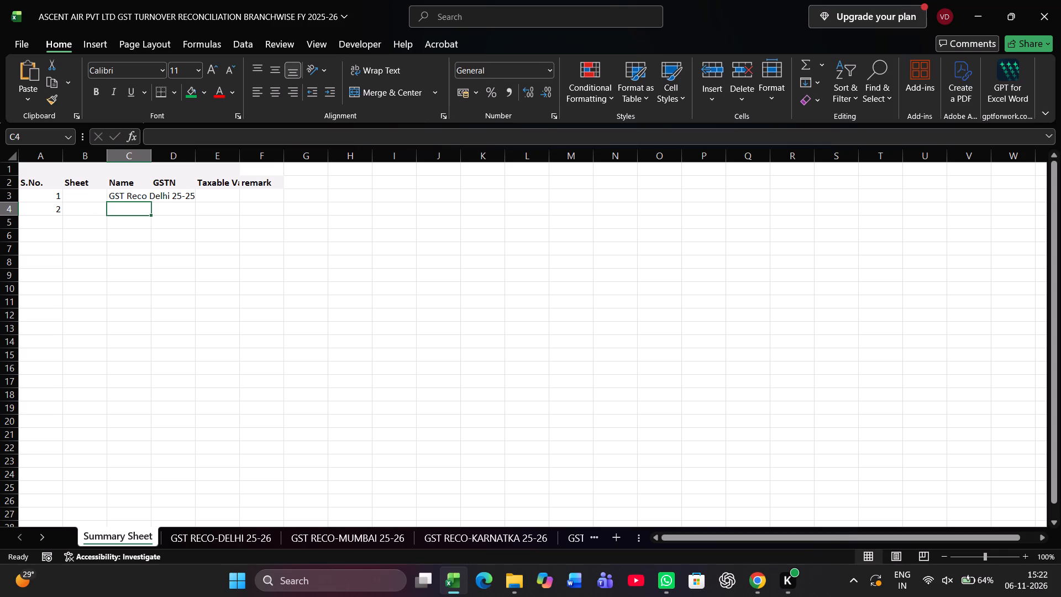
text(GST)
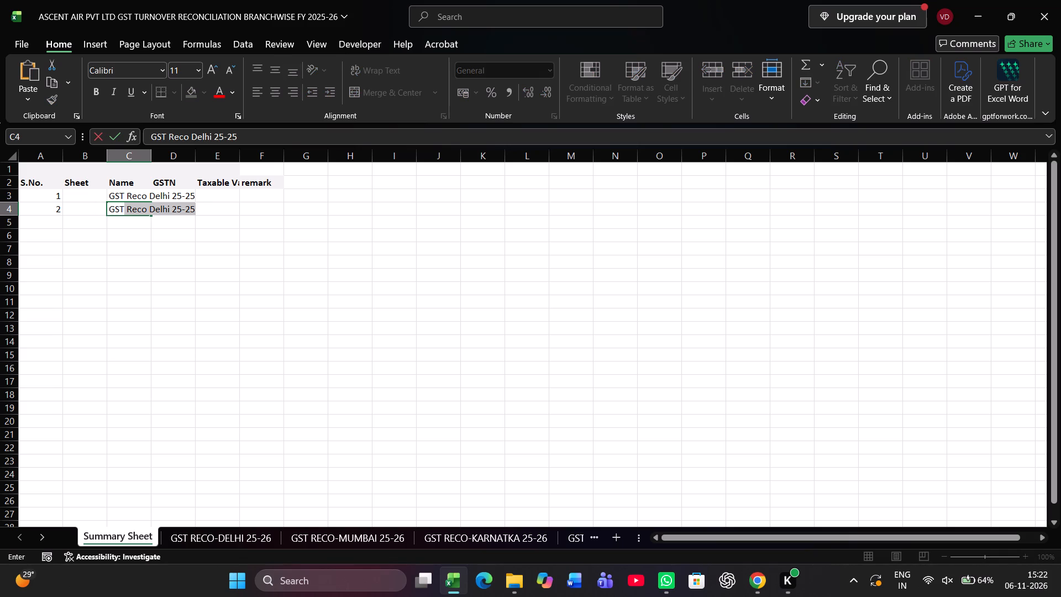
key(Return)
key(Up)
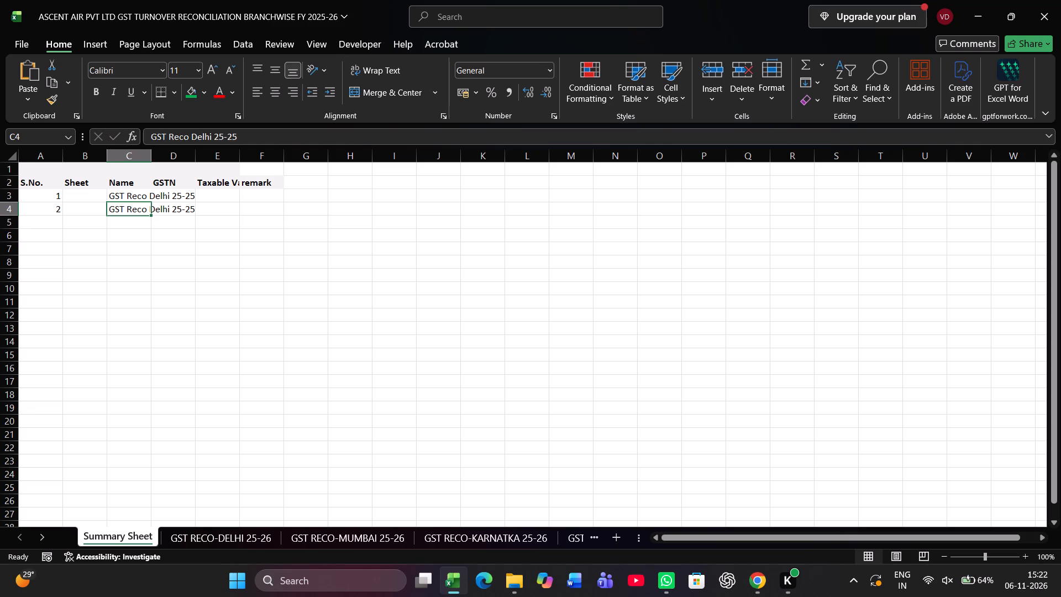
key(F2)
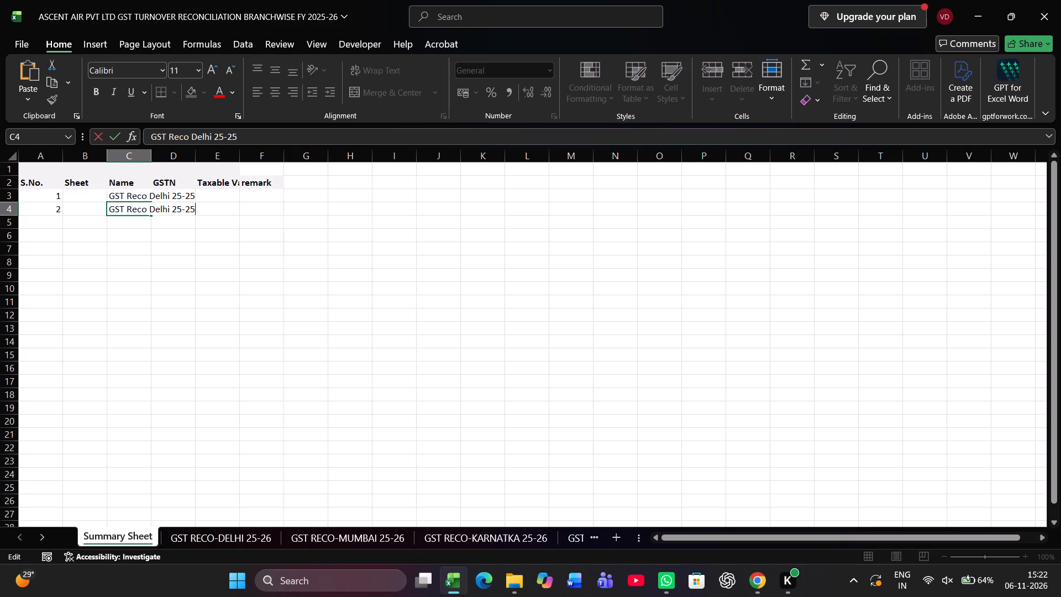
key(Left)
key(Right)
key(BackSpace)
key(Right)
key(6)
key(Left)
key(Left)
key(Left)
key(Left)
key(Left)
key(Left)
key(shift+Left)
key(shift+Left)
key(shift+Left)
key(shift+Left)
key(shift+Left)
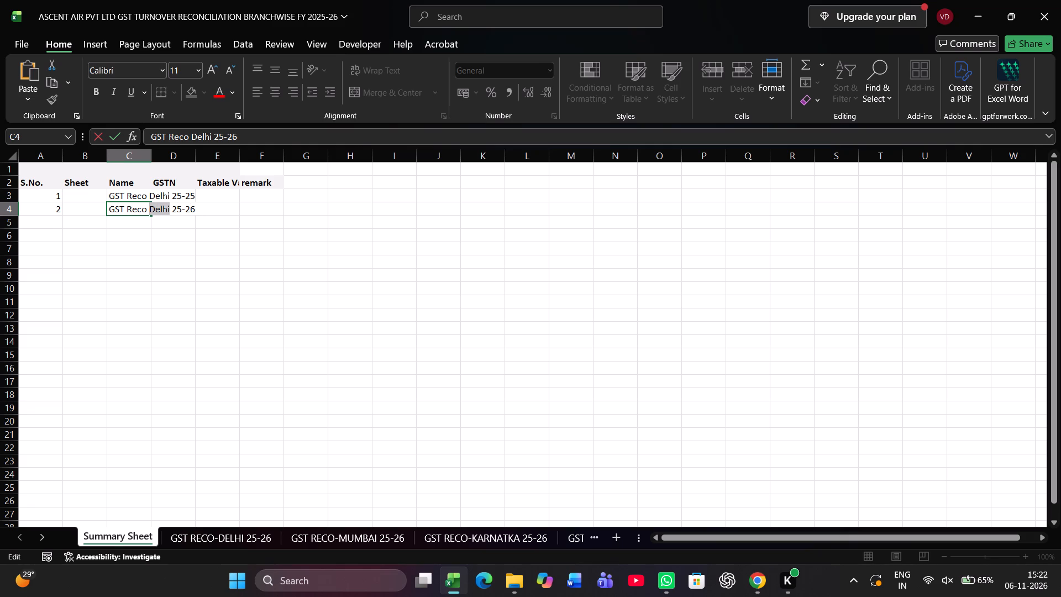
text(Mumbai)
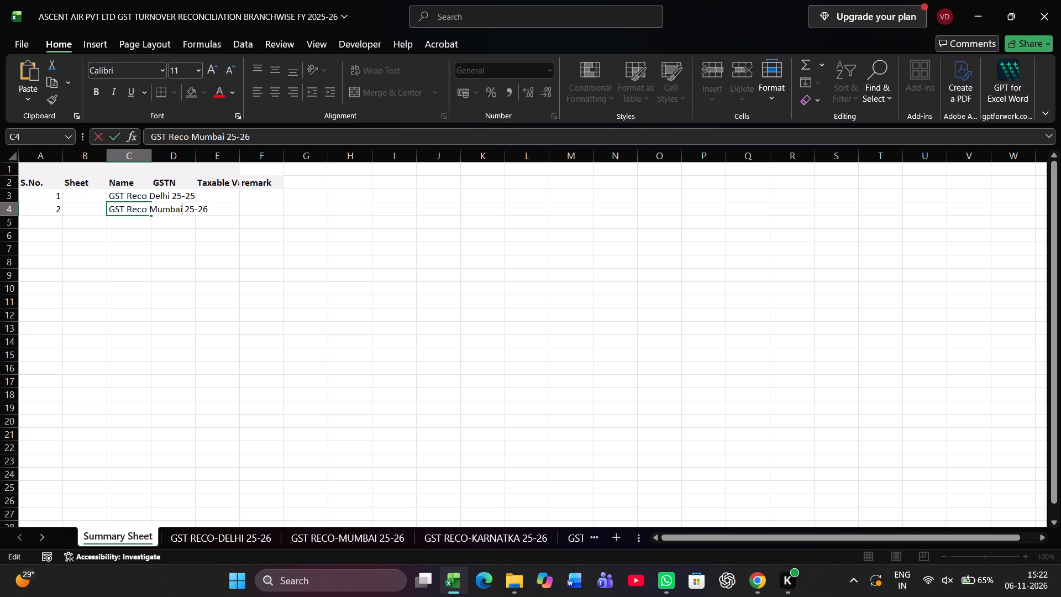
key(Return)
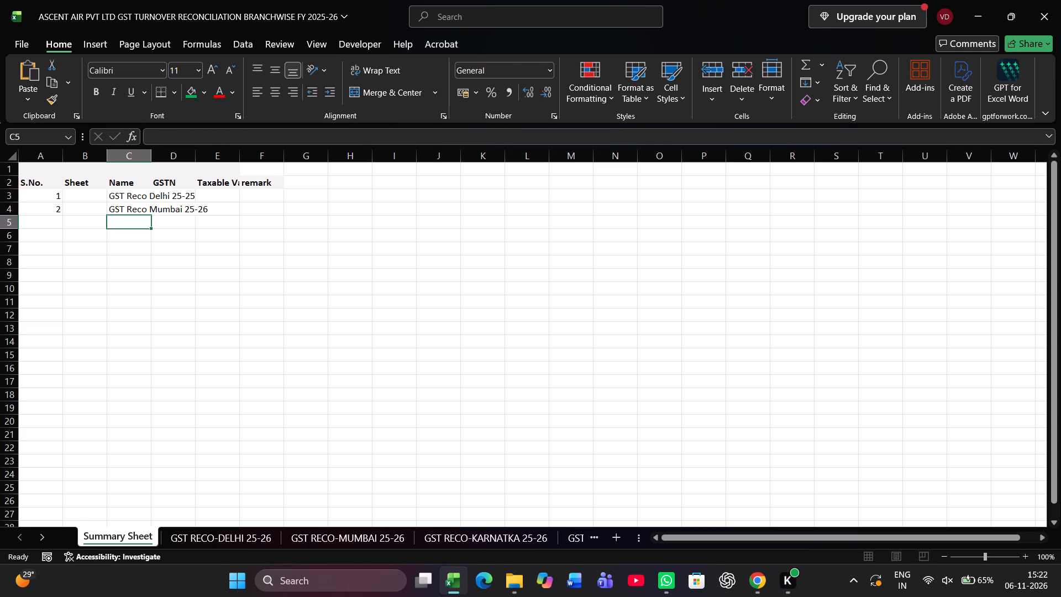
Correct the year in the Delhi name in cell C3 so it reads "GST Reco Delhi 25-26".
key(Up)
key(Up)
key(F2)
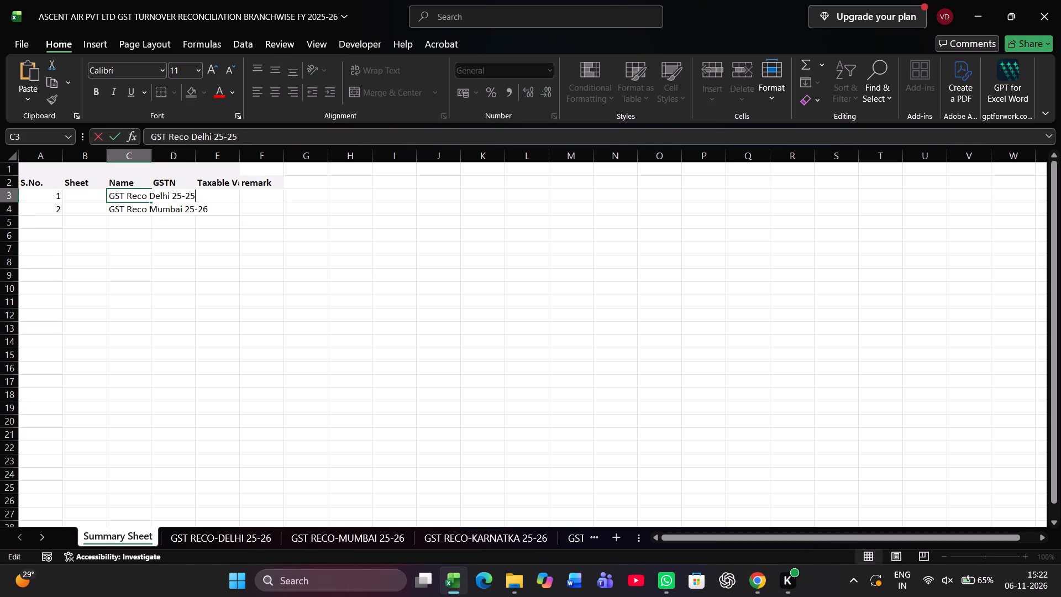
key(BackSpace)
key(6)
key(Return)
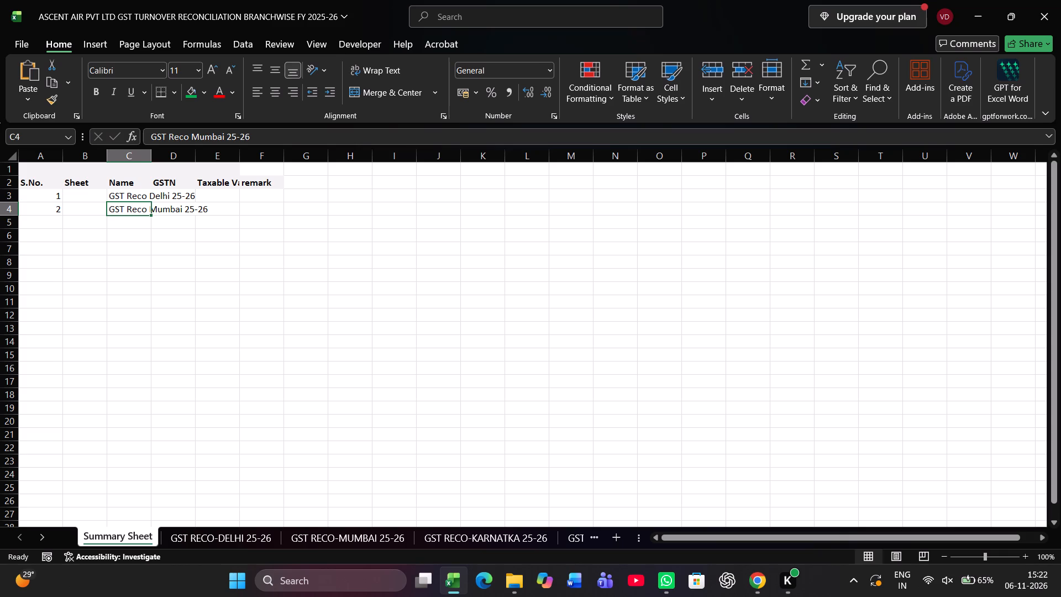
Examine TOTAL row 25 of the GST RECO-DELHI 25-26 sheet across the months to the annual total and the check formulas beside it.
key(Right)
key(Right)
key(Up)
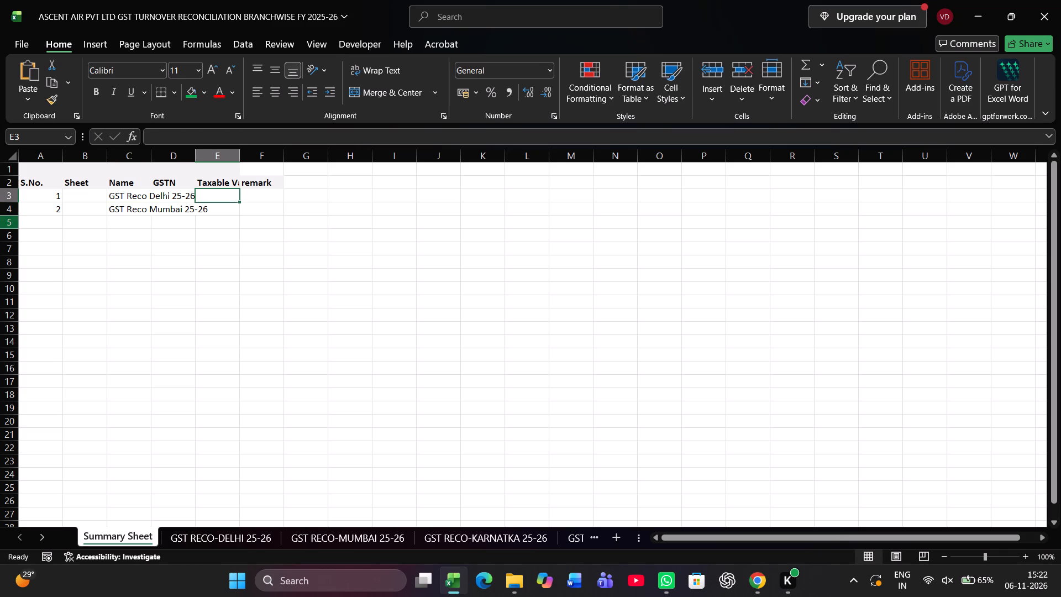
click(230, 540)
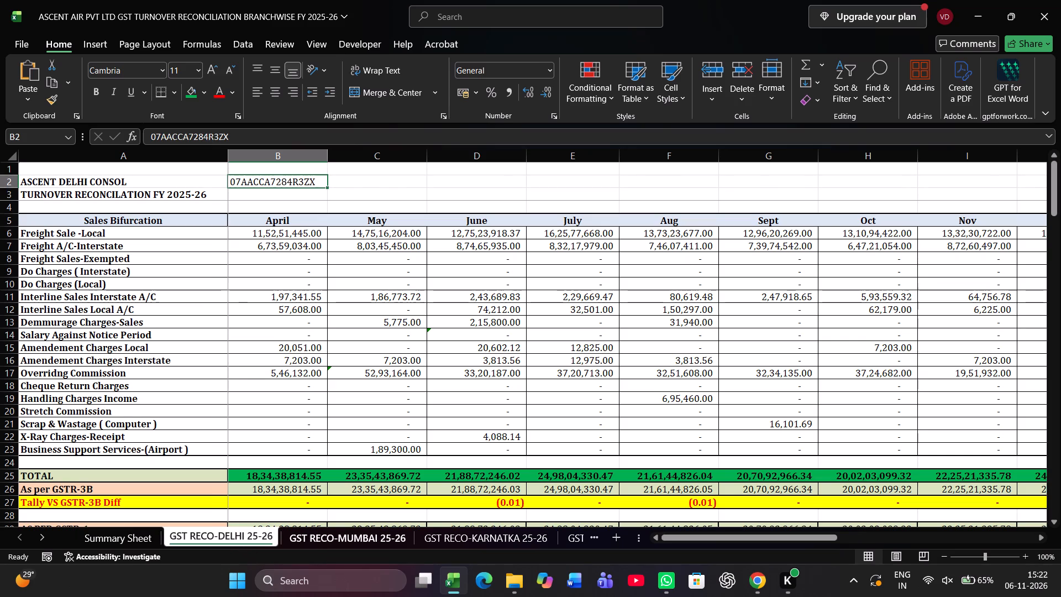
click(717, 475)
key(Right)
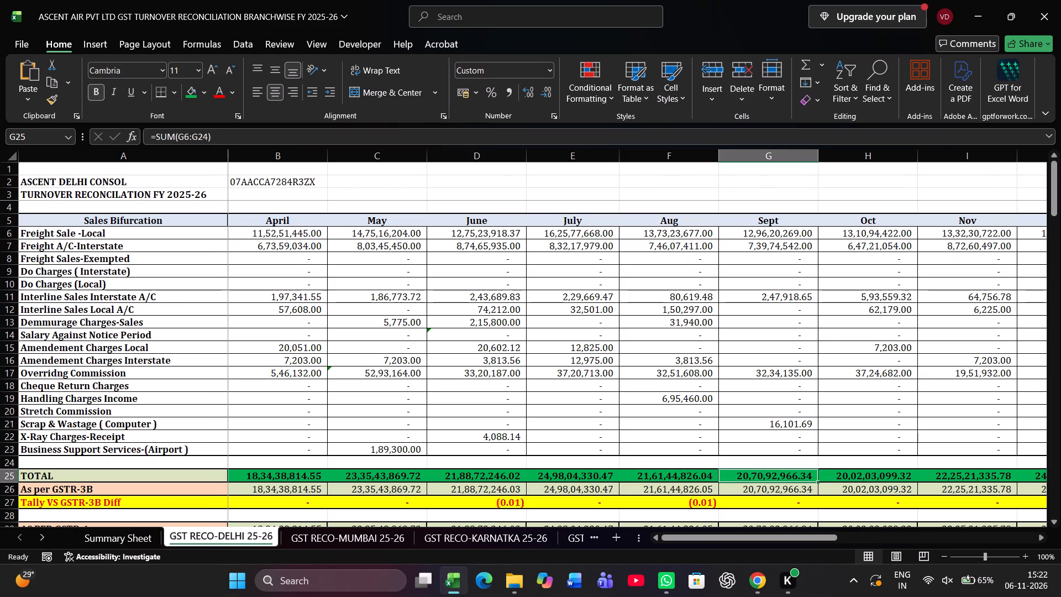
key(Right)
key(Right)
key(Right)
key(Right)
key(Right)
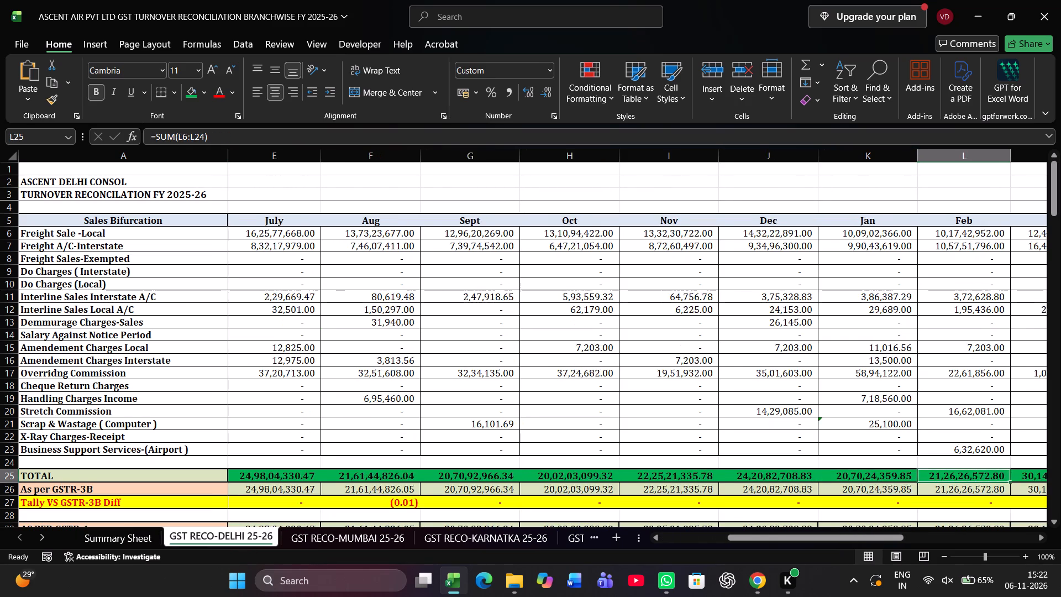
key(Right)
key(Right)
key(Right)
key(Right)
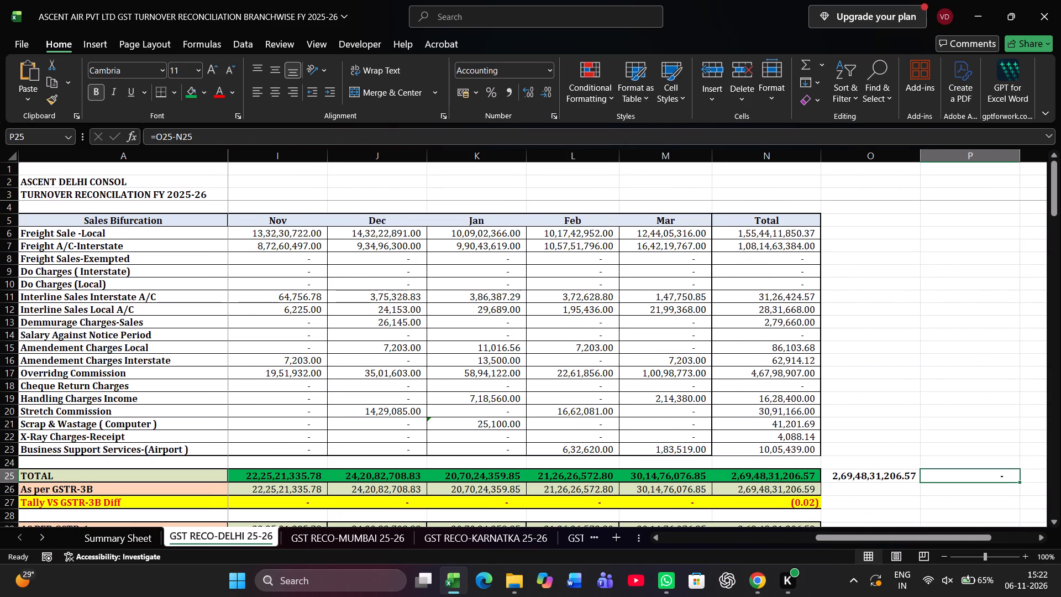
key(Left)
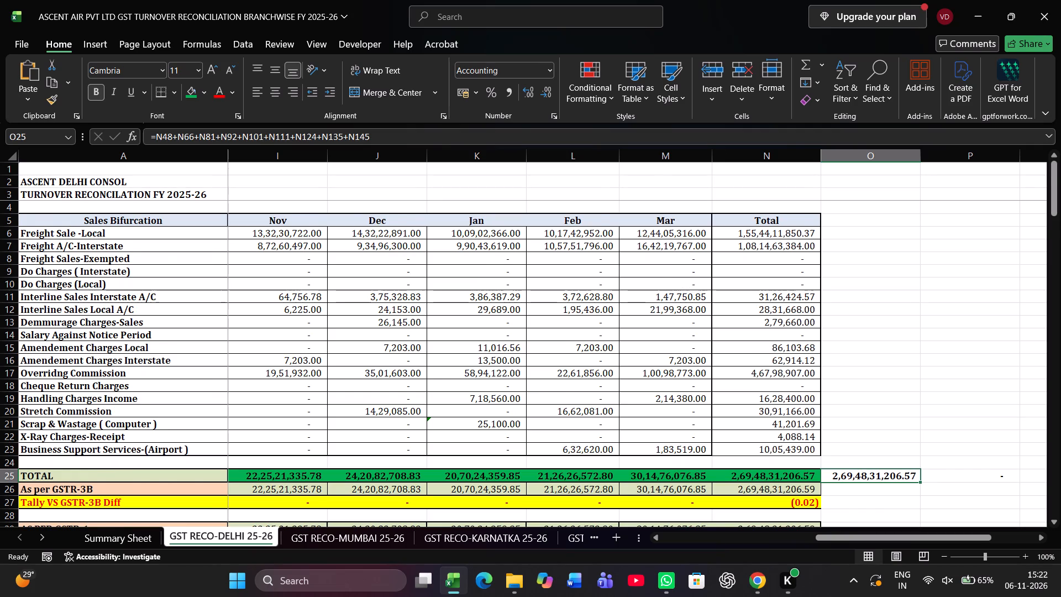
Examine the GST RECO-DELHI 25-26 sheet from the consolidated totals and GSTR comparison rows through every Delhi airline section to ASCENT CORPORATE.
scroll(629, 431, down, 1)
scroll(498, 345, down, 3)
scroll(501, 345, up, 1)
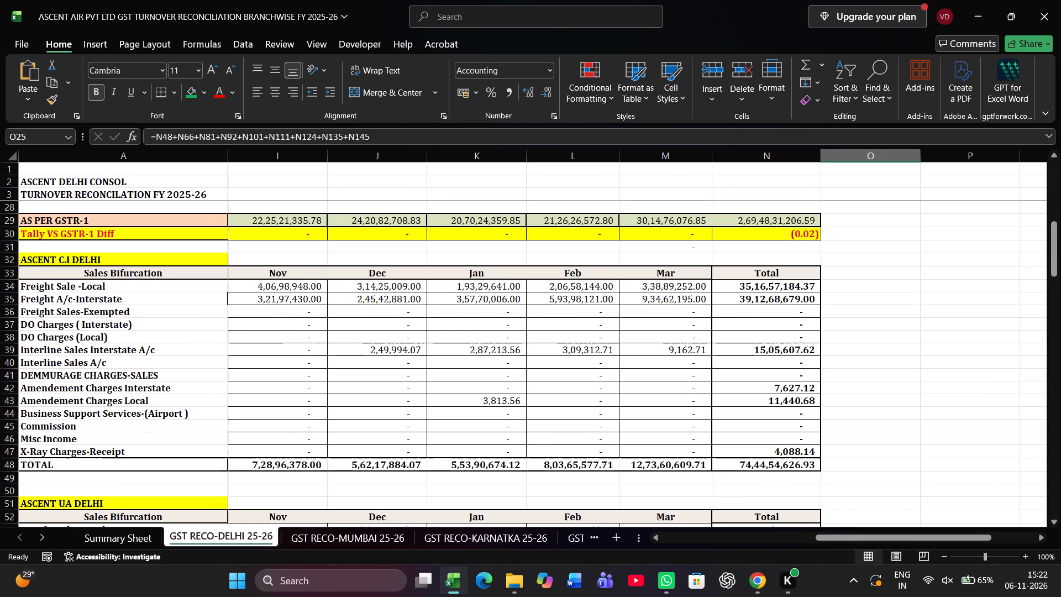
scroll(501, 345, up, 1)
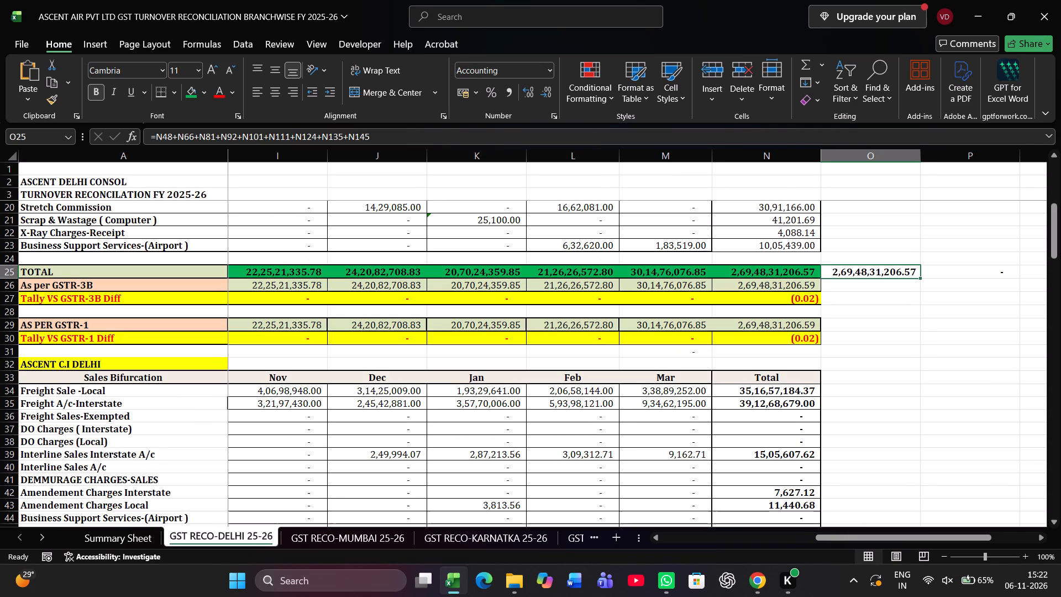
scroll(394, 396, up, 2)
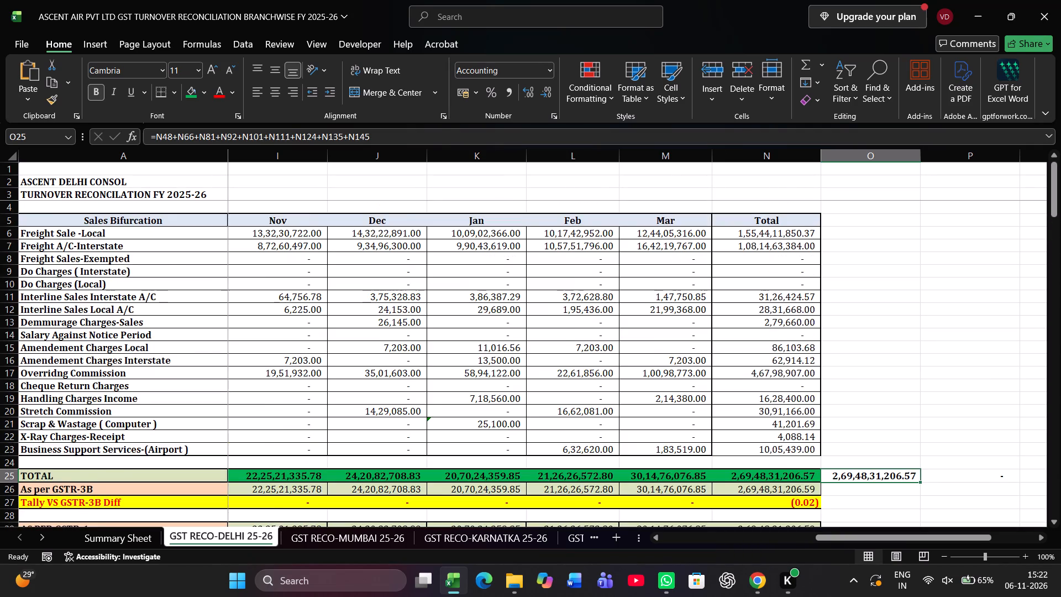
scroll(394, 396, down, 2)
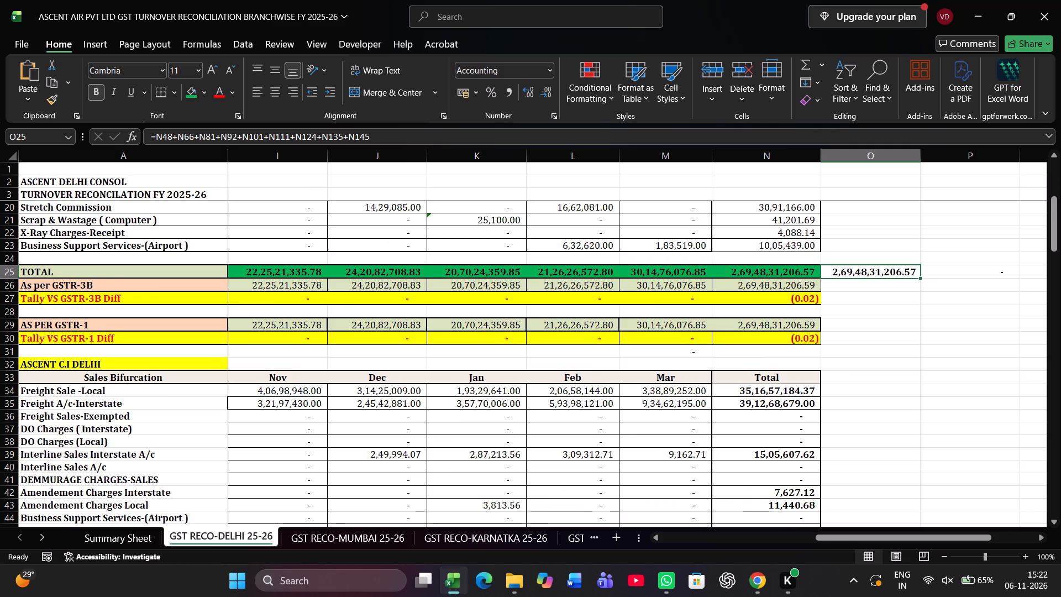
scroll(394, 399, down, 1)
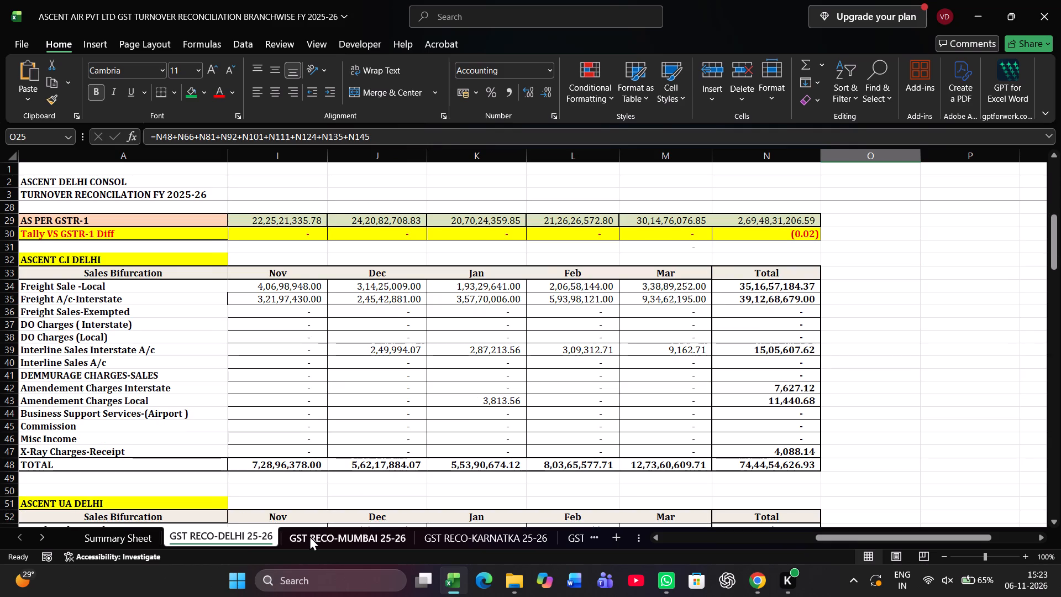
scroll(350, 403, down, 1)
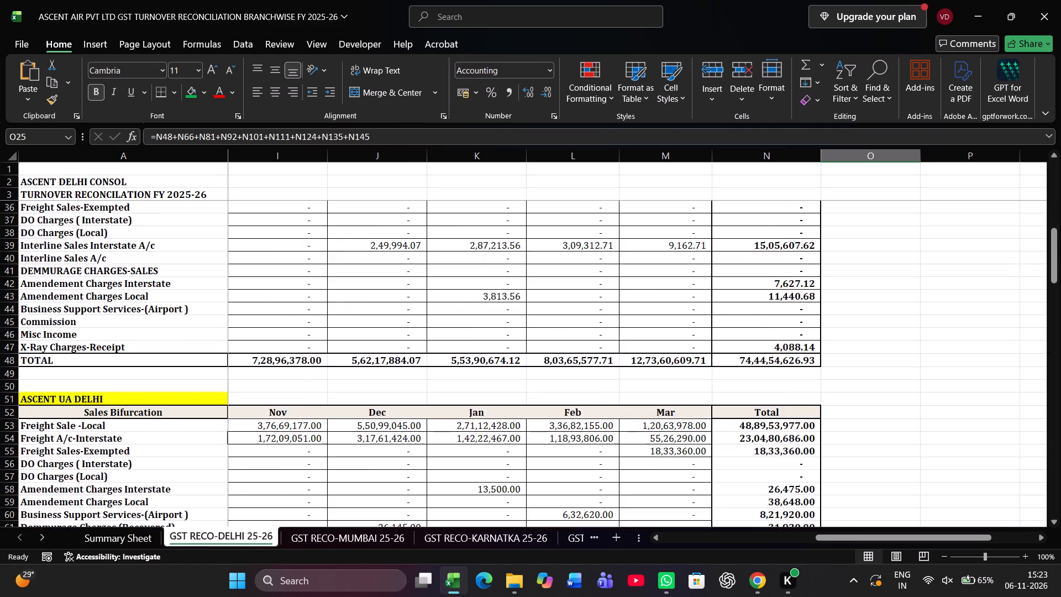
scroll(350, 403, down, 4)
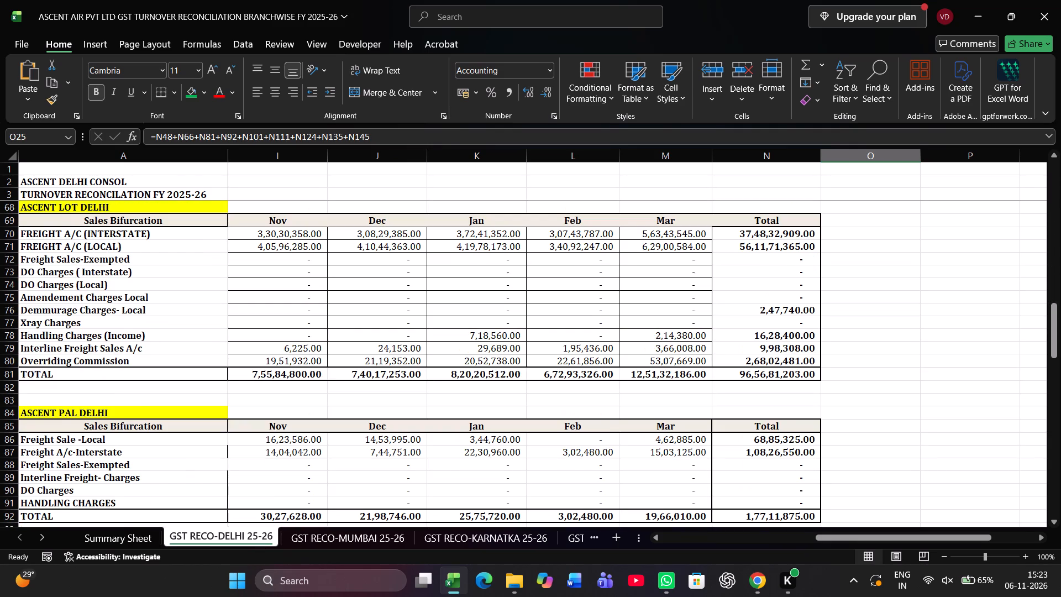
scroll(356, 401, down, 1)
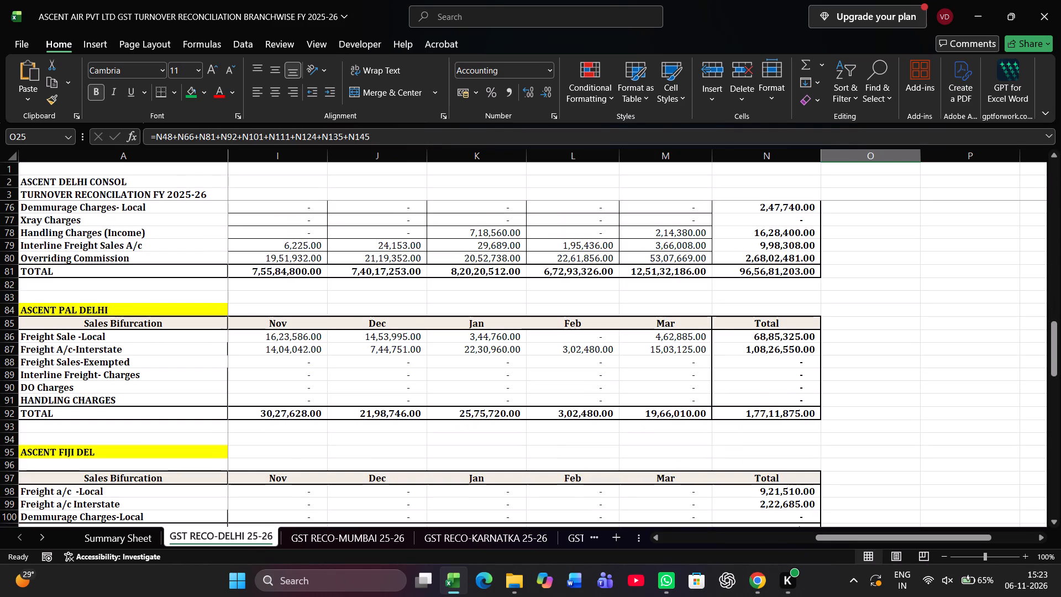
scroll(356, 401, down, 1)
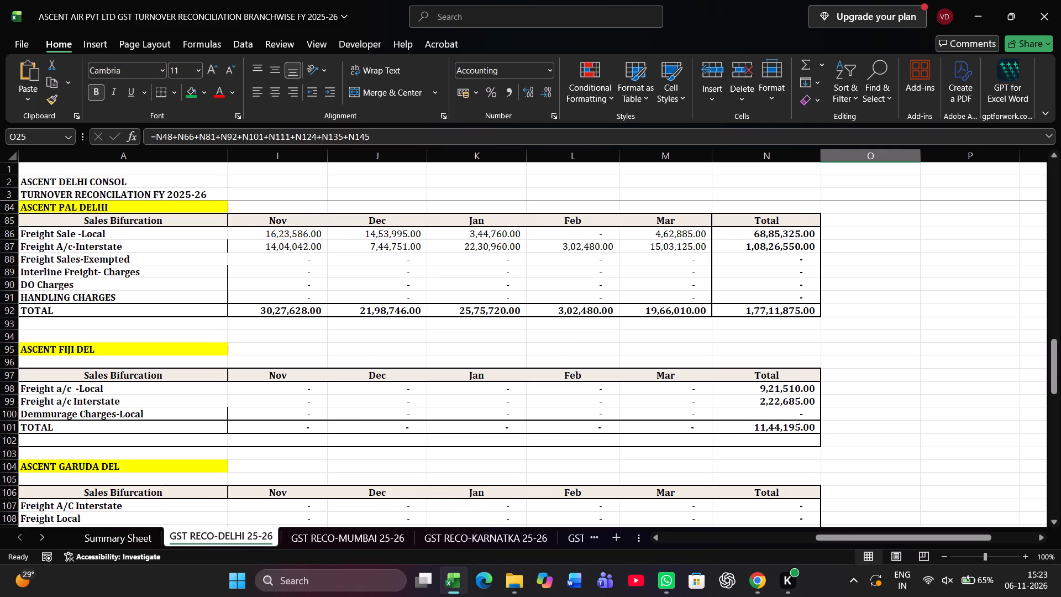
scroll(356, 401, down, 3)
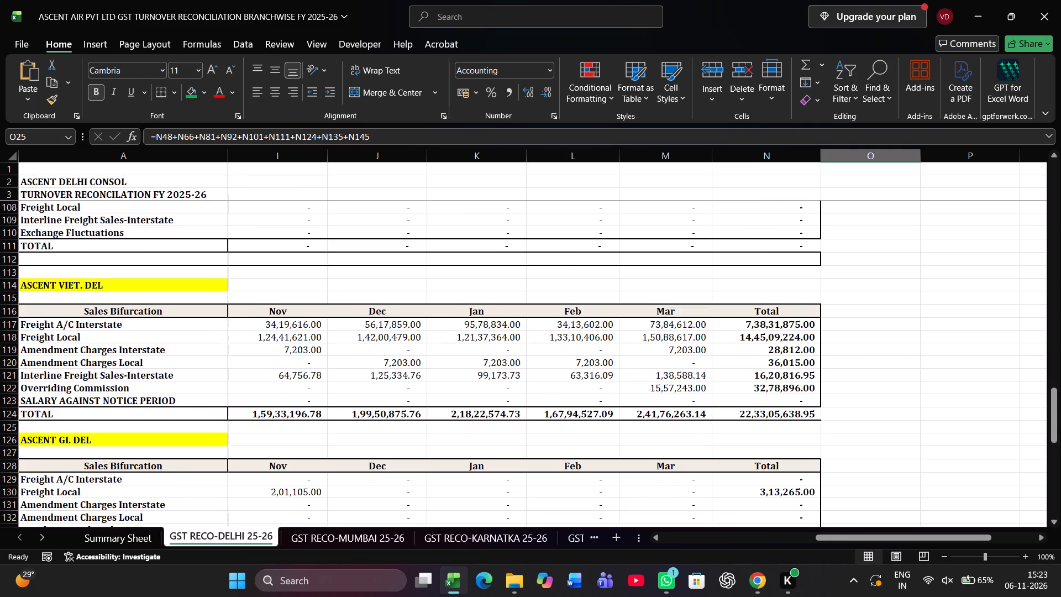
scroll(359, 401, down, 2)
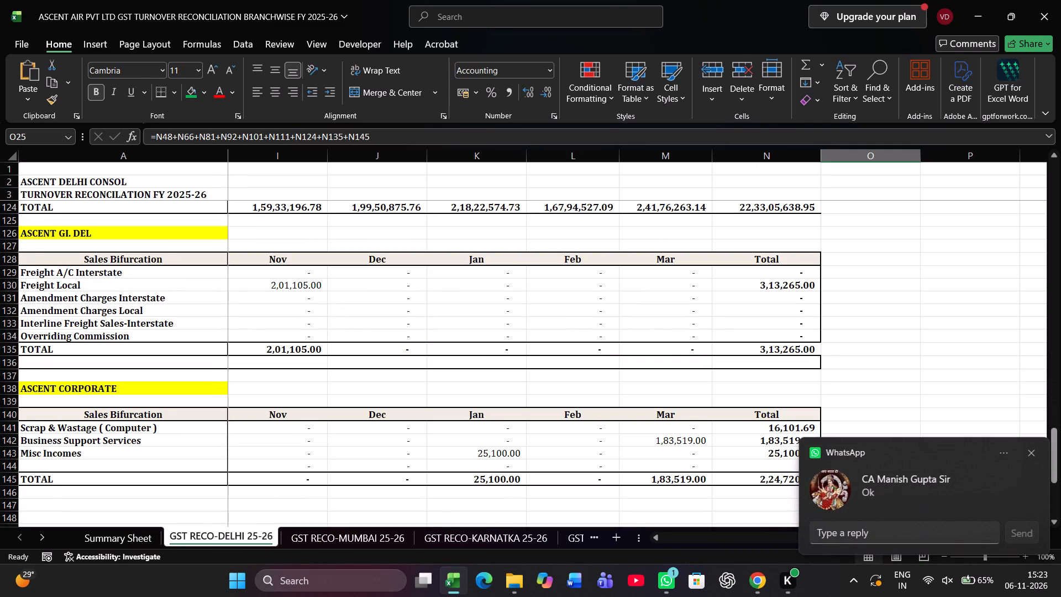
scroll(359, 401, up, 18)
scroll(359, 400, up, 6)
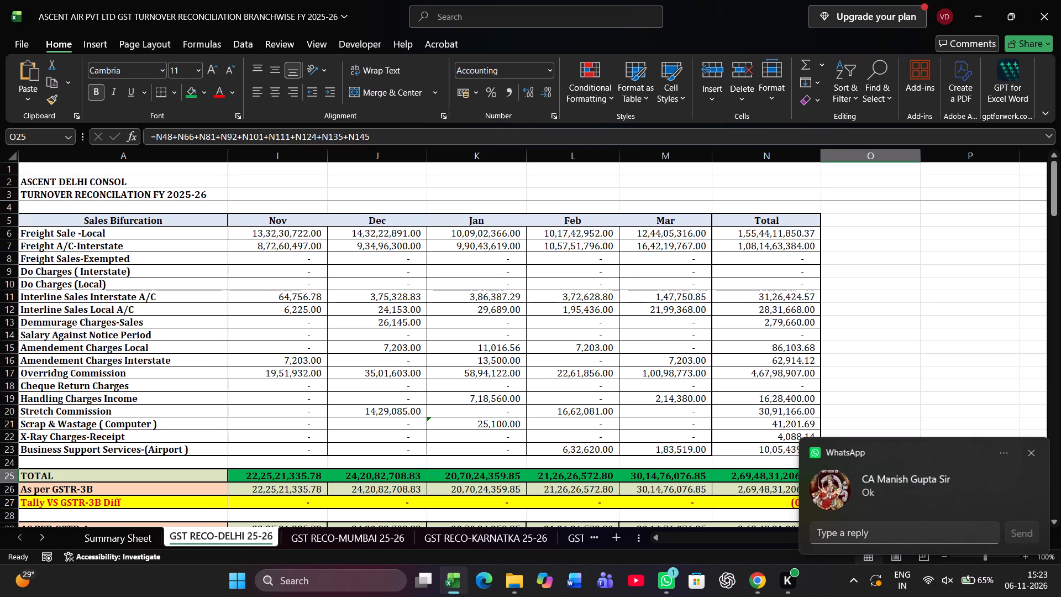
Paste the copied Delhi GSTIN into cell I2 of the GST RECO-DELHI 25-26 sheet and save the workbook.
click(343, 530)
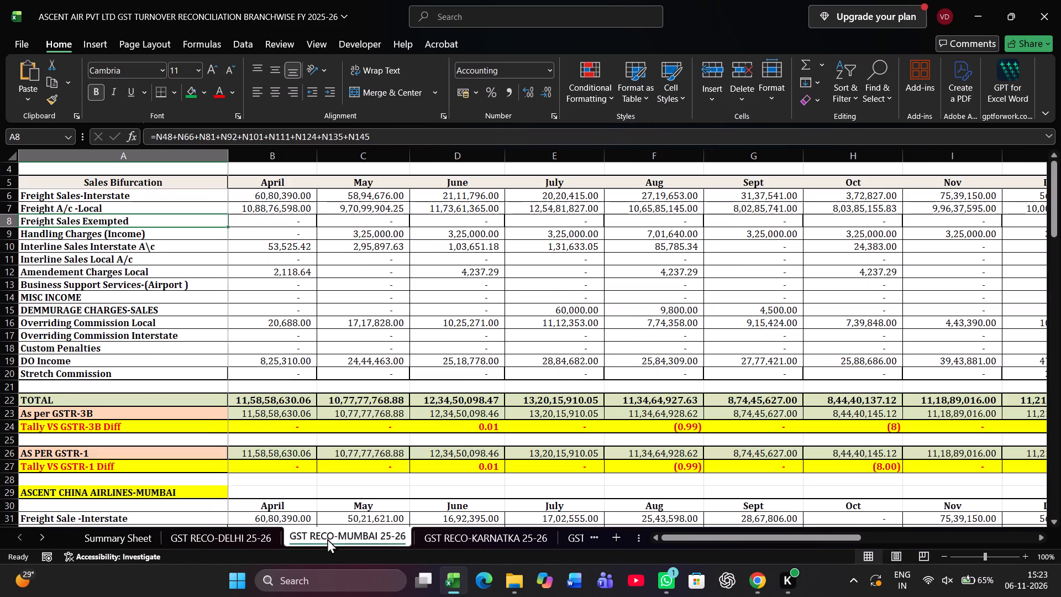
click(226, 541)
scroll(234, 256, up, 4)
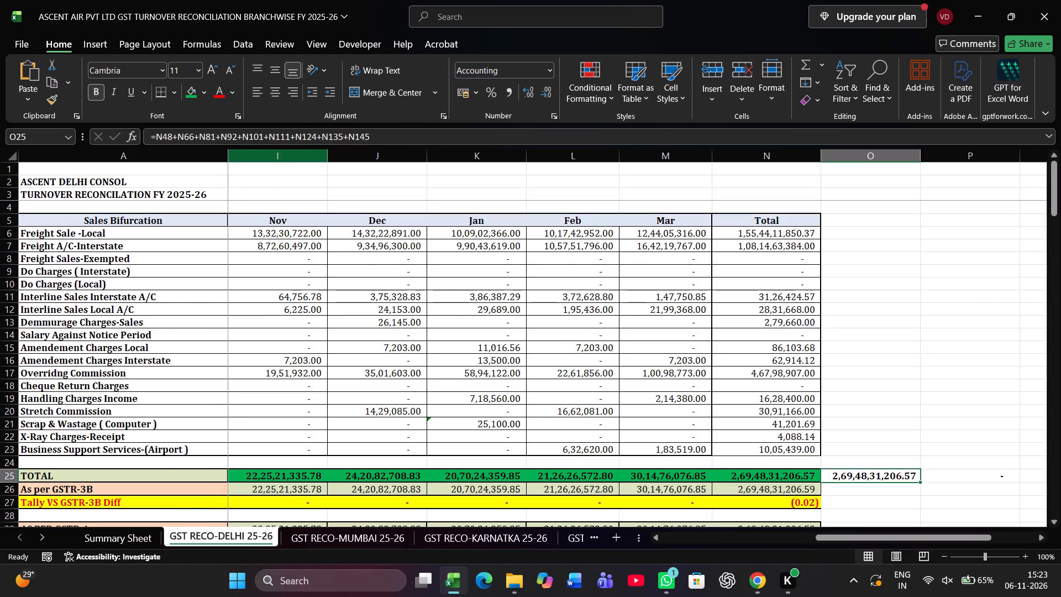
click(267, 184)
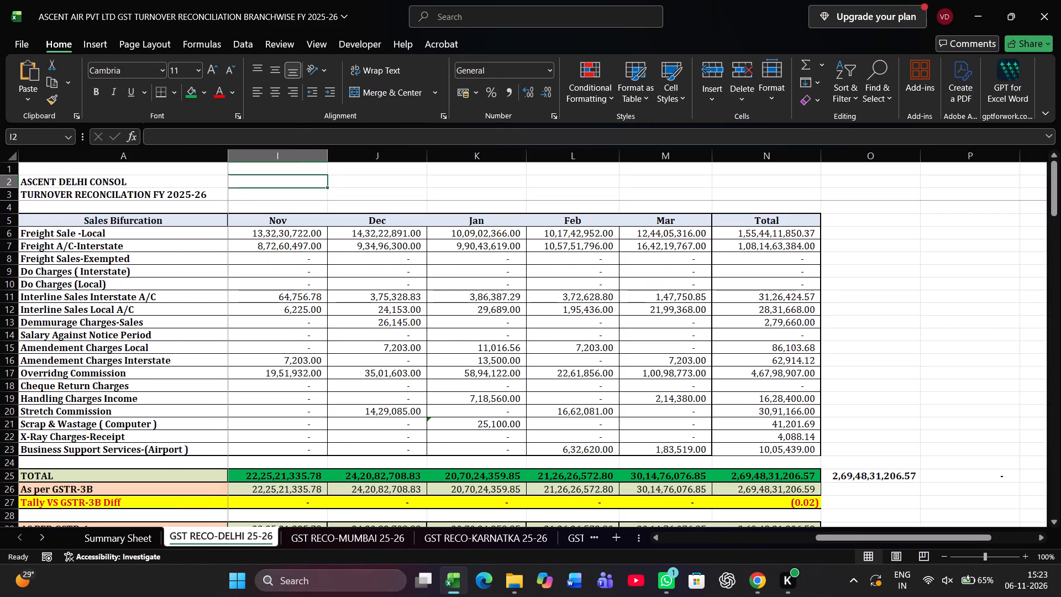
key(ctrl+v)
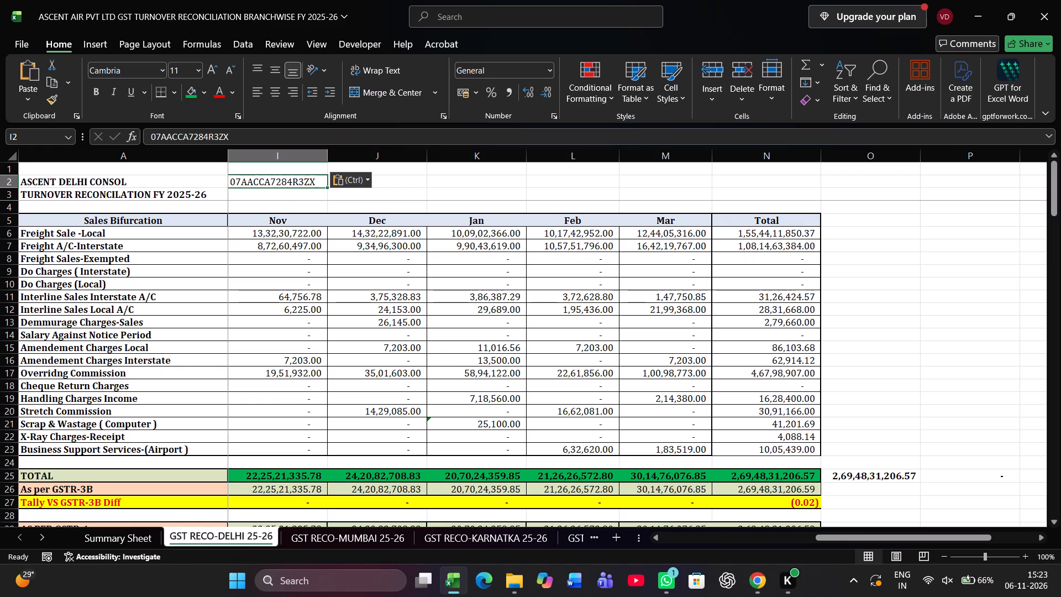
key(Return)
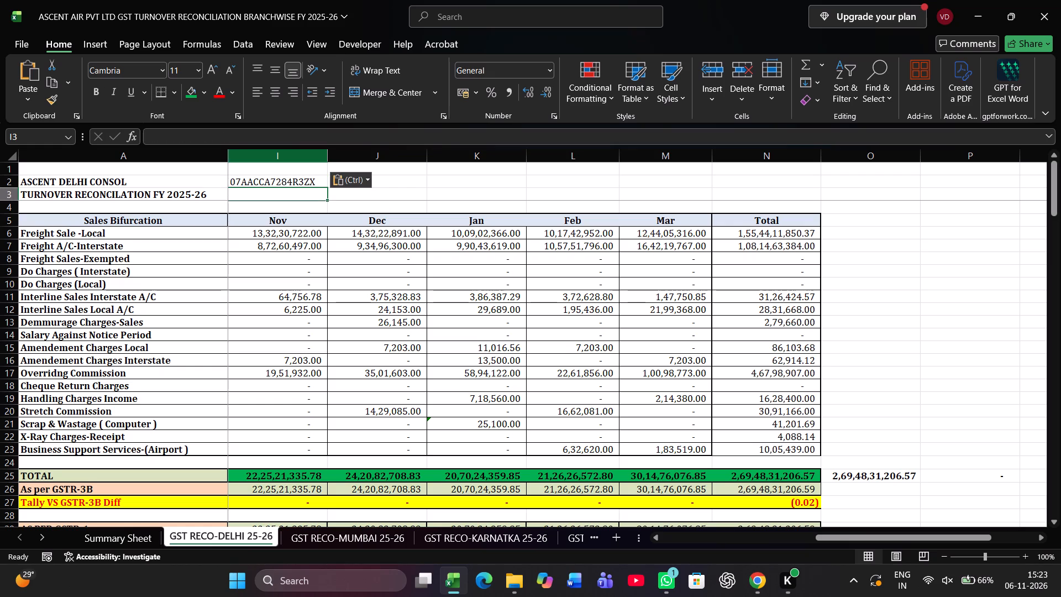
key(ctrl+s)
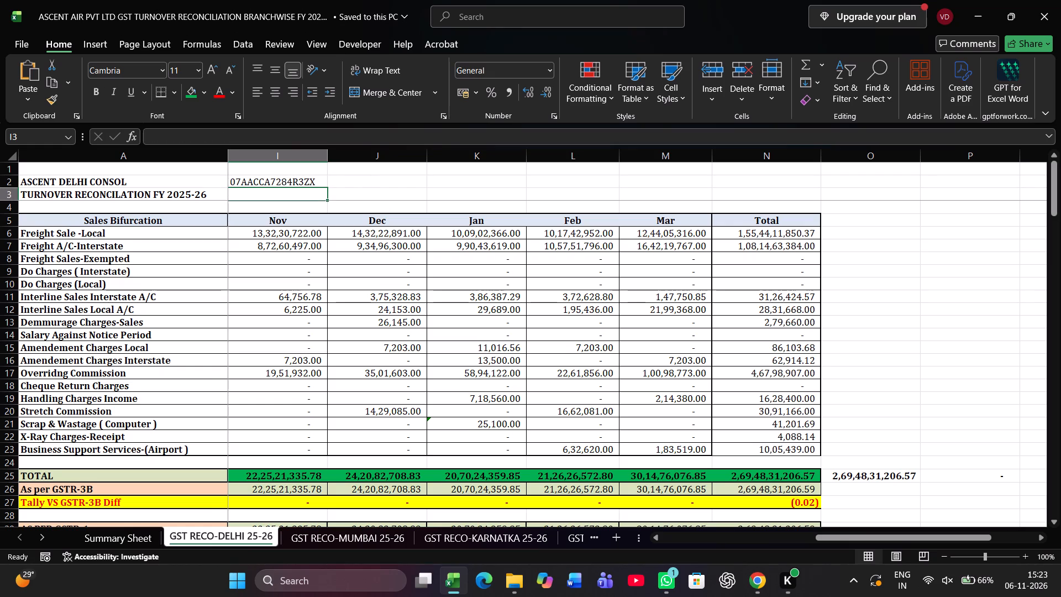
Check the Summary Sheet's branch entries against the ASCENT AIR PRIVATE LIMITED folders in File Explorer and the Delhi and Mumbai reconciliation sheets.
click(862, 476)
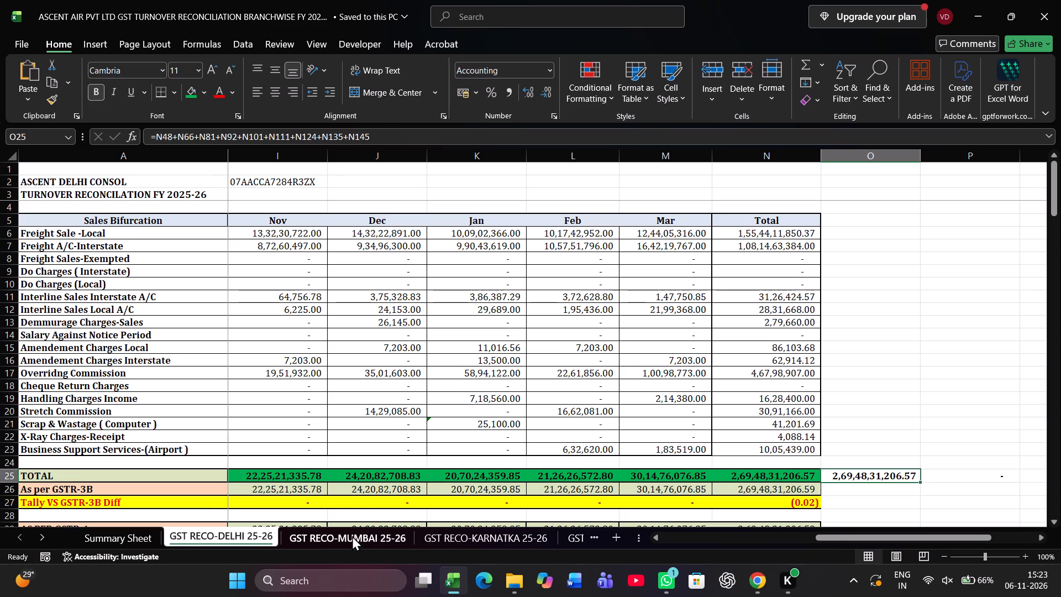
click(108, 541)
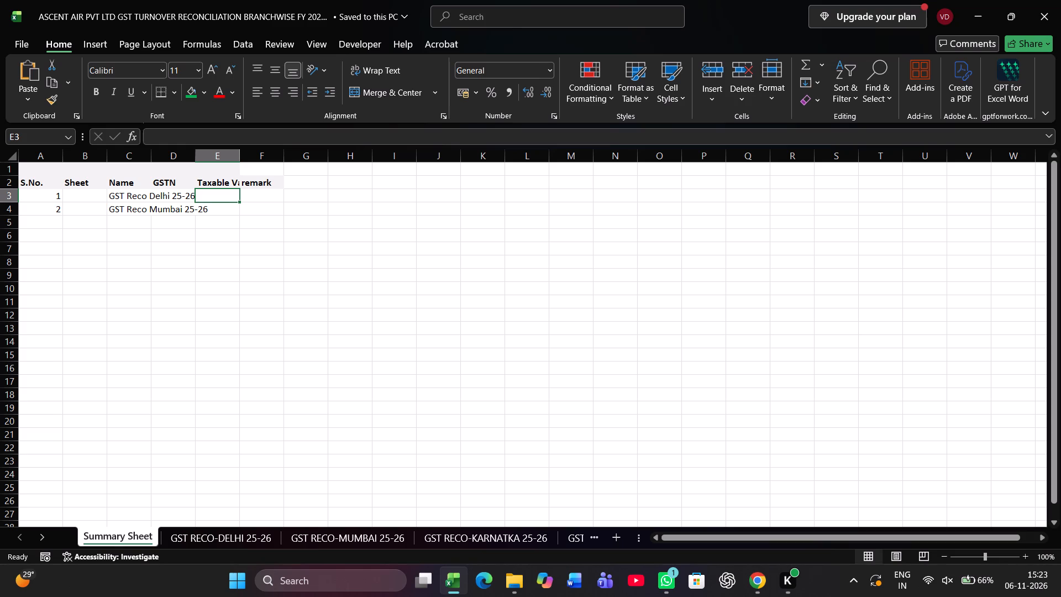
click(261, 209)
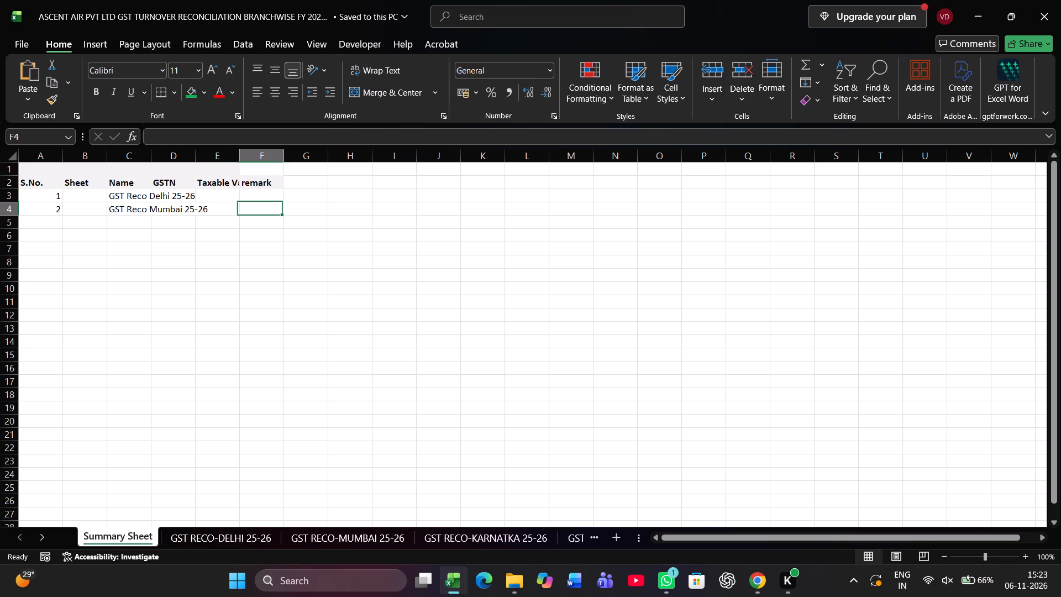
key(alt+Tab)
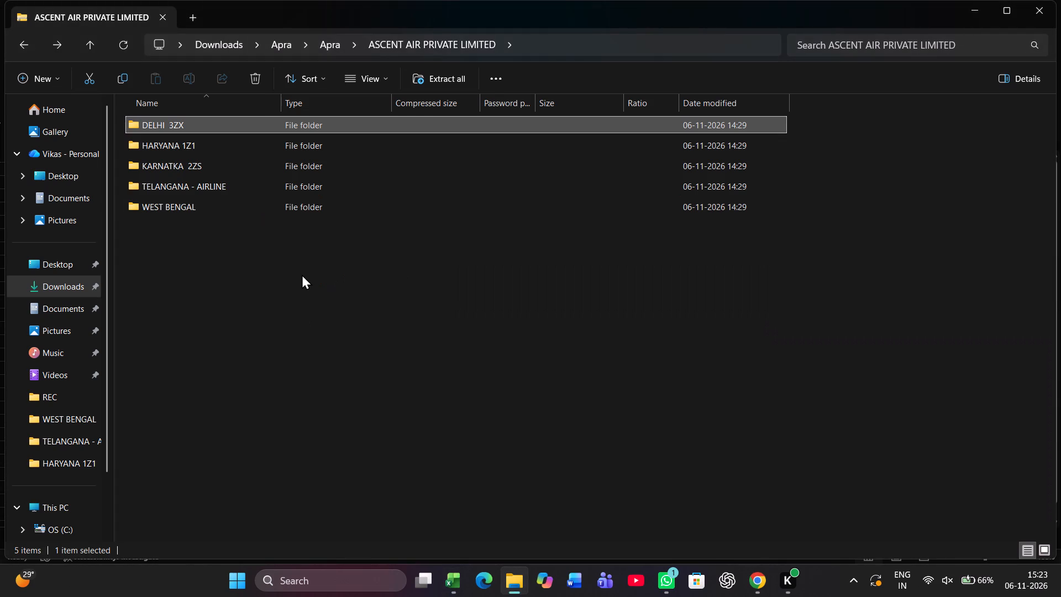
key(alt+Tab)
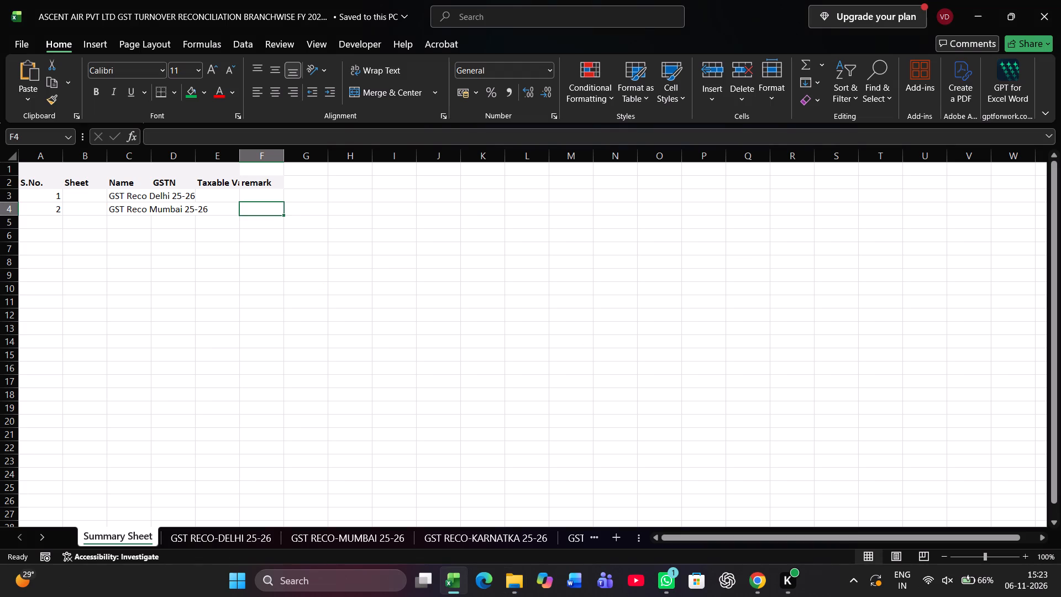
click(234, 536)
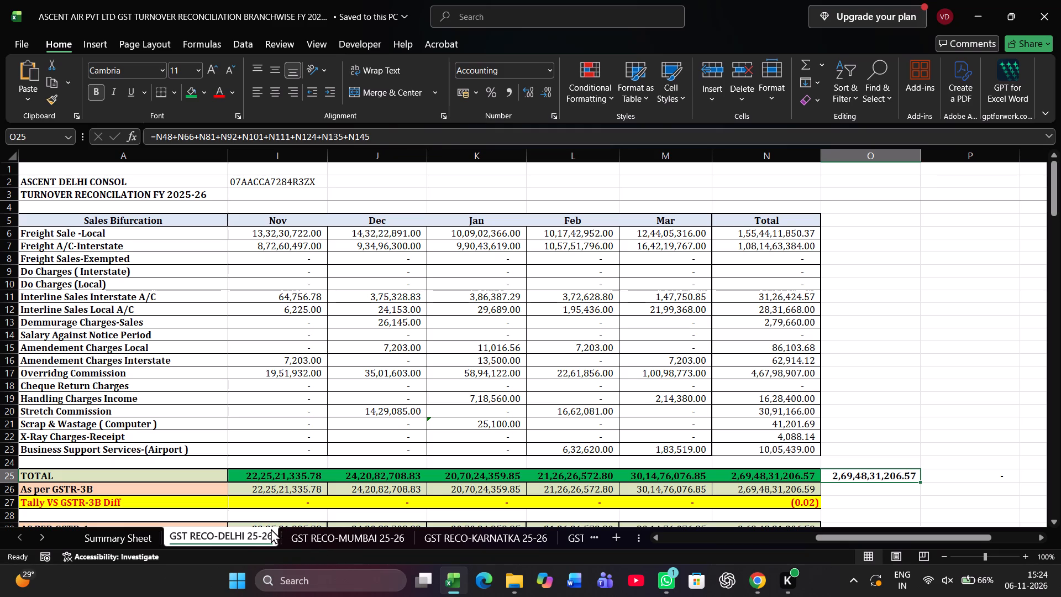
click(350, 537)
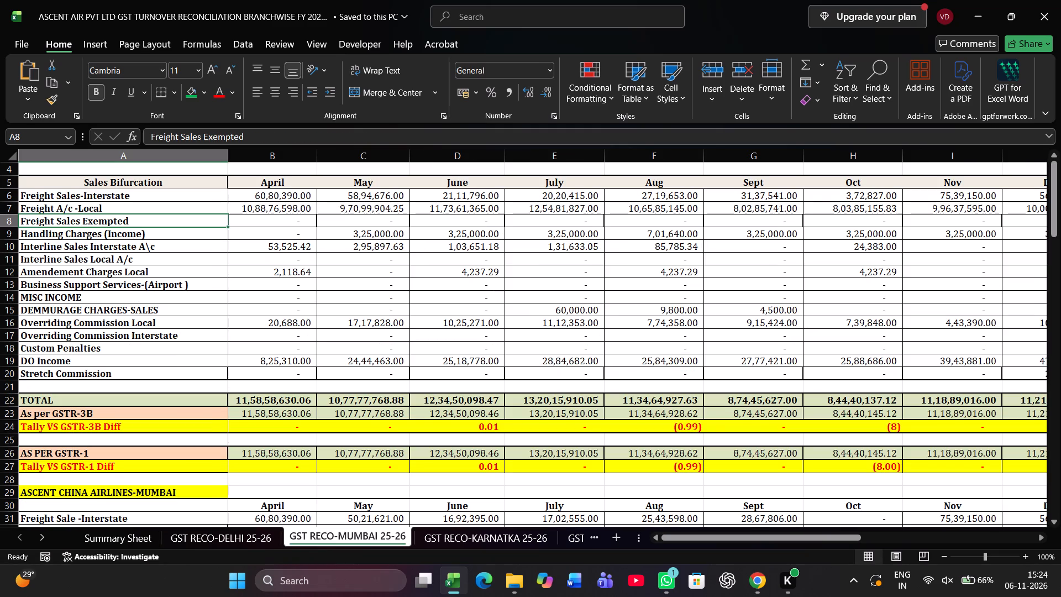
click(245, 542)
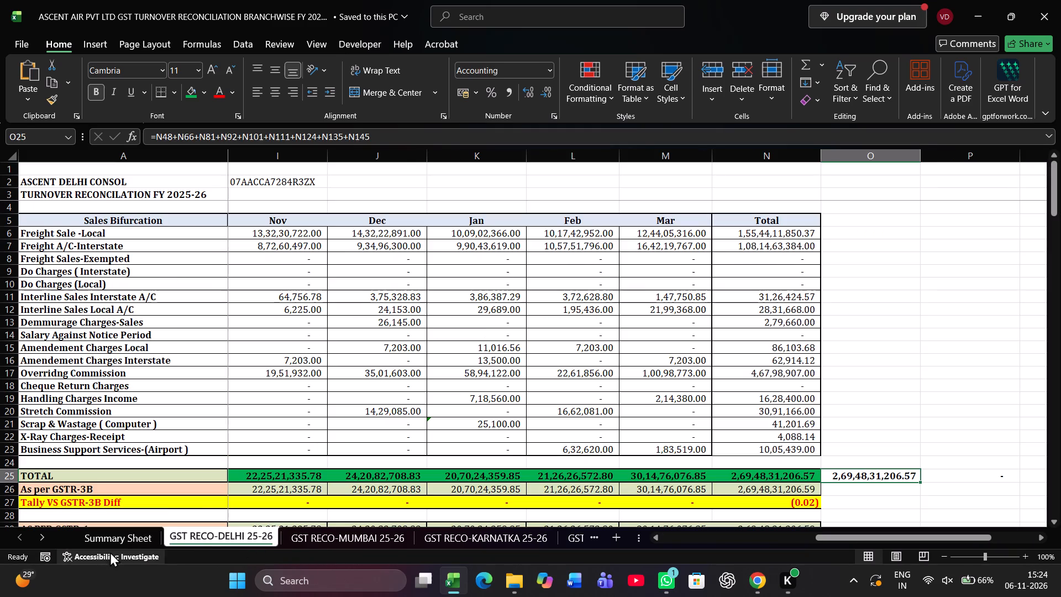
click(128, 541)
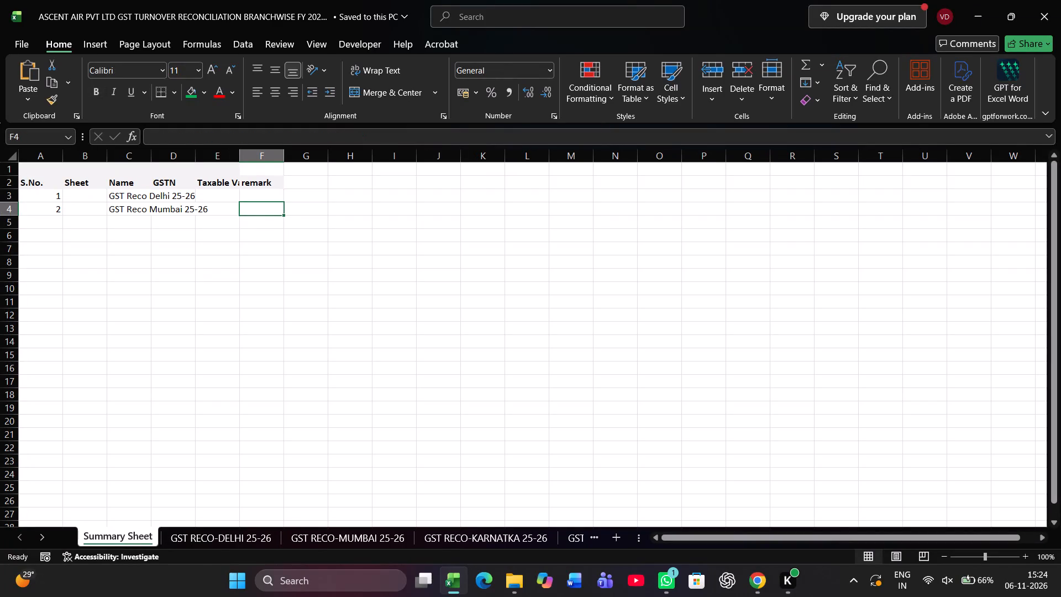
Enter "Not in OCTAGST" as the remark for the Mumbai row in cell F4 of the Summary Sheet.
text(no)
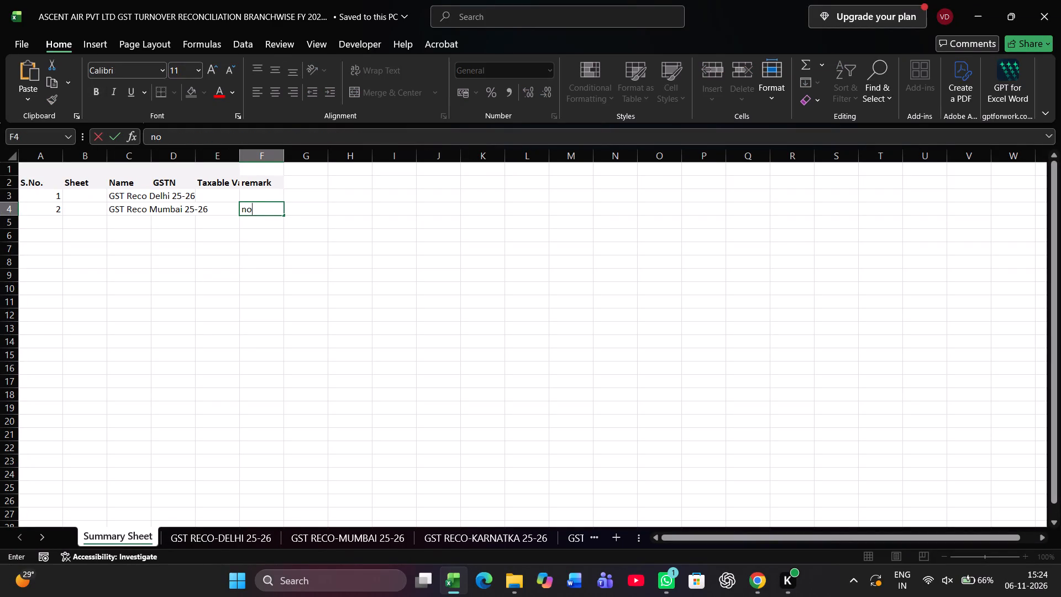
key(BackSpace)
key(BackSpace)
key(shift+n)
text(ot)
key(space)
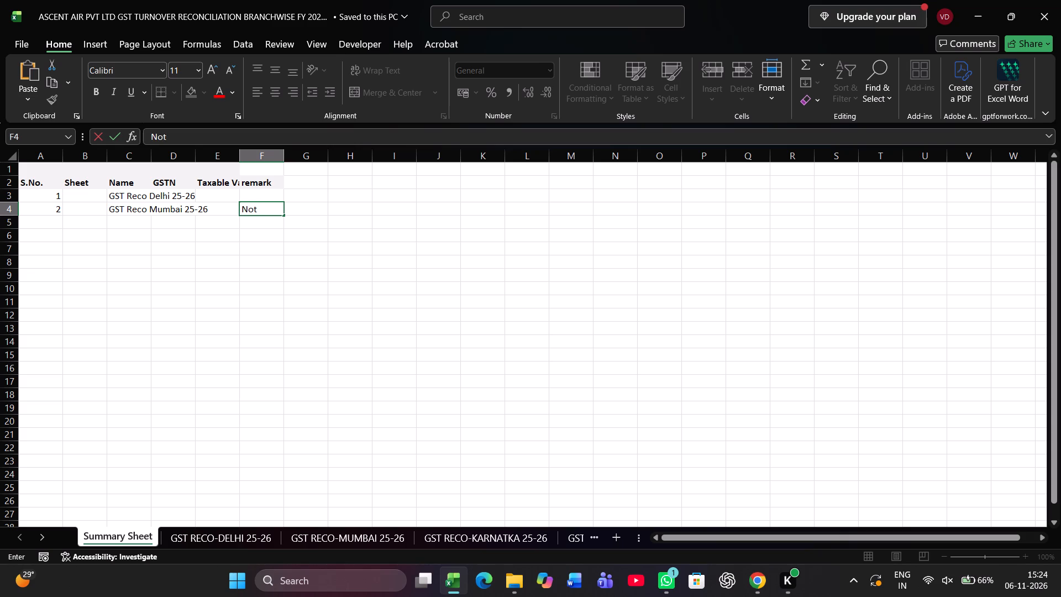
text(in)
key(space)
text(Oct)
key(BackSpace)
key(BackSpace)
text(CTAGST)
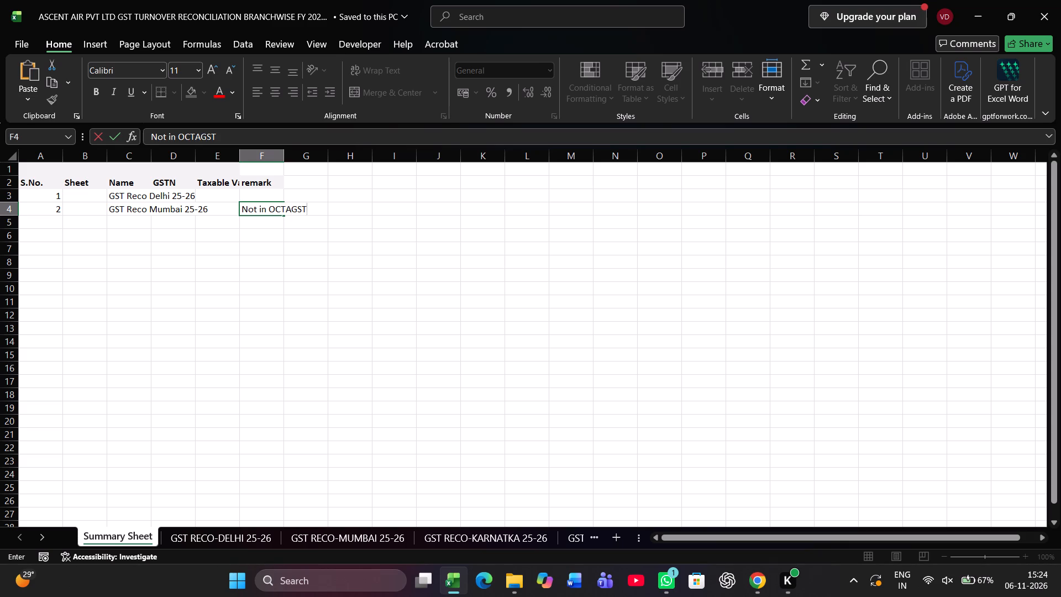
key(Return)
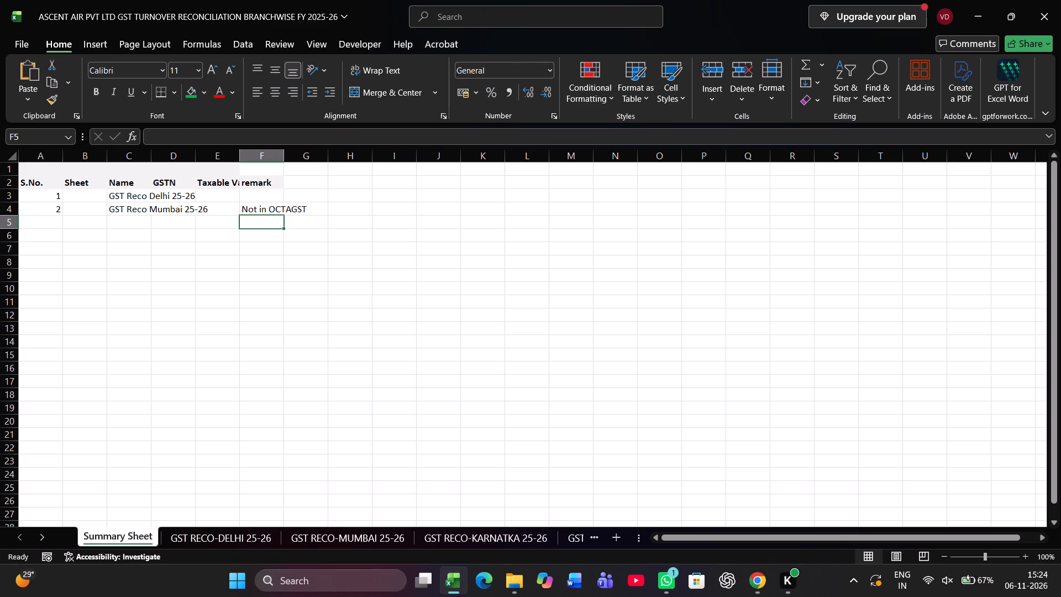
Open the Delhi AnnualReport workbook from the DELHI 3ZX folder, examine its GSTR-3B sheet's monthly supply, tax and ITC rows, and close it.
key(Up)
key(Up)
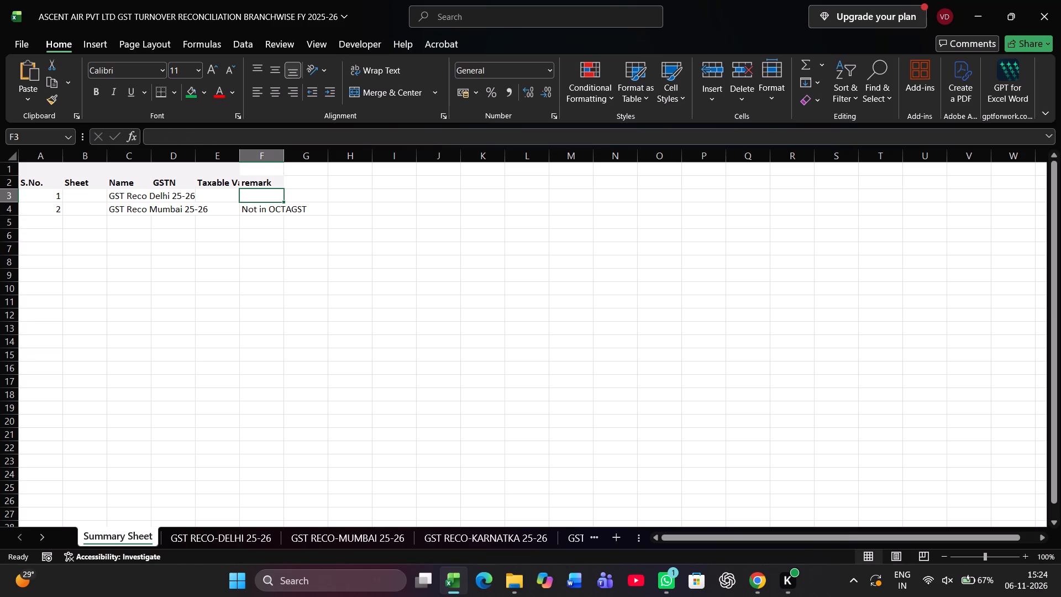
key(Left)
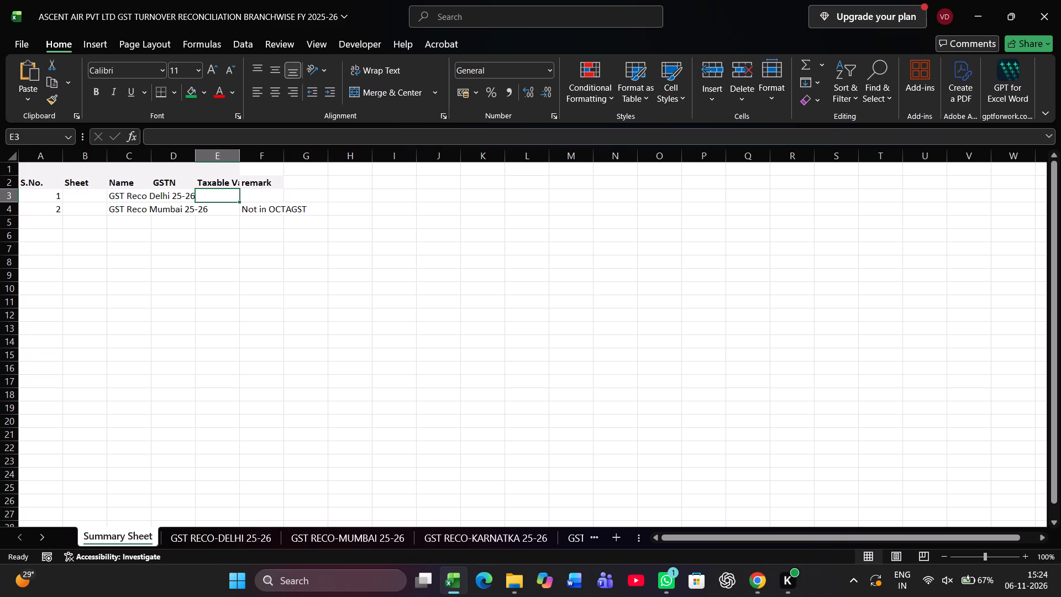
key(alt+Tab)
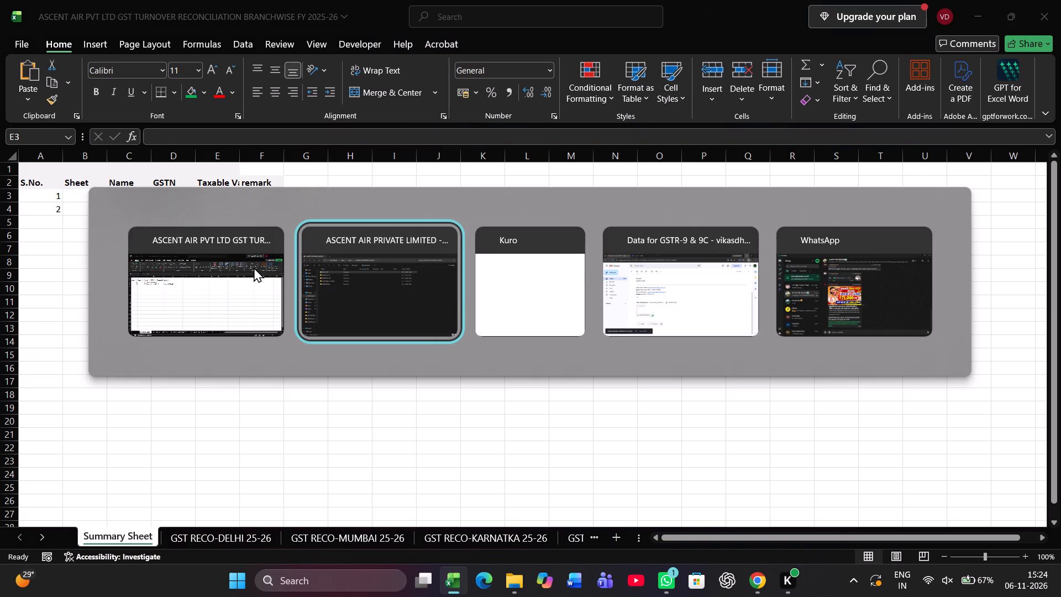
key(Return)
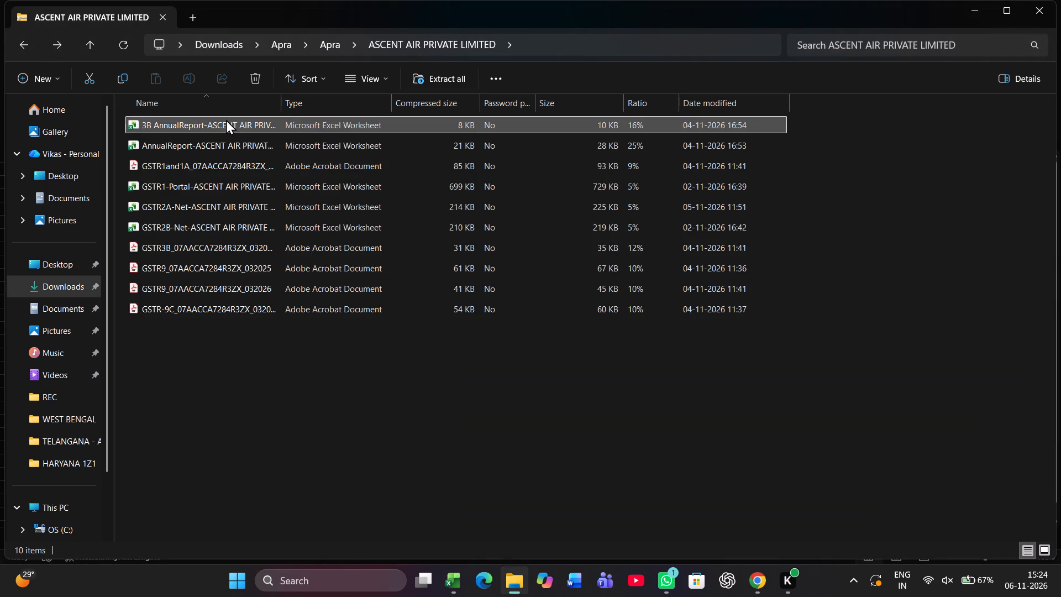
key(Return)
key(Down)
key(Up)
key(Down)
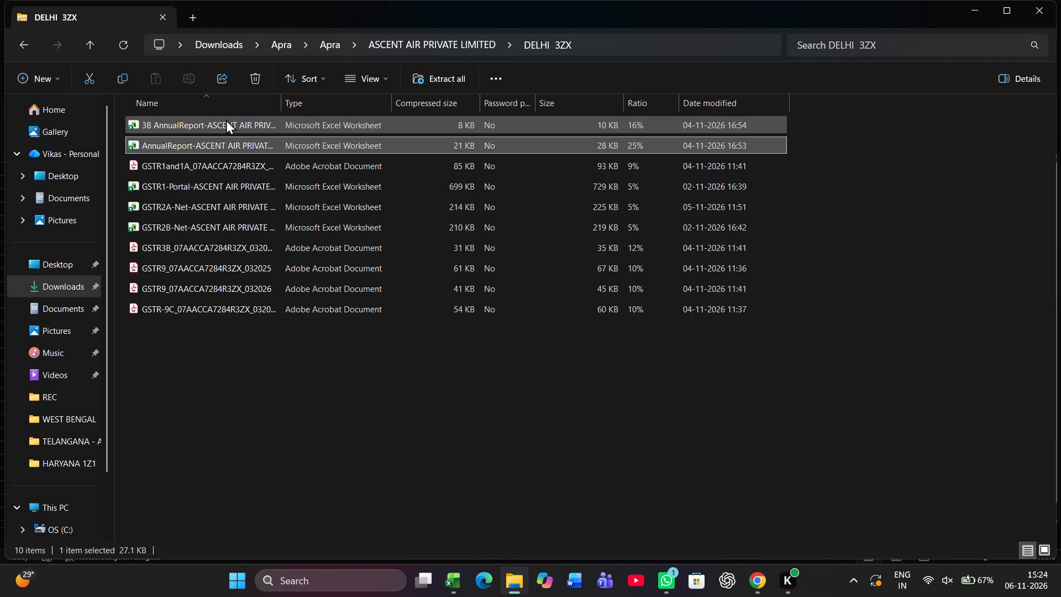
key(Return)
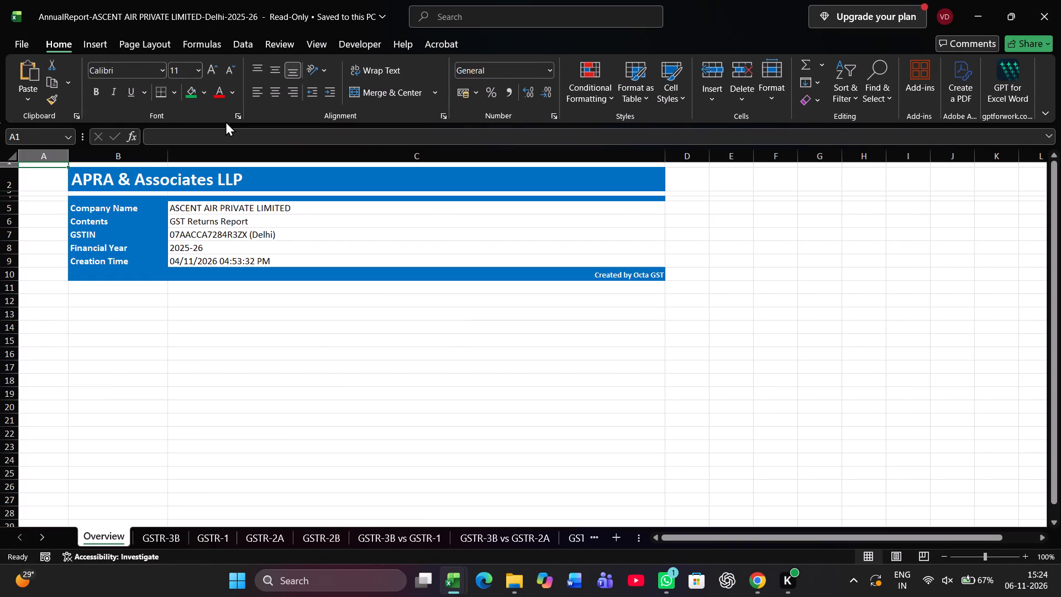
click(177, 527)
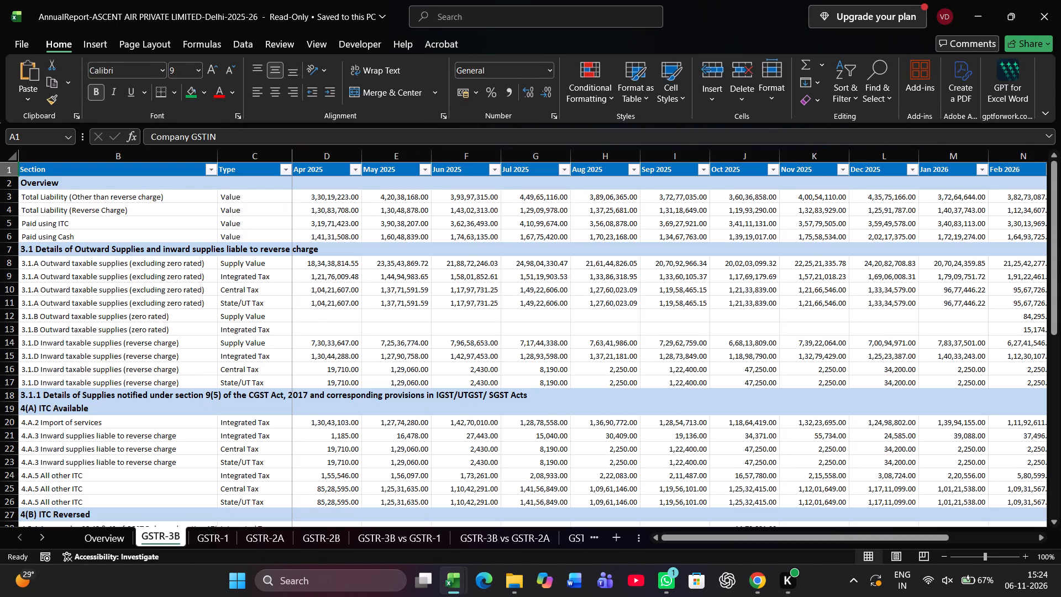
click(326, 265)
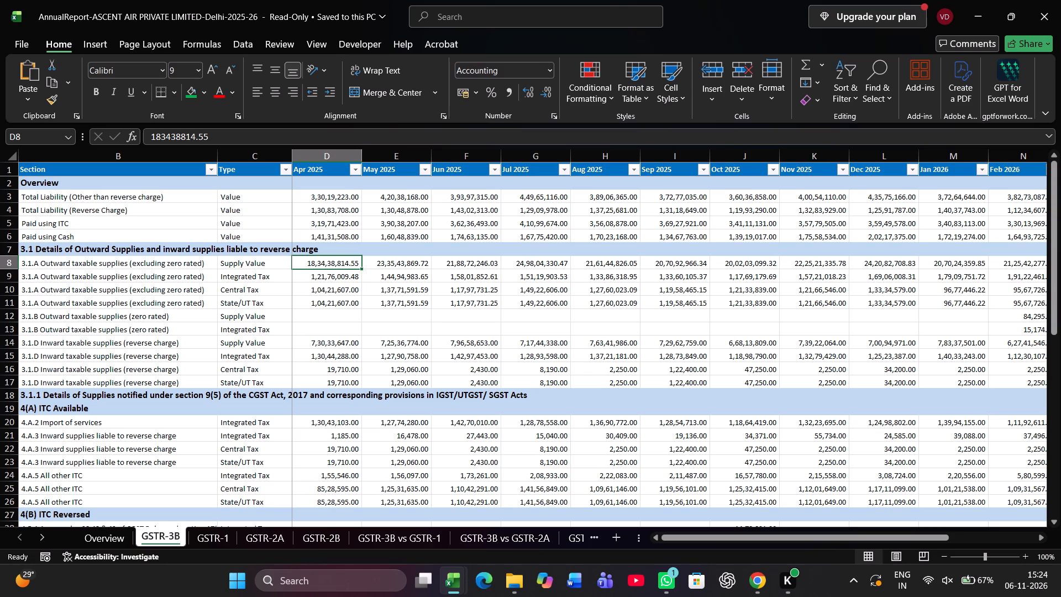
scroll(392, 363, down, 1)
scroll(318, 333, down, 1)
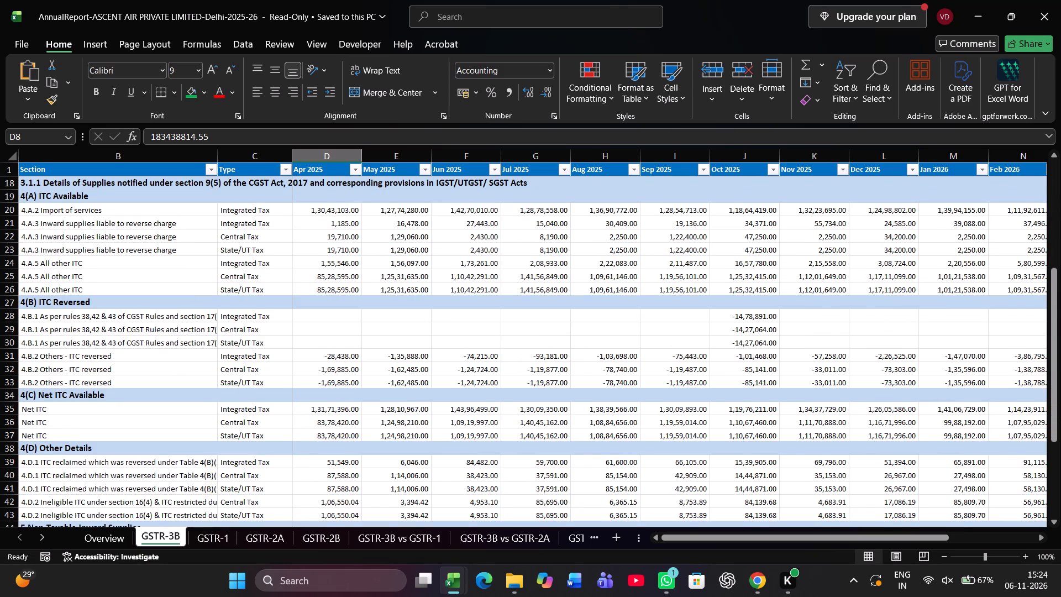
scroll(341, 334, down, 2)
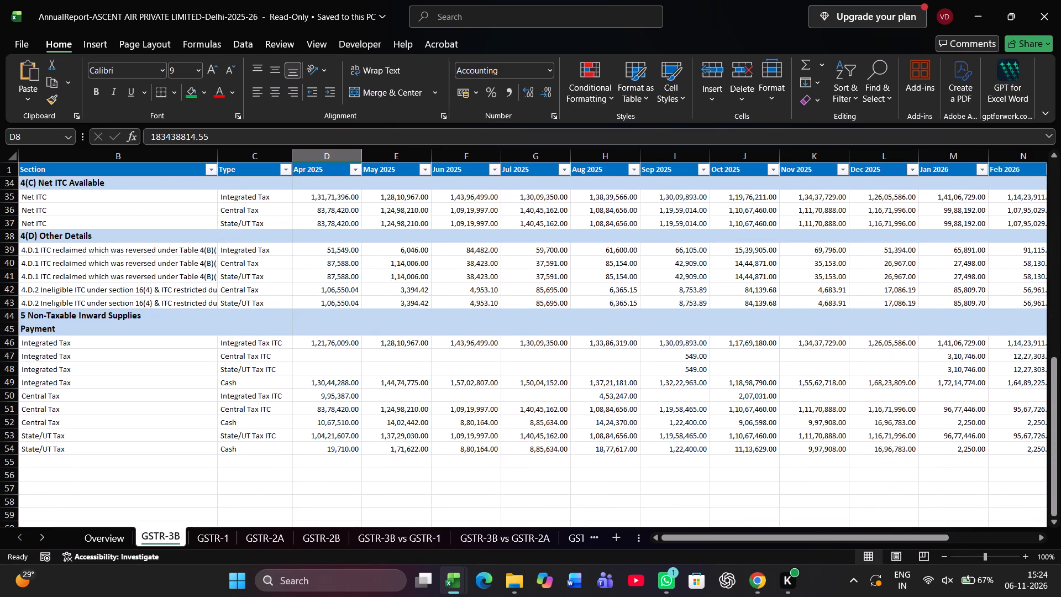
scroll(160, 336, up, 1)
scroll(250, 334, up, 8)
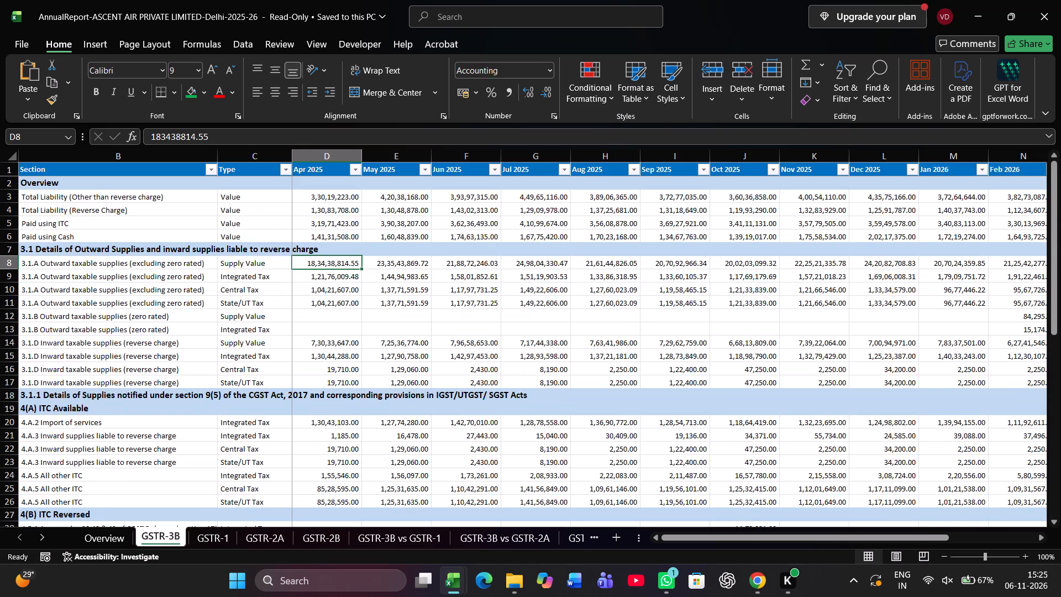
click(1043, 6)
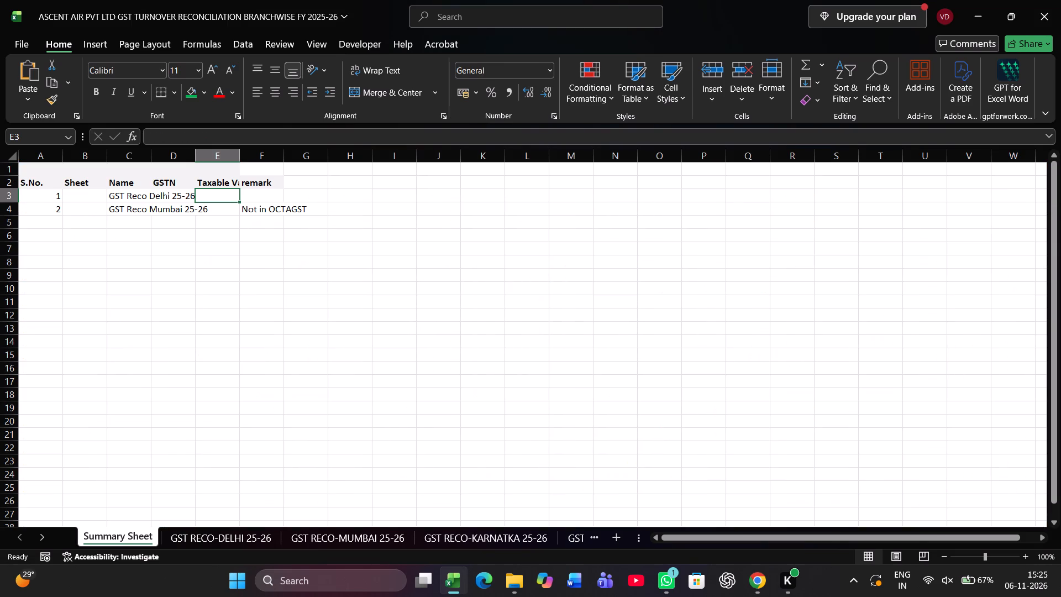
Open the Delhi 3B AnnualReport workbook and check its GSTR-3B sheet's monthly outward supply values alongside the reconciliation workbook's Summary Sheet.
key(alt+Tab)
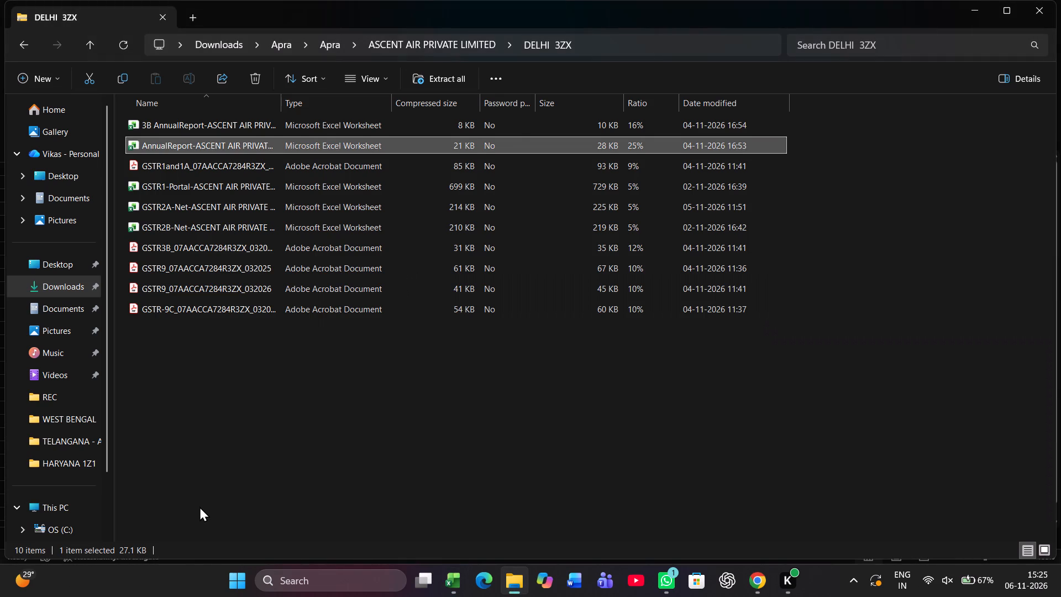
key(Up)
key(Return)
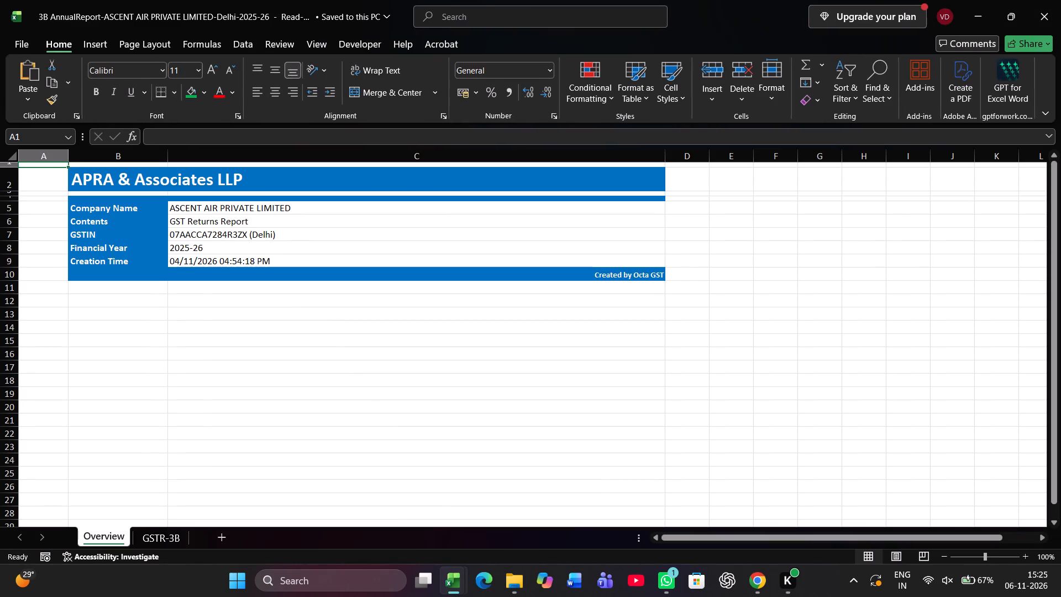
click(157, 536)
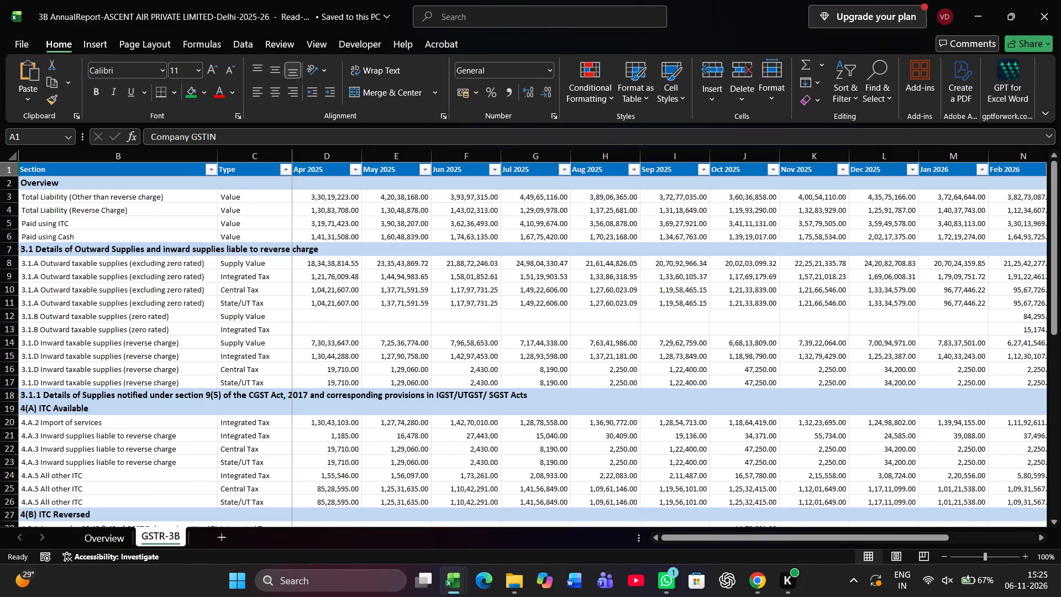
scroll(250, 371, up, 6)
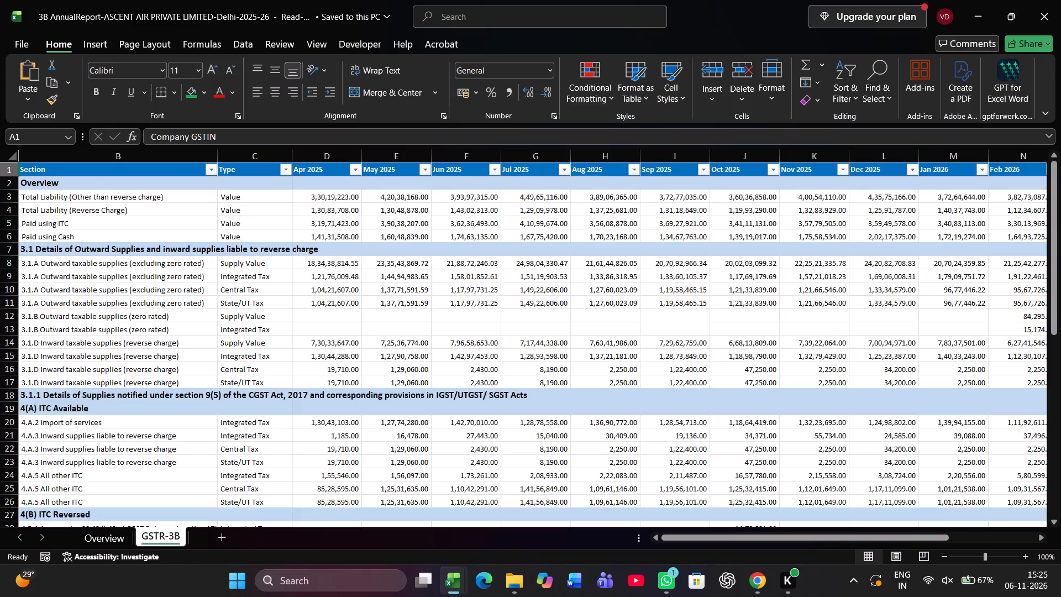
key(alt+Tab)
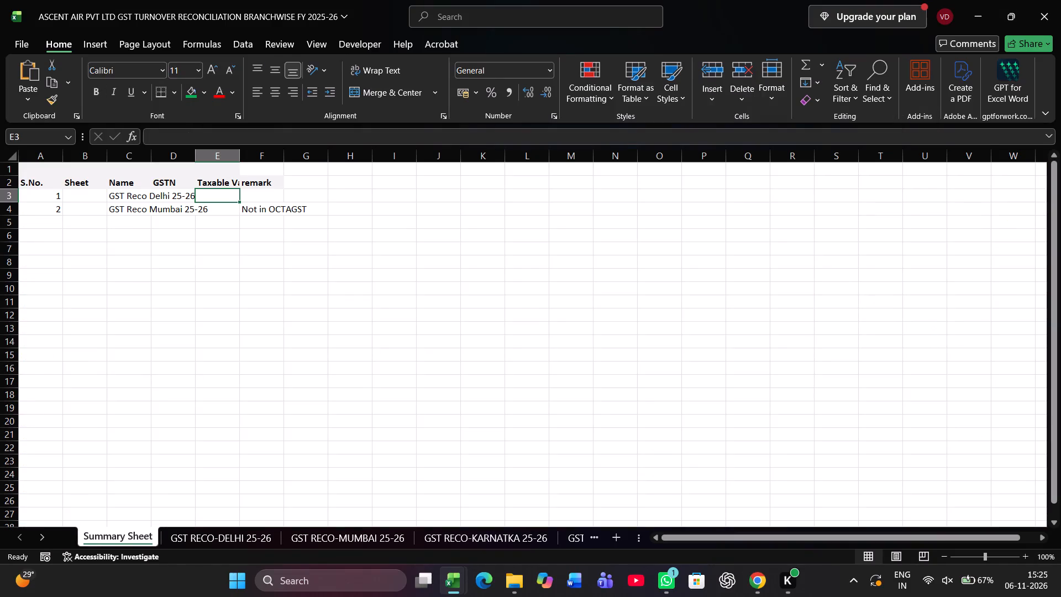
key(alt+Tab)
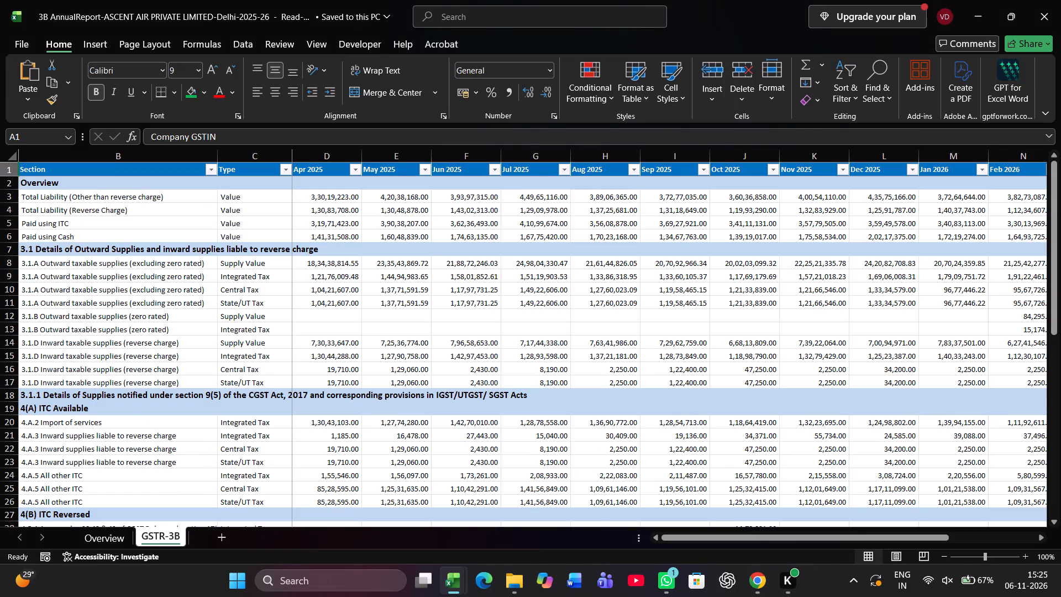
key(alt+Tab)
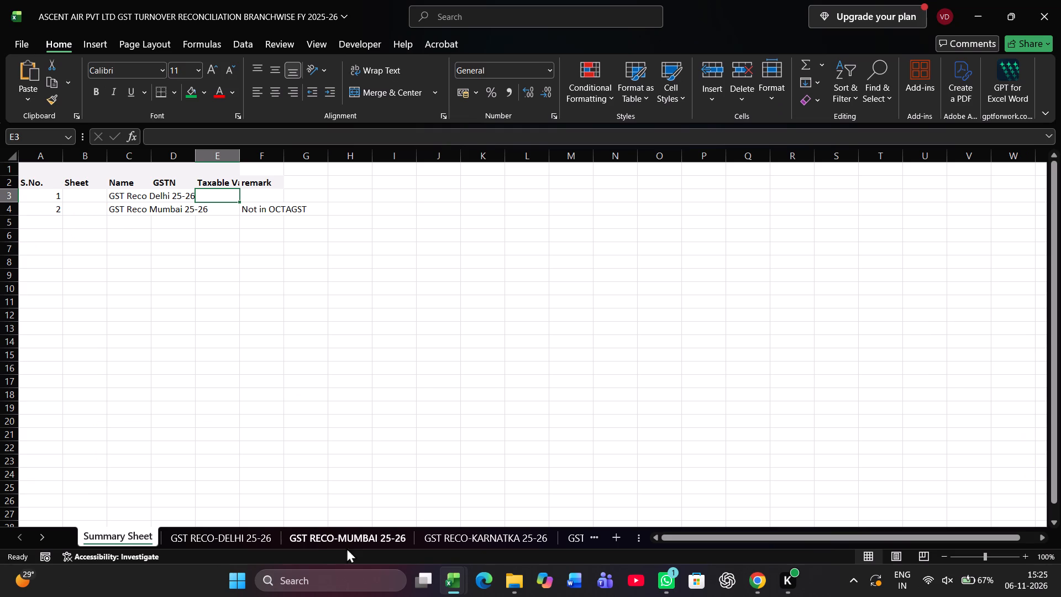
Review the Mumbai reconciliation sheet, and examine the Karnataka sheet's consolidated sales, total, GSTR-3B and GSTR-1 rows back to April.
click(300, 531)
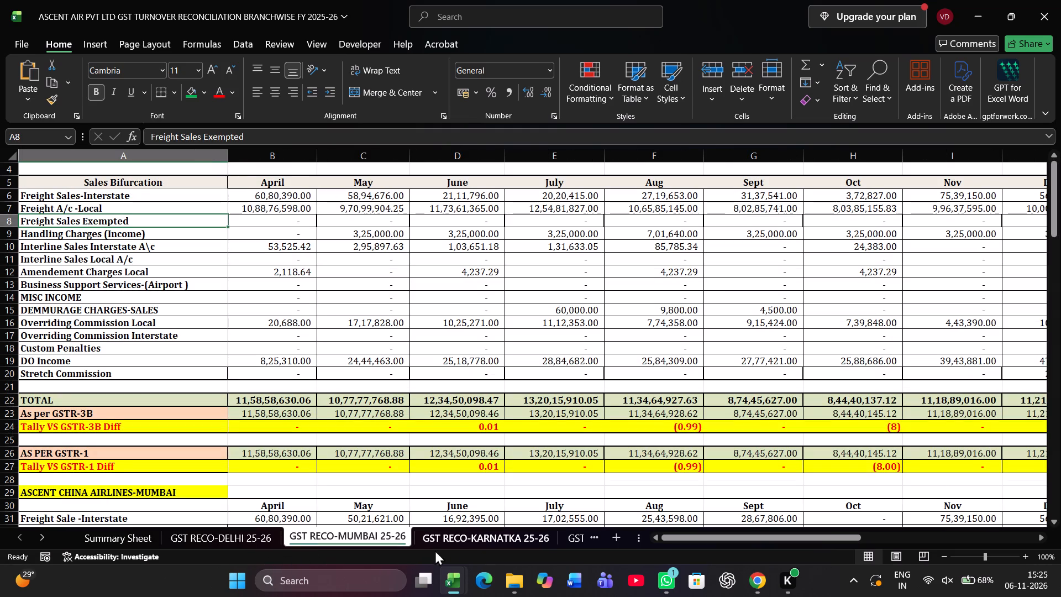
click(463, 536)
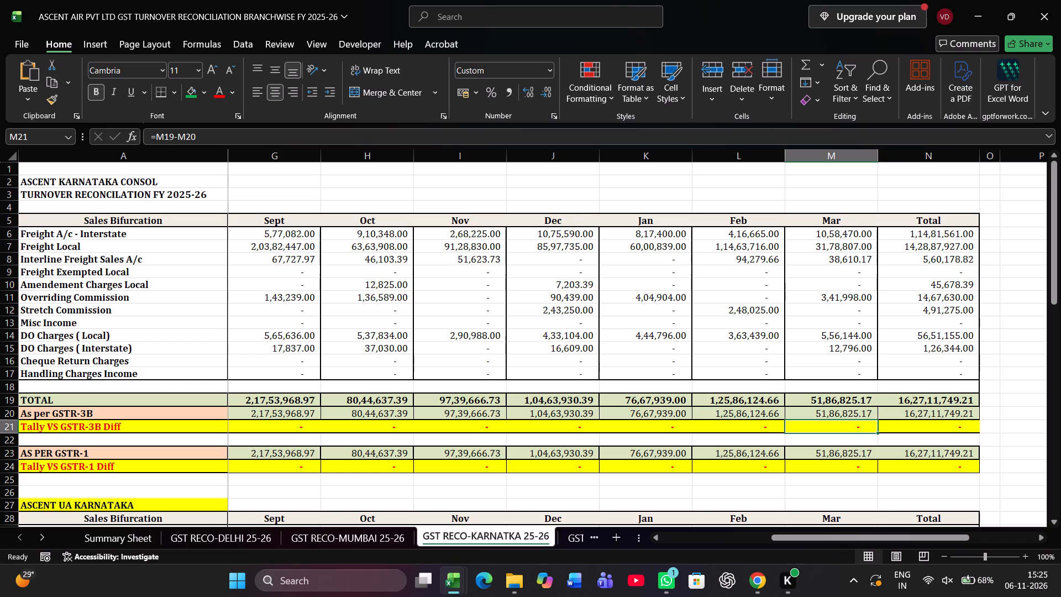
key(Down)
key(Down)
key(Up)
key(Down)
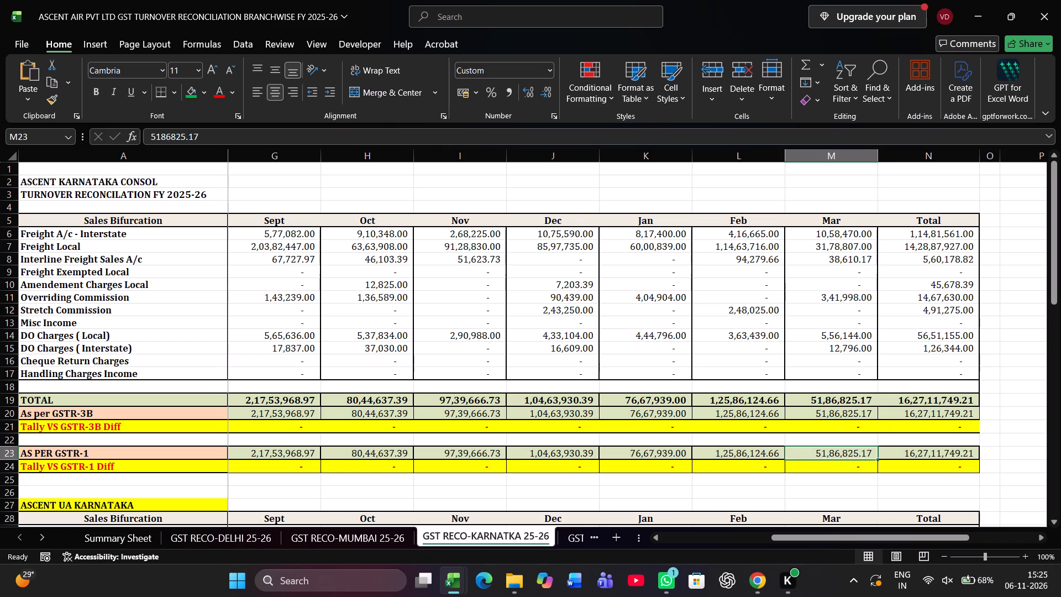
key(Left)
key(Left)
key(Left)
key(Left)
key(Left)
key(Left)
key(Left)
key(Left)
key(Left)
key(Left)
key(Left)
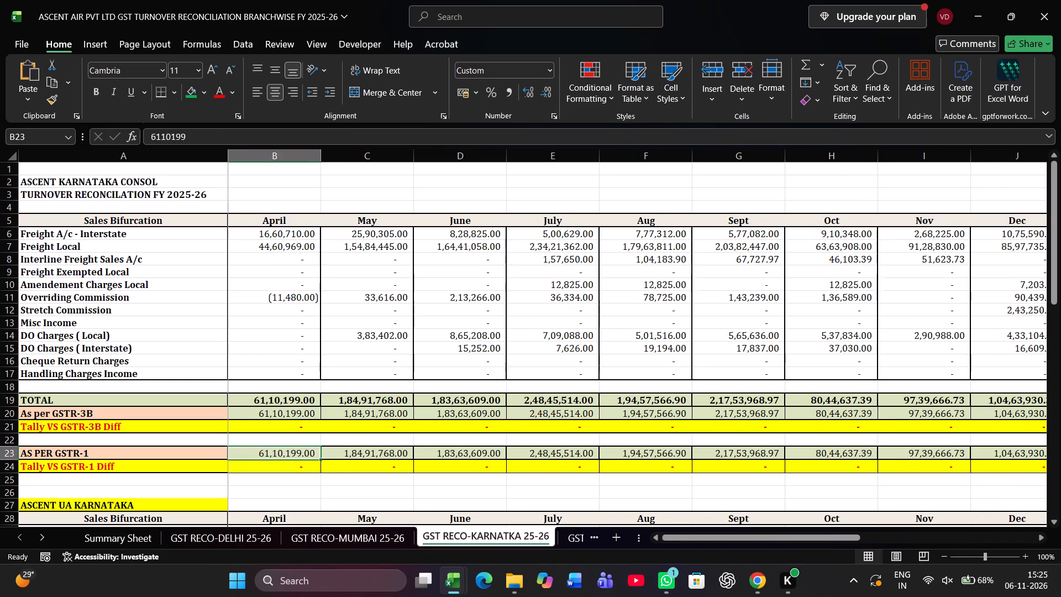
key(Left)
key(Up)
key(Up)
key(Up)
key(Up)
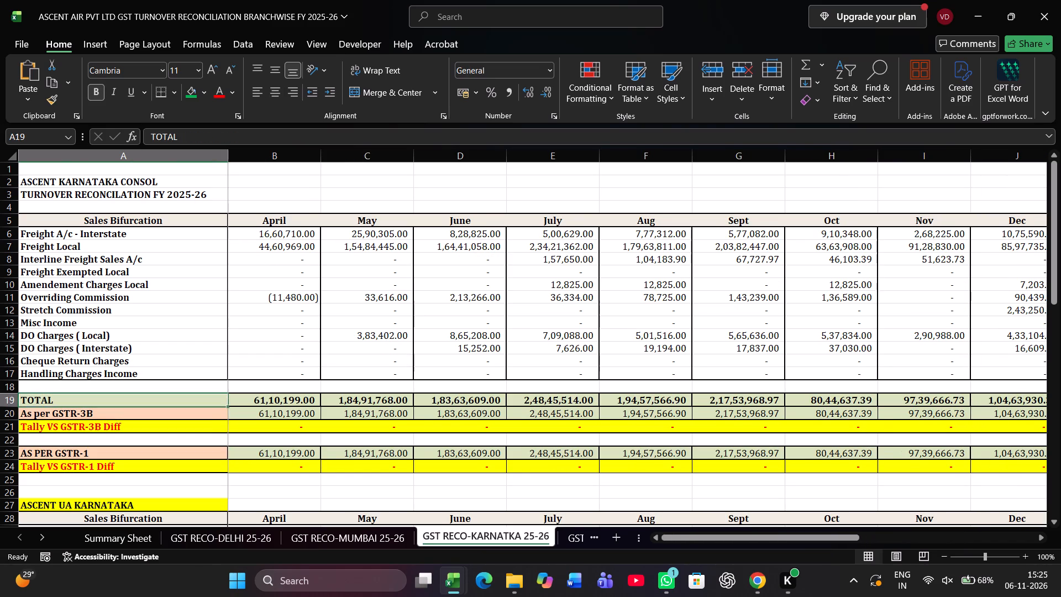
key(Up)
key(Up)
key(Up)
key(Up)
key(Up)
key(Up)
key(Up)
key(Up)
key(Up)
key(Up)
key(Up)
key(Up)
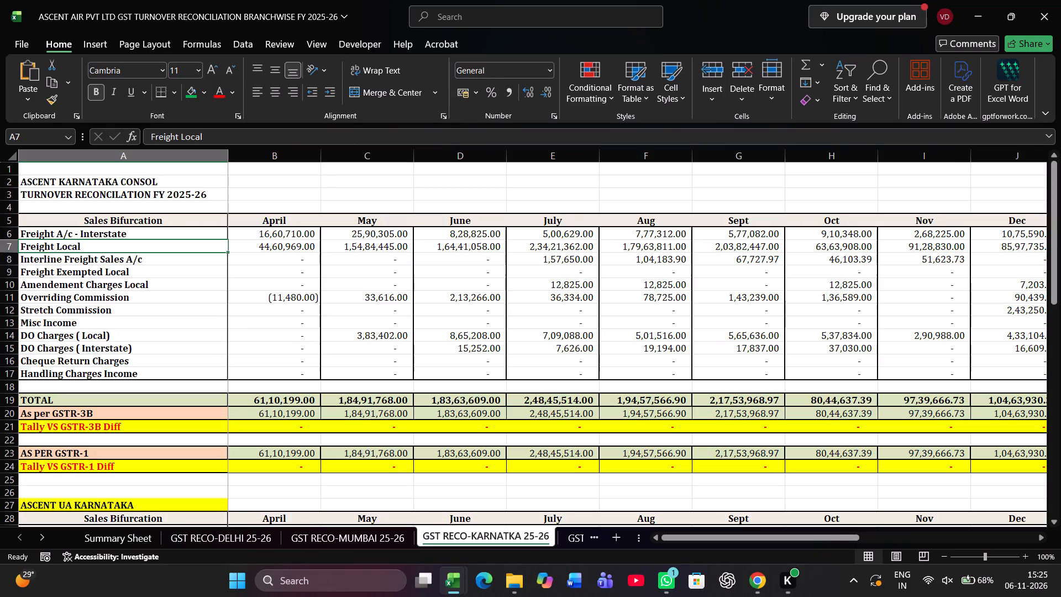
key(Right)
key(Up)
Open the Karnataka 3B AnnualReport workbook from the KARNATKA 2ZS folder and view its Overview sheet's company and GSTIN details.
key(alt+Tab)
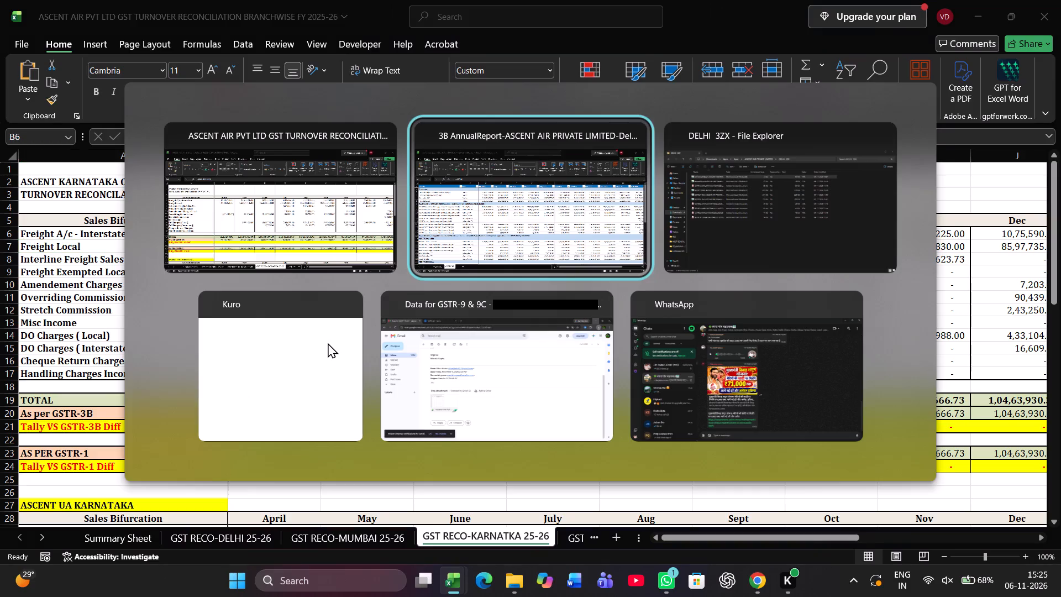
key(alt+Tab)
key(BackSpace)
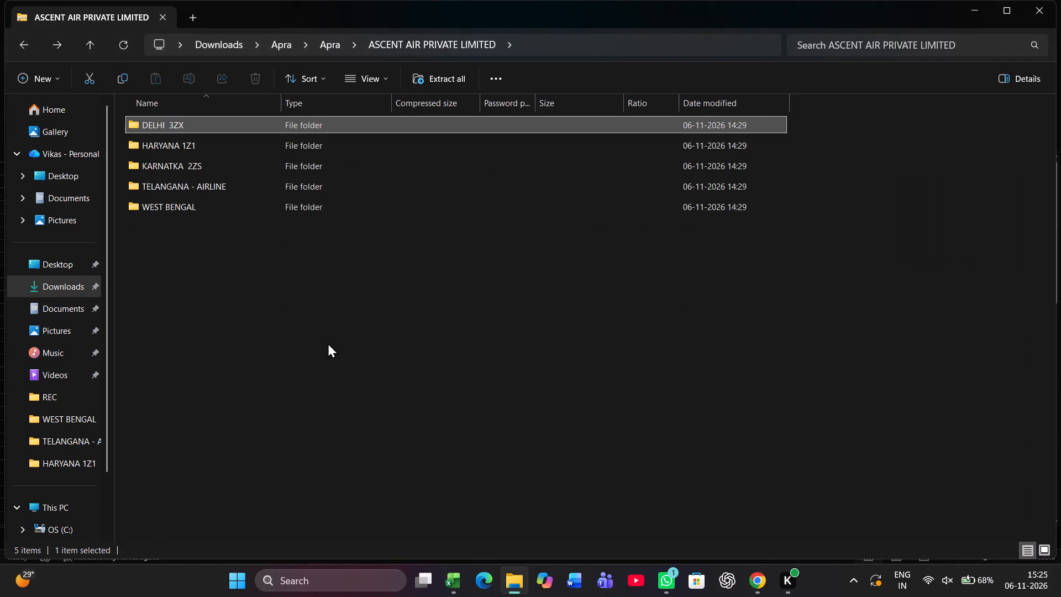
key(Down)
key(Down)
key(alt+Tab)
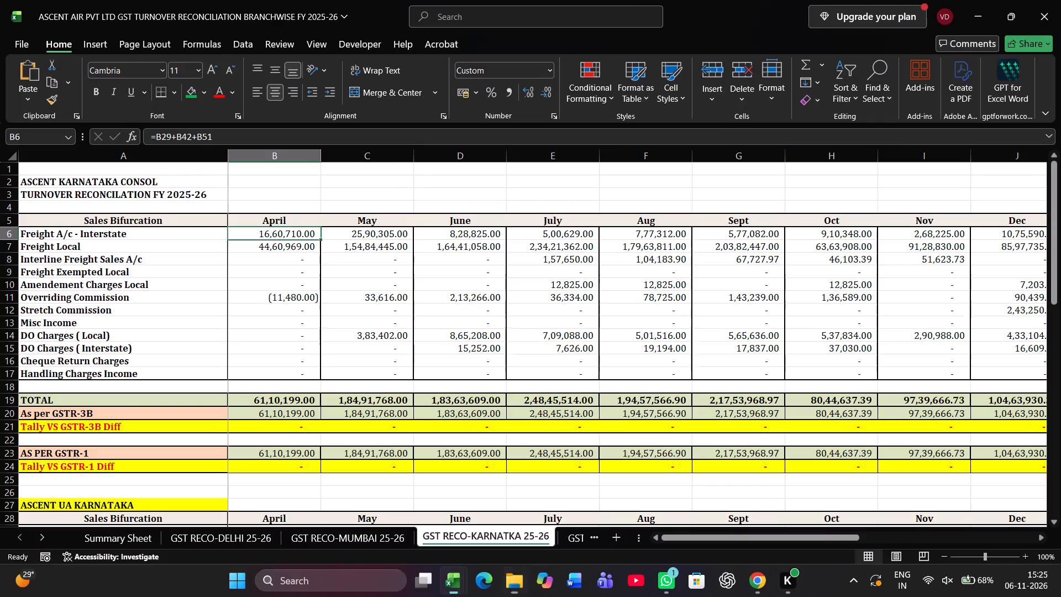
key(alt+Tab)
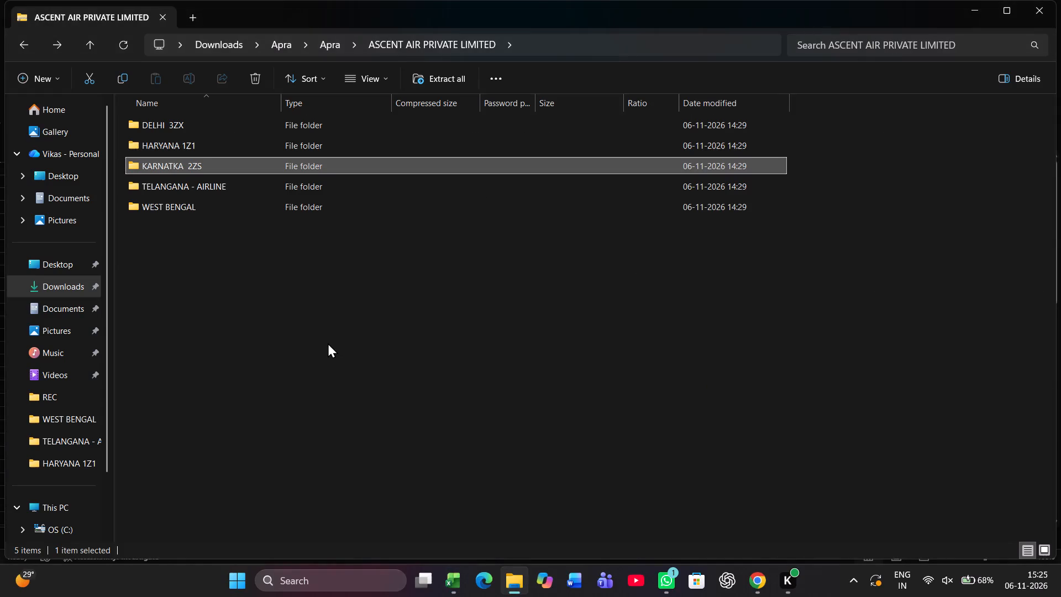
key(Return)
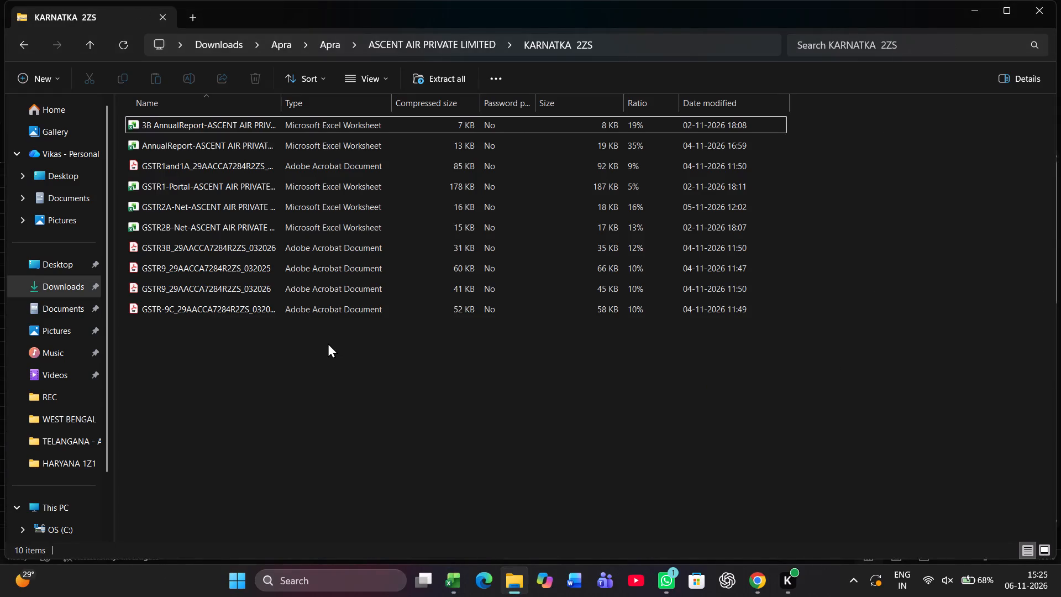
key(Down)
key(Up)
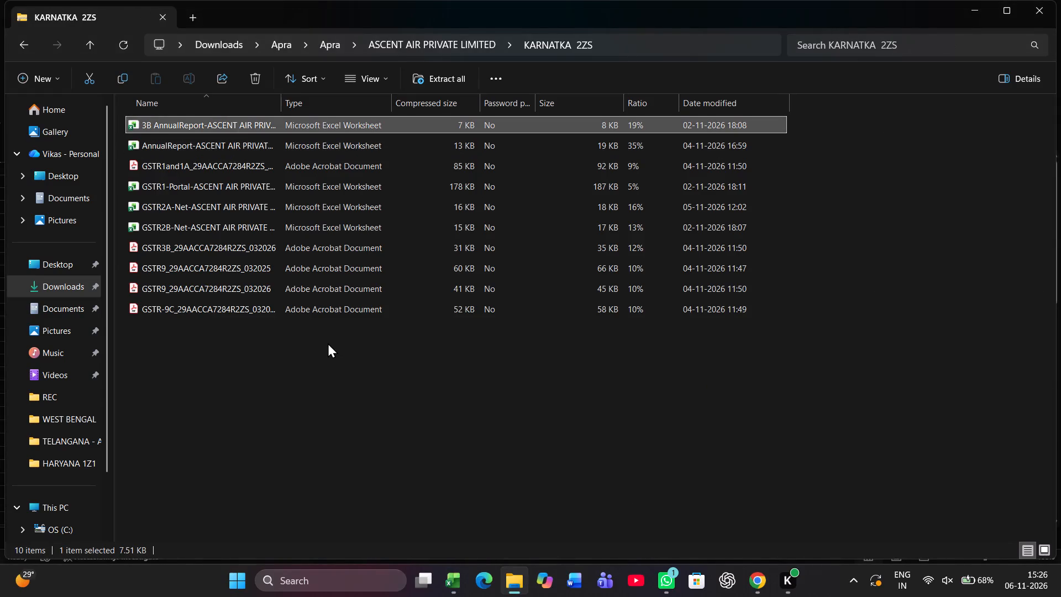
key(Return)
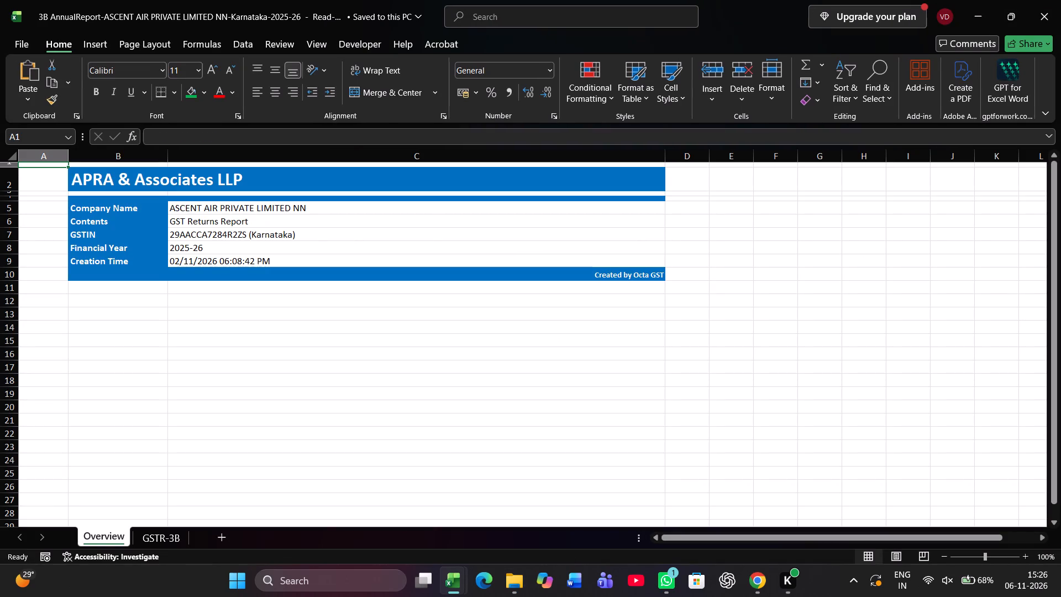
key(Down)
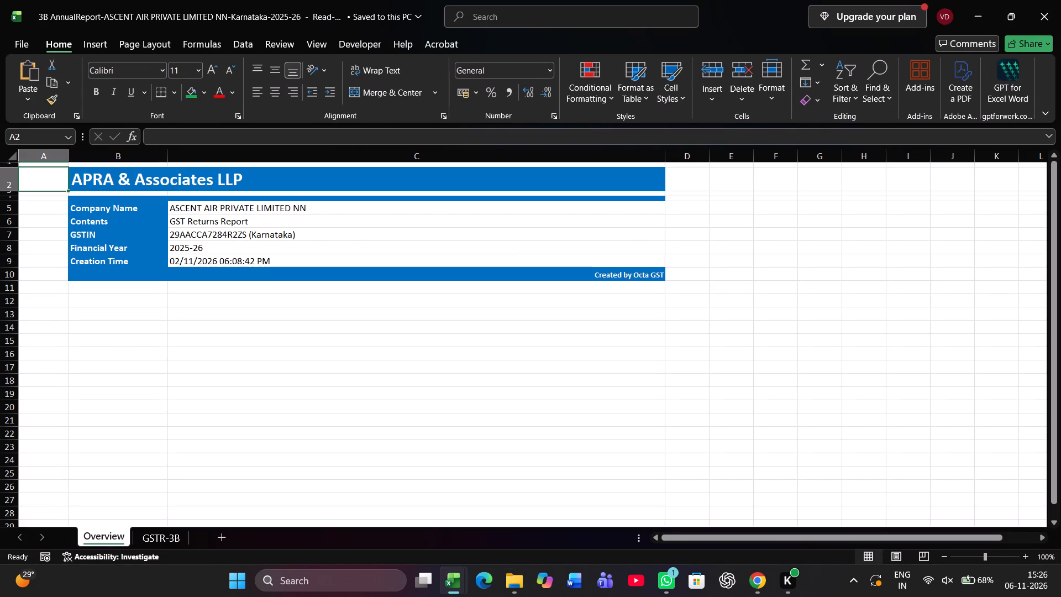
key(Right)
key(Right)
key(Down)
key(Left)
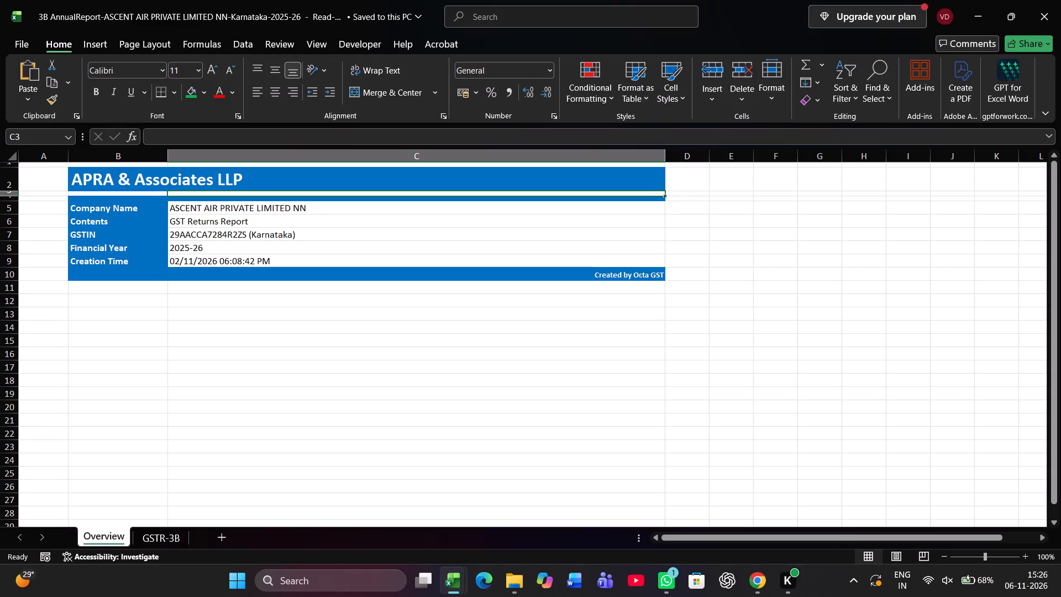
Link the Delhi row's Taxable Value in cell E3 of the Summary Sheet to total cell O25 of the GST RECO-DELHI 25-26 sheet.
key(alt+Tab)
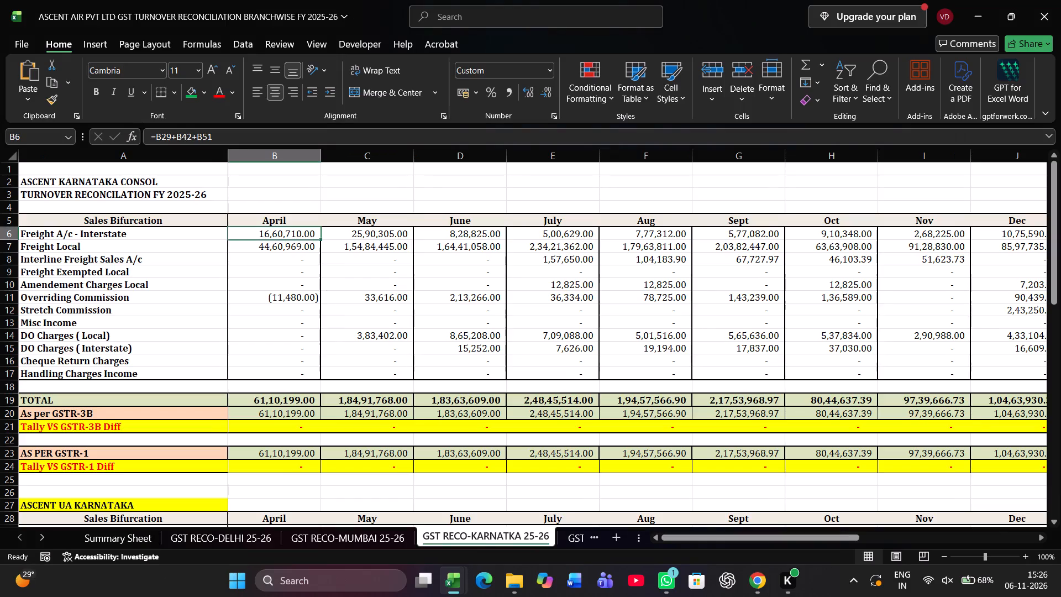
key(alt+Tab)
key(alt+Tab)
key(alt+Tab)
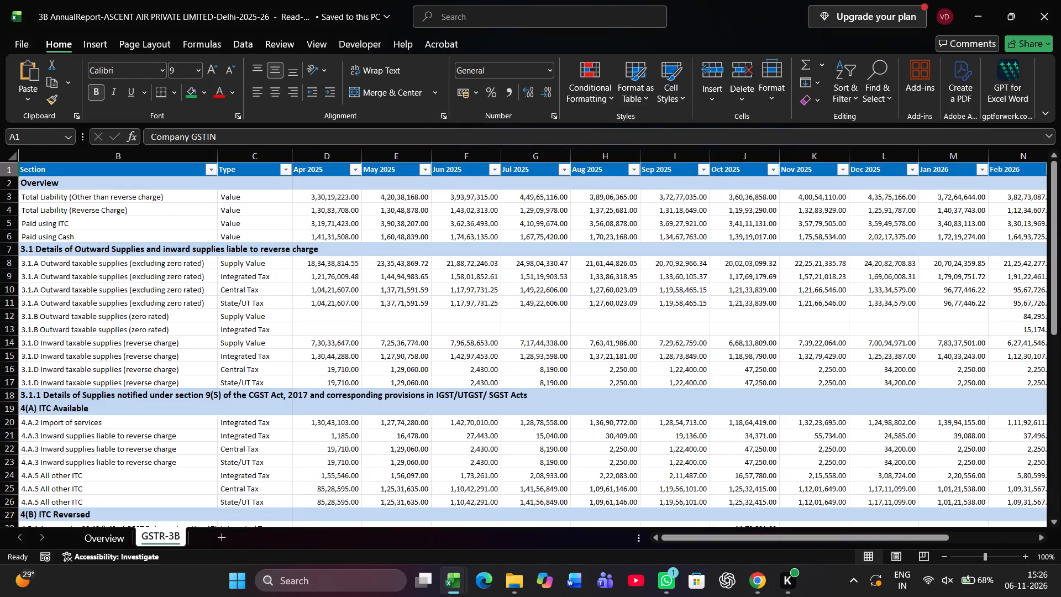
key(alt+Tab)
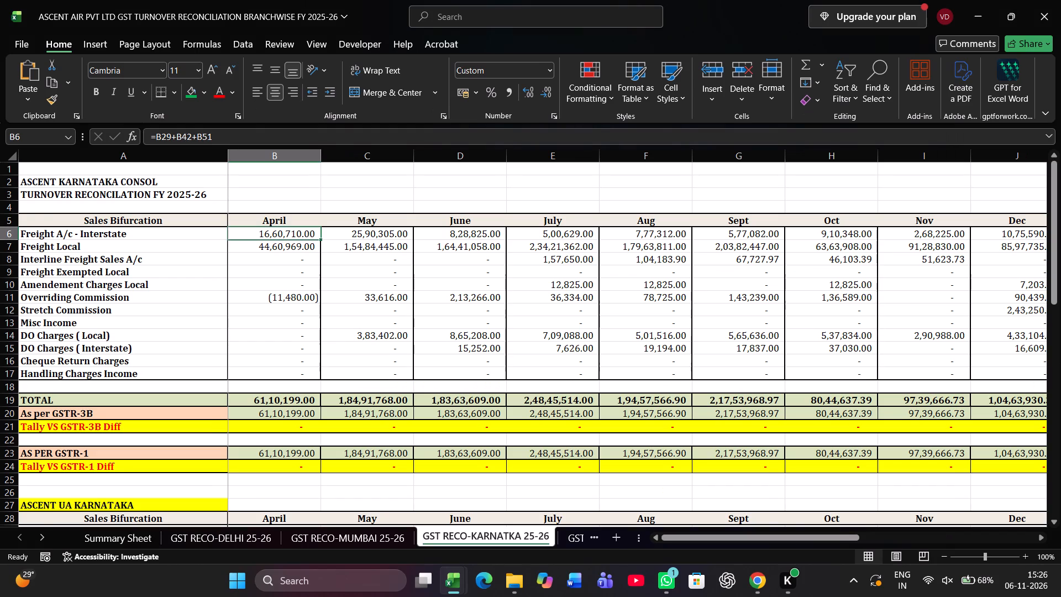
key(ctrl+Page_Up)
key(ctrl+Page_Up)
key(ctrl+Page_Up)
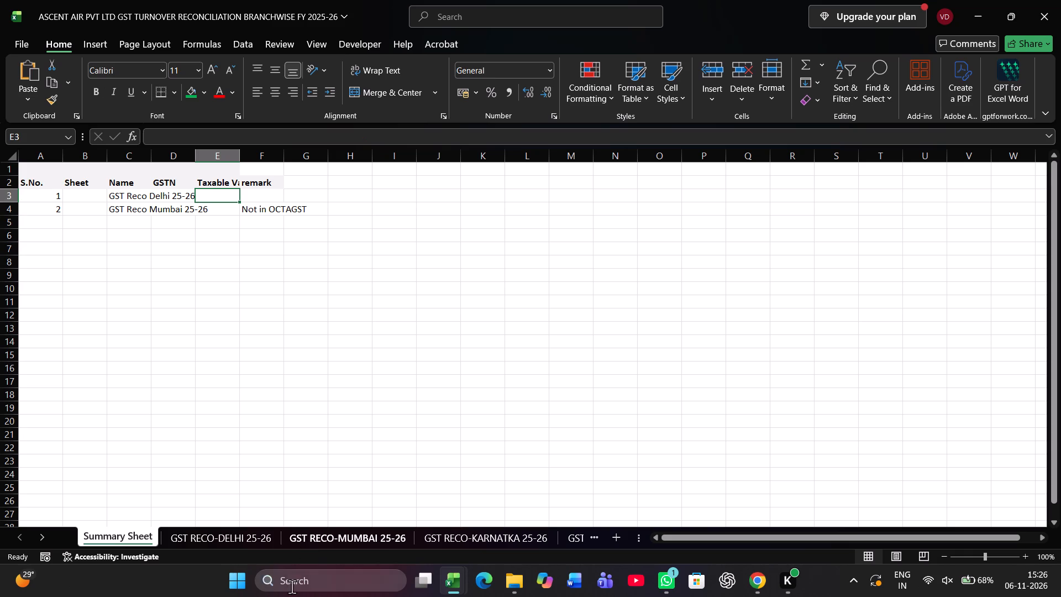
click(247, 531)
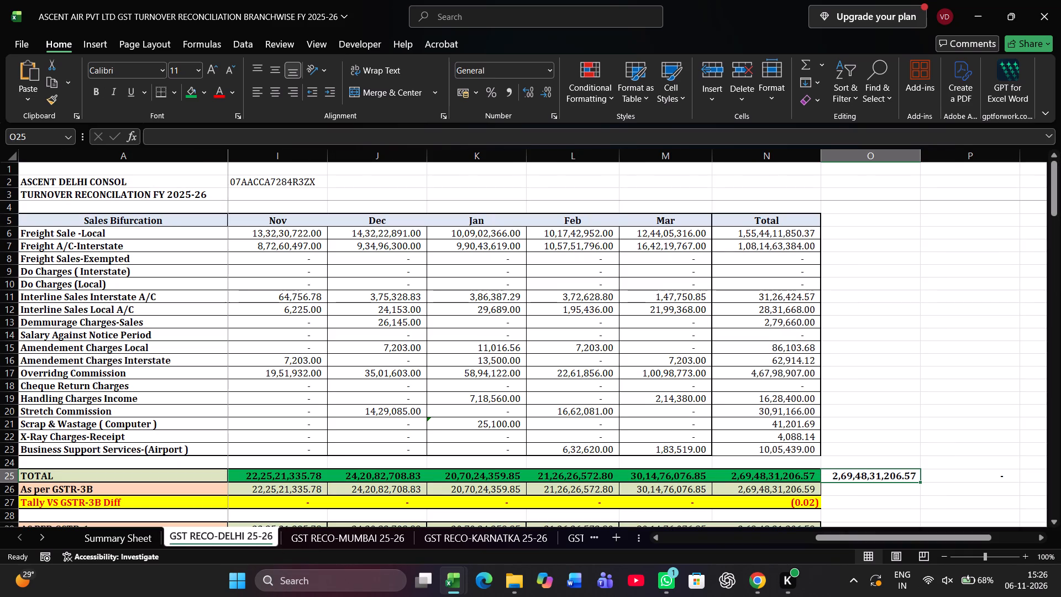
click(120, 538)
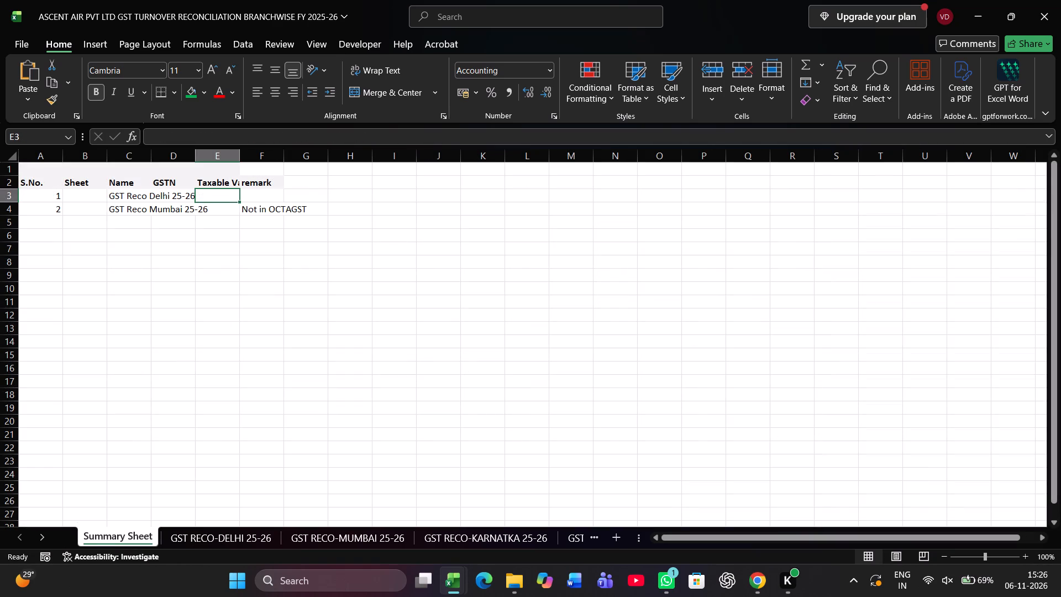
key(equal)
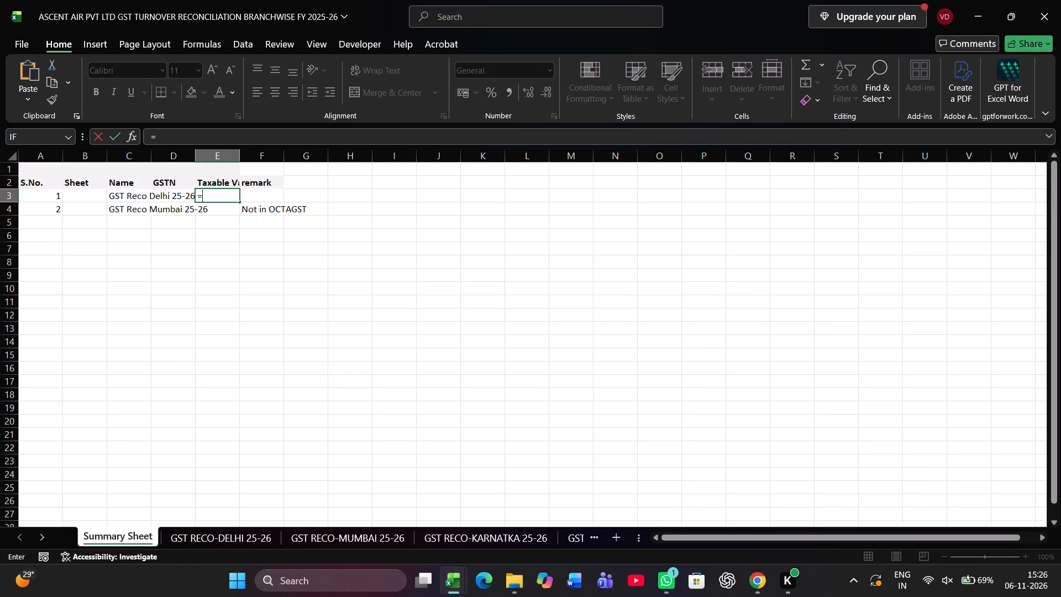
click(260, 543)
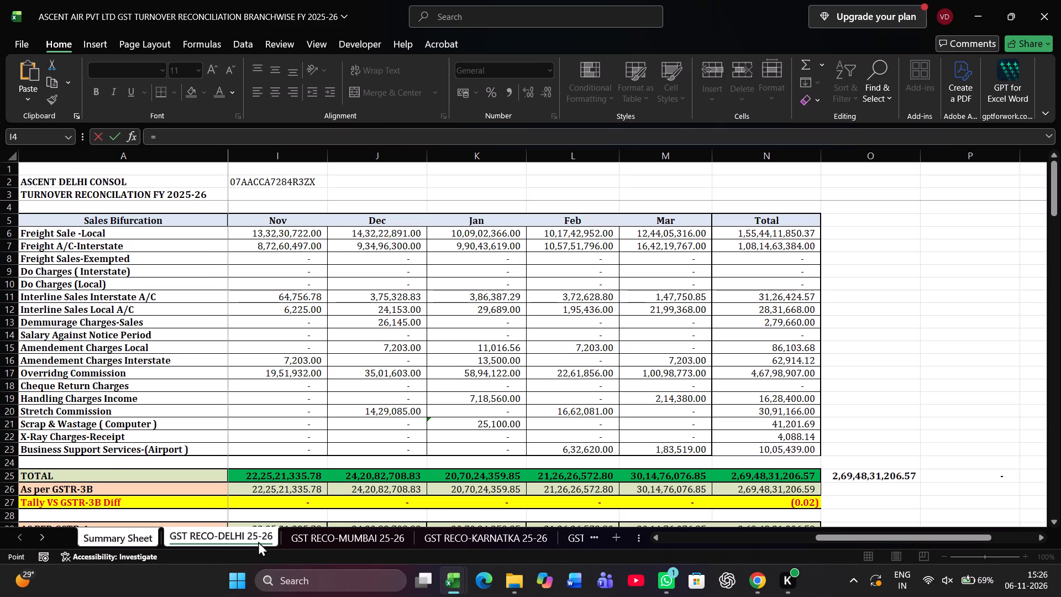
click(843, 474)
key(Return)
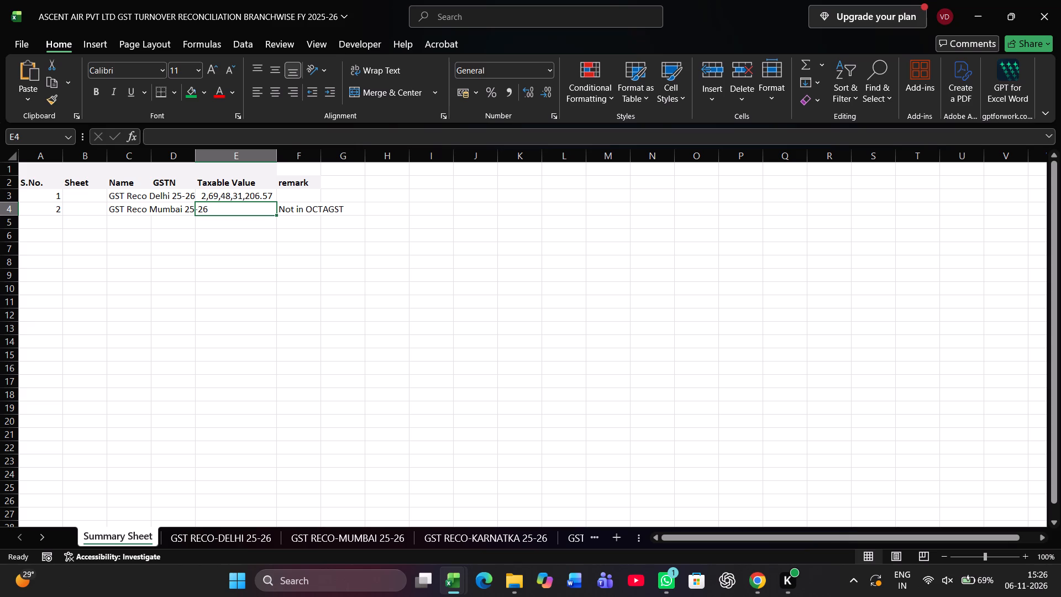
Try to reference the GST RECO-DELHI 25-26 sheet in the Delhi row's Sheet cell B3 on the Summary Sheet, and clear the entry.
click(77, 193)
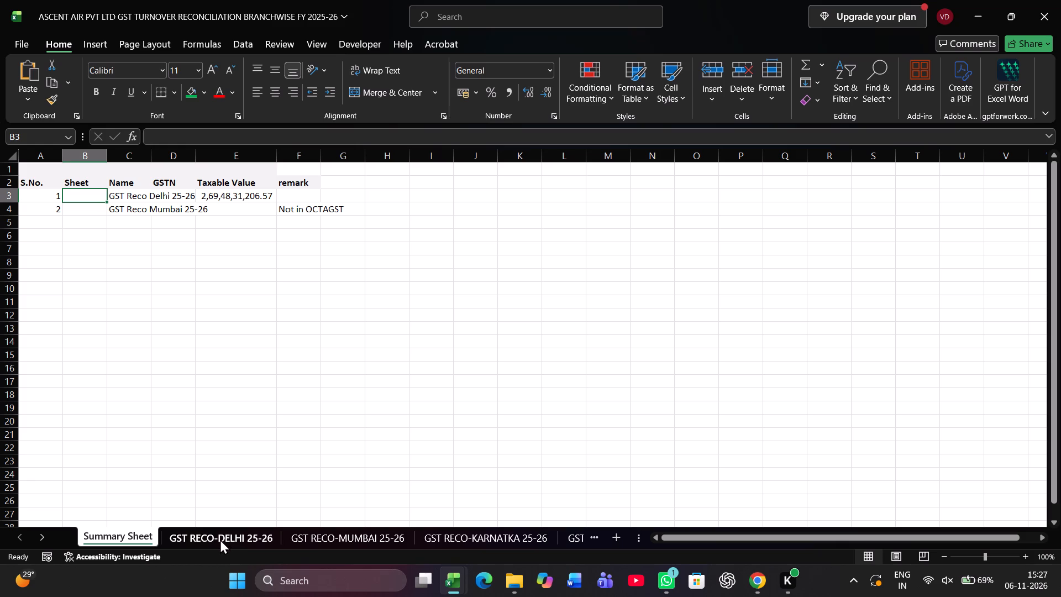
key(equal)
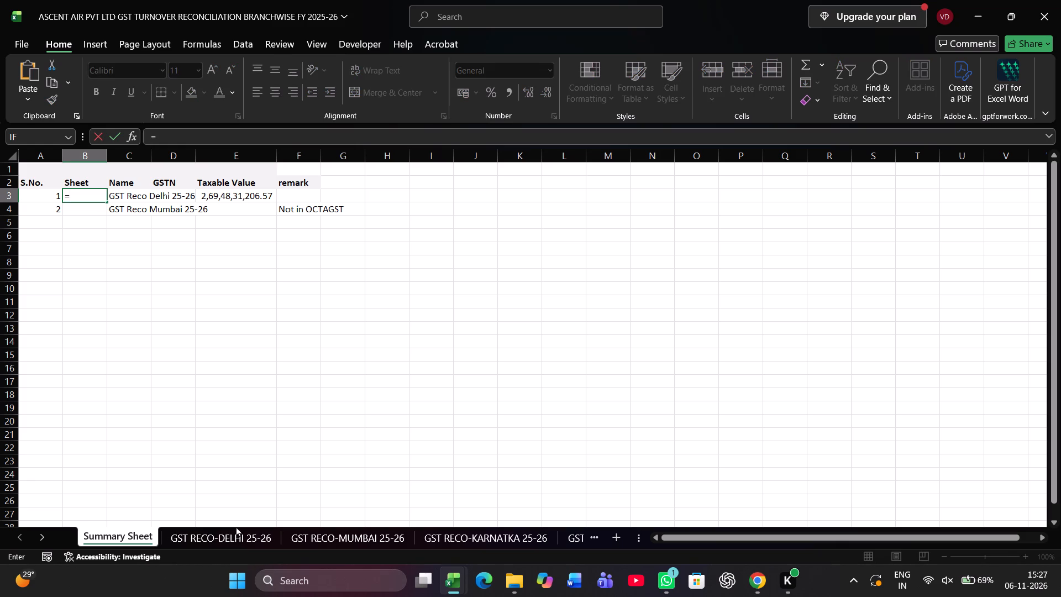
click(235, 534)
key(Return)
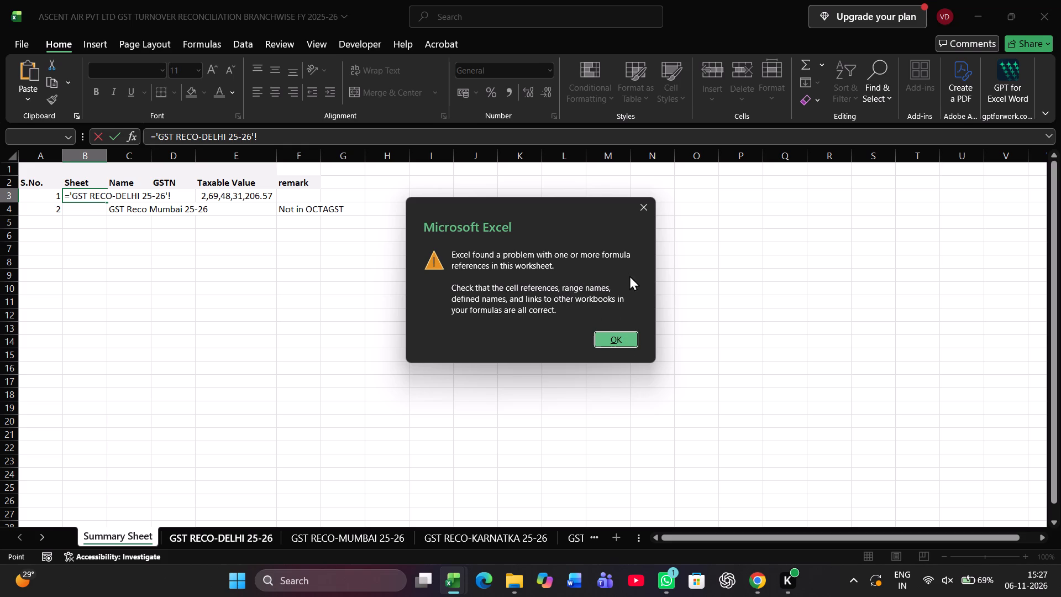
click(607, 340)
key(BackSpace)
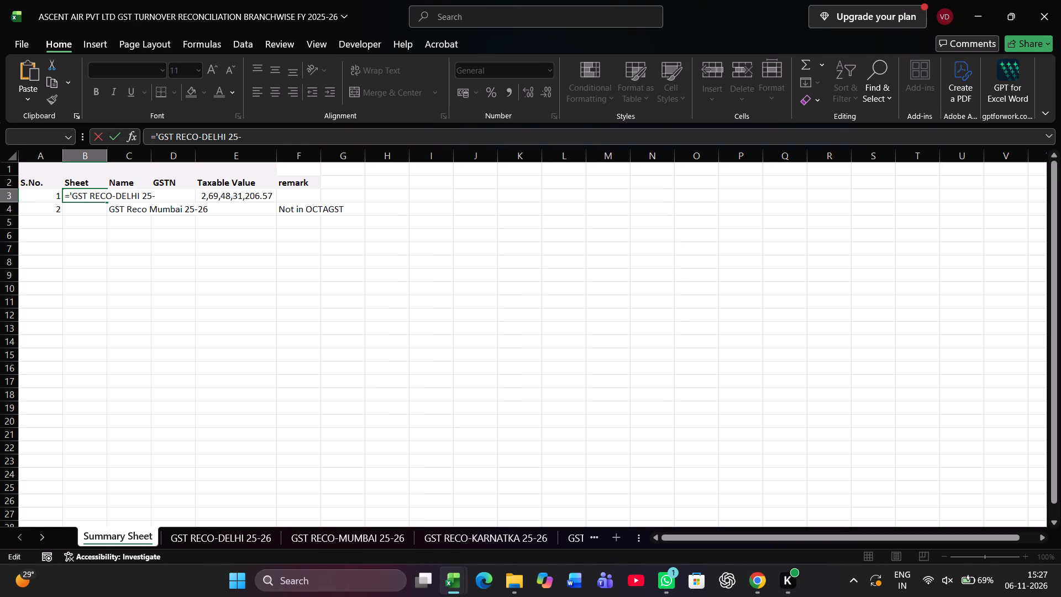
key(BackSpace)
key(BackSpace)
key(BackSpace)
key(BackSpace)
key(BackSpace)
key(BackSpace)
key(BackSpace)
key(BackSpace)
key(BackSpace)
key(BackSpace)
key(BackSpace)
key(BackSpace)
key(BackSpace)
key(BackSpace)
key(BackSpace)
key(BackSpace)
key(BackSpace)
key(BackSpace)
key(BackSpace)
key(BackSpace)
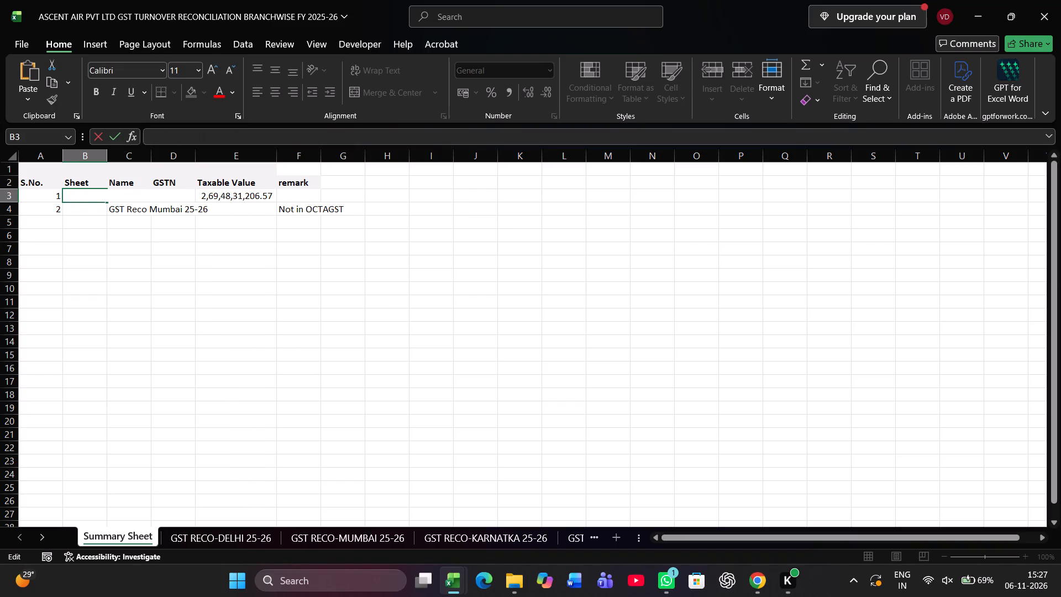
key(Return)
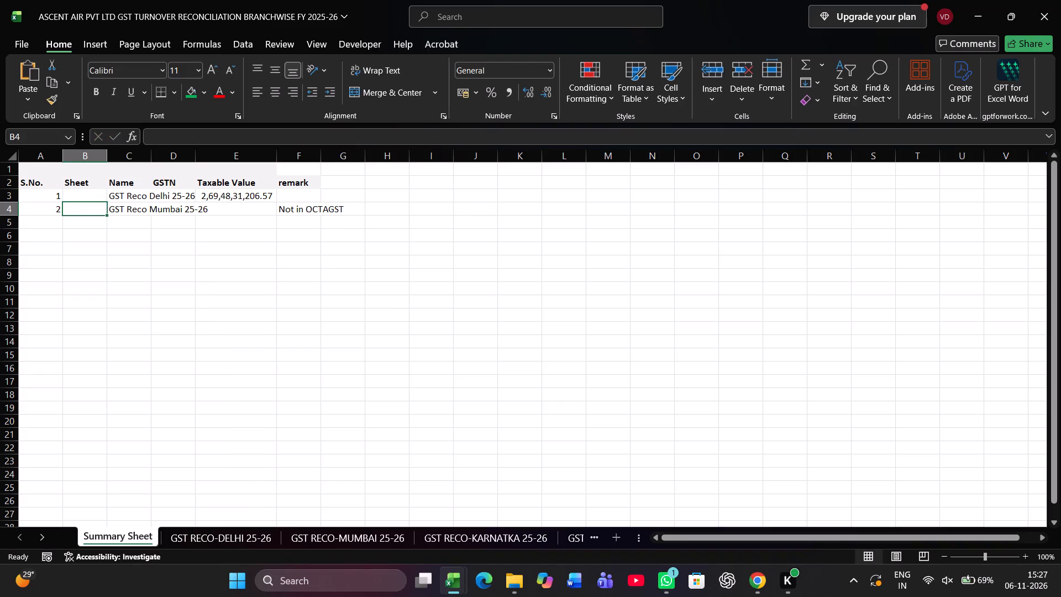
Check the GSTR-3B sheet of the Delhi 3B AnnualReport workbook once more and close that workbook.
key(alt+Tab)
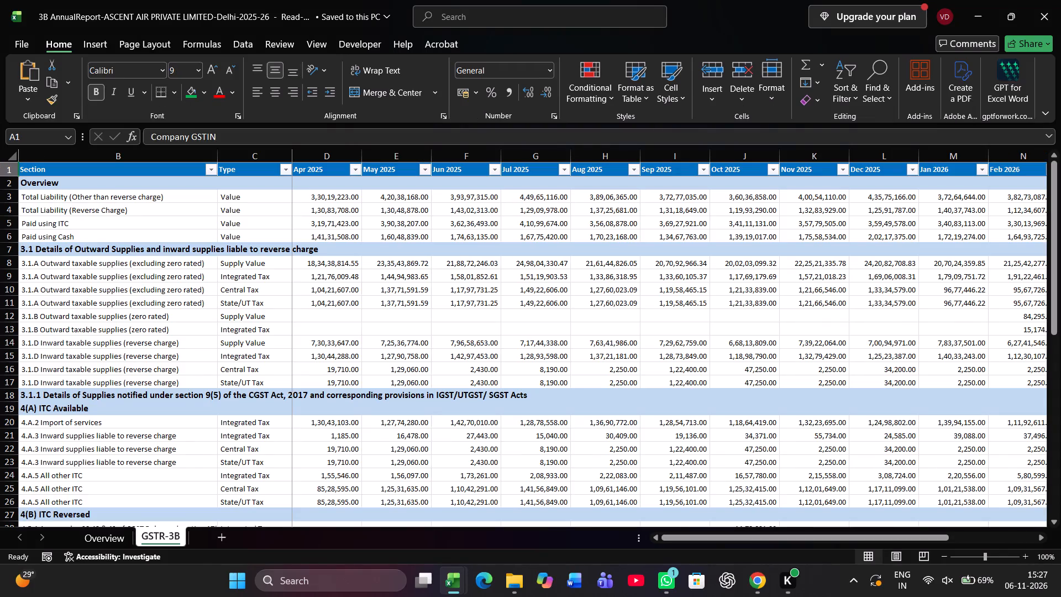
scroll(318, 355, up, 1)
scroll(310, 350, down, 2)
scroll(310, 350, up, 6)
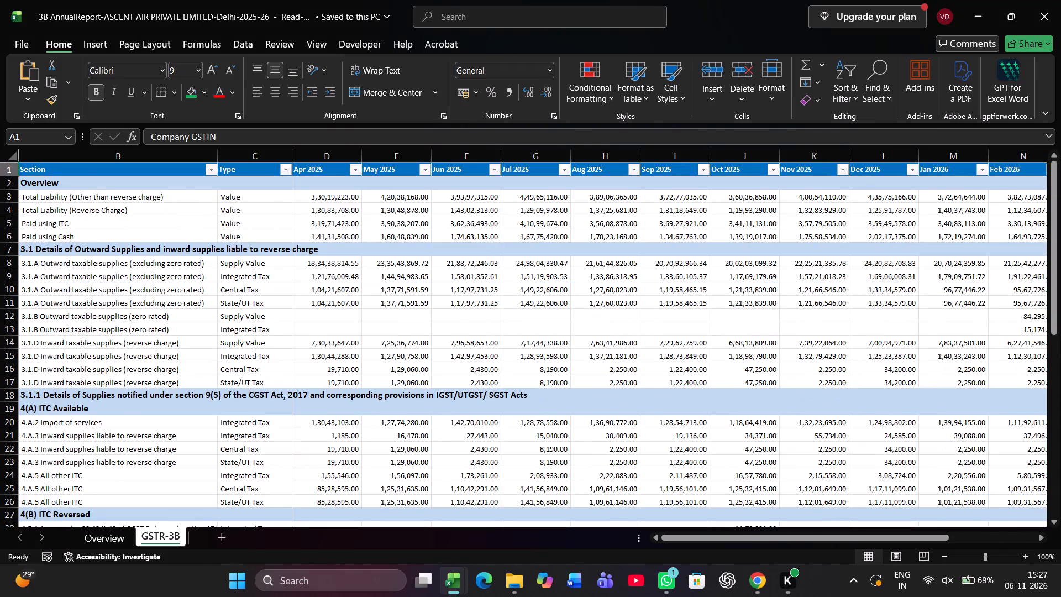
key(alt+Tab)
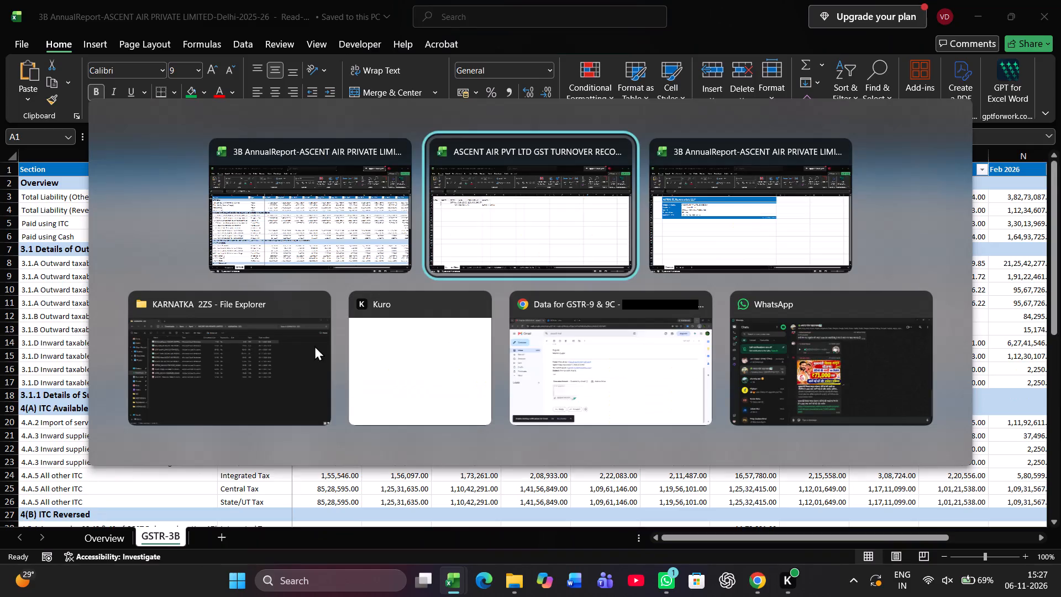
key(alt+Tab)
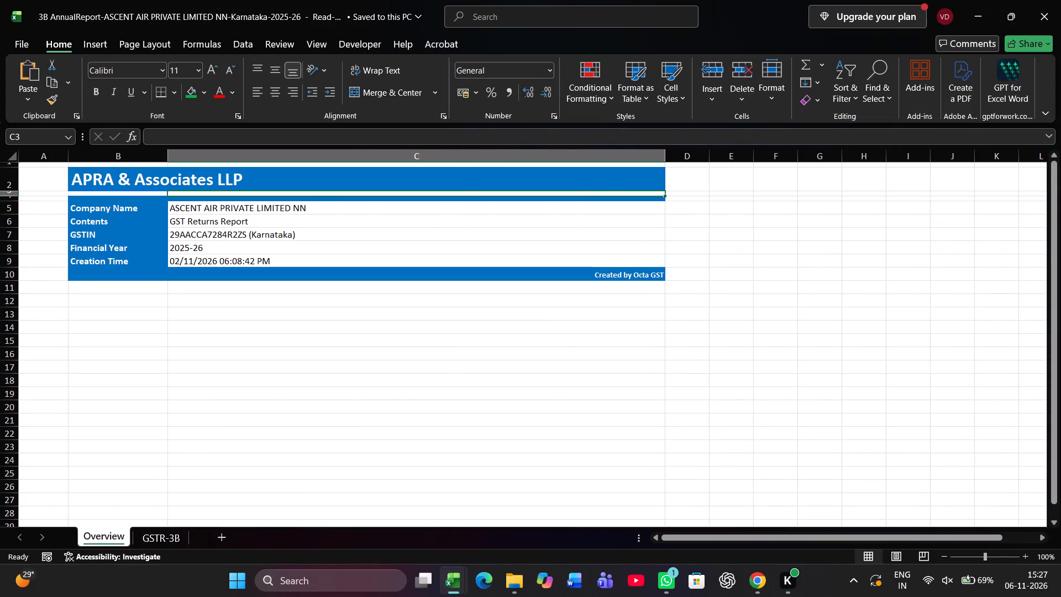
key(alt+Tab)
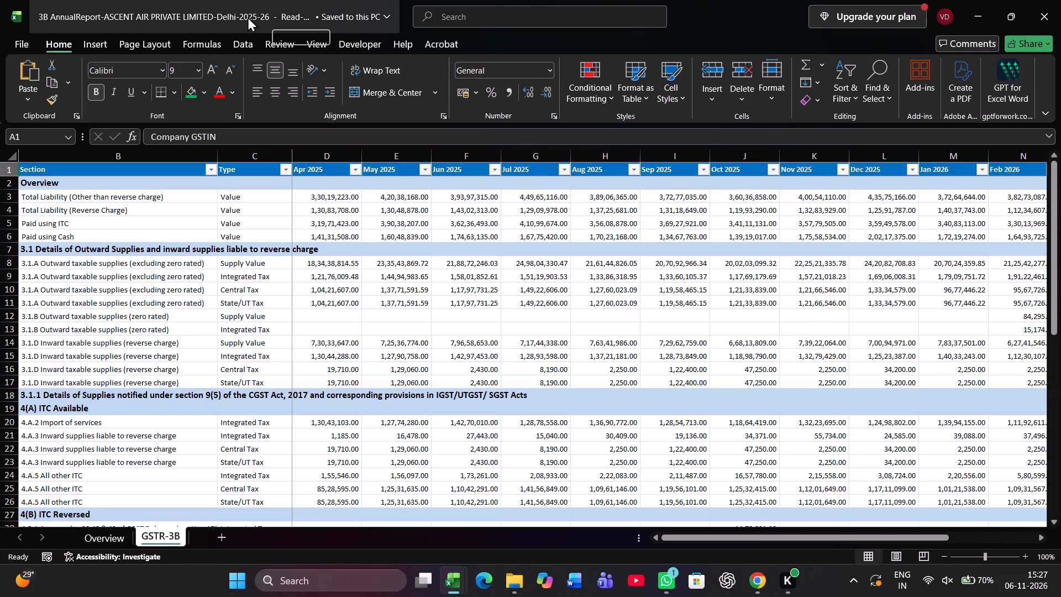
scroll(486, 452, up, 3)
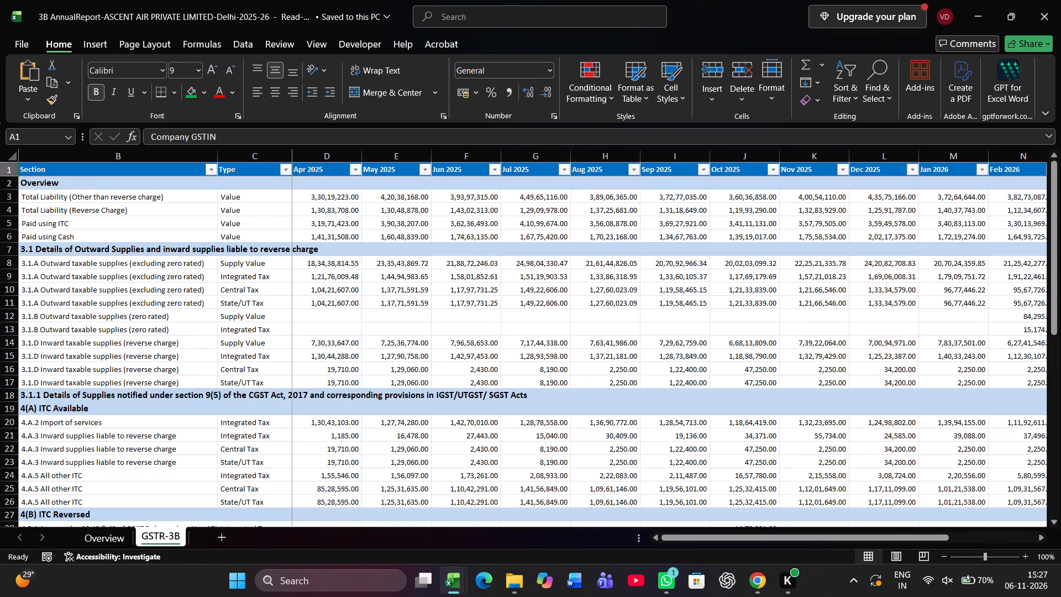
scroll(435, 349, down, 4)
scroll(434, 349, up, 10)
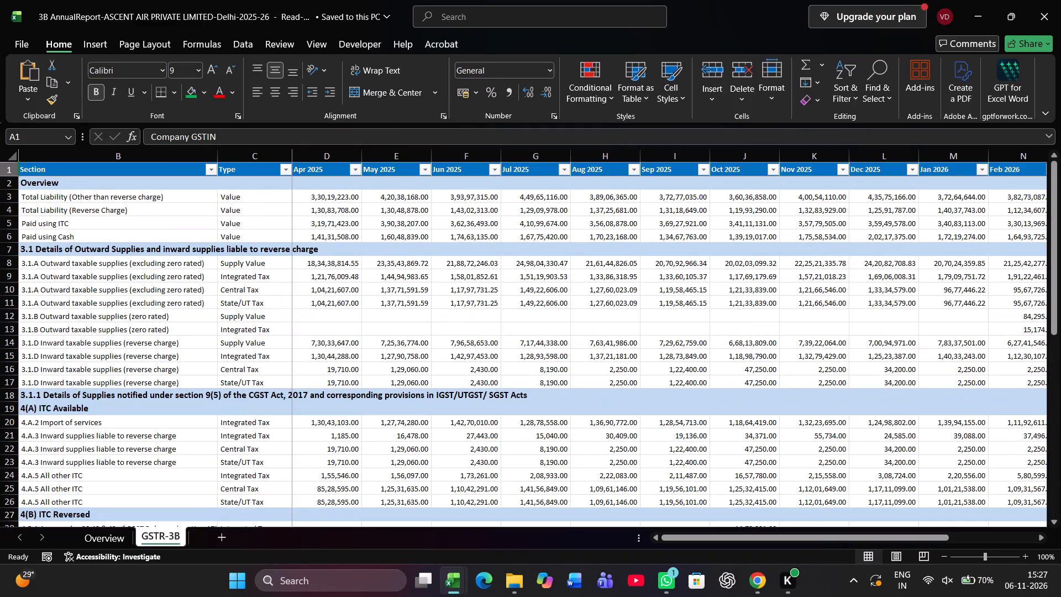
click(1044, 16)
Compare the April 2025 3.1.A supply value in the Karnataka annual report's GSTR-3B sheet with the GST RECO-KARNATKA 25-26 sheet.
key(alt+Tab)
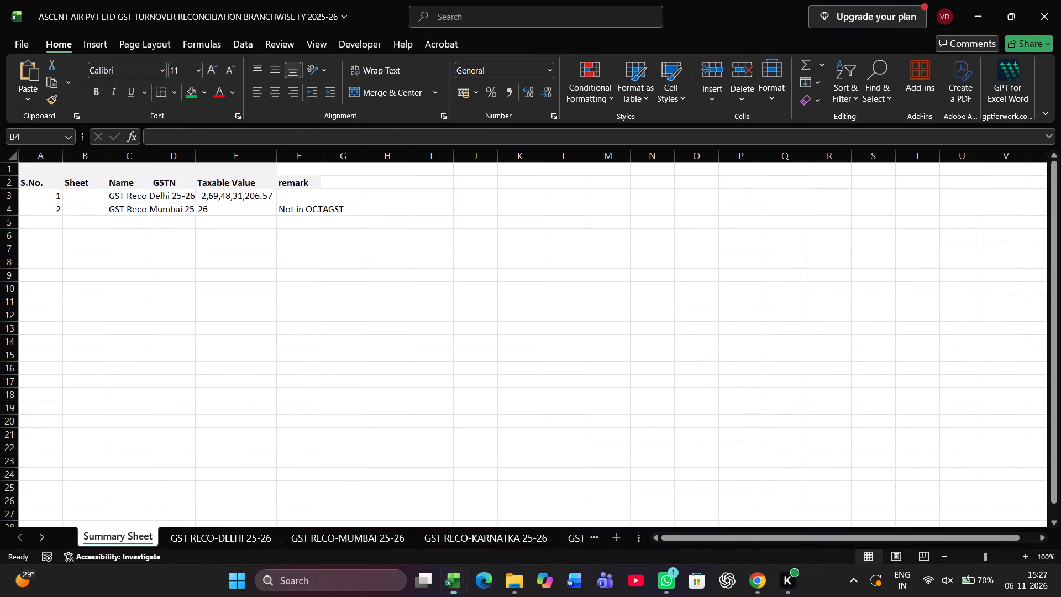
click(483, 543)
key(alt+Tab)
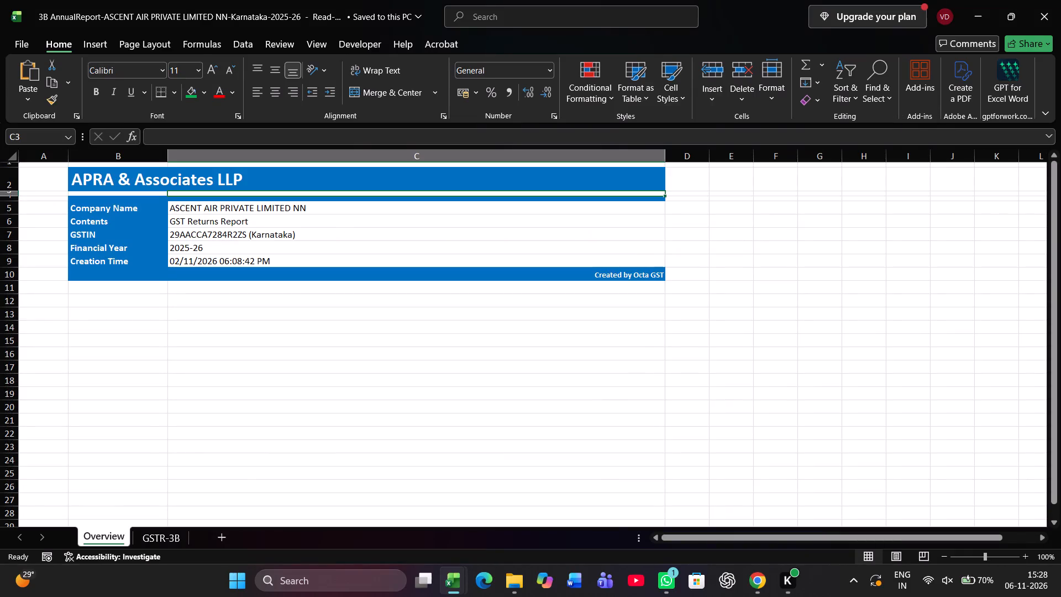
click(169, 539)
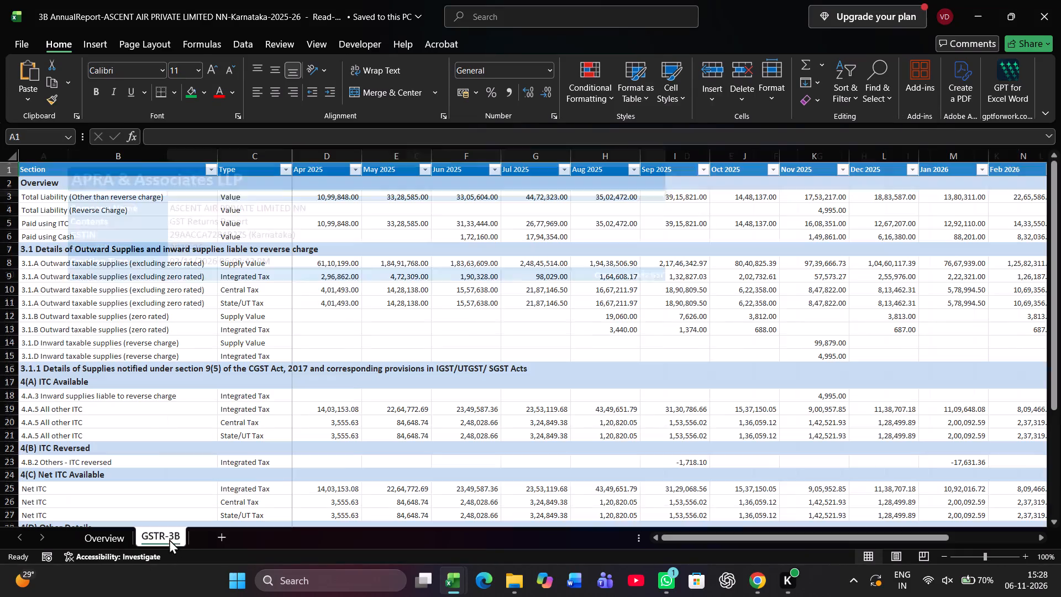
click(322, 171)
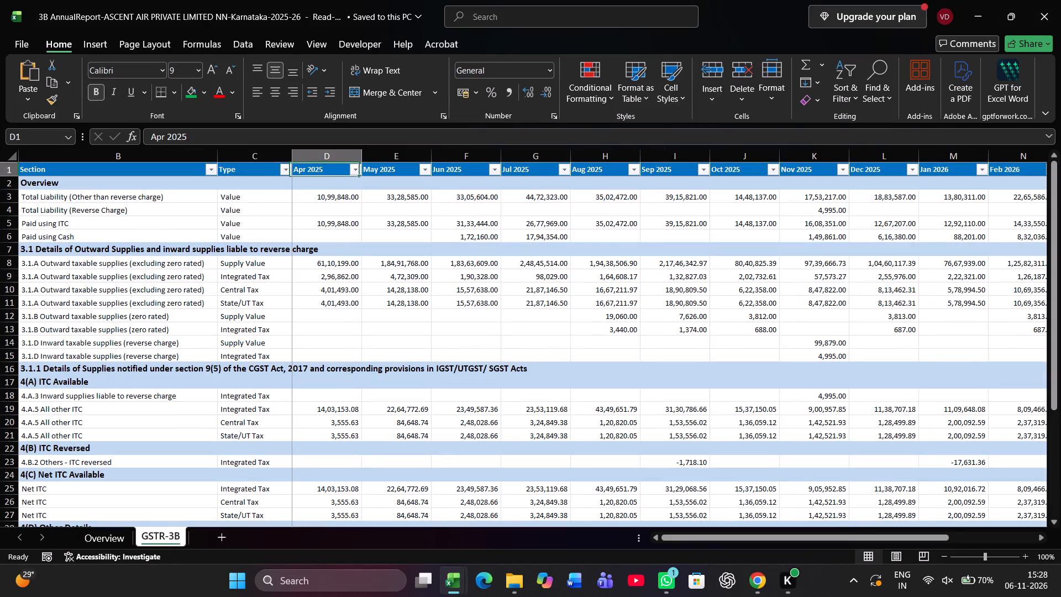
key(Down)
key(Down)
key(Down)
key(Down)
key(Down)
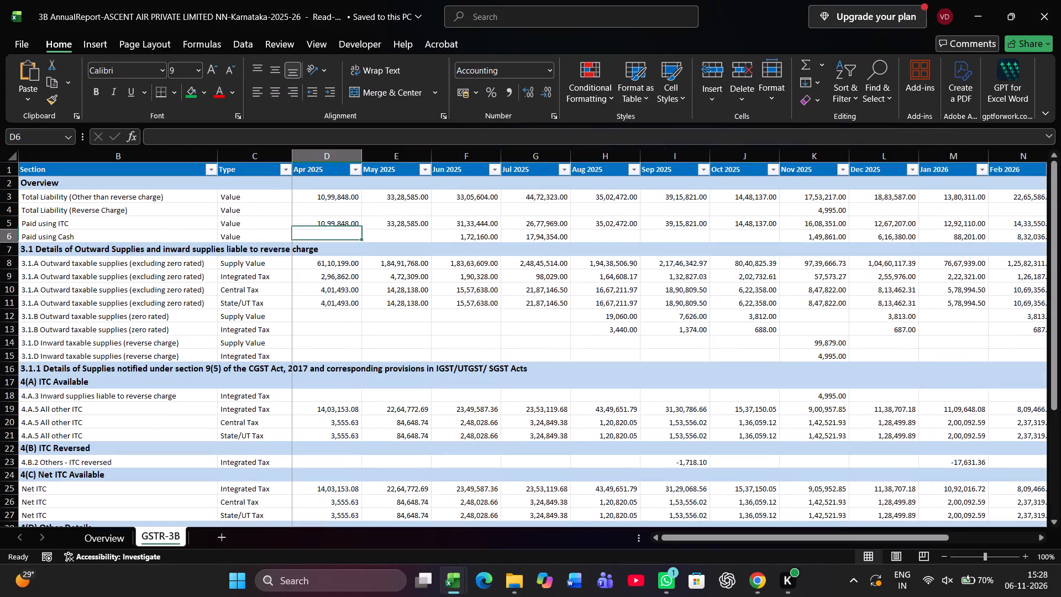
key(Down)
key(Down)
key(alt+Tab)
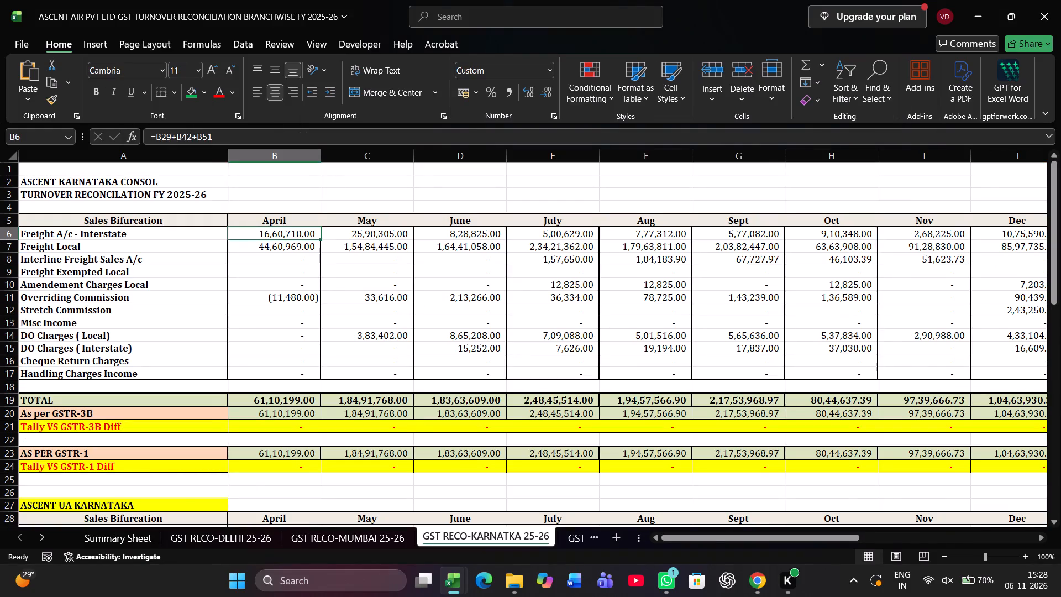
key(Down)
key(Down)
key(Down)
key(Down)
key(Down)
key(Down)
key(Down)
key(Down)
key(Down)
key(Down)
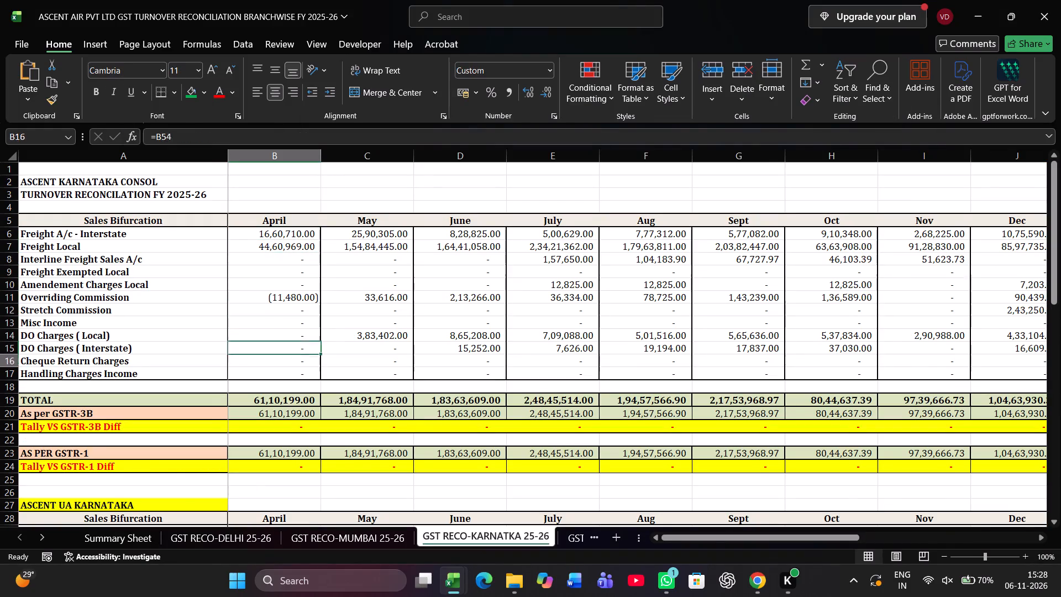
key(Down)
key(Down)
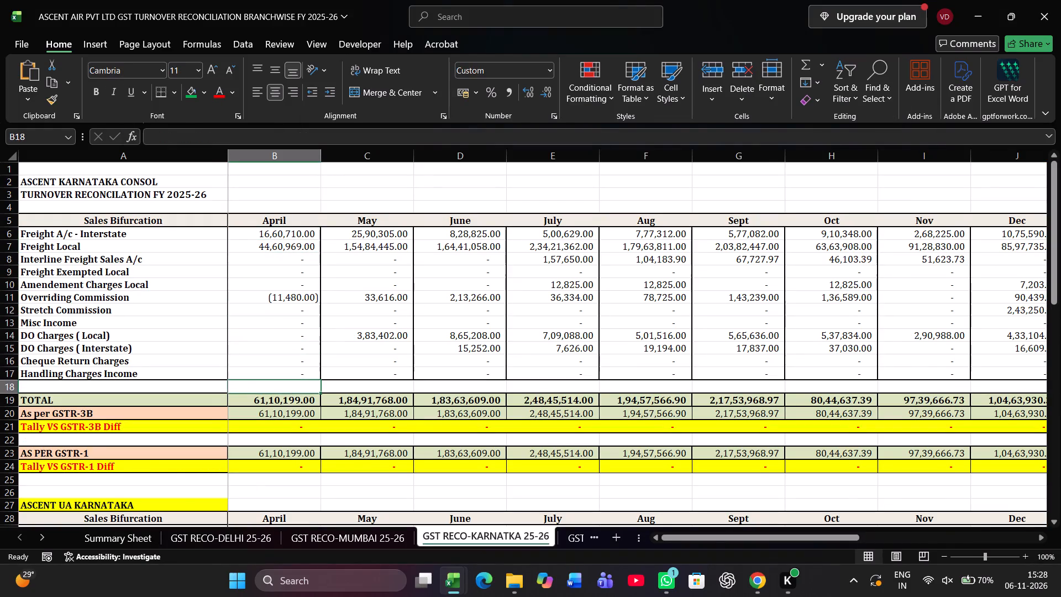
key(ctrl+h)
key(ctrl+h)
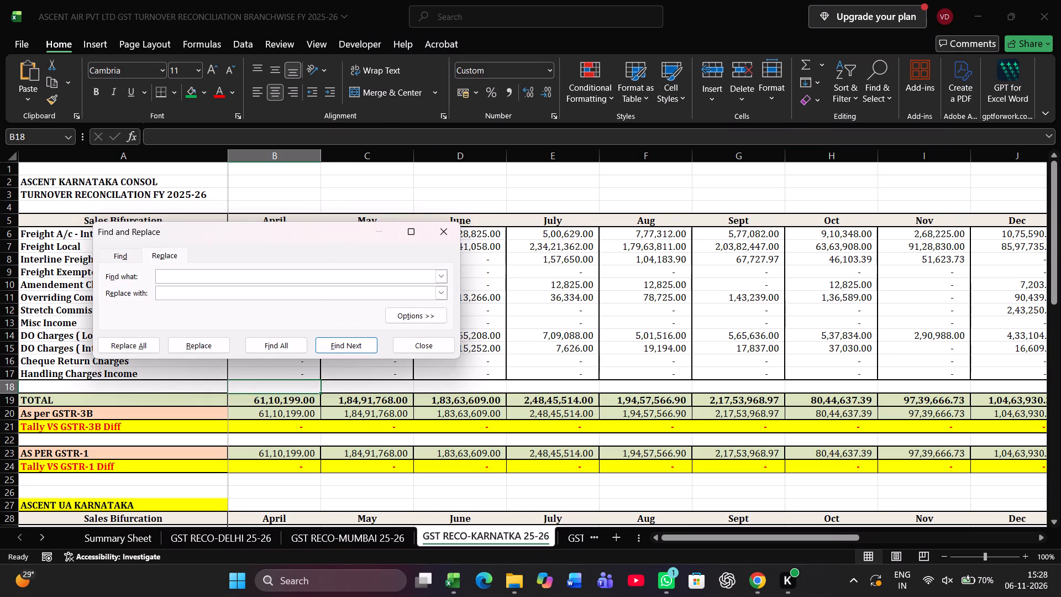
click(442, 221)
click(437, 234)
Fill the April TOTAL cell B19 on the GST RECO-KARNATKA 25-26 sheet with standard green.
click(283, 219)
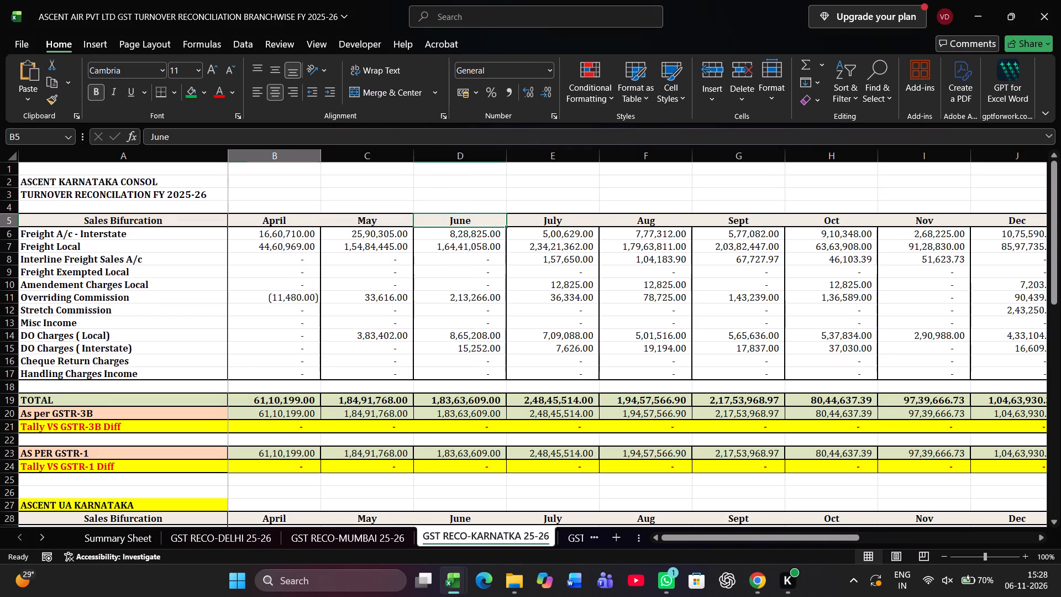
key(Down)
key(Down)
key(Down)
key(Down)
key(Down)
key(Down)
key(Down)
key(Down)
key(Down)
key(Down)
key(Down)
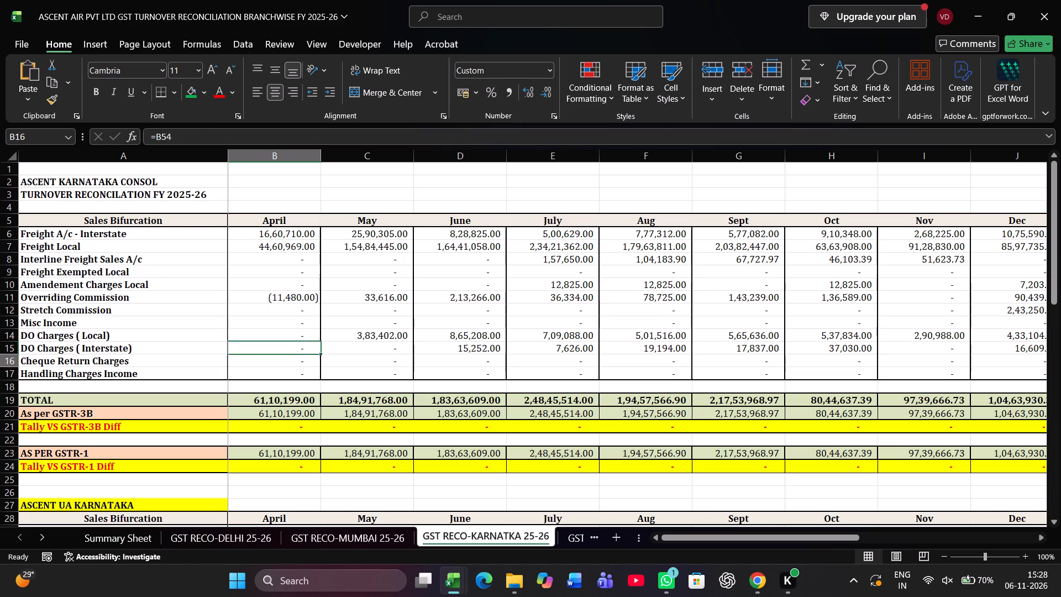
key(Down)
key(Down)
key(Down)
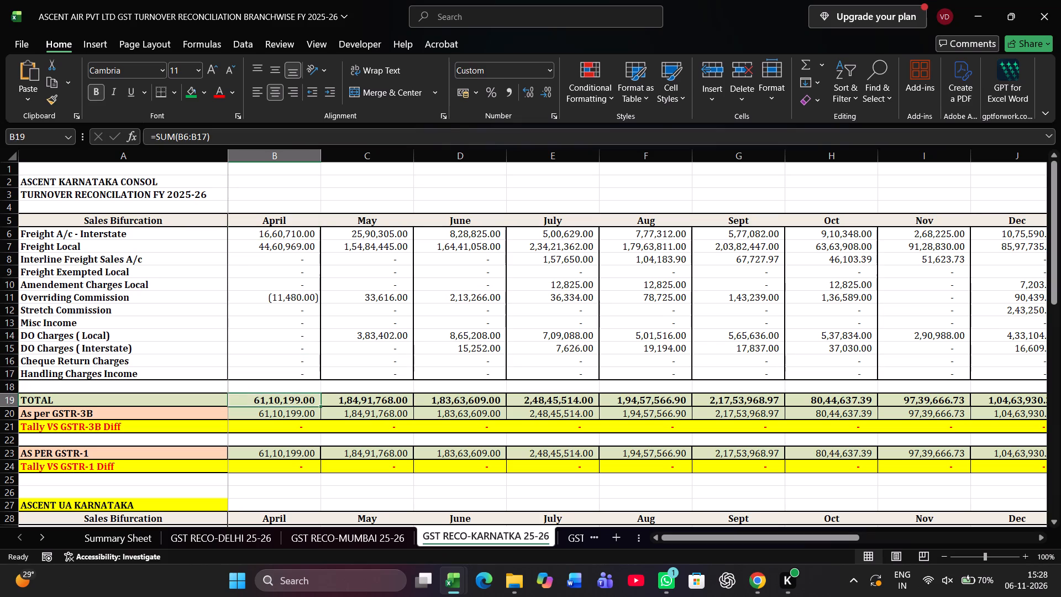
key(alt+h)
key(h)
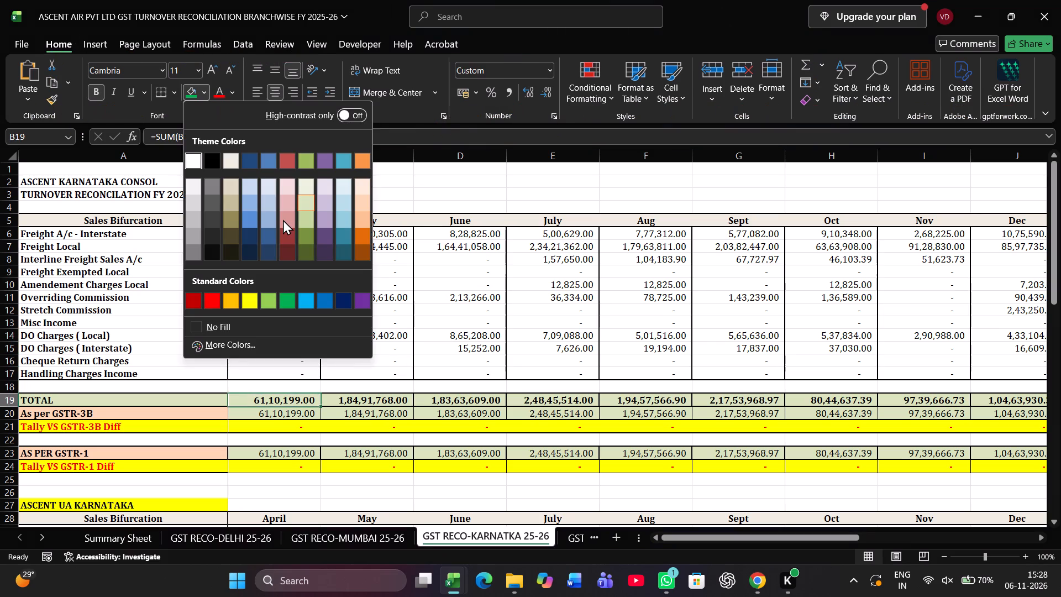
key(Down)
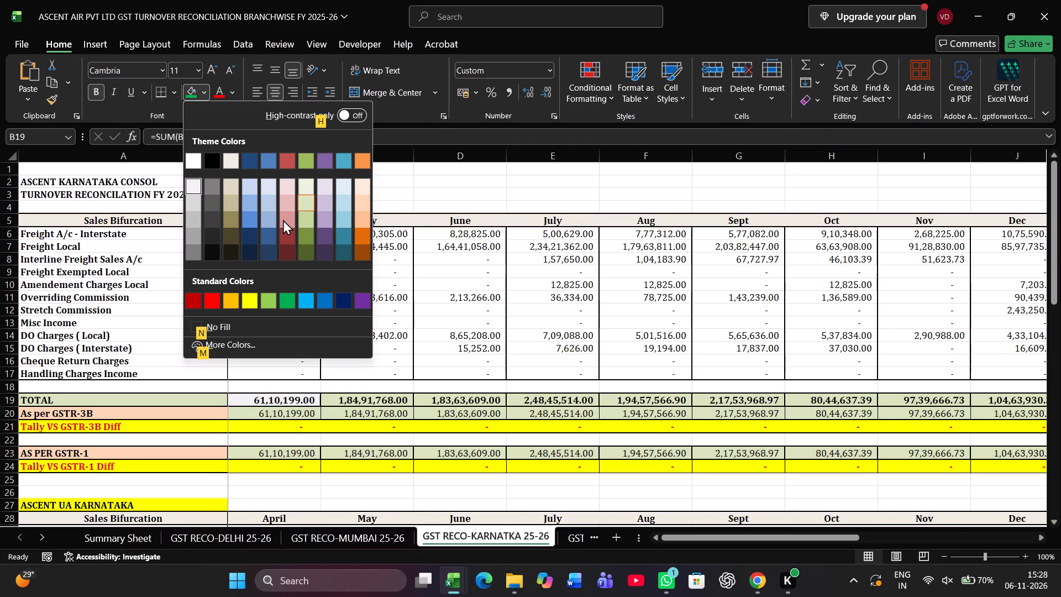
key(Up)
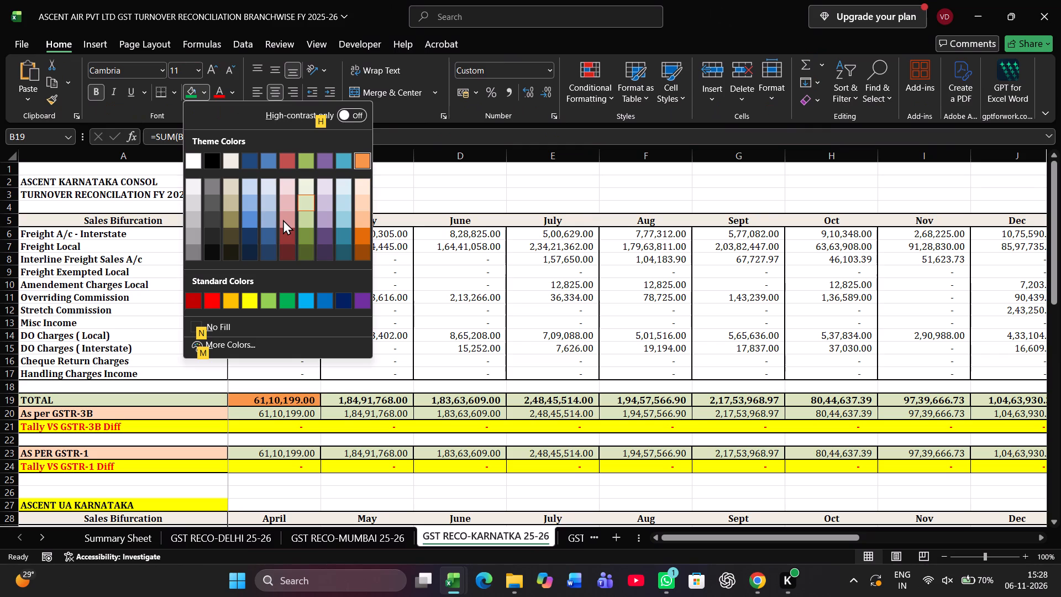
key(Down)
key(Down)
key(Down)
key(Down)
key(Down)
key(Down)
key(Down)
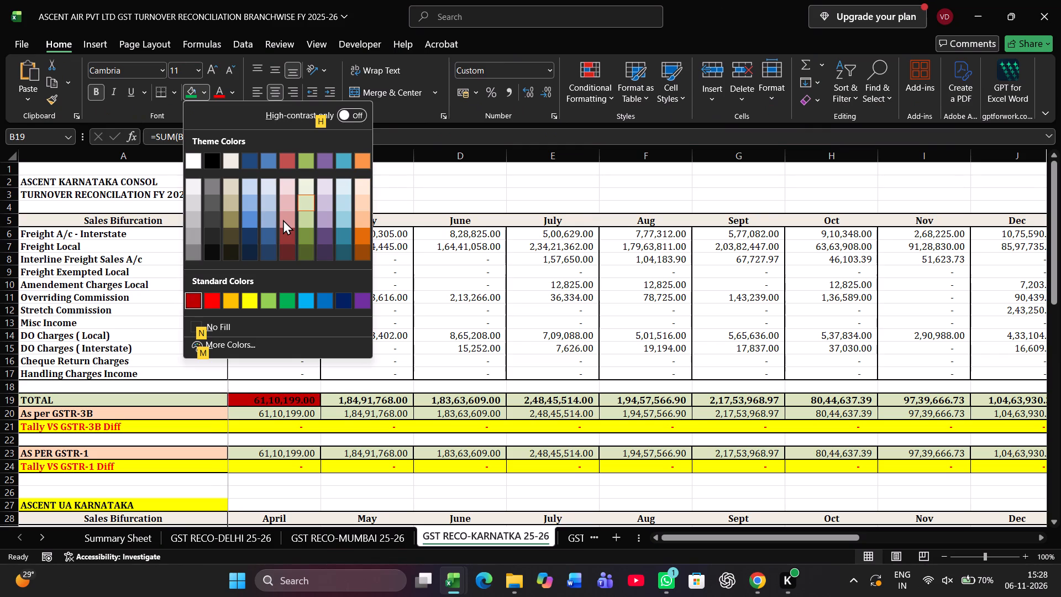
key(Up)
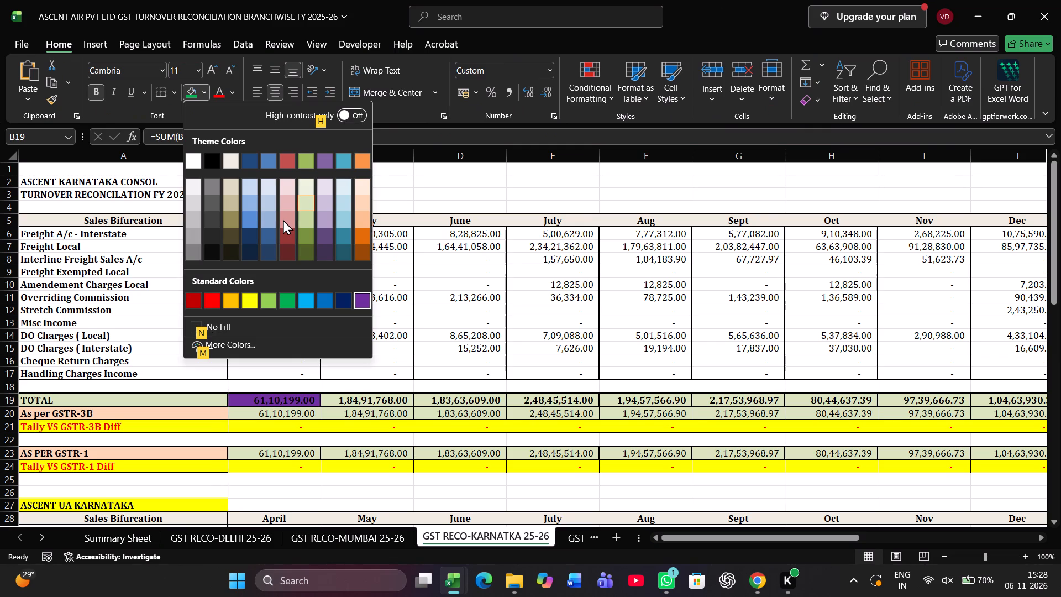
key(Left)
key(Left)
key(Left)
key(Left)
key(Return)
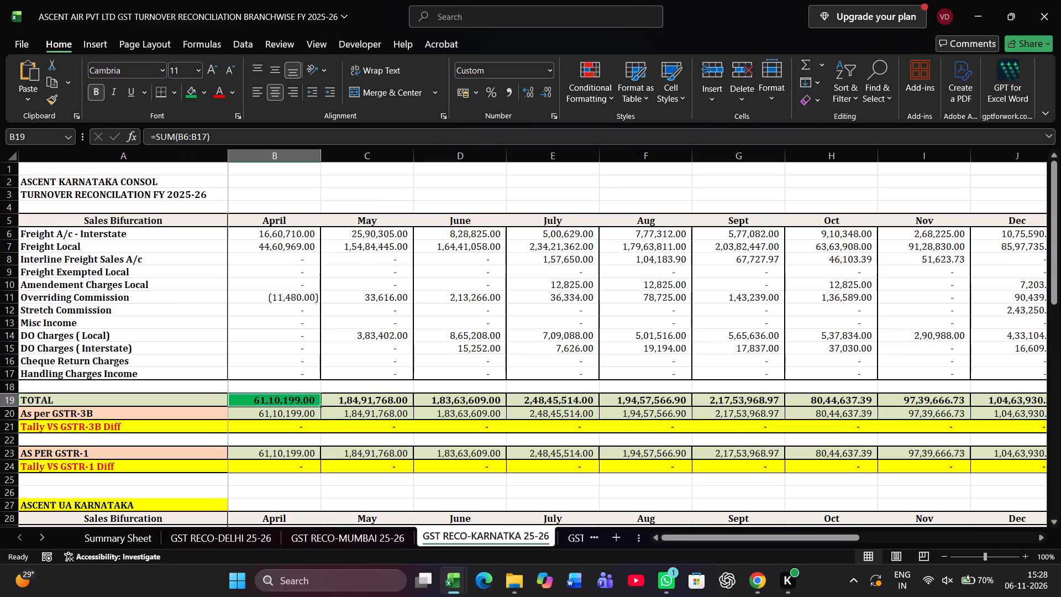
Check the May 2025 3.1.A supply value in the Karnataka GSTR-3B sheet against May TOTAL cell C19, and fill C19 with standard green.
key(alt+Tab)
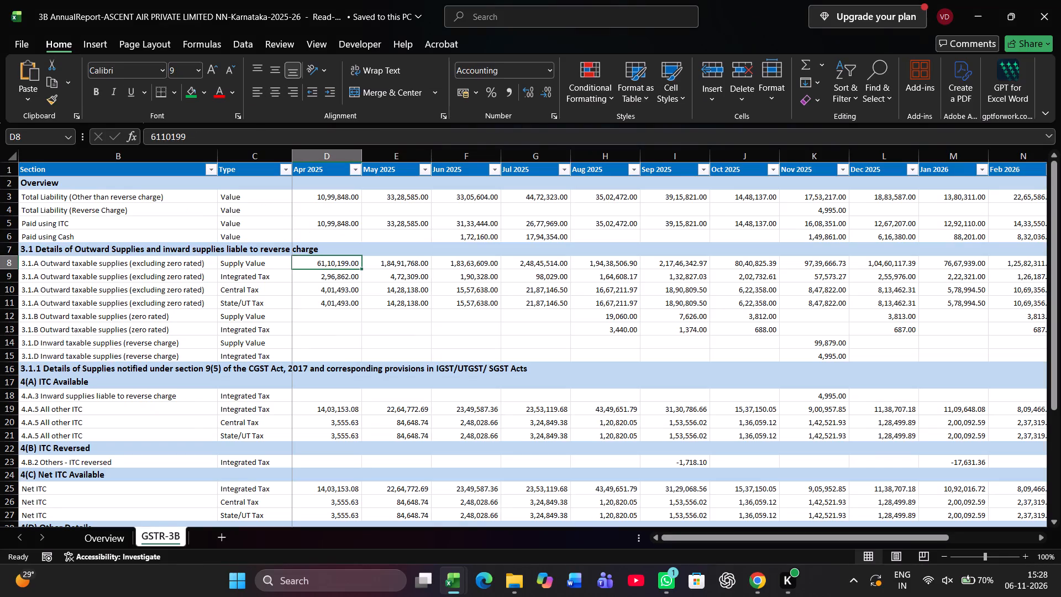
key(Right)
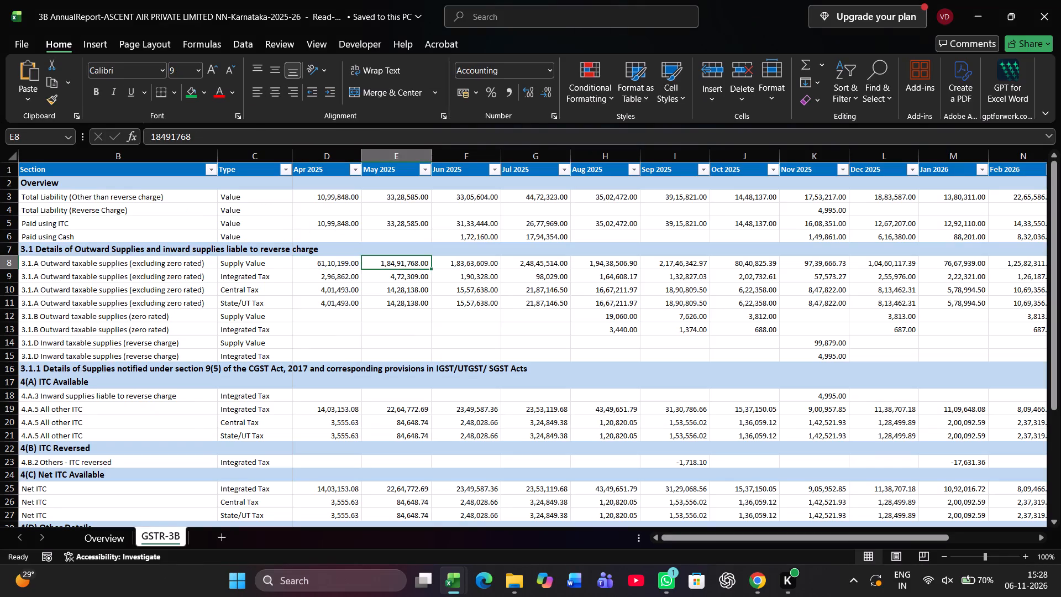
key(alt+Tab)
key(Right)
key(alt+Tab)
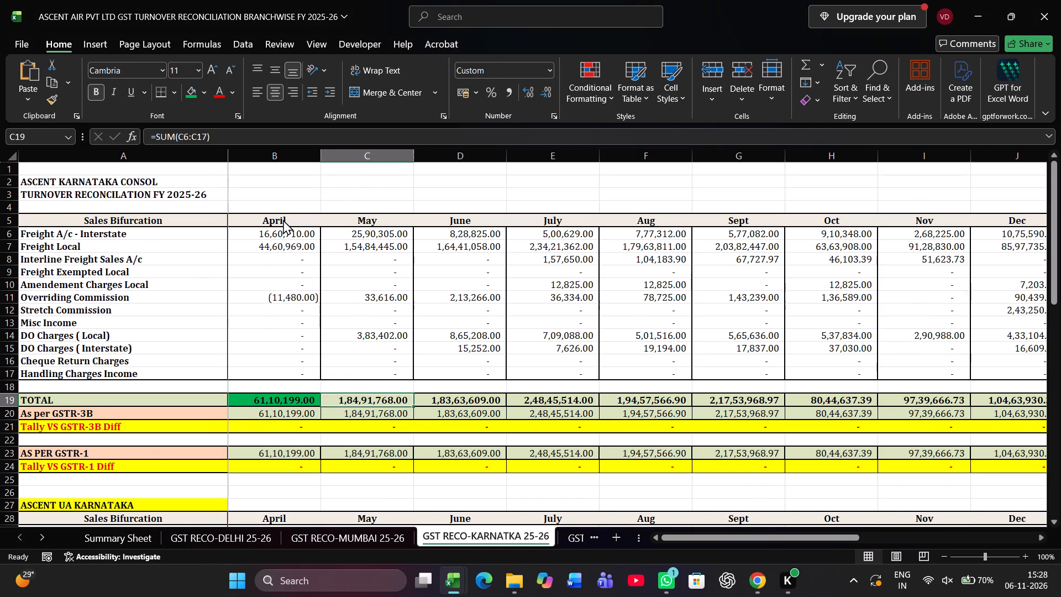
key(alt+Tab)
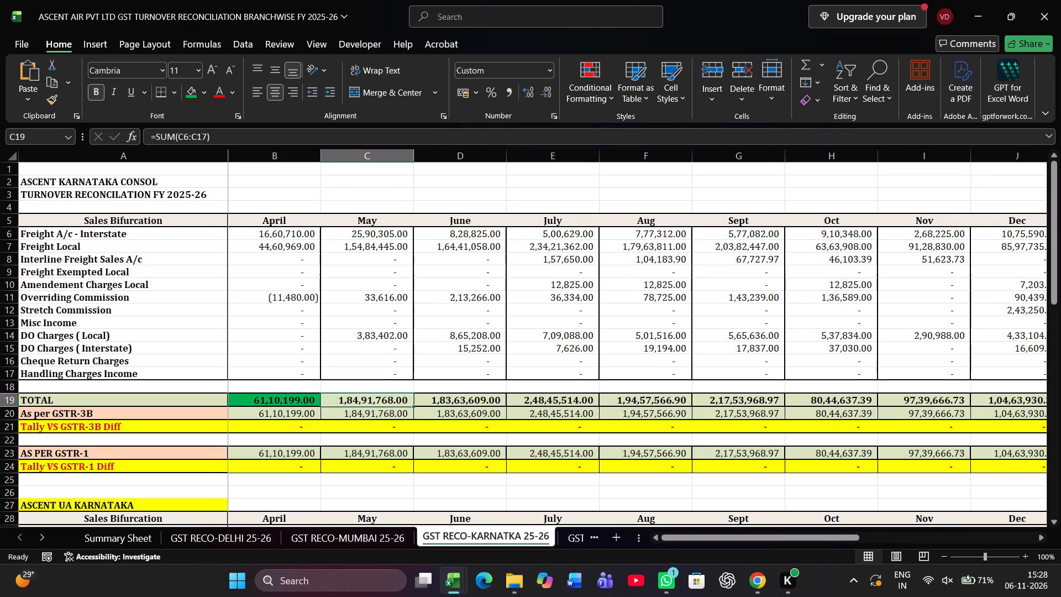
key(alt+h)
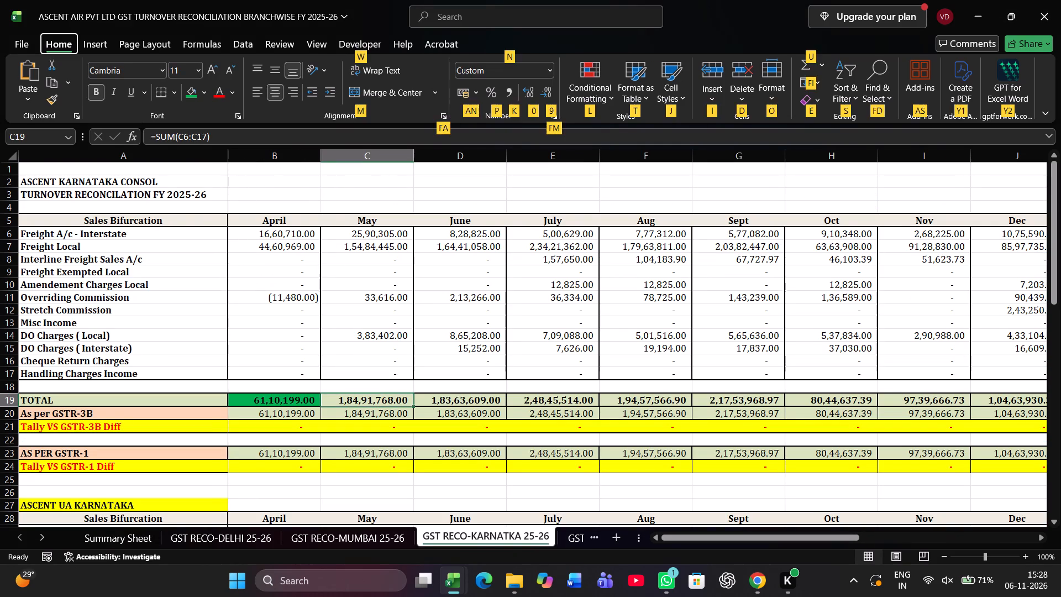
key(alt+h)
key(Down)
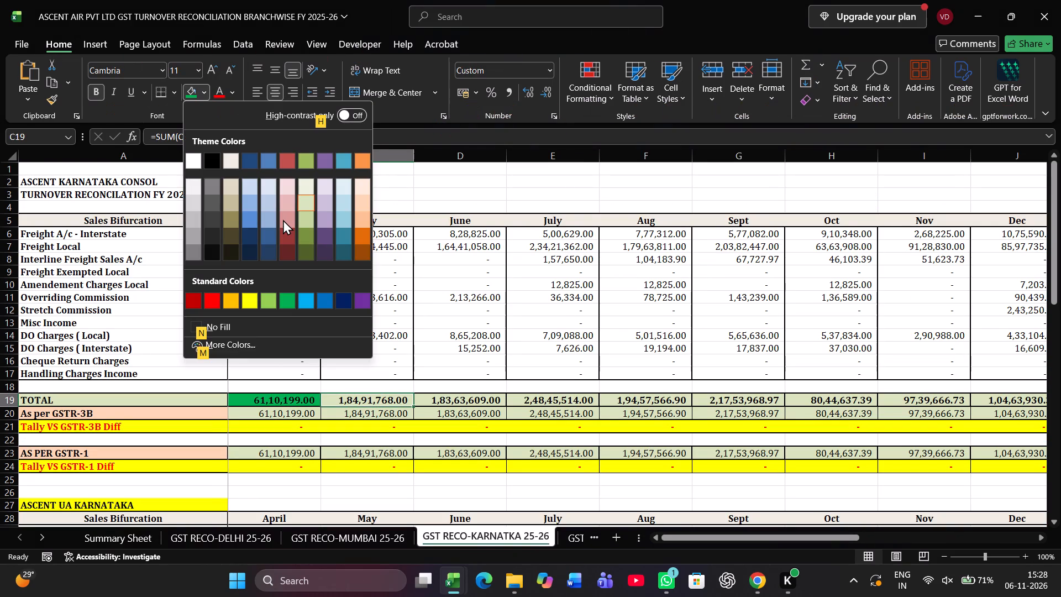
key(Down)
key(Down)
key(Down)
key(Down)
key(Down)
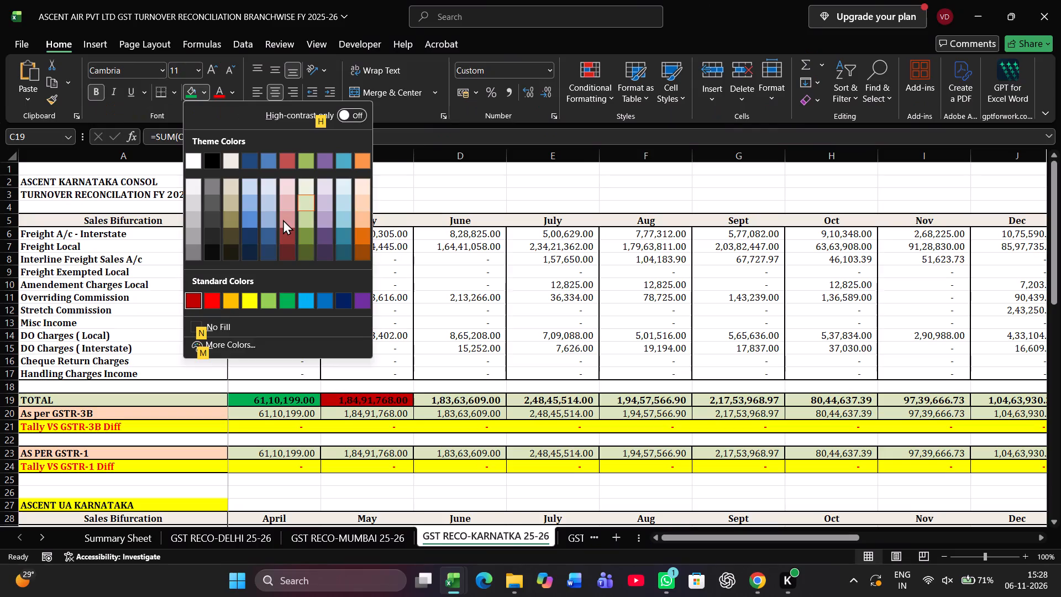
key(Right)
key(Right)
key(Right)
key(Right)
key(Right)
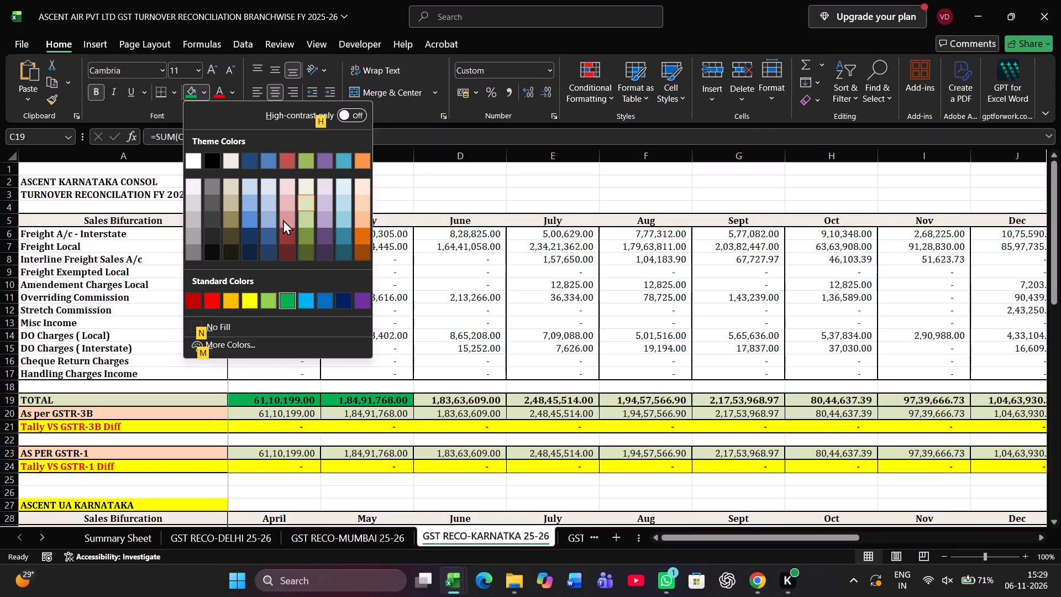
key(Return)
Check June TOTAL cell D19 against the June 2025 3.1.A supply value in the Karnataka GSTR-3B sheet and begin marking it.
key(Right)
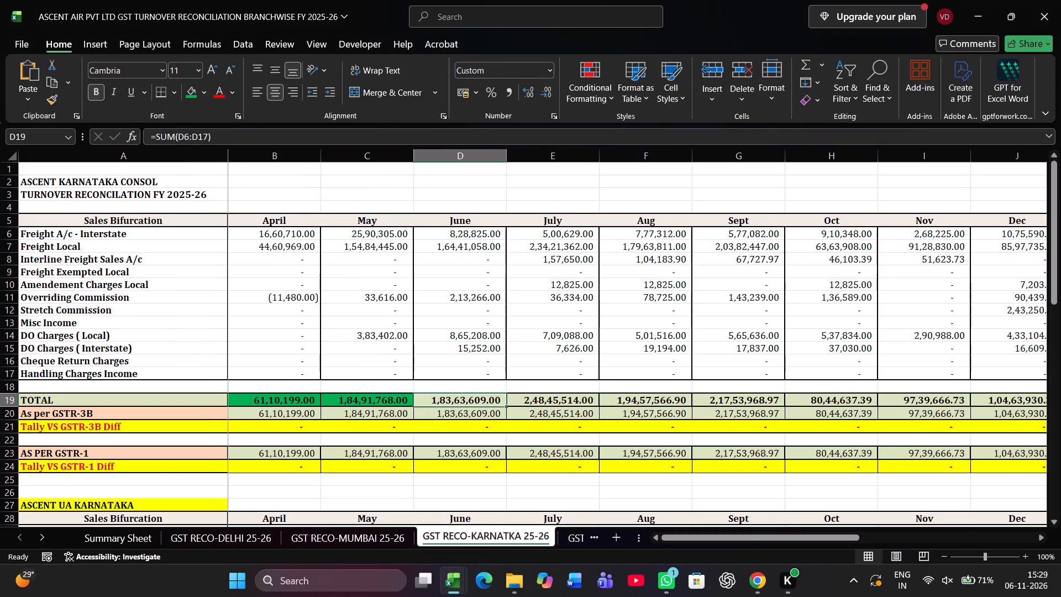
key(alt+Tab)
key(Right)
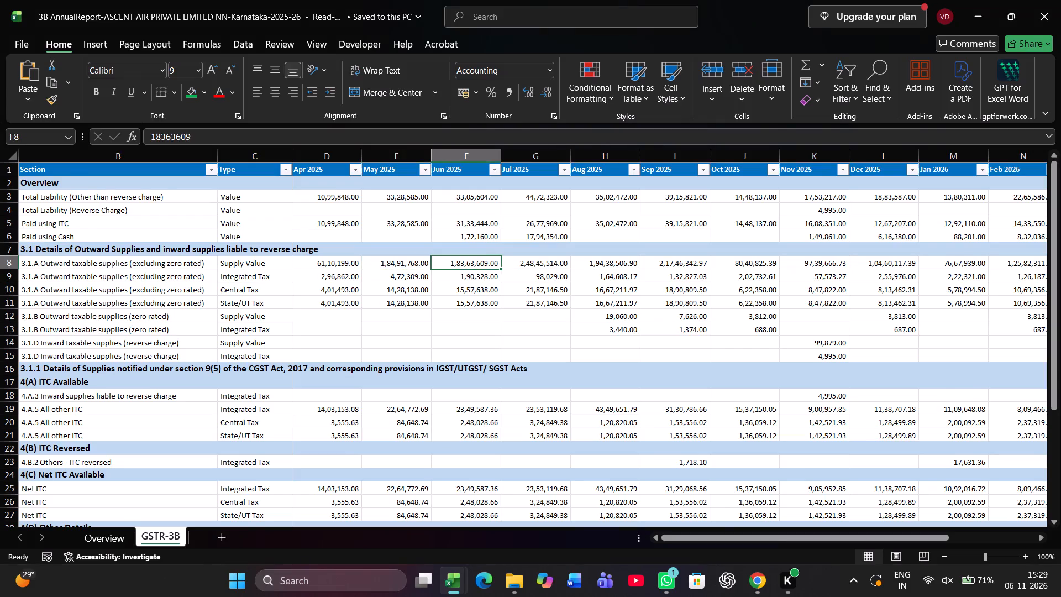
key(alt+Tab)
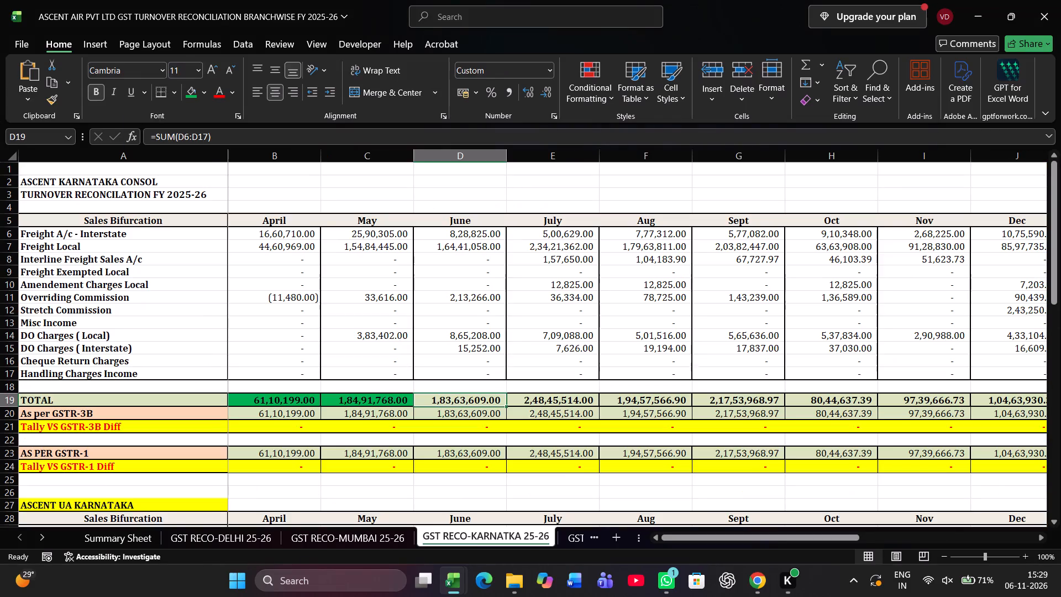
key(alt+h)
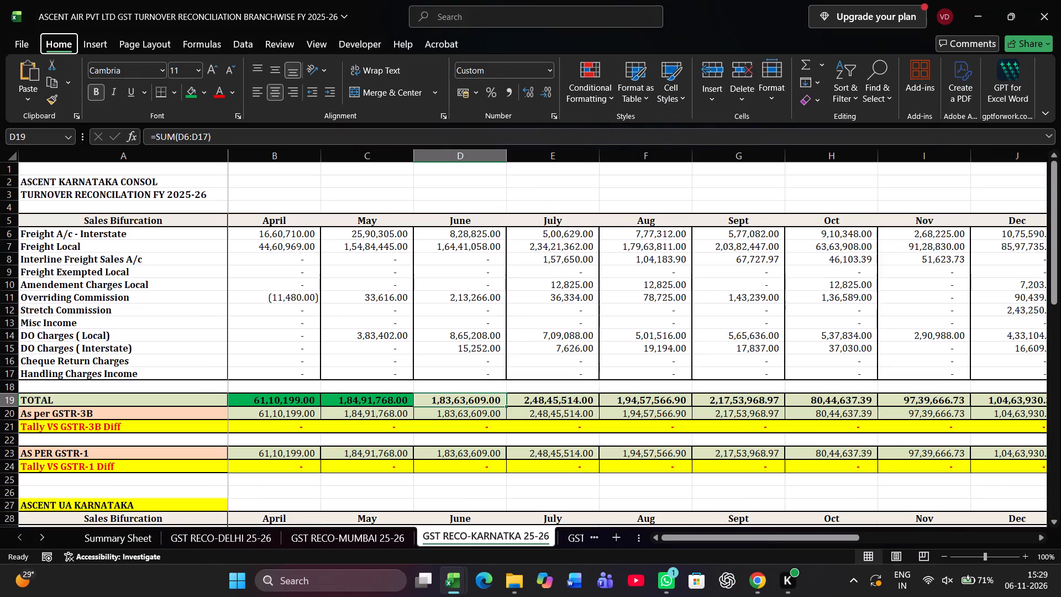
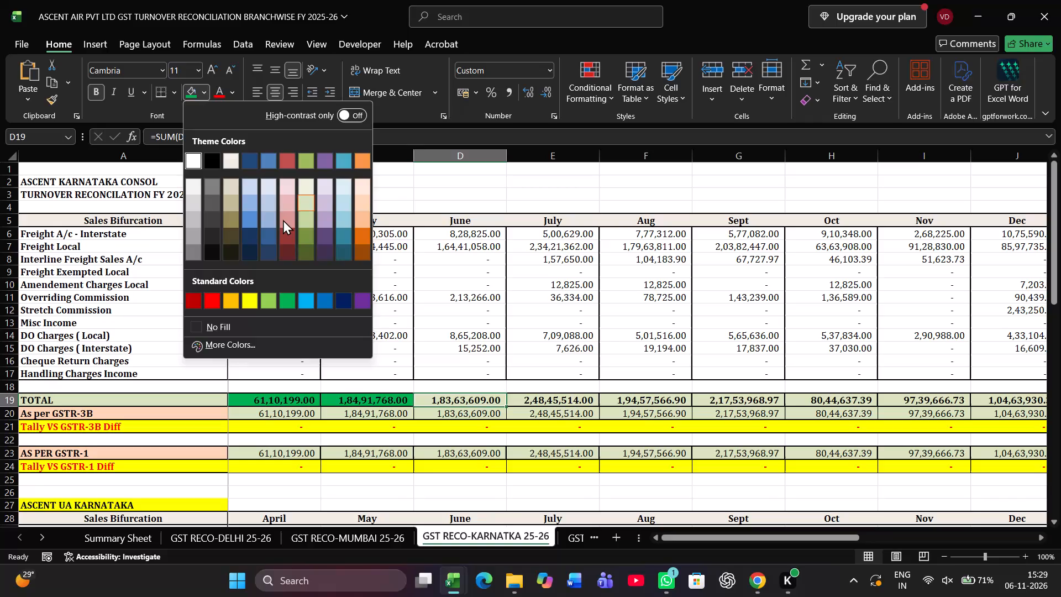
Fill the June TOTAL cell D19 on the GST RECO-KARNATKA 25-26 sheet with standard green.
key(Down)
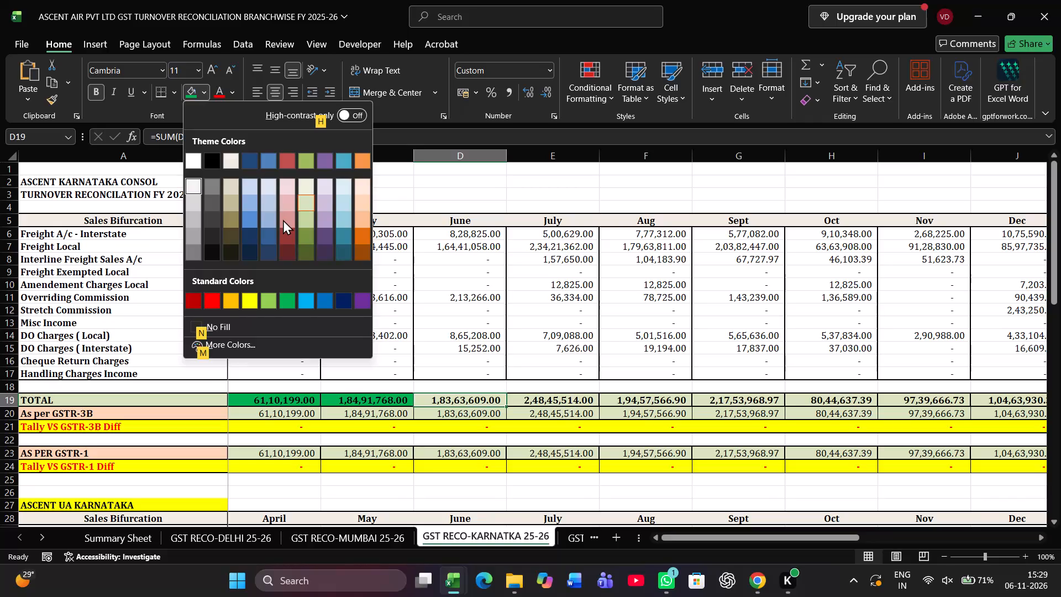
key(Down)
key(Down)
key(Down)
key(Down)
key(Down)
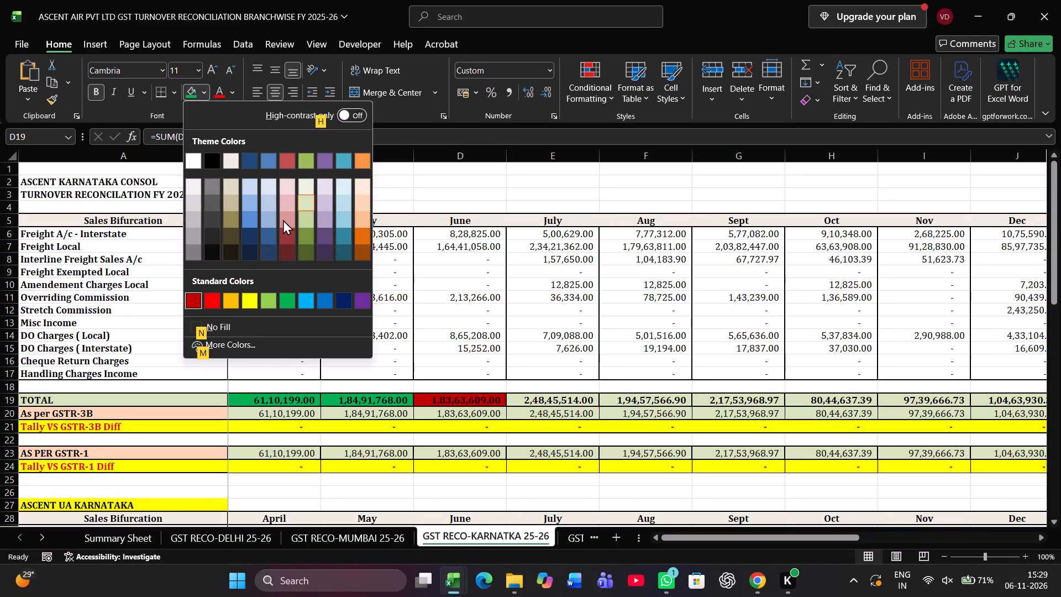
key(Right)
key(Right)
key(Right)
key(Right)
key(Right)
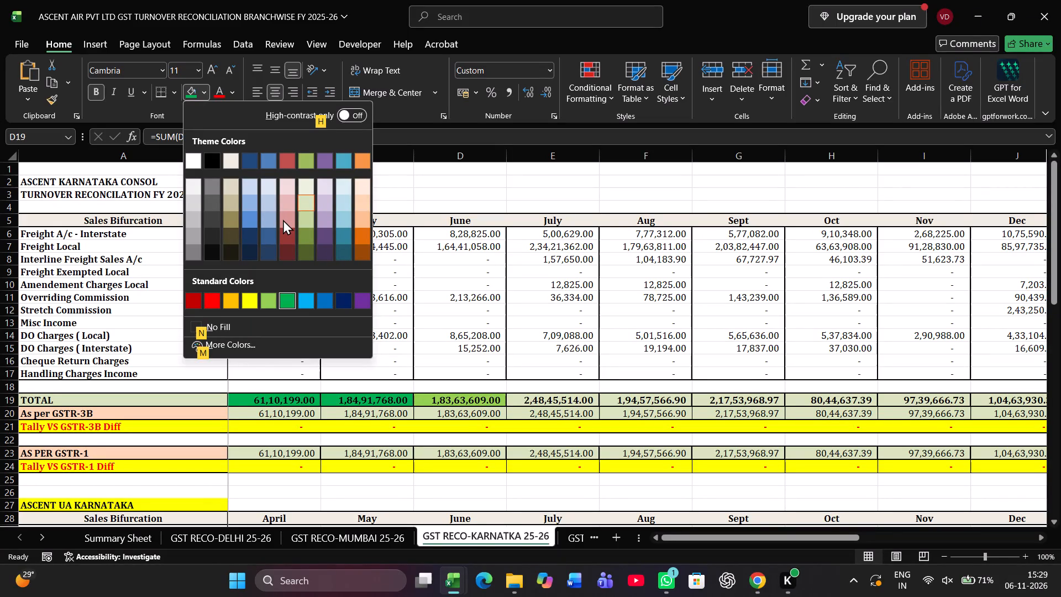
key(Return)
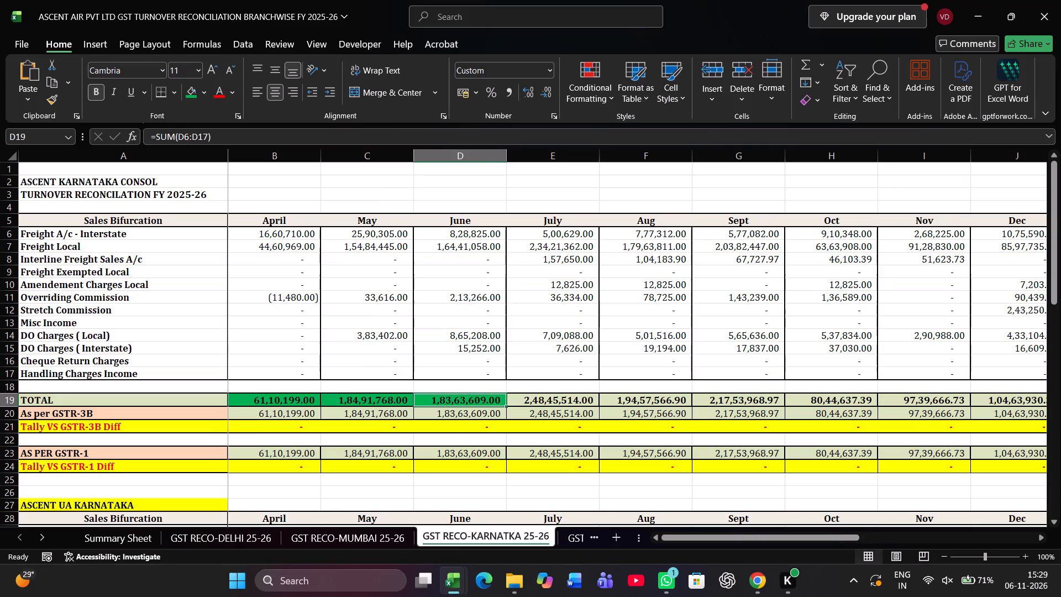
Check the July 2025 3.1.A supply value in the Karnataka GSTR-3B sheet against July TOTAL cell E19, and fill E19 with standard green.
key(Right)
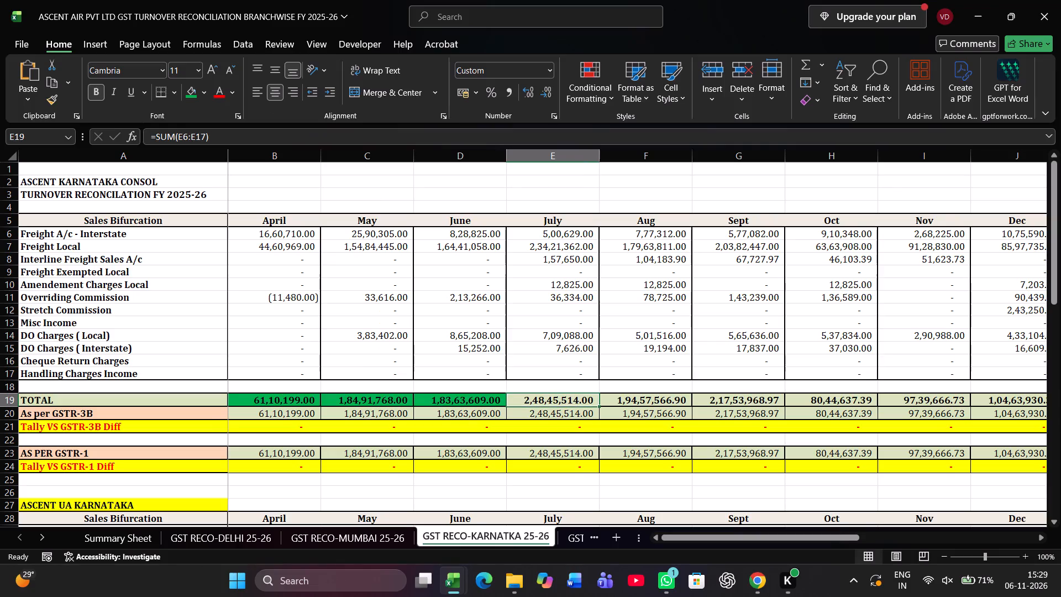
key(alt+Tab)
key(Right)
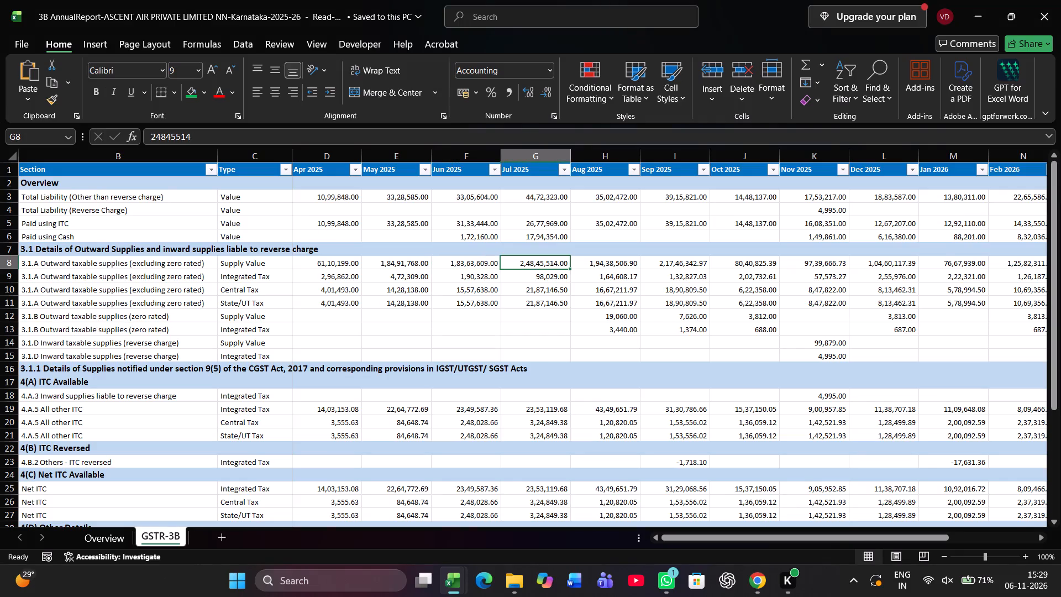
key(alt+Tab)
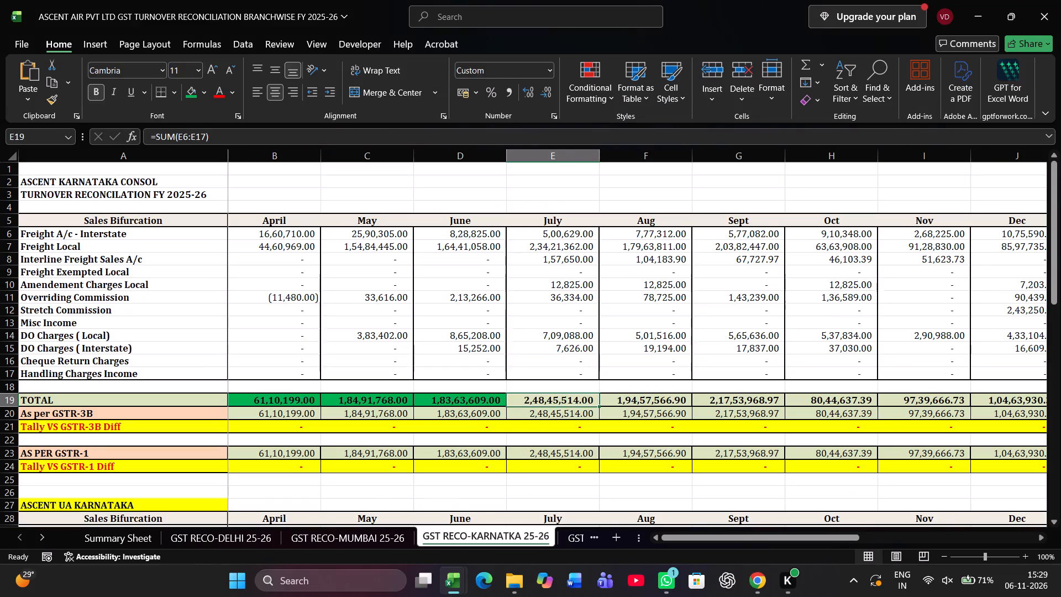
key(alt+Tab)
key(alt+Tab)
key(alt+h)
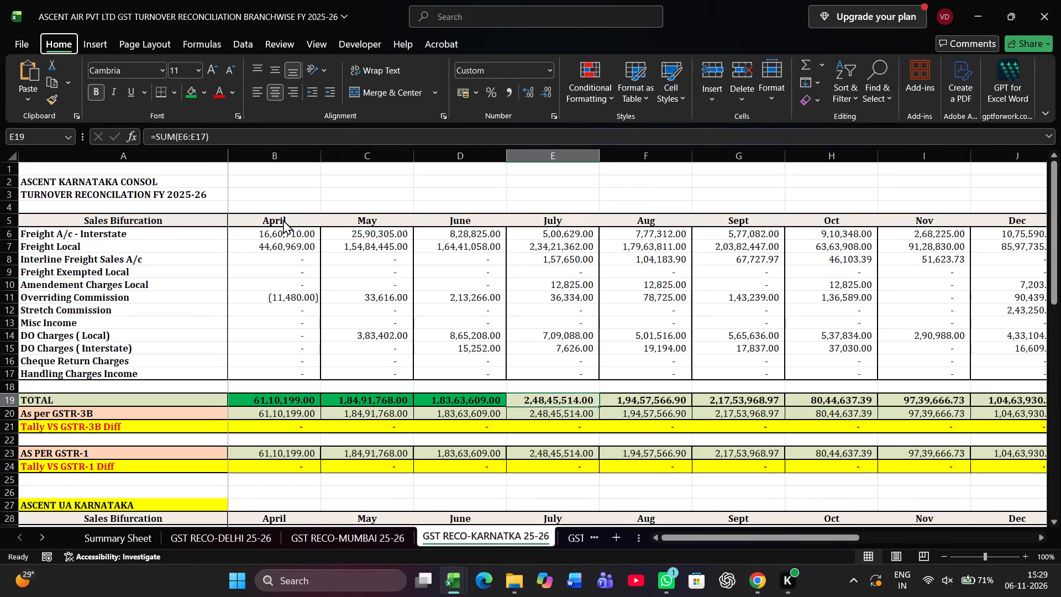
key(h)
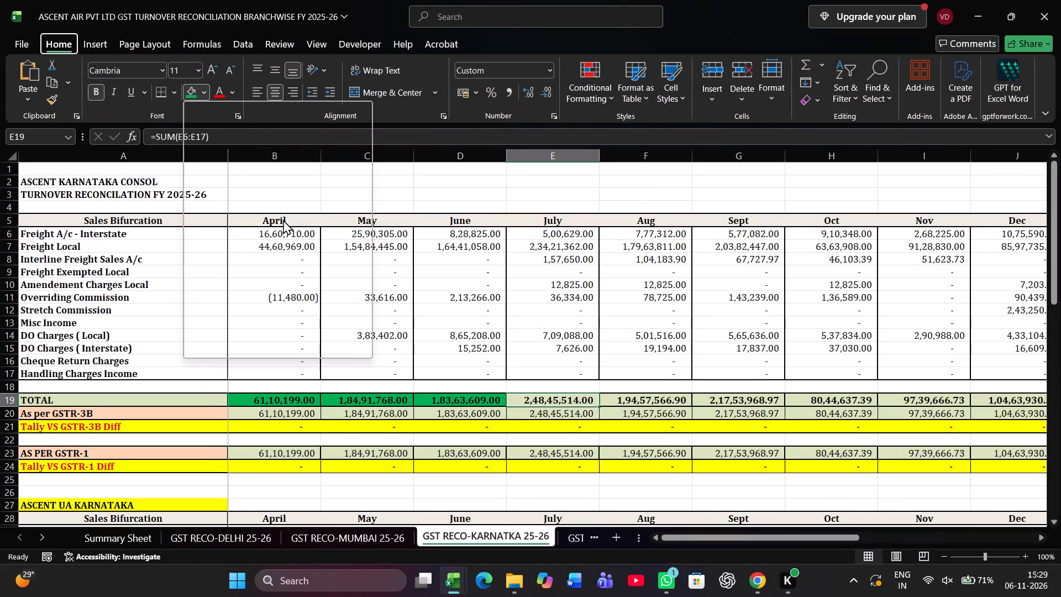
key(Down)
key(Down)
key(Down)
key(Down)
key(Down)
key(Down)
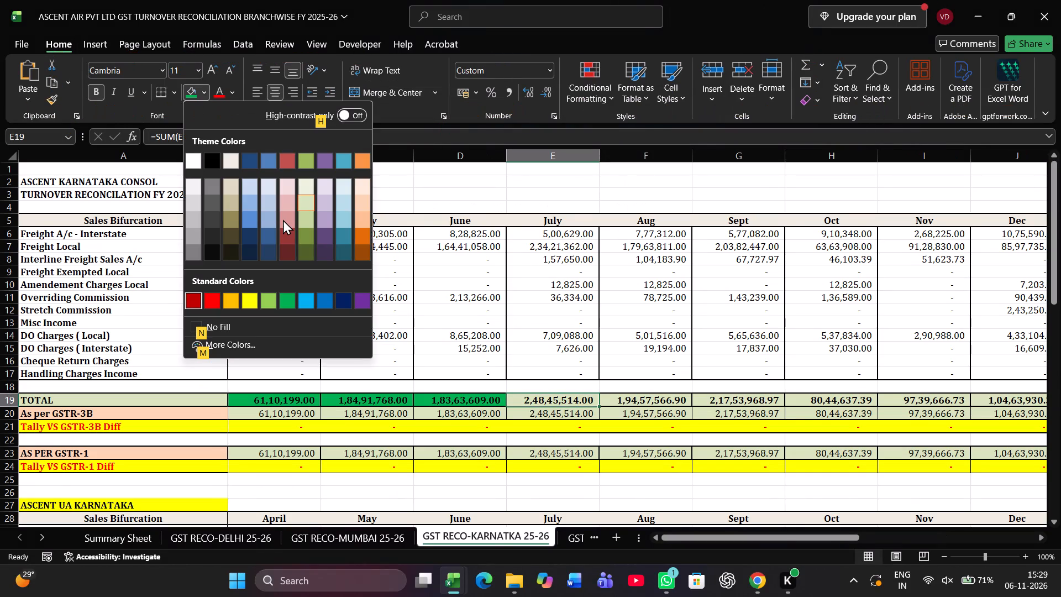
key(Right)
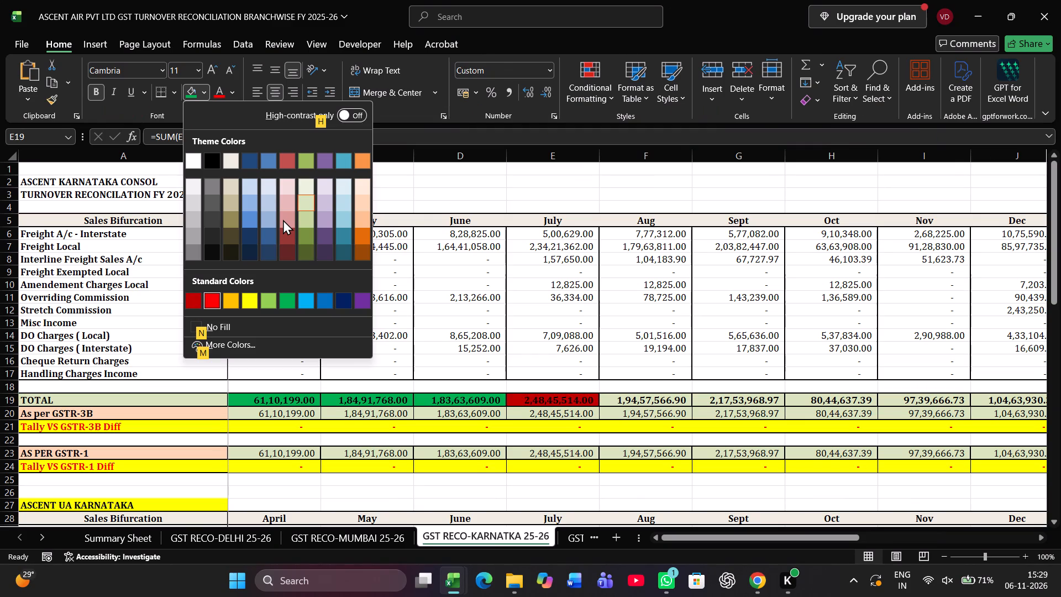
key(Right)
key(Right)
key(Right)
key(Right)
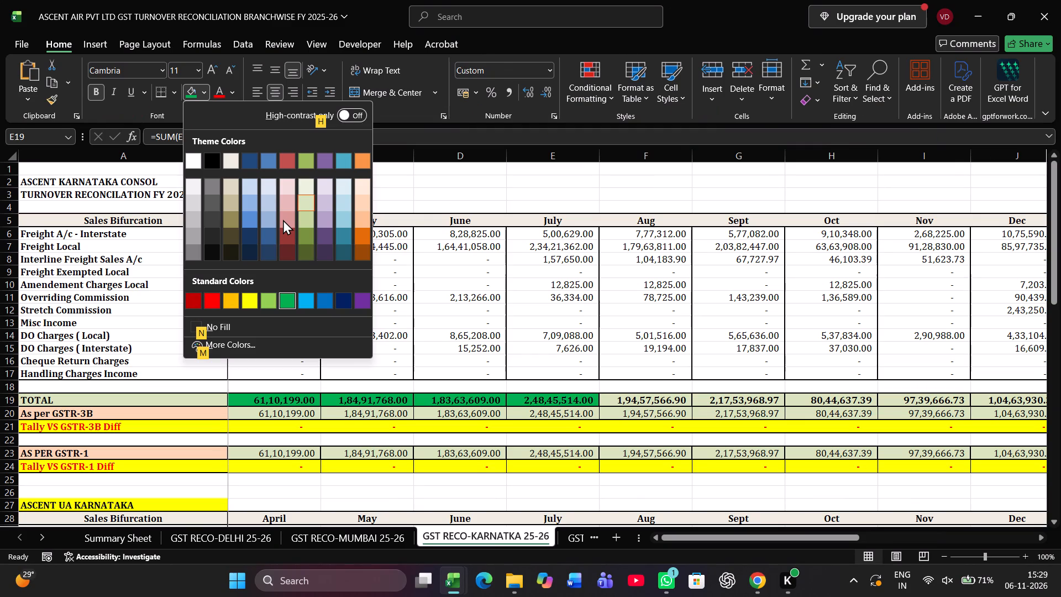
key(Return)
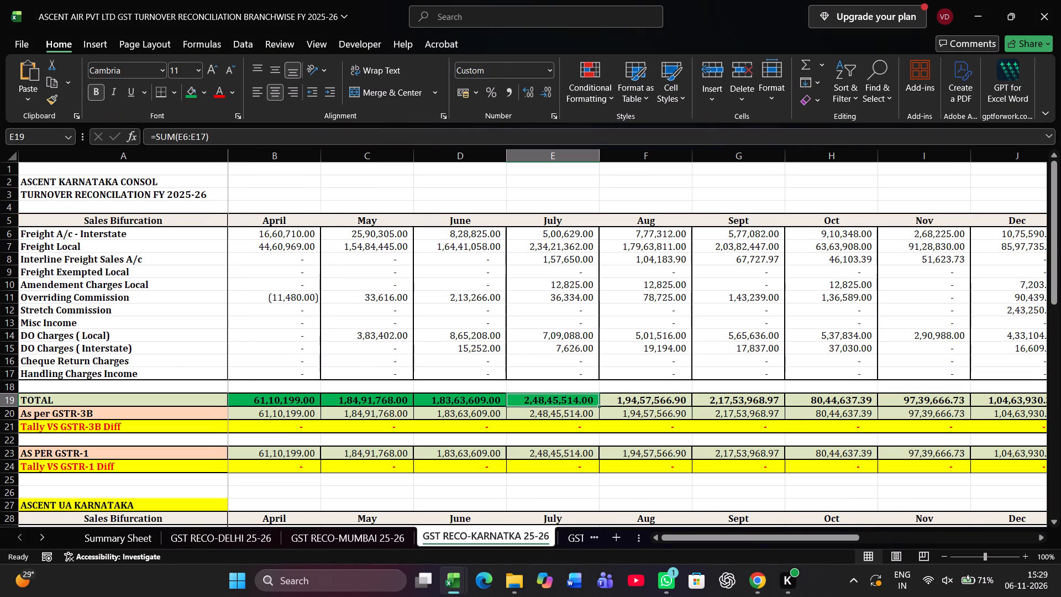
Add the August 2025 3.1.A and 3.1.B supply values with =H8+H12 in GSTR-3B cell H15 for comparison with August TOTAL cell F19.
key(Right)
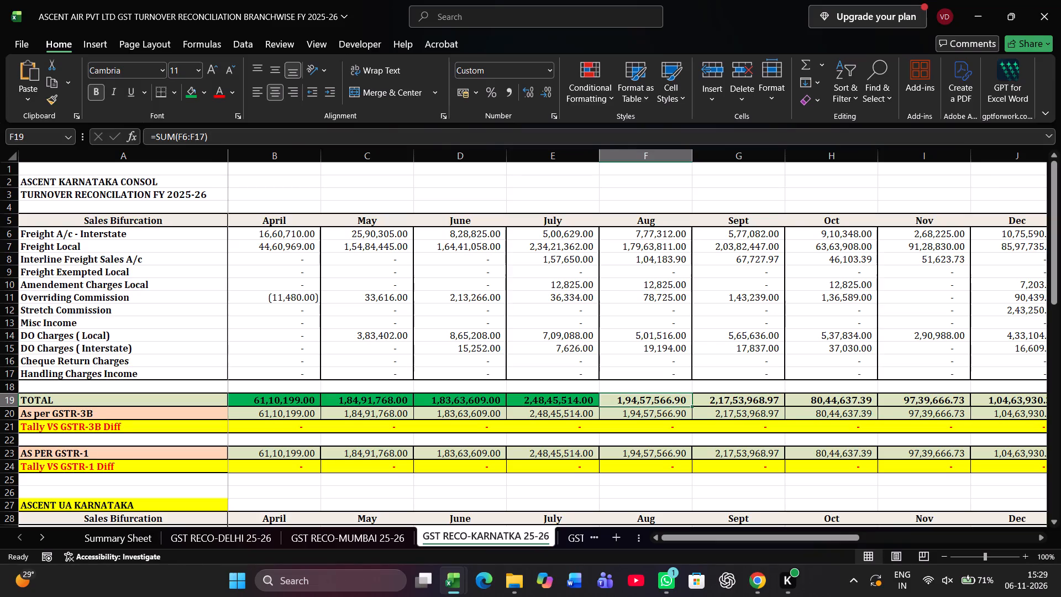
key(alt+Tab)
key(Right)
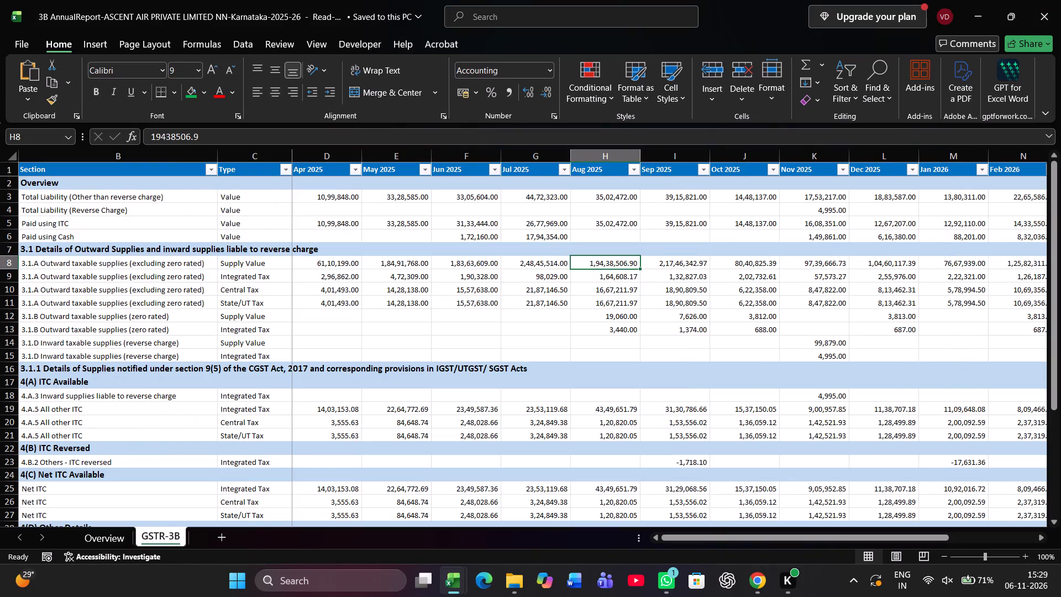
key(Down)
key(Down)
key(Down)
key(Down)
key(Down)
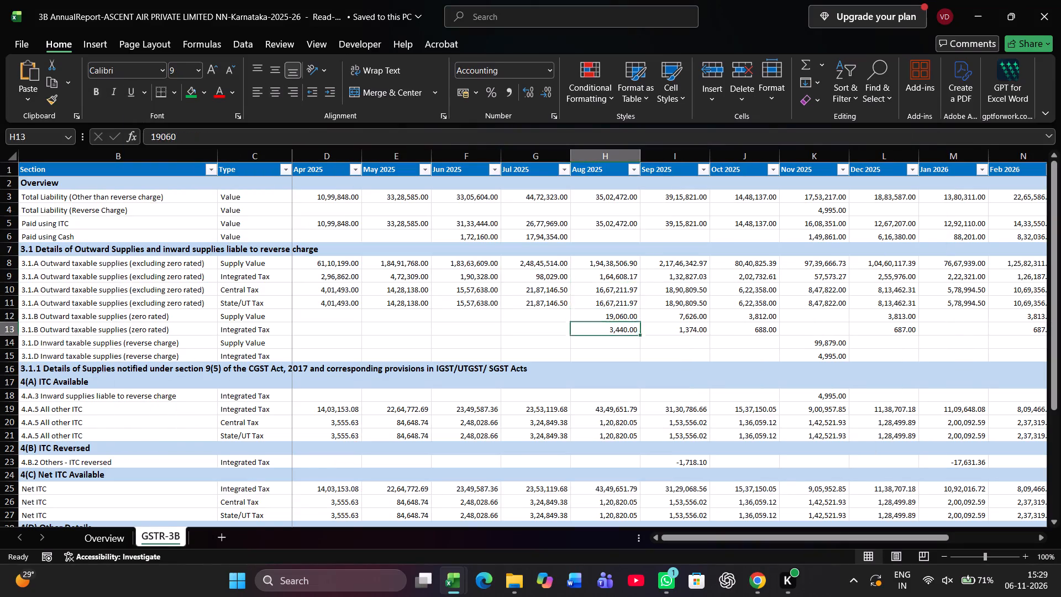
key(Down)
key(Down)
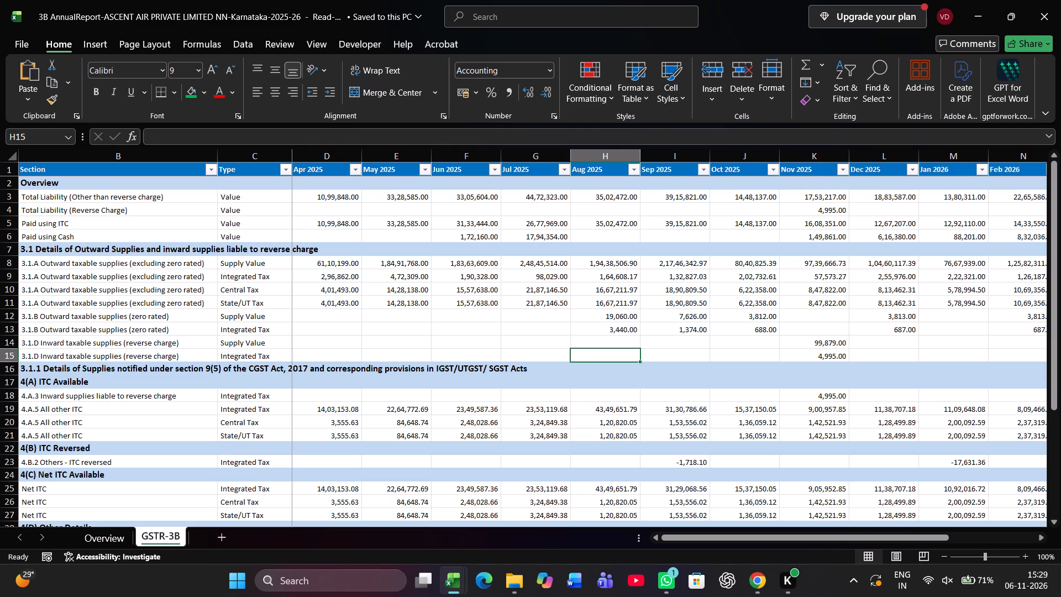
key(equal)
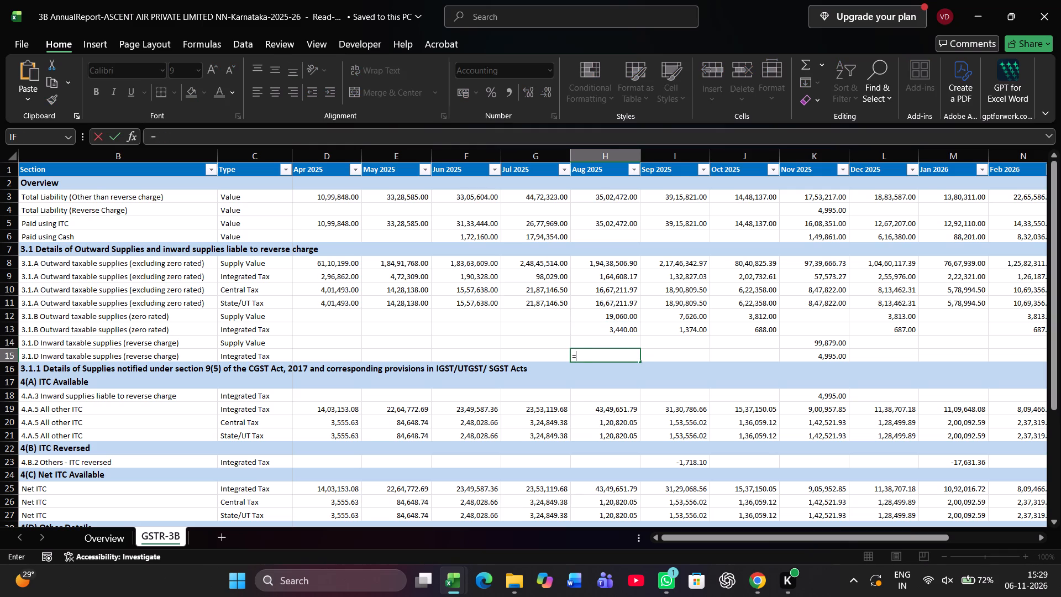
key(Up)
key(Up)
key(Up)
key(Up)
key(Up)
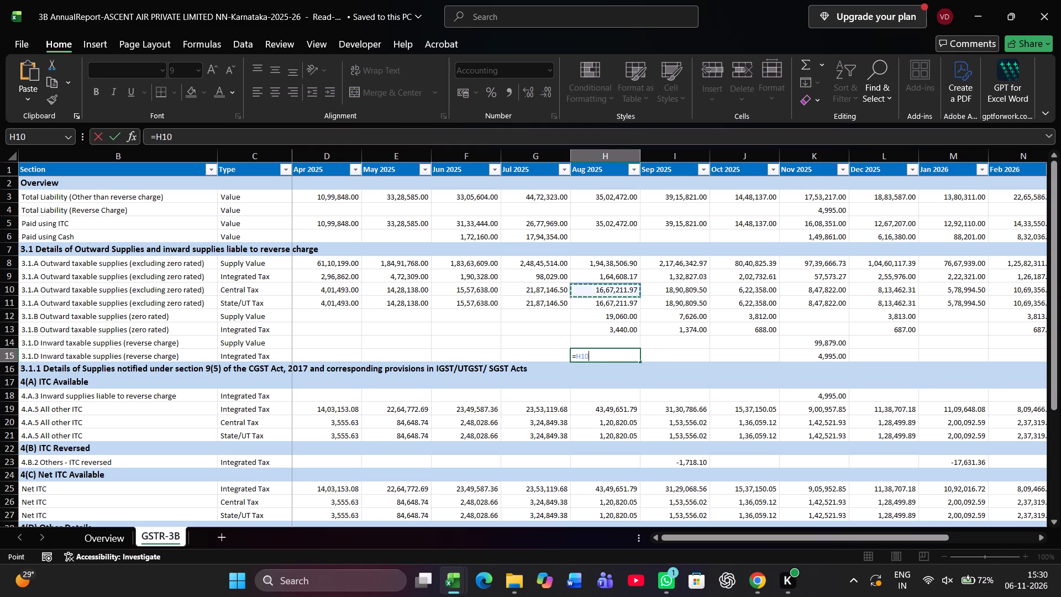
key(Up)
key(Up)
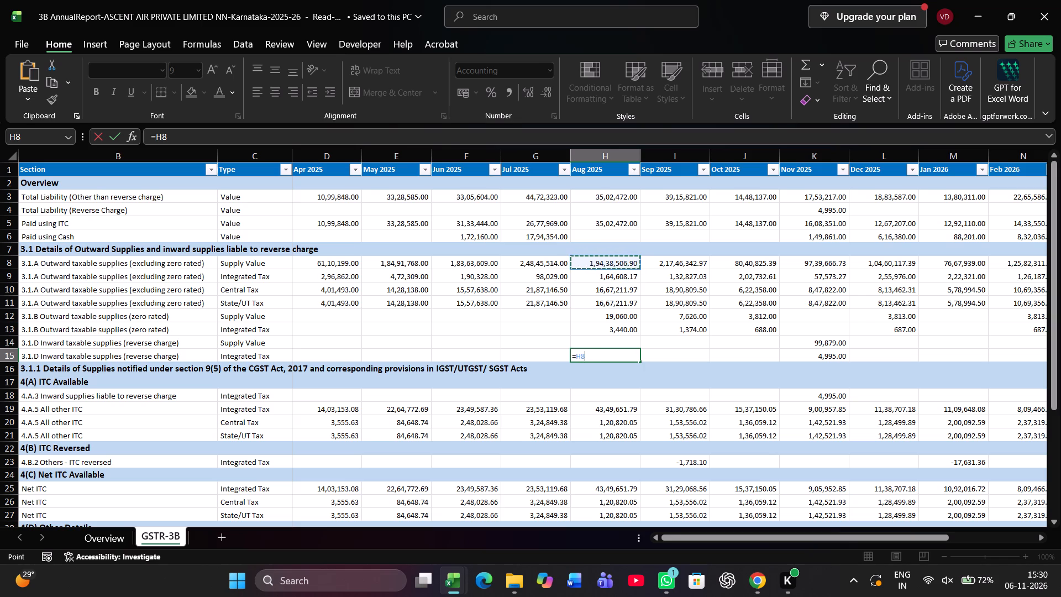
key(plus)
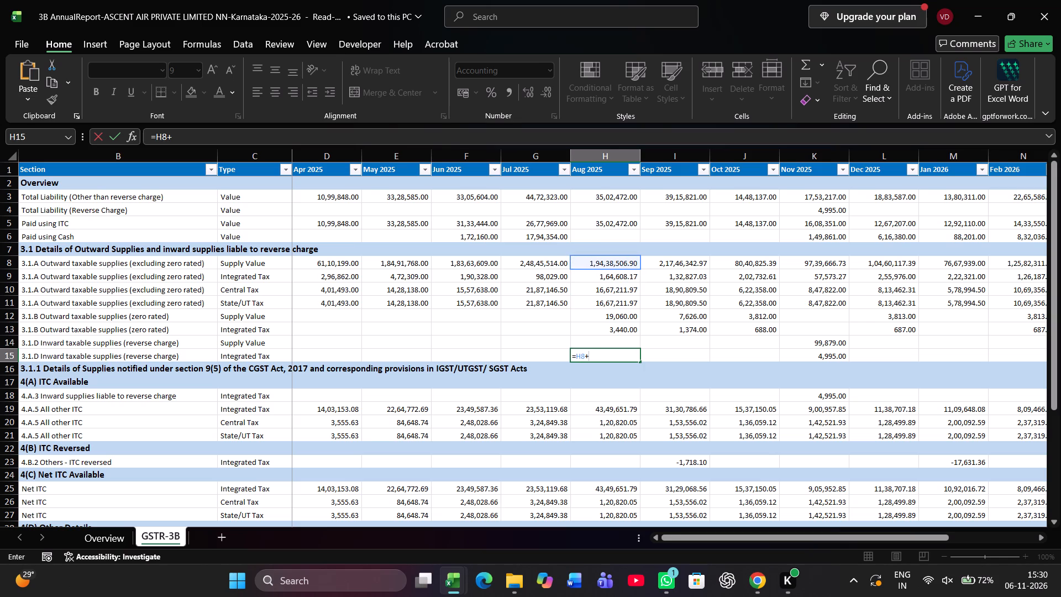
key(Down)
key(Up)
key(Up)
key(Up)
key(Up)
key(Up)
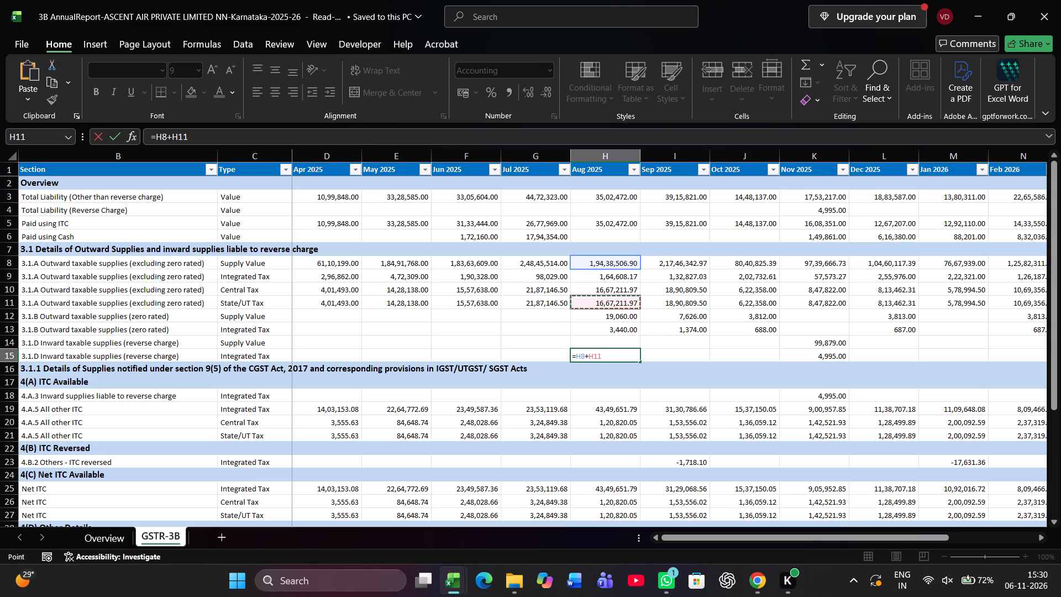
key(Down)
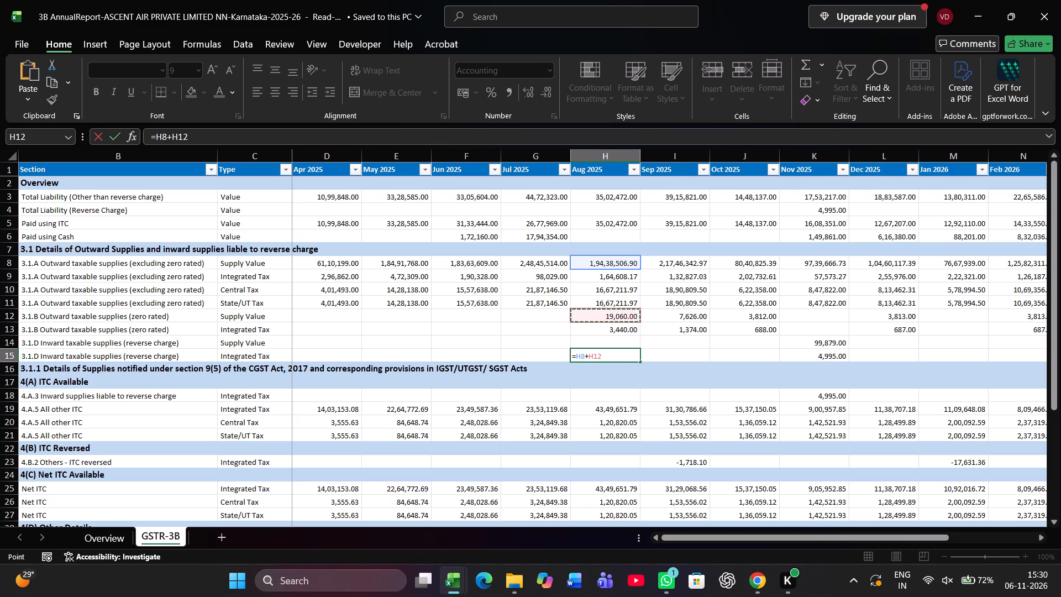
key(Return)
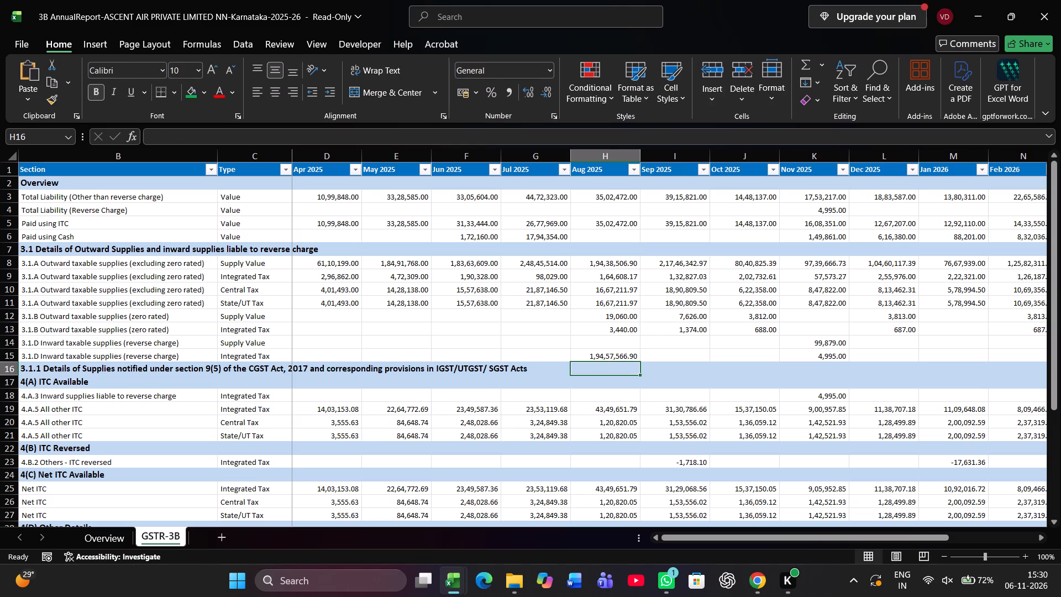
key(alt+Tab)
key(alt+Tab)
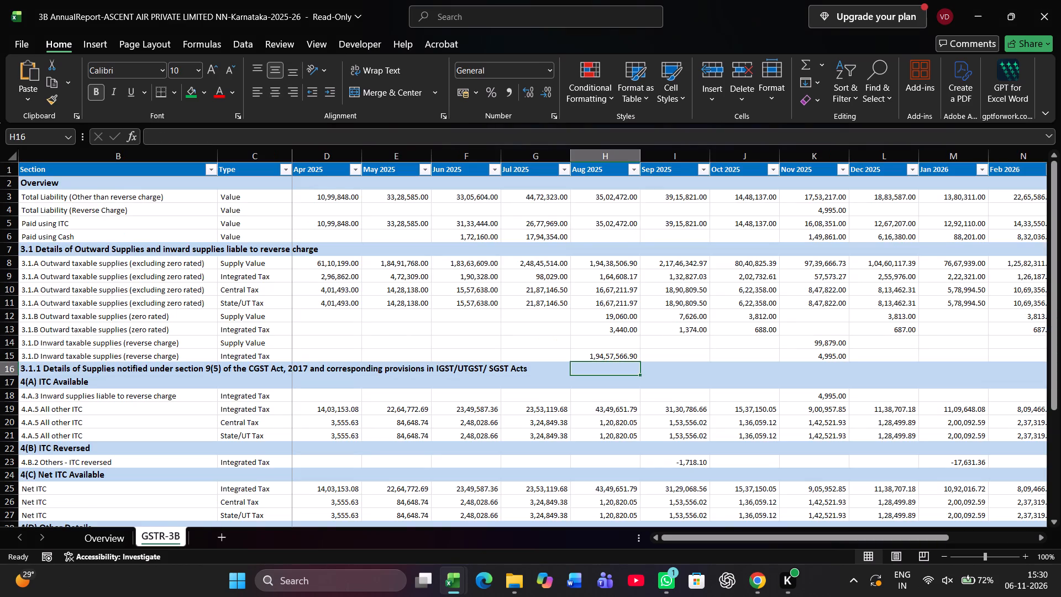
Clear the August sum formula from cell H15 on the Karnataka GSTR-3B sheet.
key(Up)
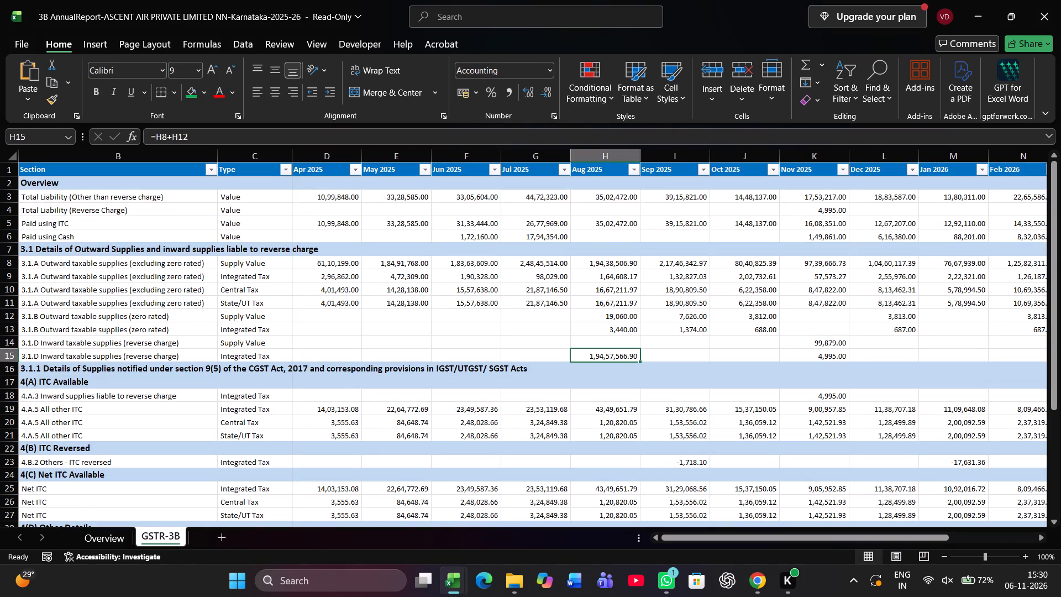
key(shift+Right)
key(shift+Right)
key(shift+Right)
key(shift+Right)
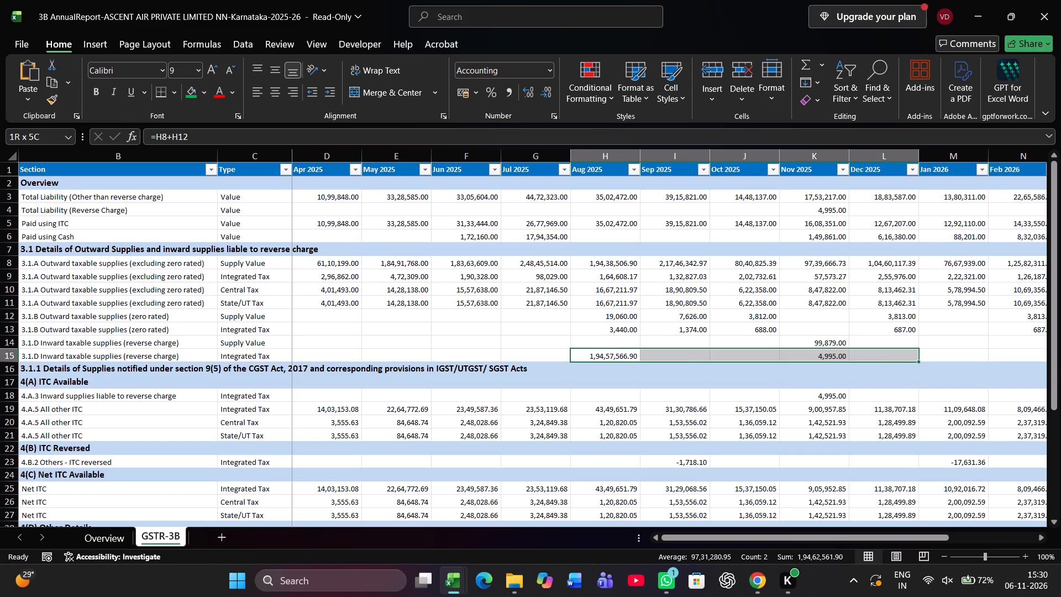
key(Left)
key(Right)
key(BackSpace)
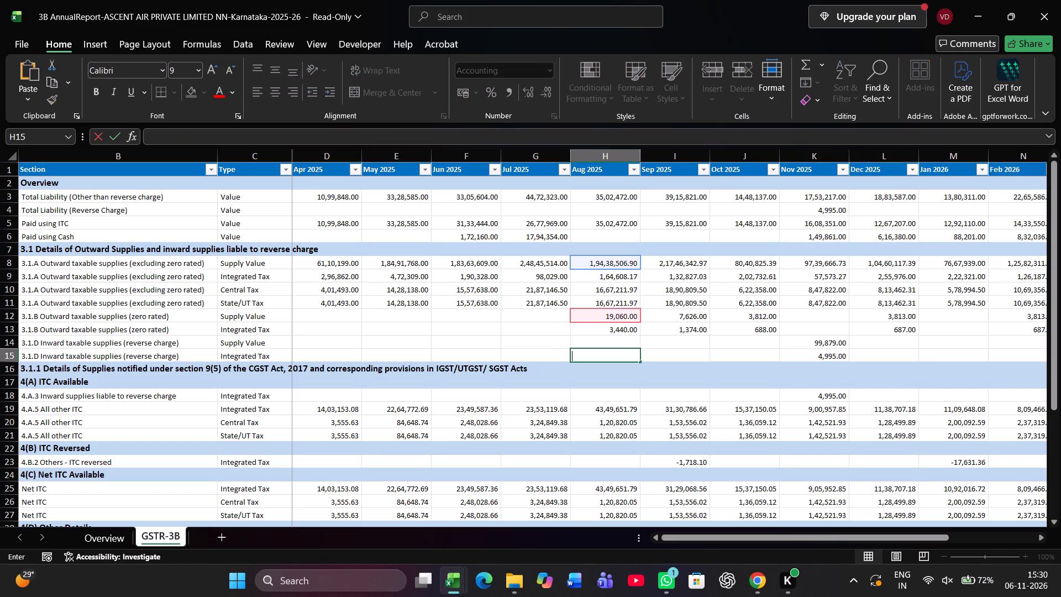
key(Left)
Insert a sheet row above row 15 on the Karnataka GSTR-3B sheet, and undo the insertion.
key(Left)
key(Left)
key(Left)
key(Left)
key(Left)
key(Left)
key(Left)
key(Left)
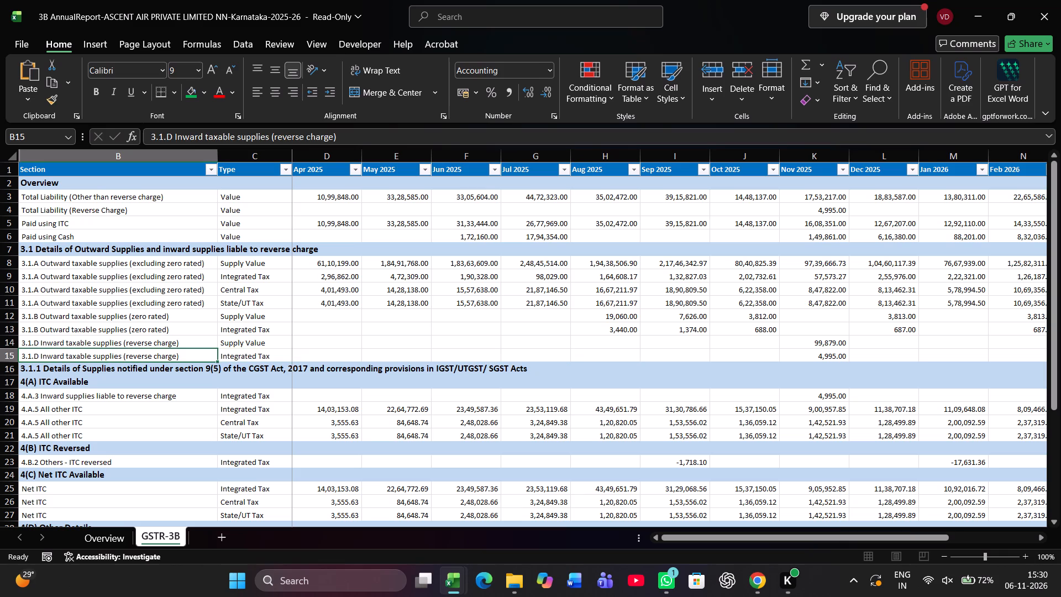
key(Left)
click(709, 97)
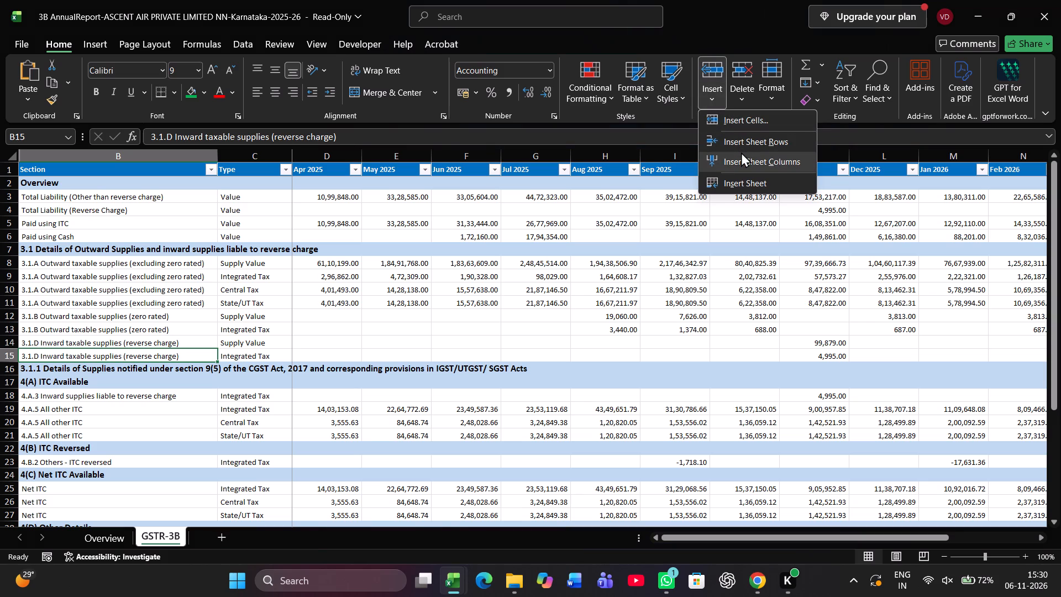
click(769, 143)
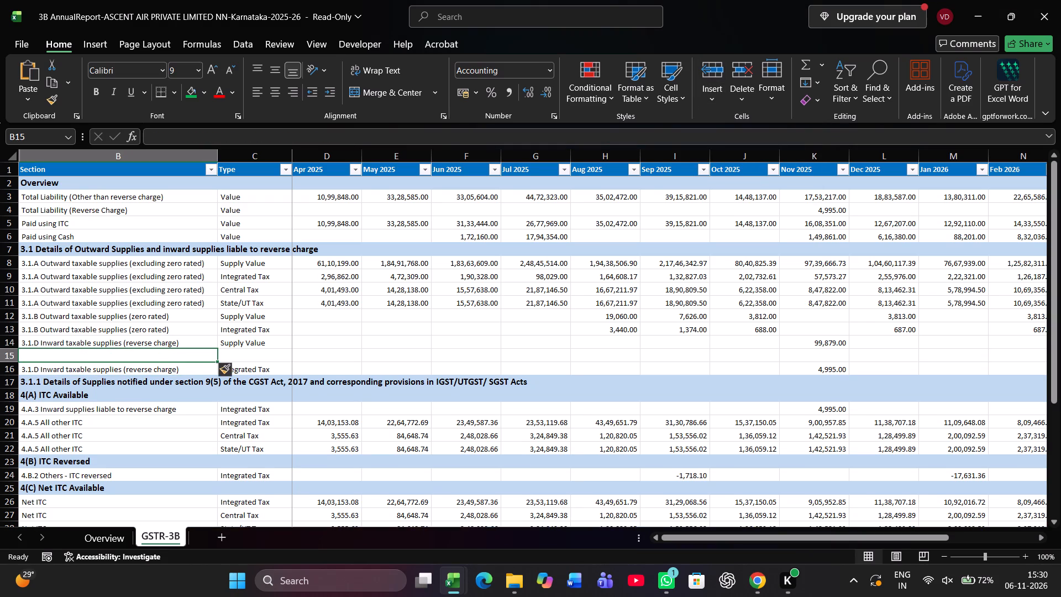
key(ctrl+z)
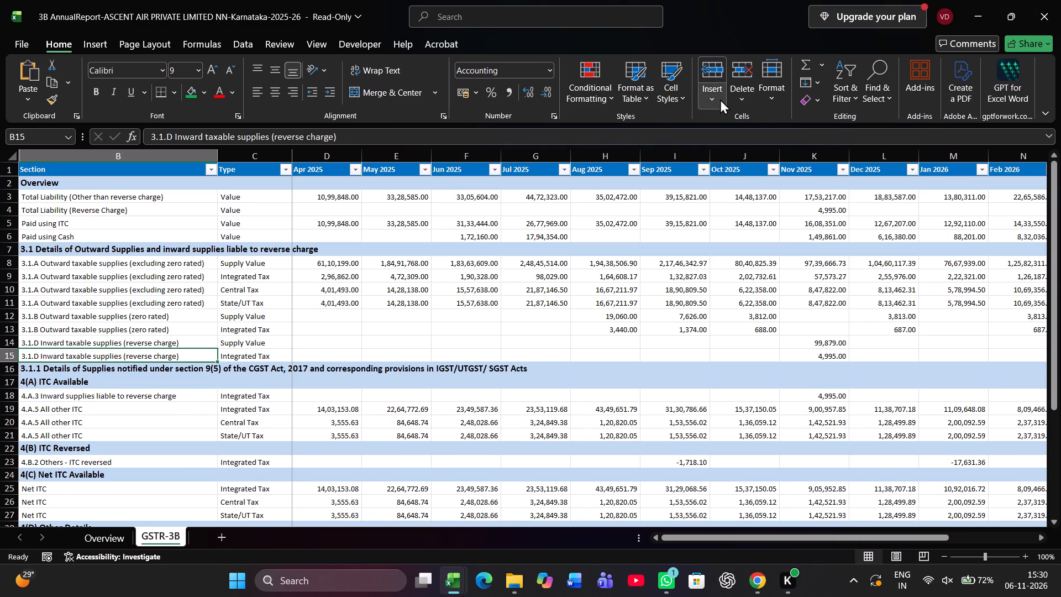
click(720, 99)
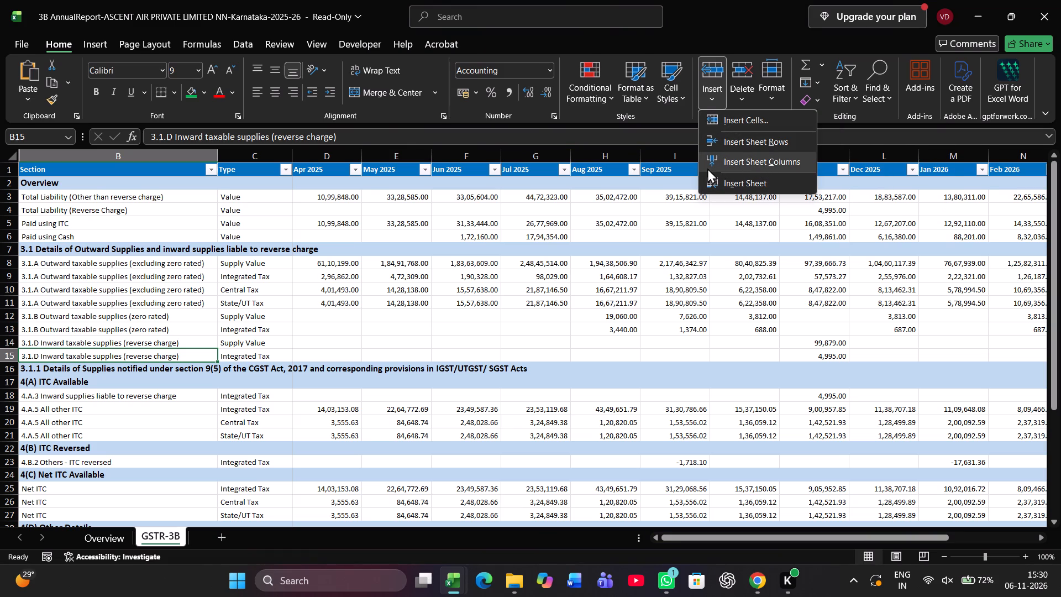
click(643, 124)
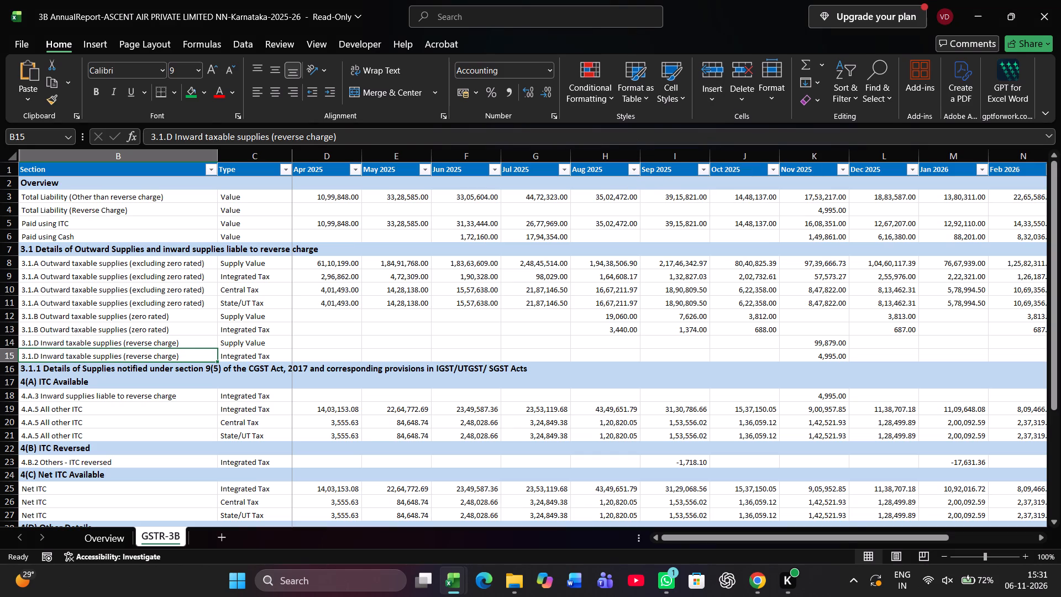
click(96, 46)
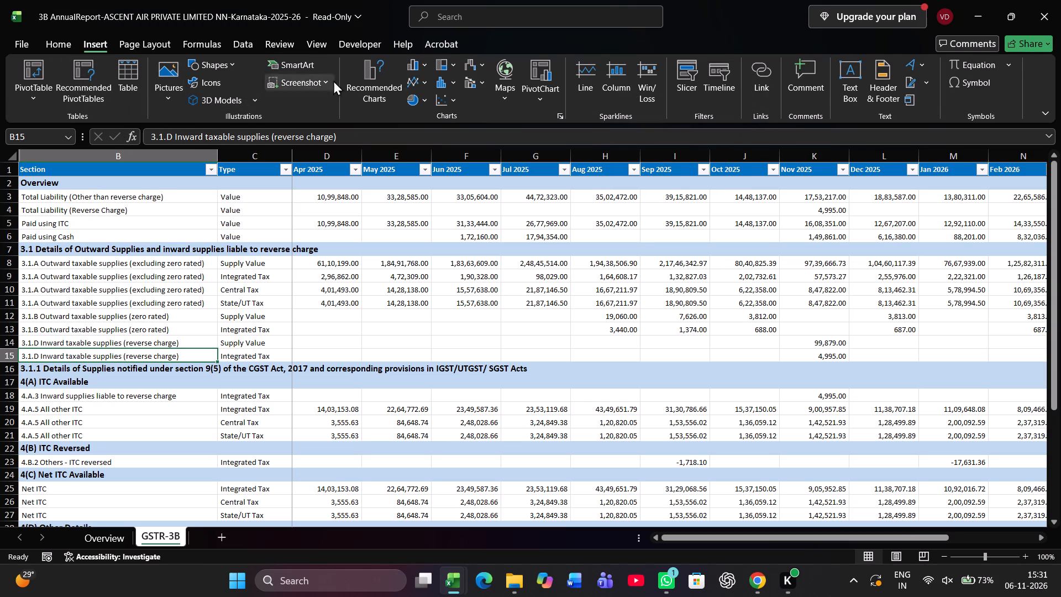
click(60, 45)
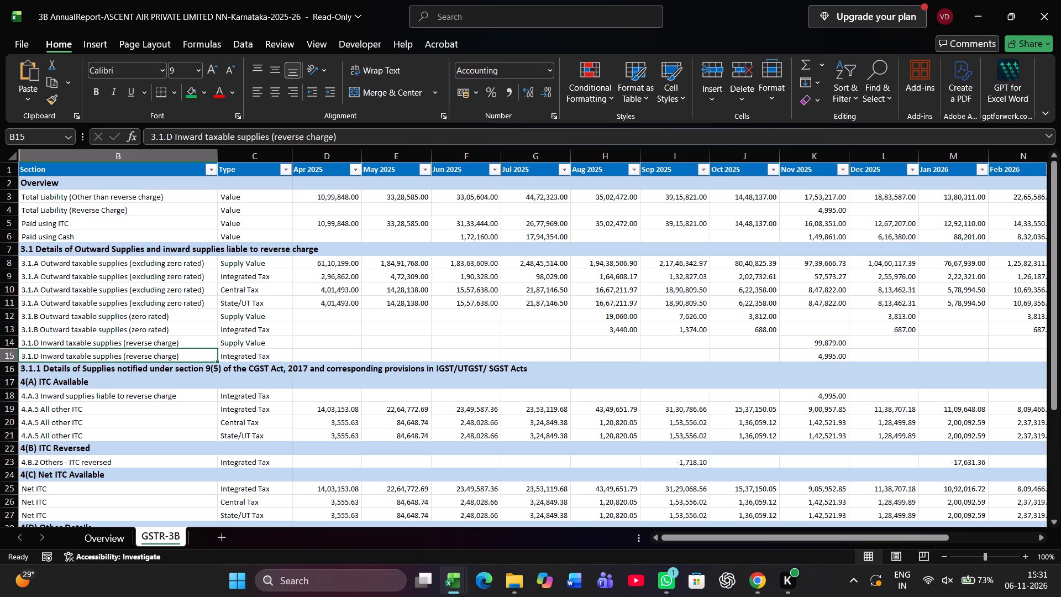
Insert a blank row above row 16, the 3.1.1 section heading, on the Karnataka GSTR-3B sheet.
key(shift+space)
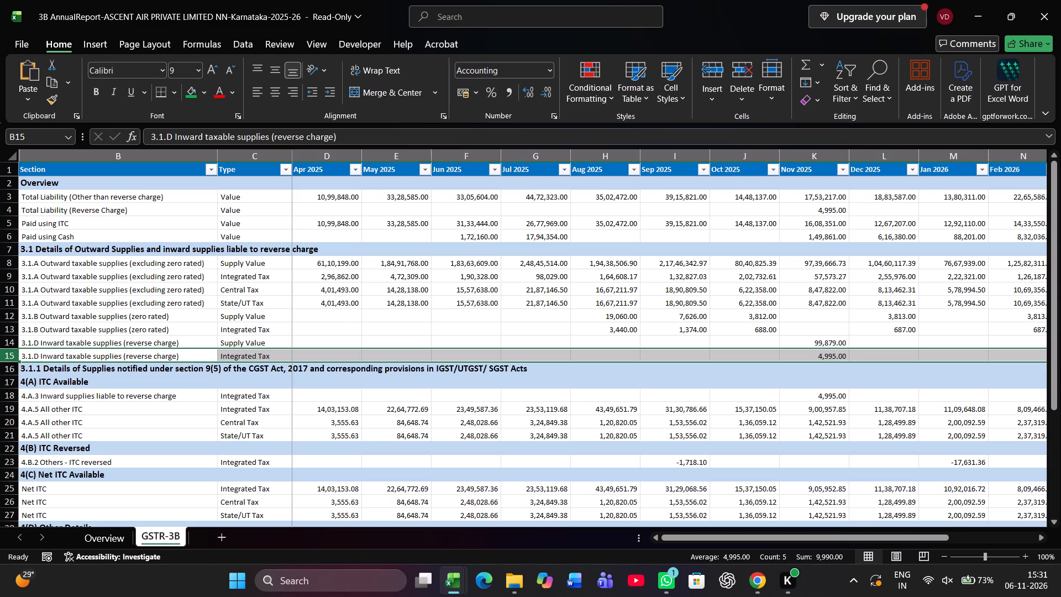
key(Down)
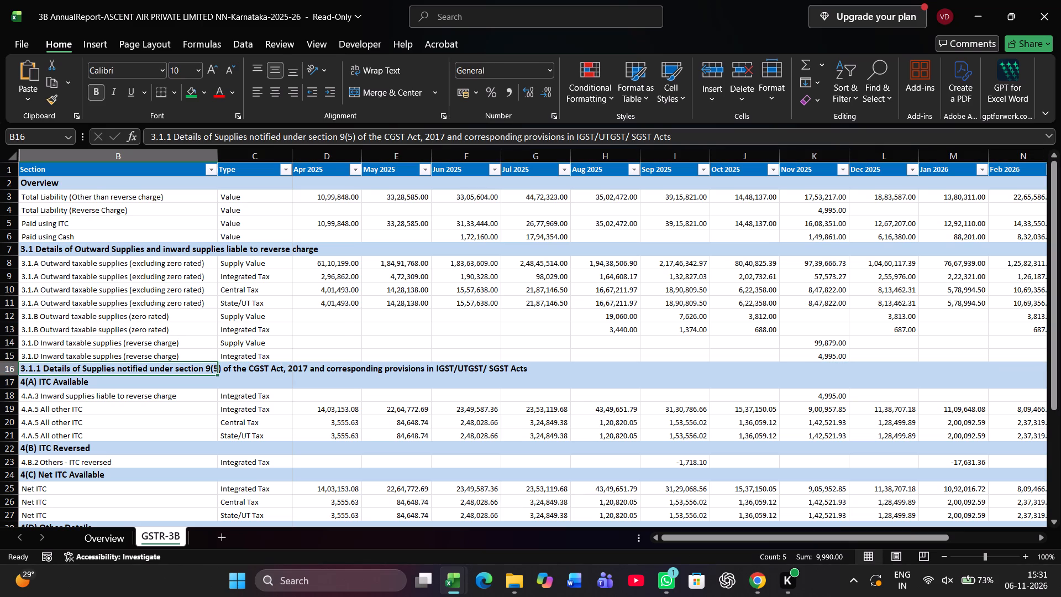
key(shift+space)
key(ctrl+shift+equal)
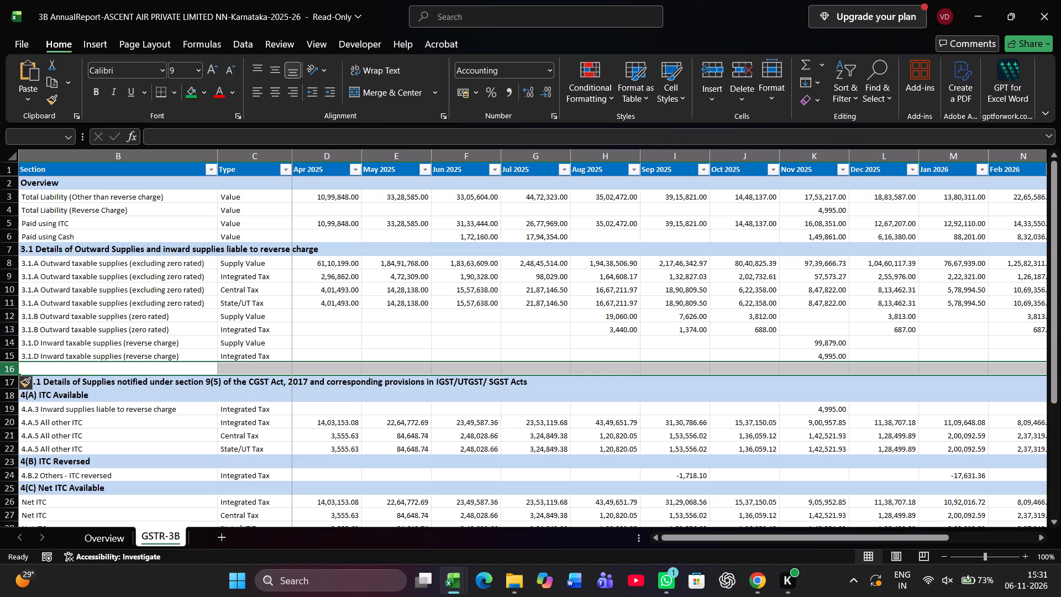
Add the August 2025 3.1.A and 3.1.B supply values with =H8+H12 in cell H16 of the blank row.
key(Right)
key(Right)
key(Right)
key(Right)
key(Right)
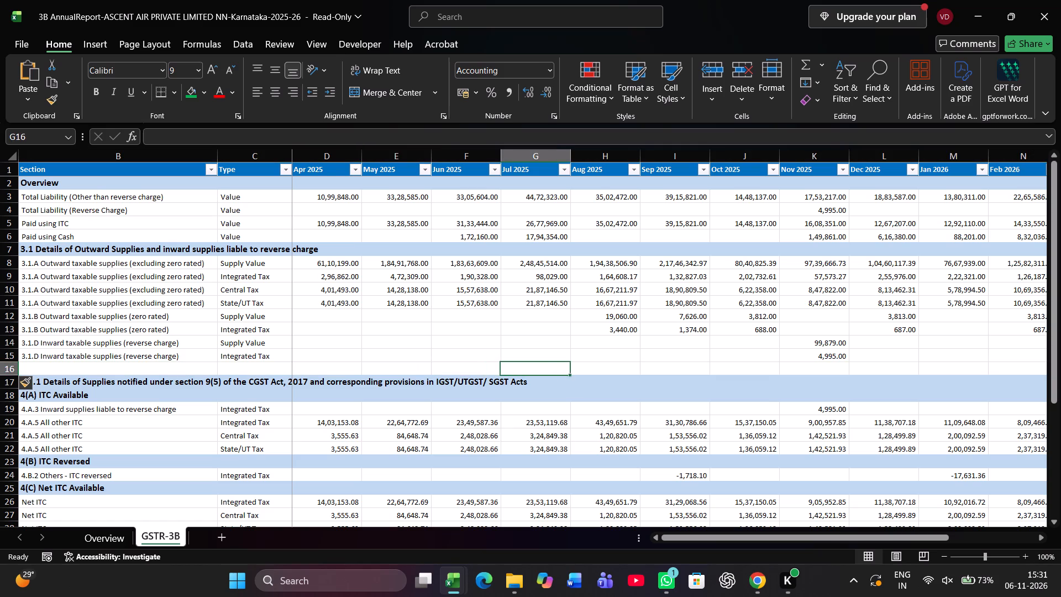
key(Right)
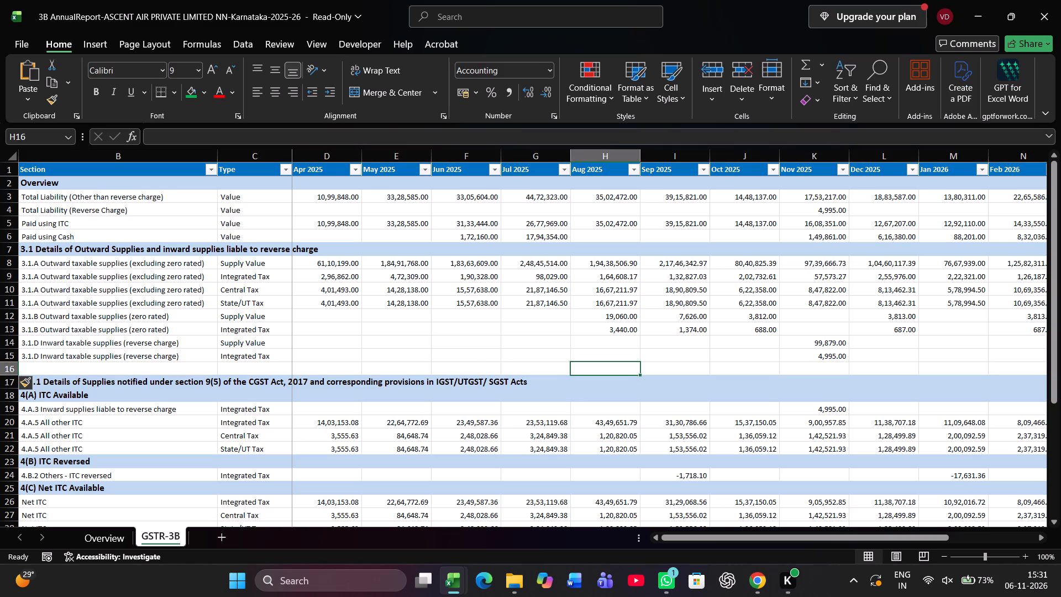
key(equal)
key(Up)
key(Up)
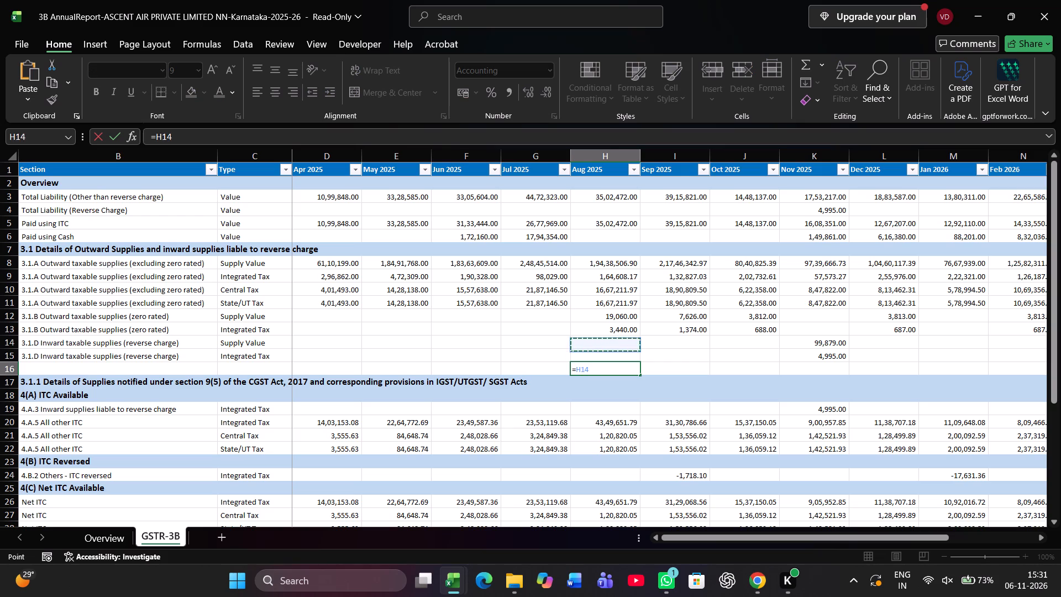
key(Up)
key(Up)
key(Up)
key(Up)
key(Up)
key(Up)
key(plus)
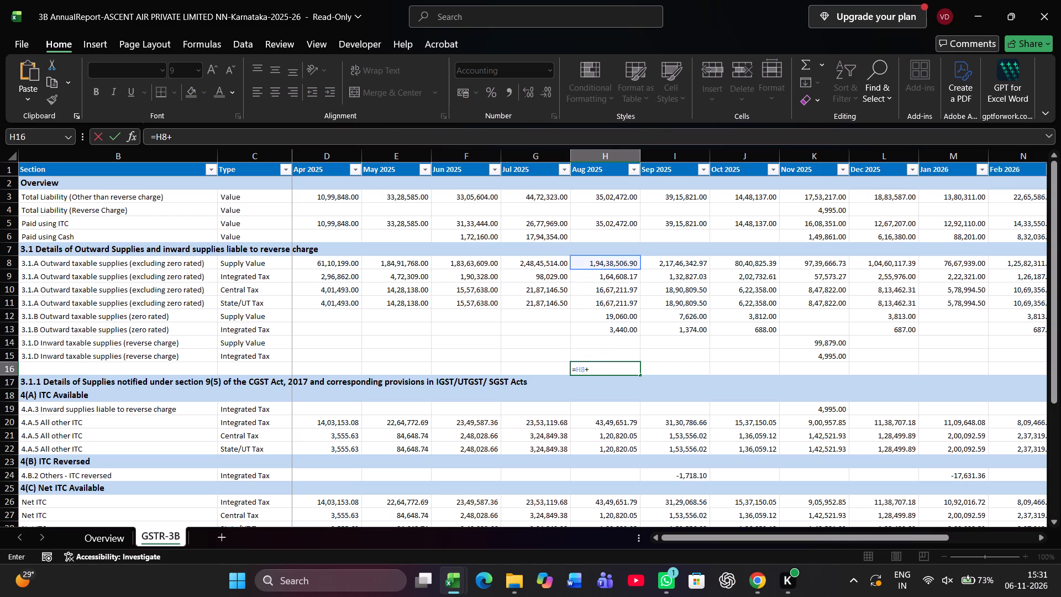
key(Up)
key(Up)
key(Up)
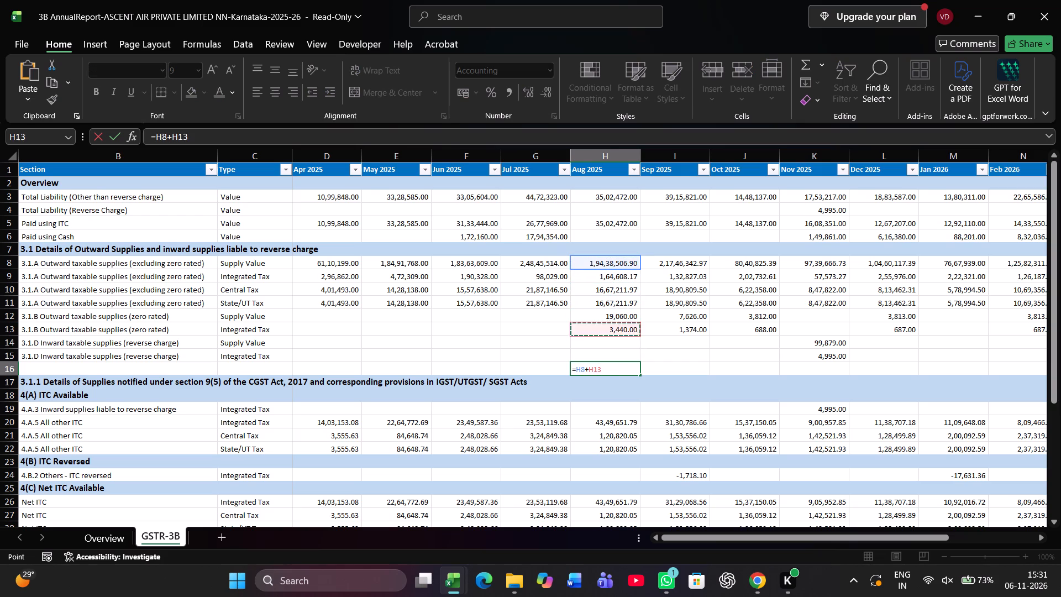
key(Up)
key(Return)
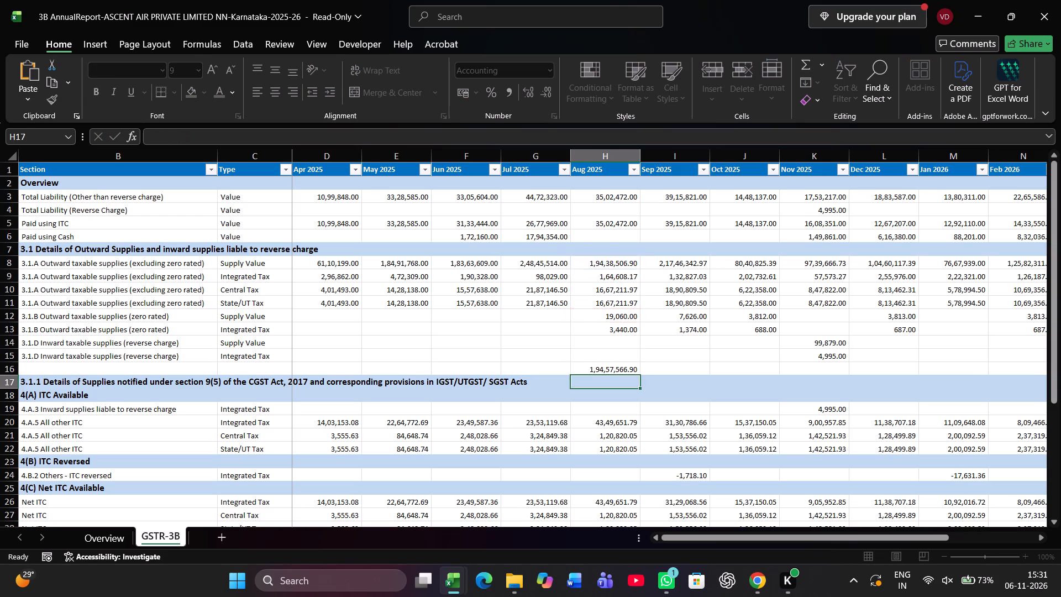
Fill the H16 sum formula across row 16 through the Total column, cell P16.
key(Up)
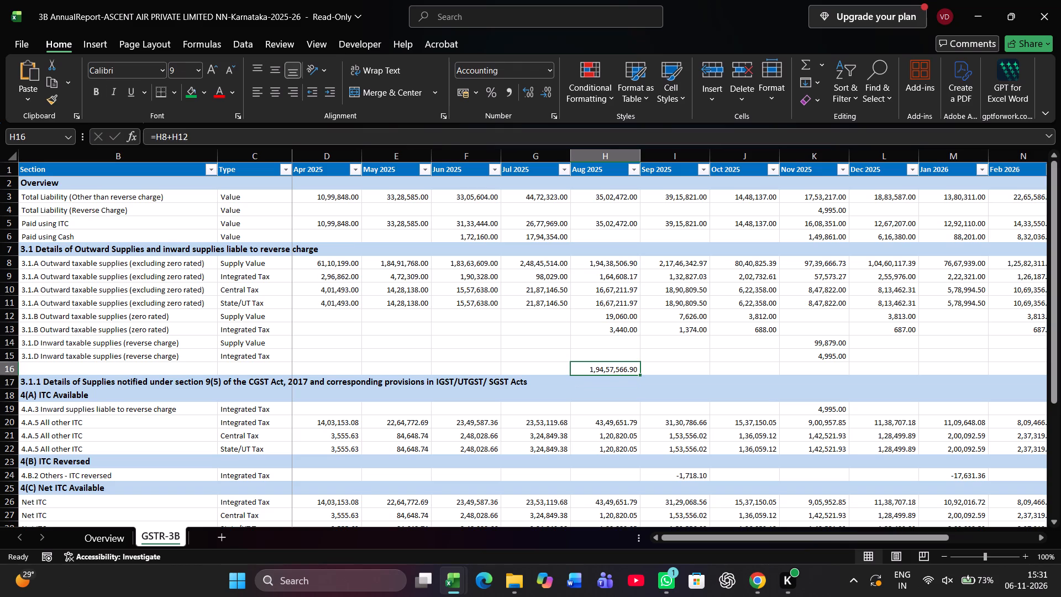
key(shift+Right)
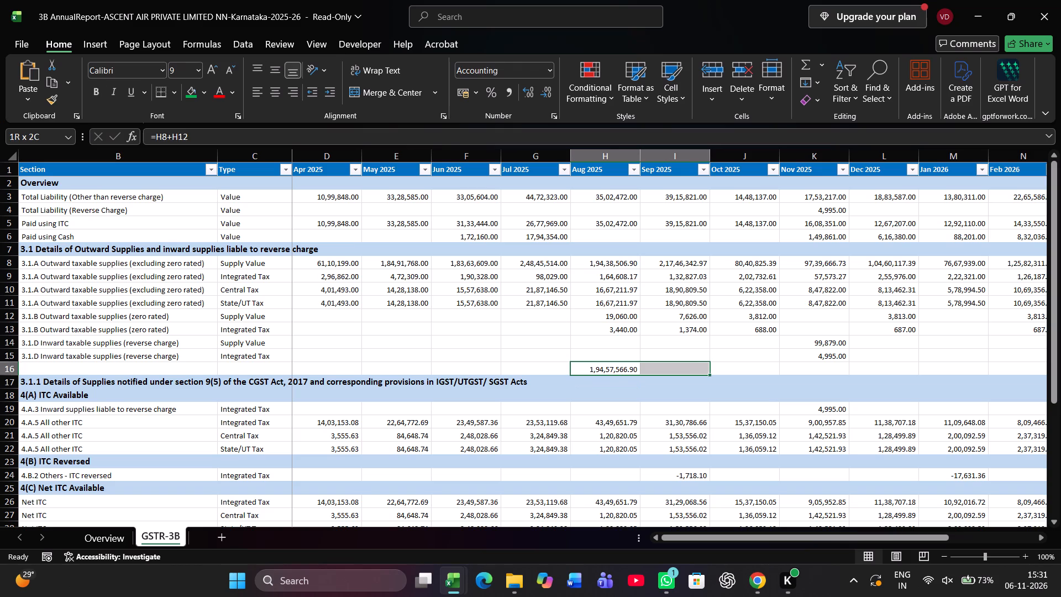
key(shift+Right)
key(shift+Right)
key(shift+Right)
key(shift+Right)
key(shift+Right)
key(shift+Right)
key(shift+Right)
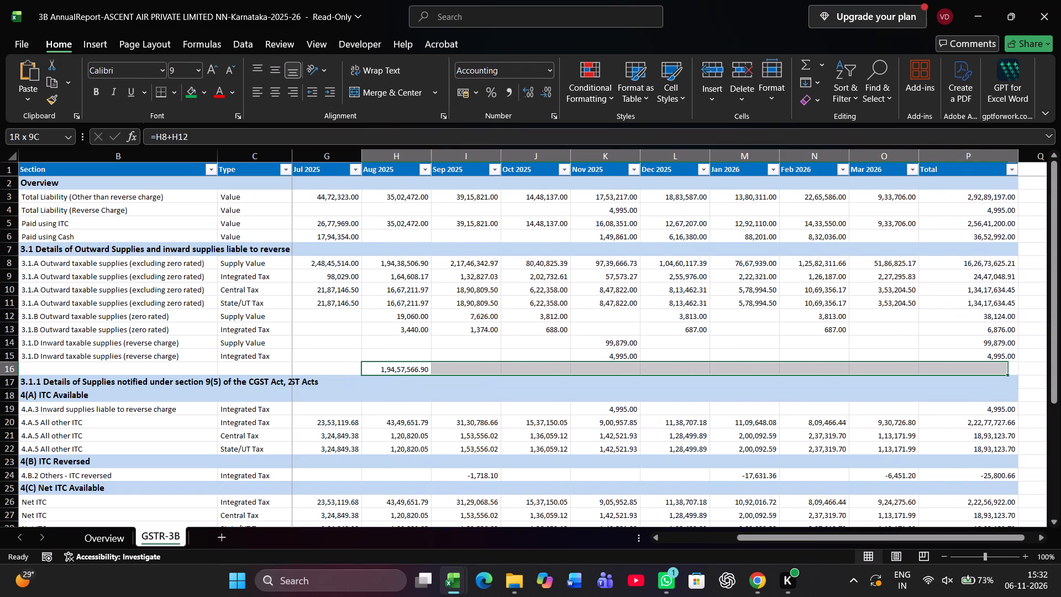
key(shift+Right)
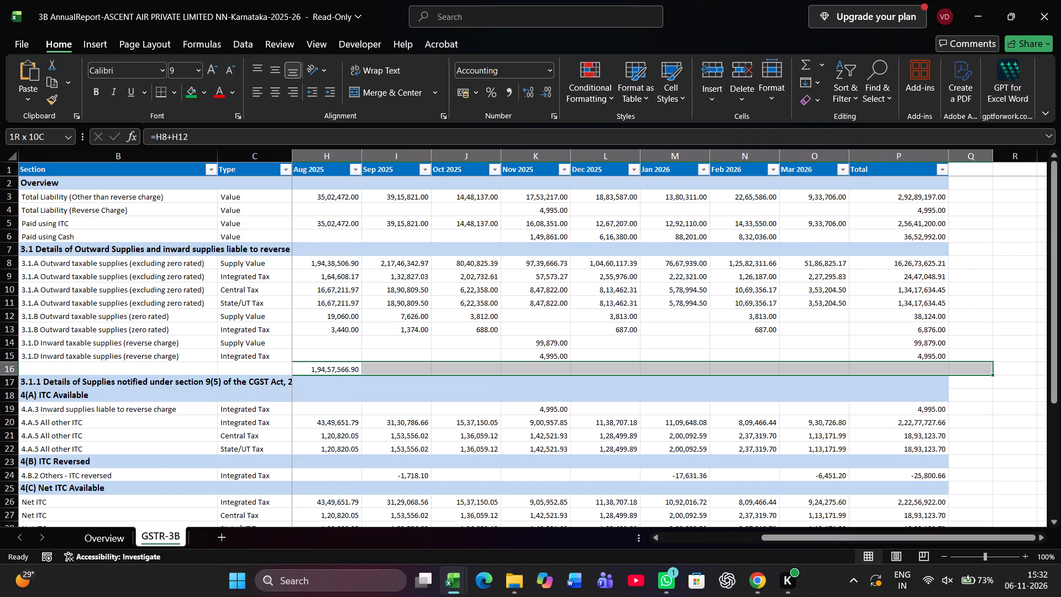
key(shift+Left)
key(shift+Left)
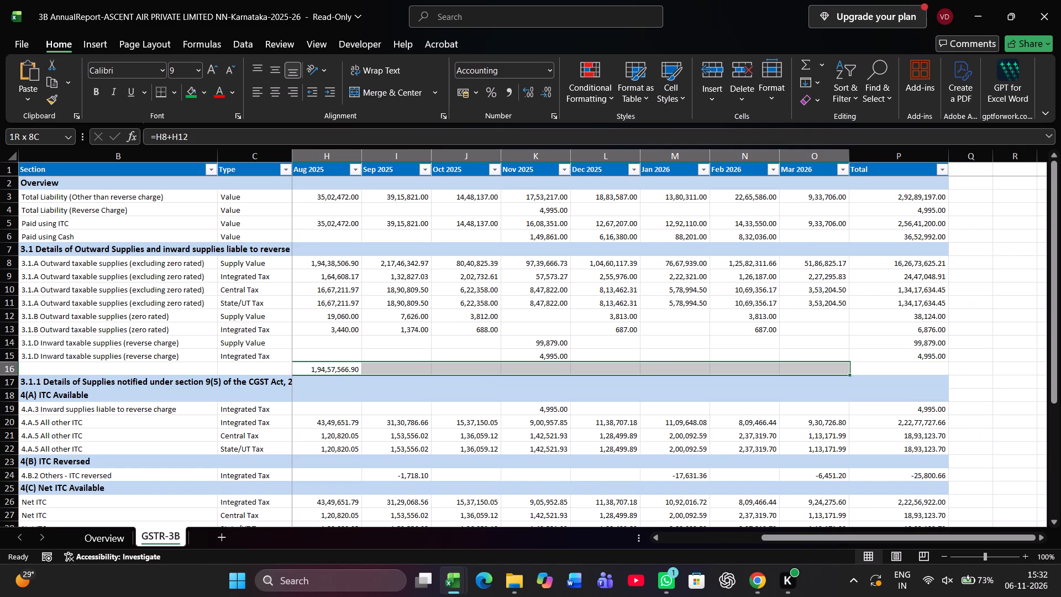
key(shift+Right)
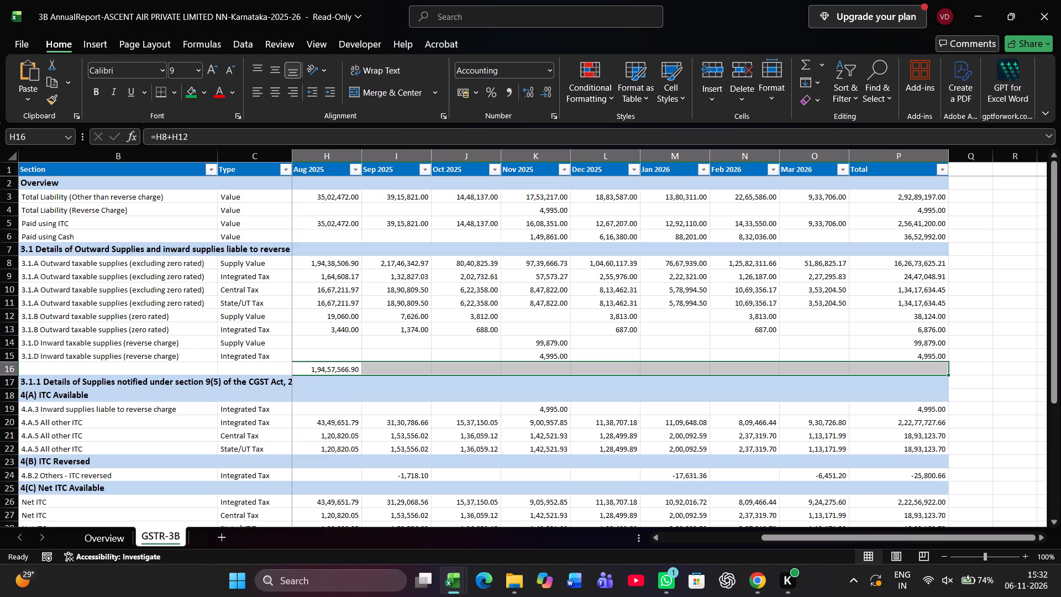
key(ctrl+r)
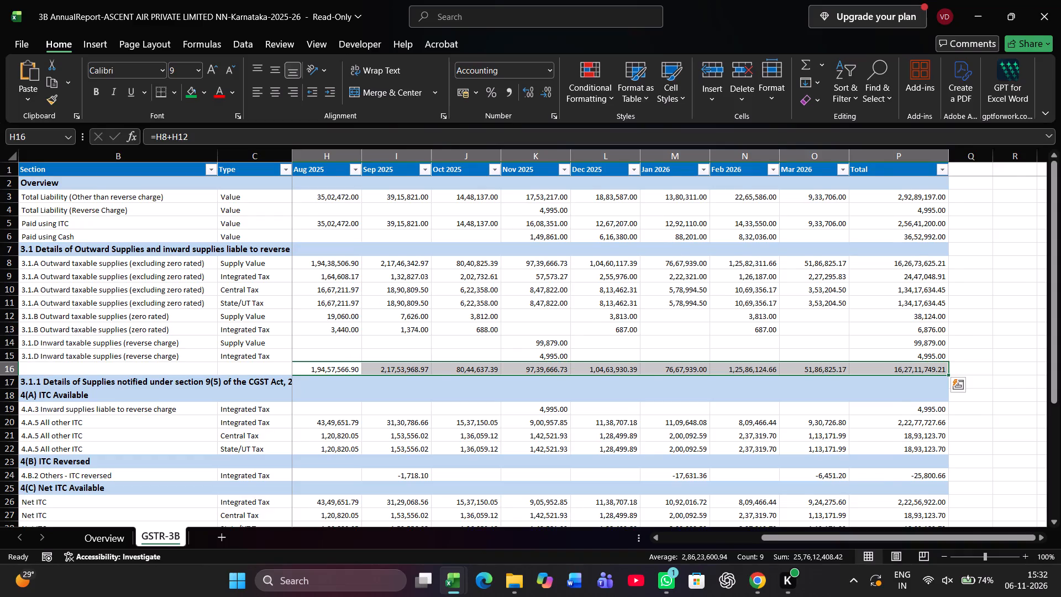
Compare the August, September and October 2025 row 16 sums in the Karnataka GSTR-3B report with the Karnataka reconciliation sheet's TOTAL row.
key(Left)
key(Right)
key(alt+Tab)
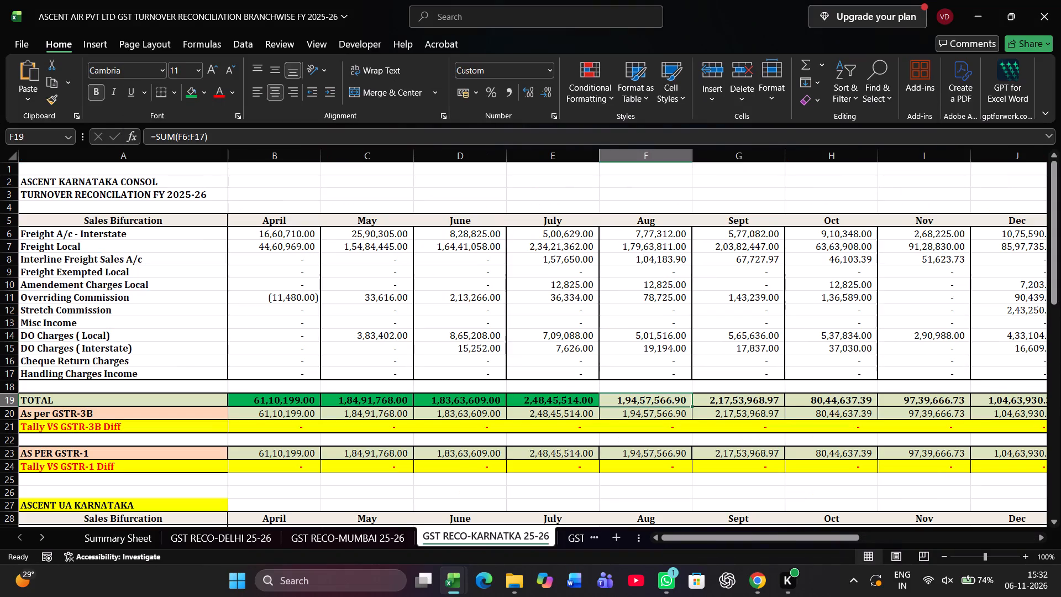
key(alt+Tab)
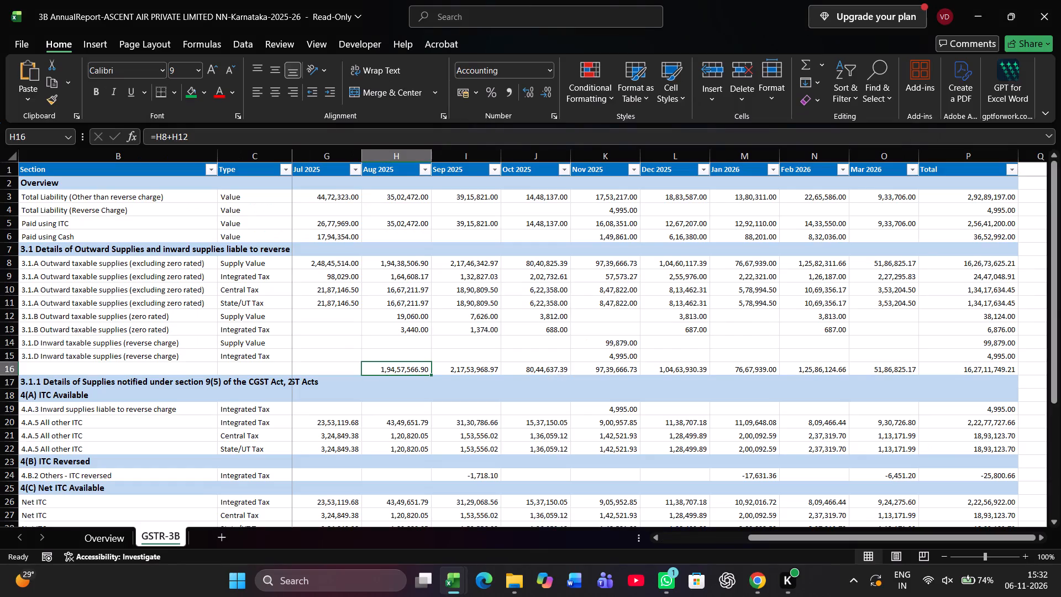
key(alt+Tab)
key(Right)
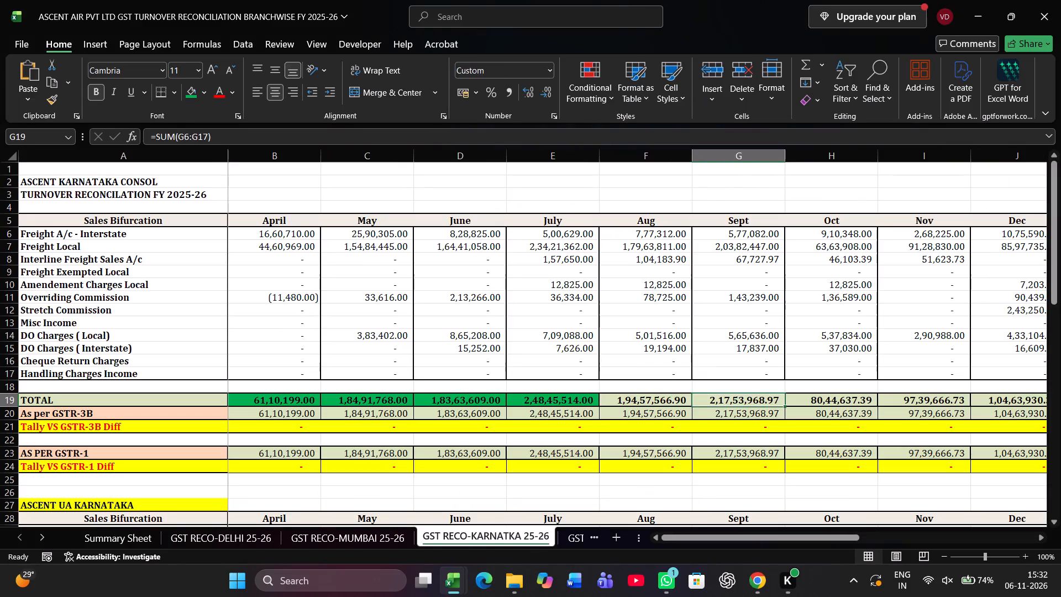
key(alt+Tab)
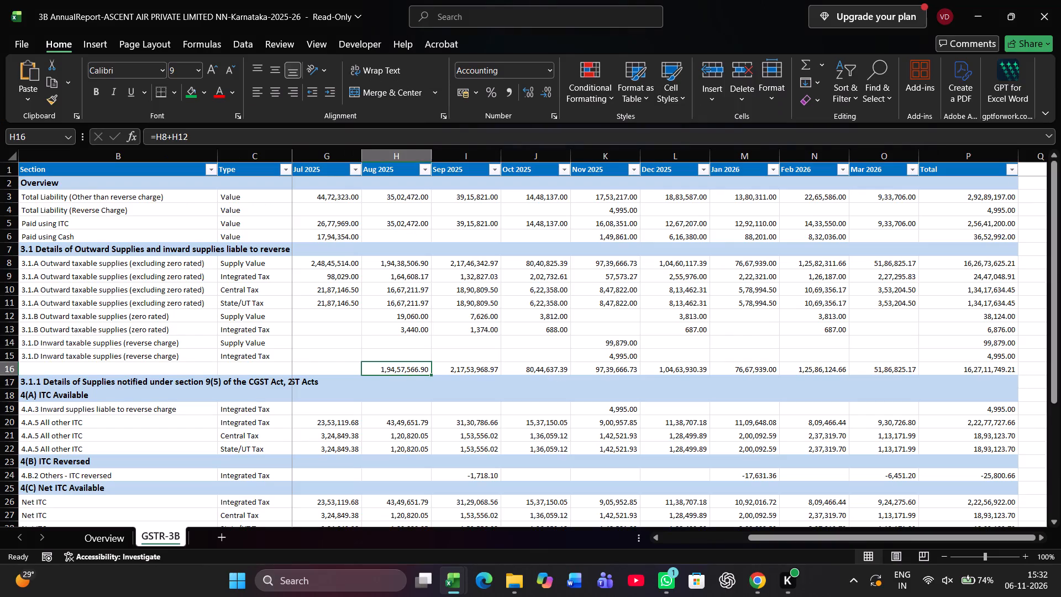
key(Right)
key(Right)
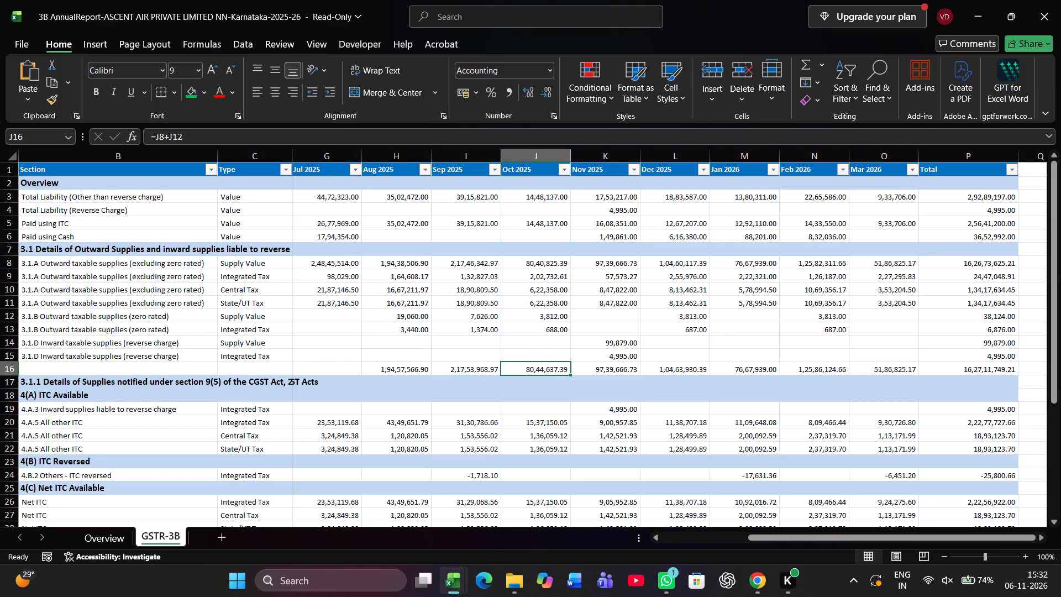
key(alt+Tab)
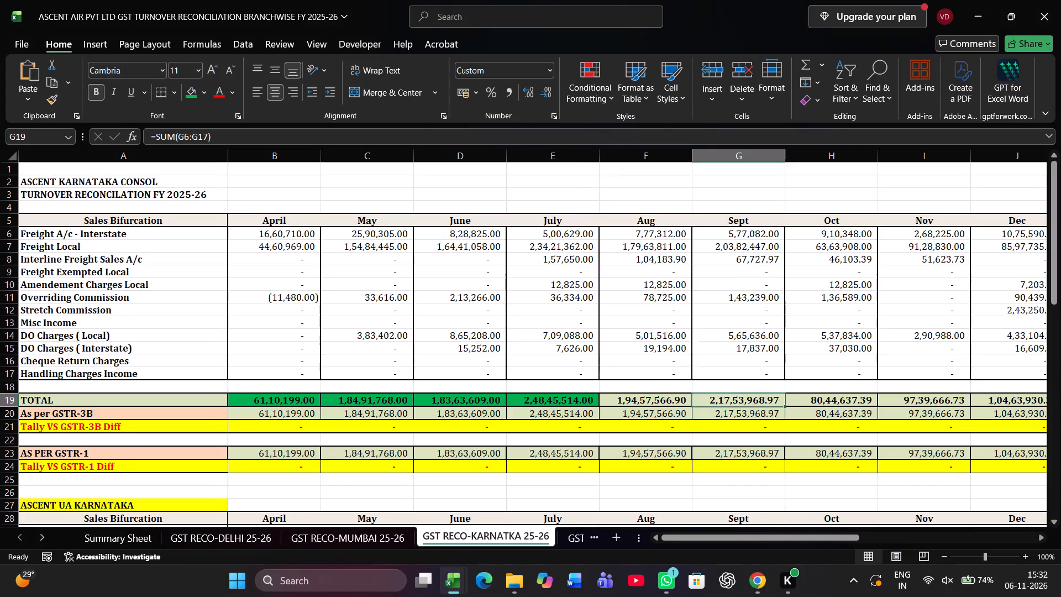
key(Right)
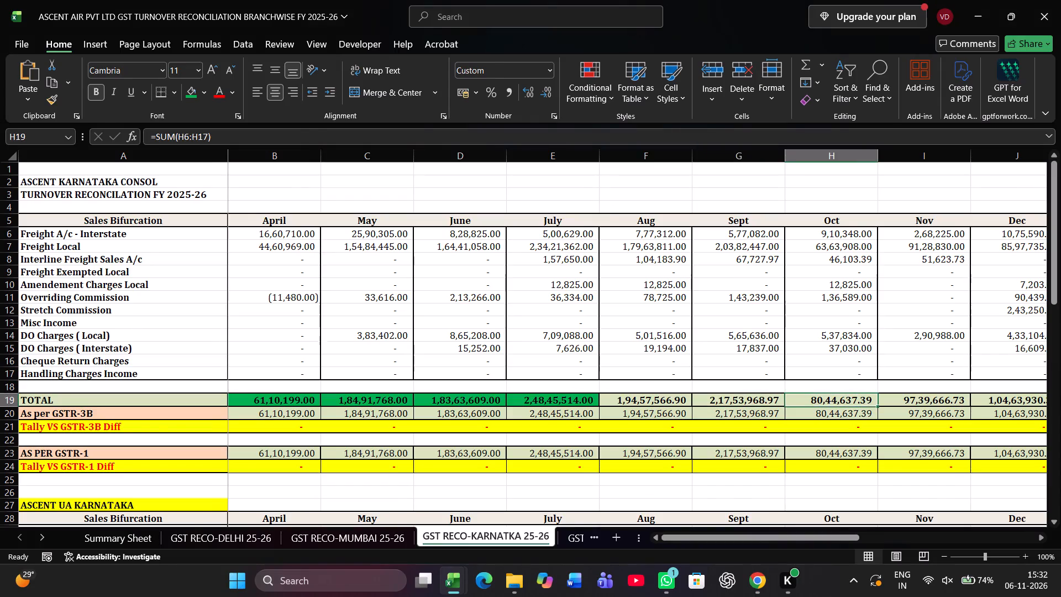
Compare the November, December and January GSTR-3B row 16 sums with the matching monthly totals in row 19 of the Karnataka reconciliation.
key(alt+Tab)
key(Right)
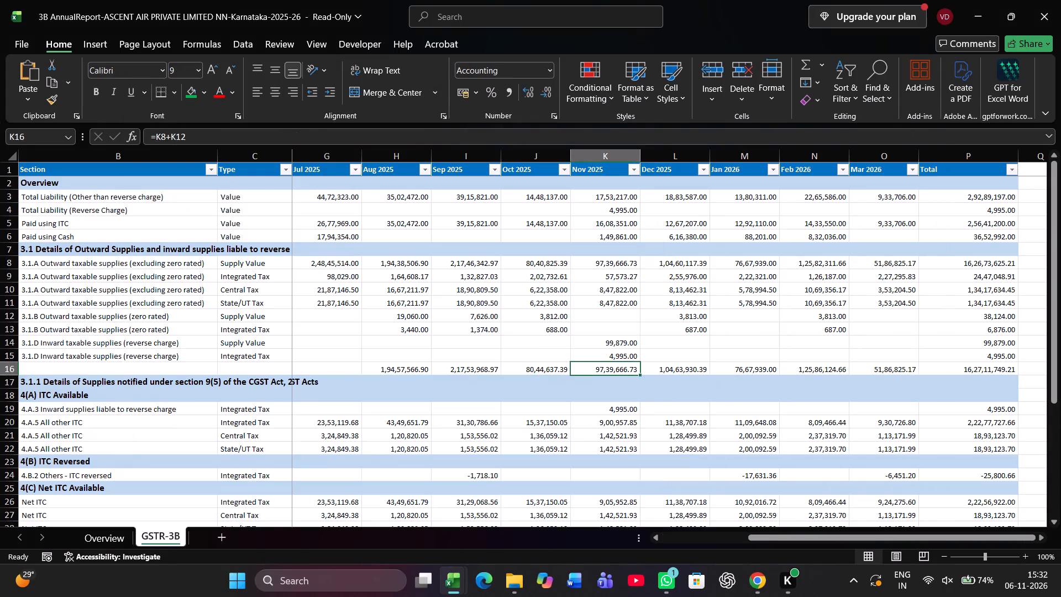
key(alt+Tab)
key(Right)
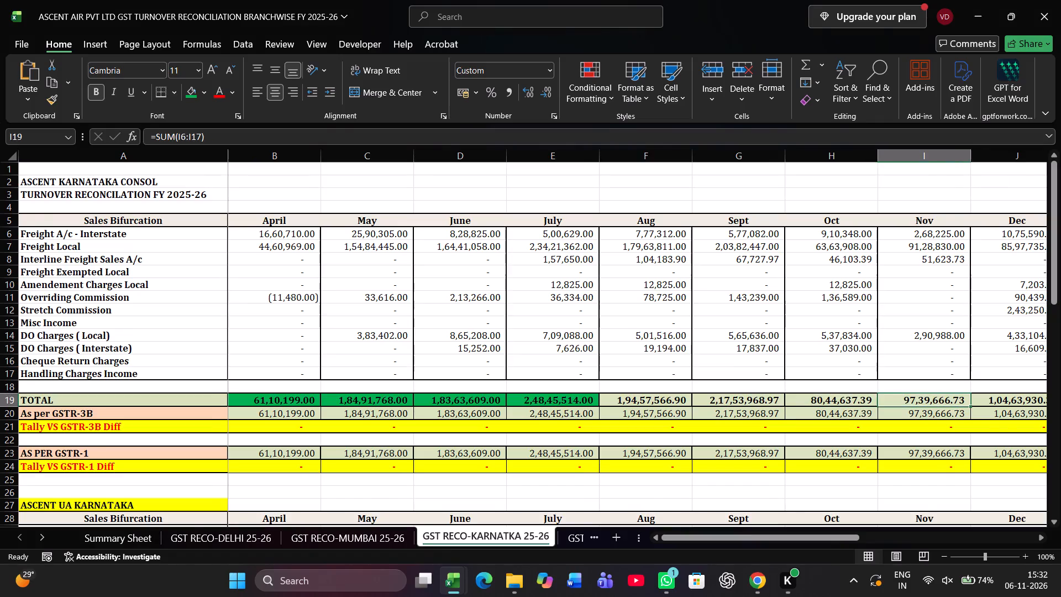
key(alt+Tab)
key(Right)
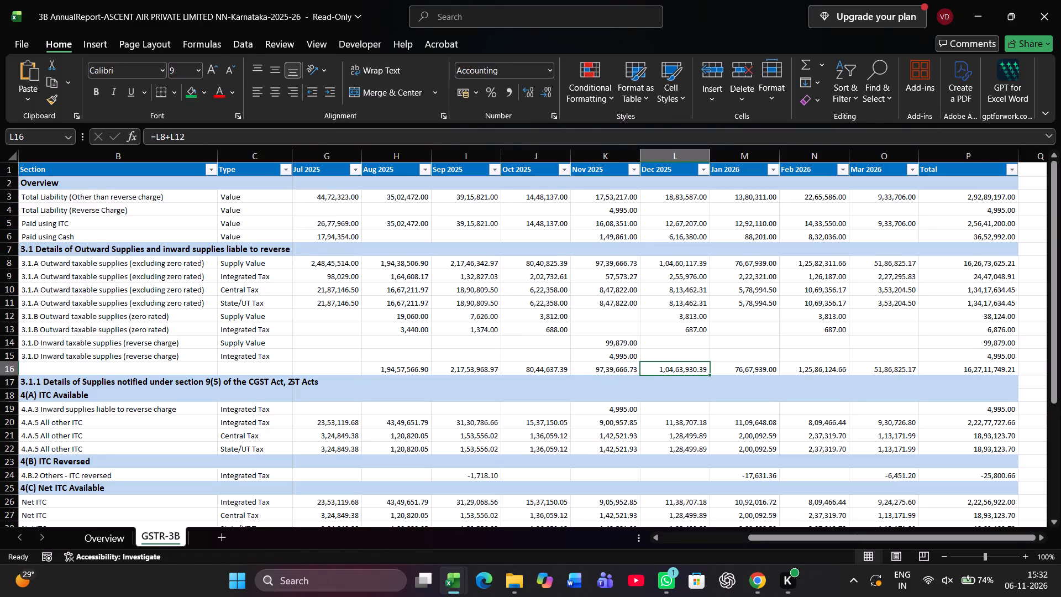
key(alt+Tab)
key(Right)
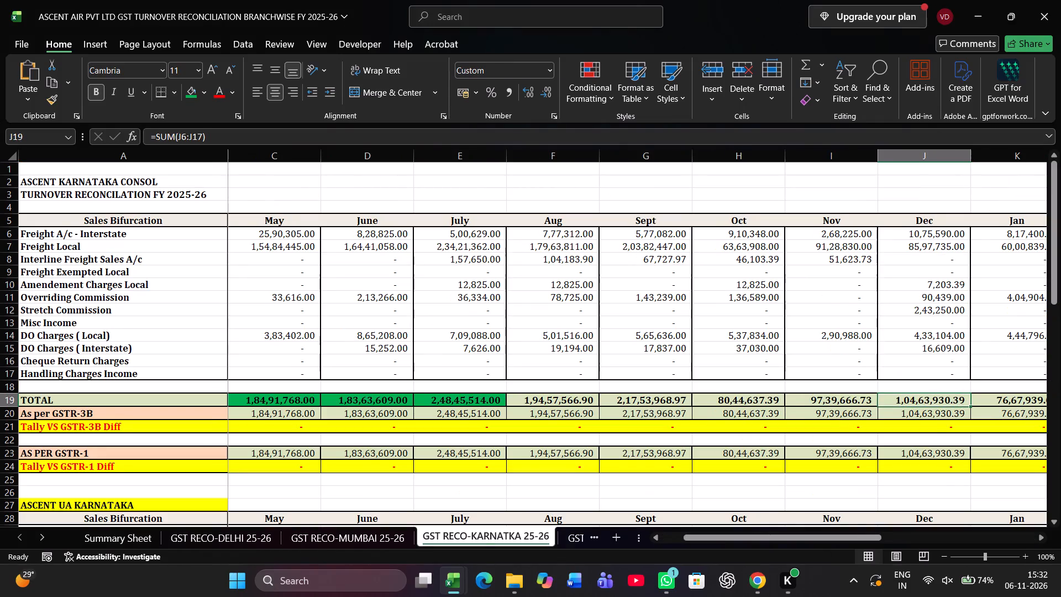
key(alt+Tab)
key(Right)
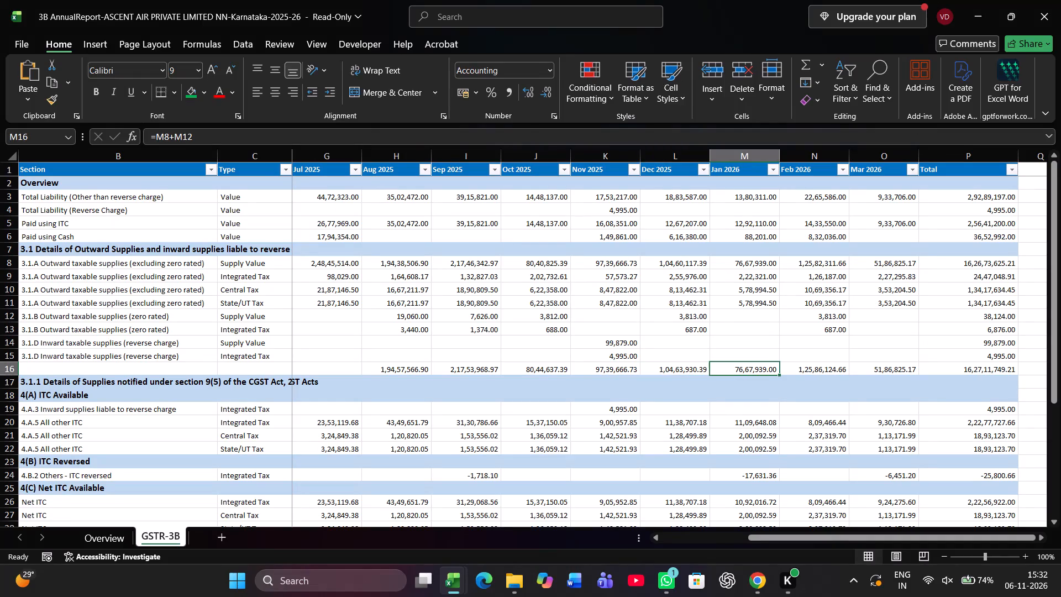
key(alt+Tab)
key(Right)
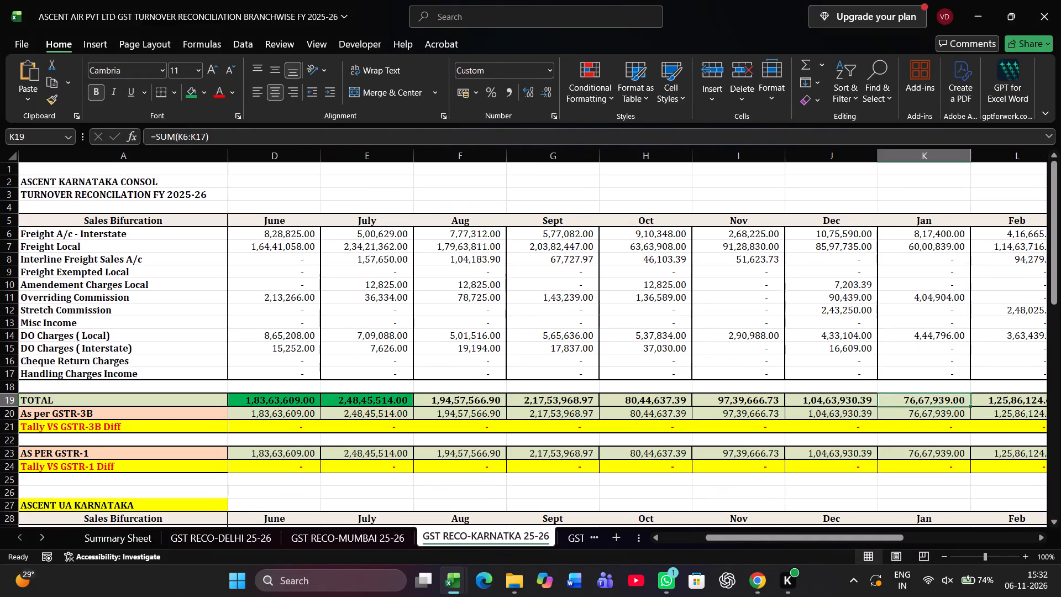
Compare the February, March and annual Total GSTR-3B row 16 sums with the matching row 19 figures in the Karnataka reconciliation.
key(Right)
key(alt+Tab)
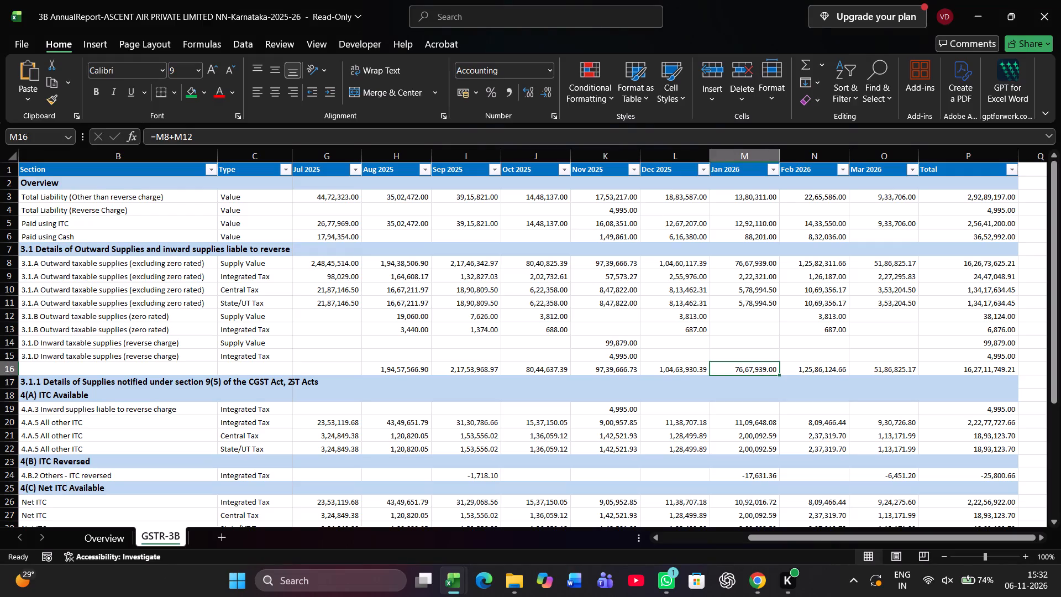
key(Right)
key(alt+Tab)
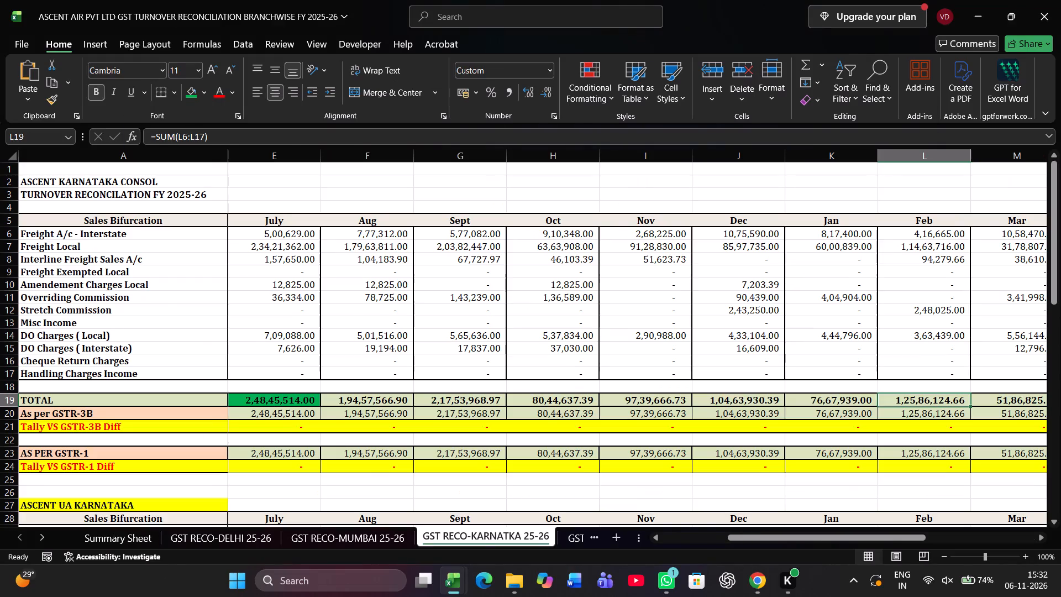
key(alt+Tab)
key(Right)
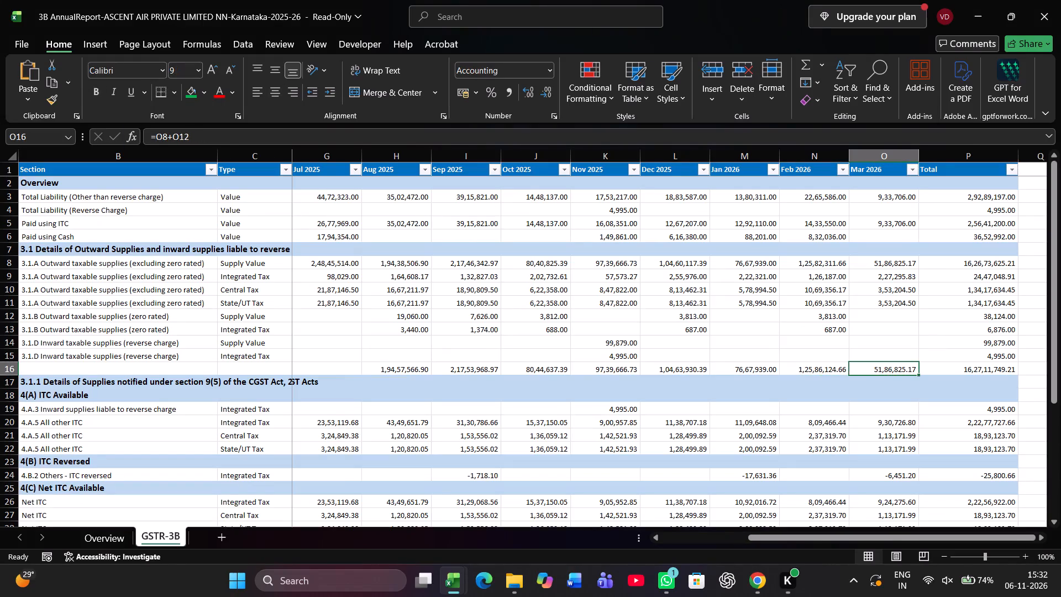
key(alt+Tab)
key(Right)
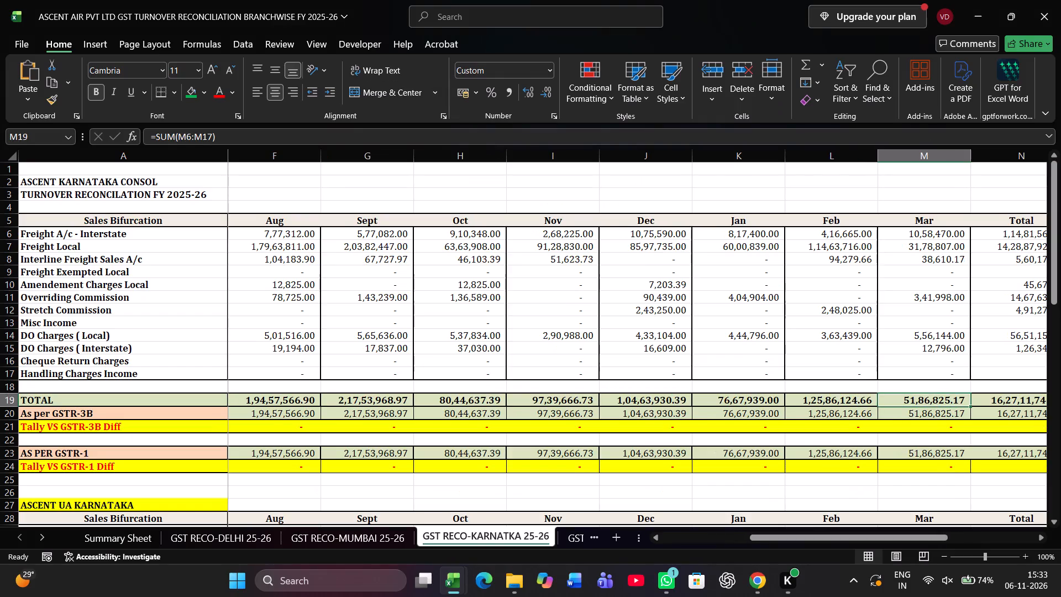
key(alt+Tab)
key(Right)
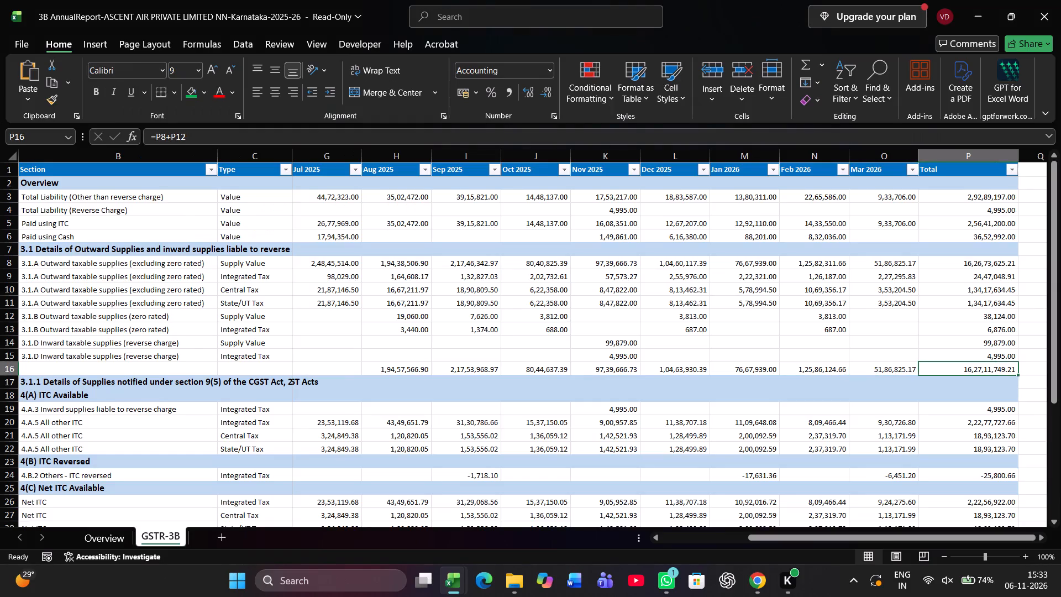
key(alt+Tab)
key(Right)
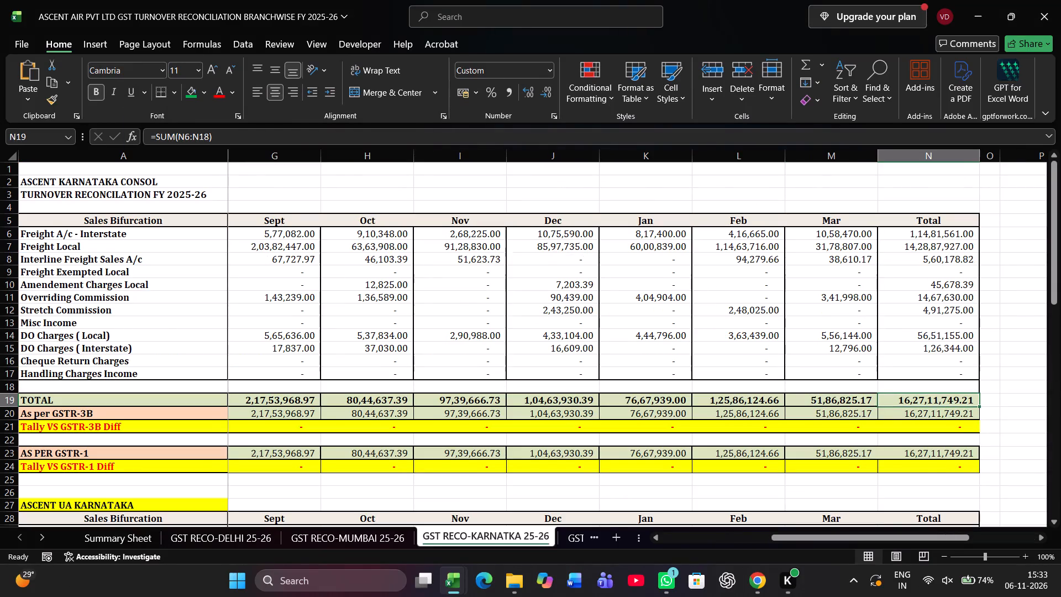
key(alt+Tab)
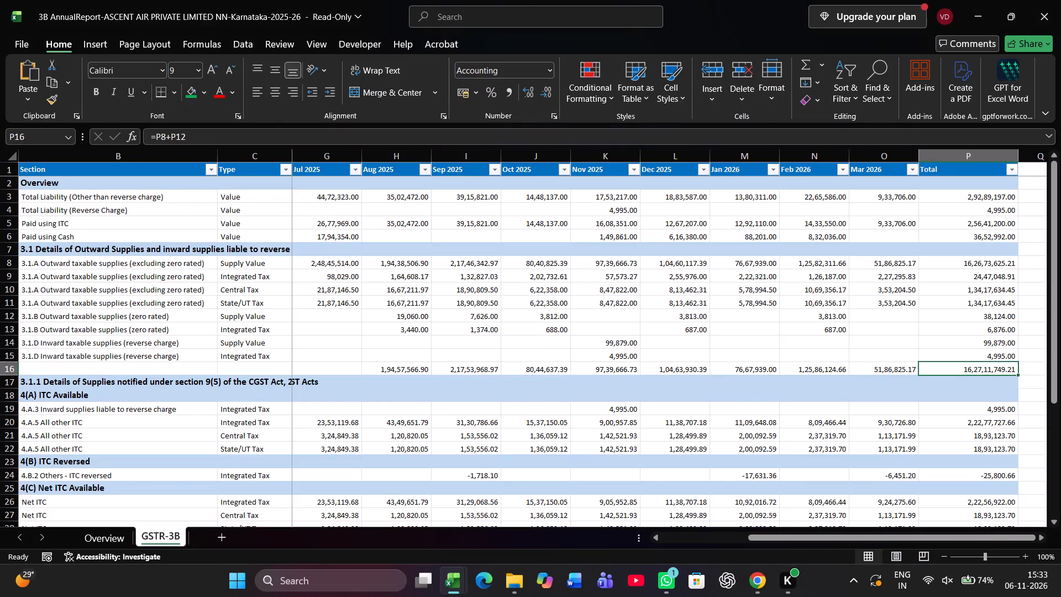
key(alt+Tab)
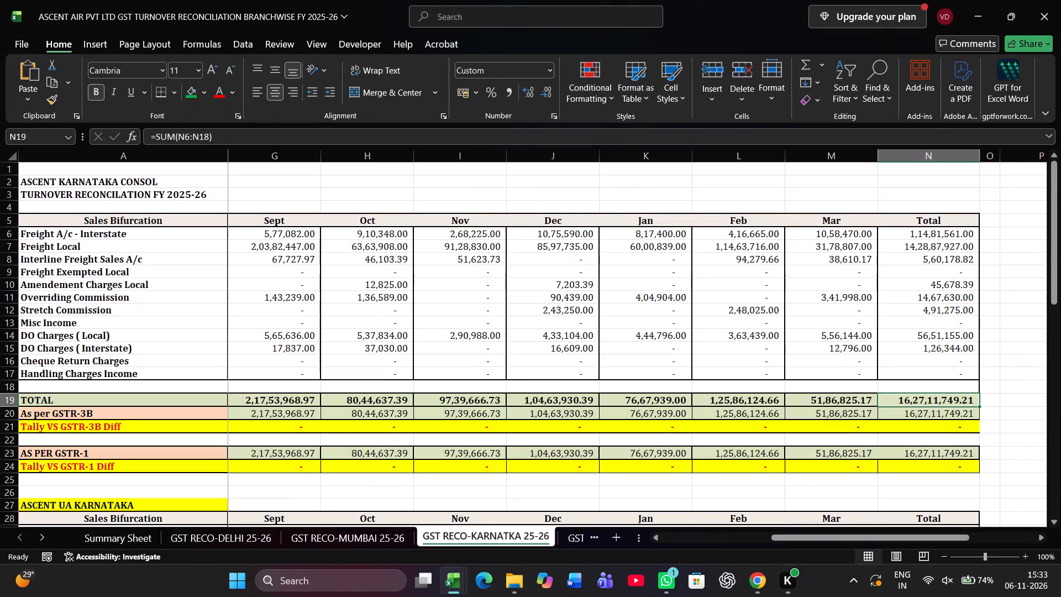
Fill the Karnataka TOTAL row cells from August through the annual Total, F19:N19, with green.
key(shift+Left)
key(shift+Left)
key(shift+Left)
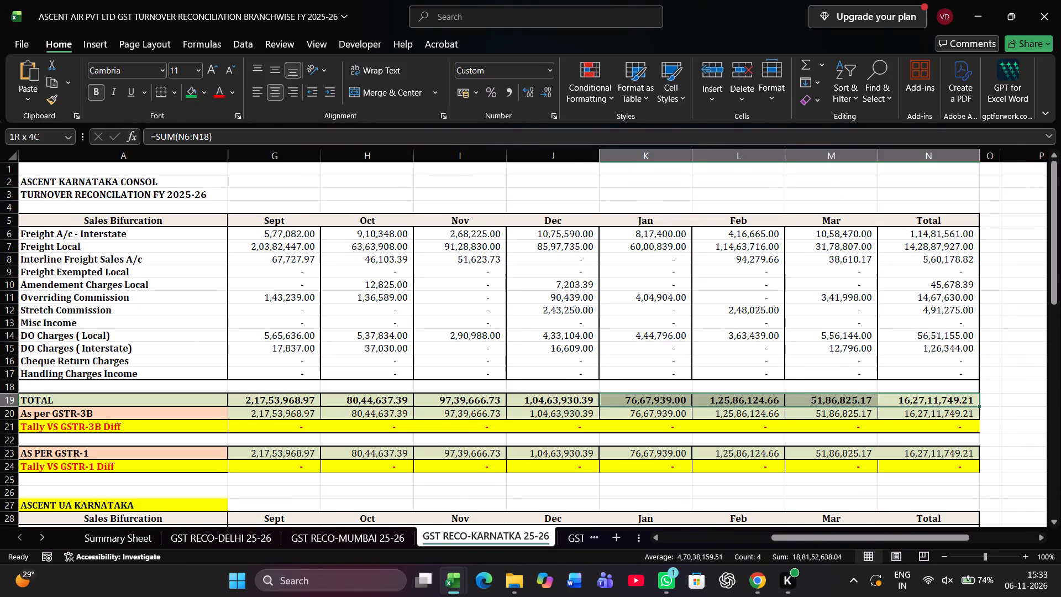
key(shift+Left)
key(shift+Left)
key(shift+Left)
key(shift+Left)
key(shift+Left)
key(shift+Left)
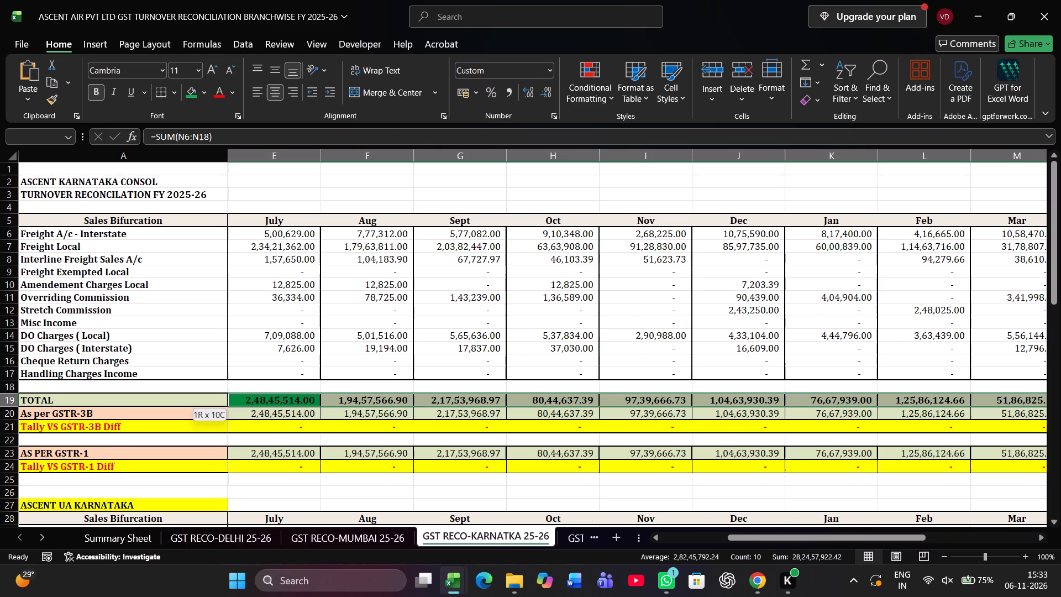
key(shift+Right)
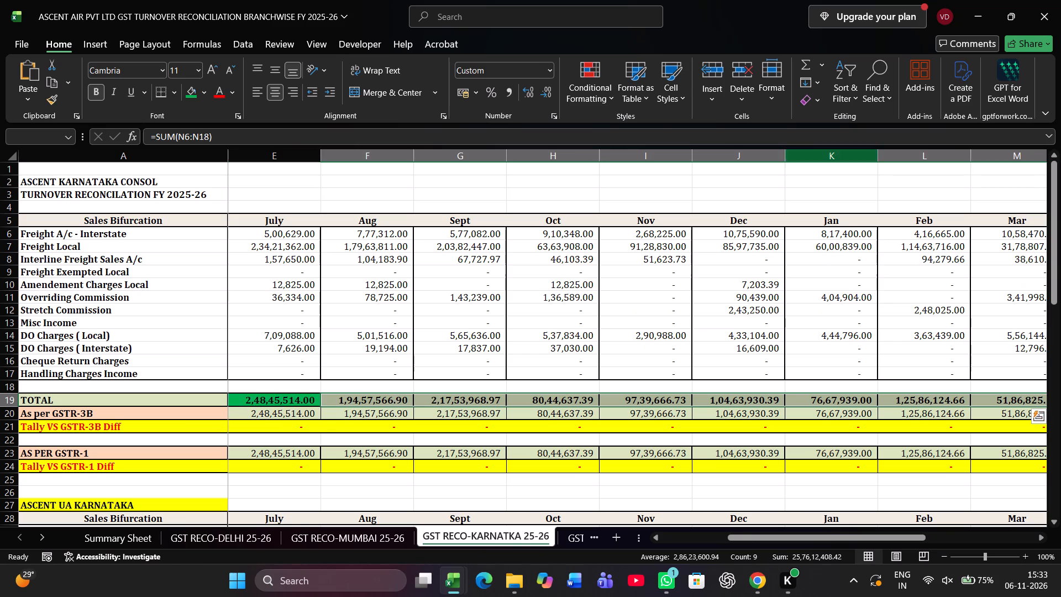
click(190, 90)
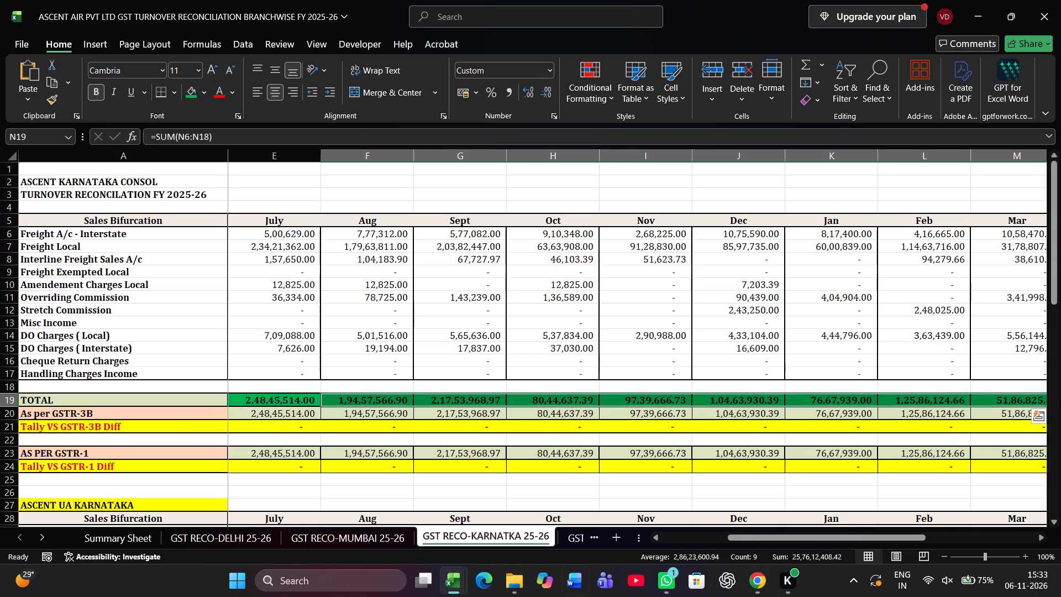
key(Right)
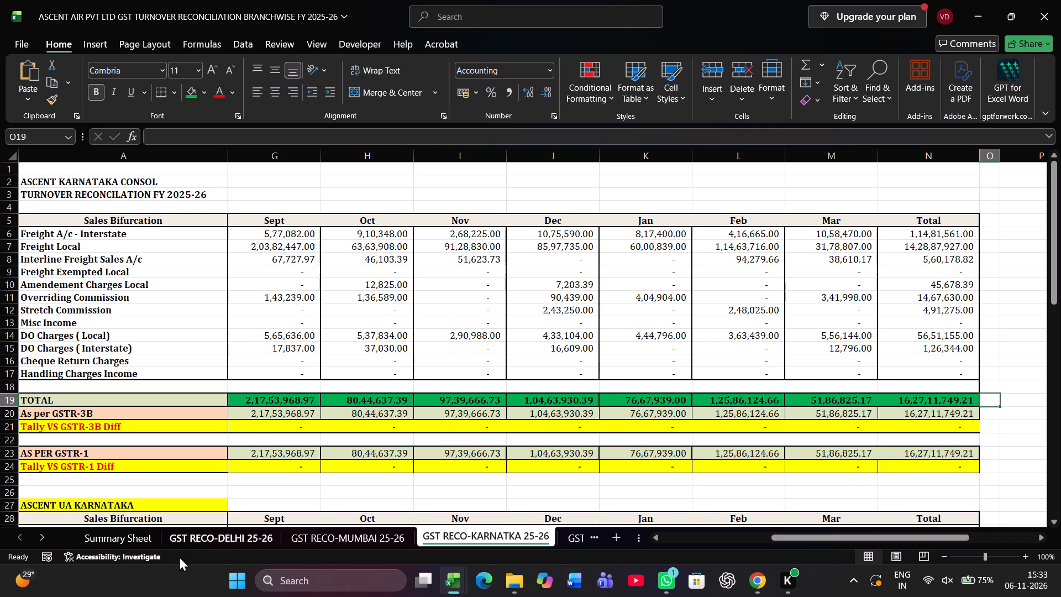
On the Summary Sheet, link Taxable Value cell E4 to the Karnataka annual total with ='GST RECO-KARNATKA 25-26'!N19.
click(129, 538)
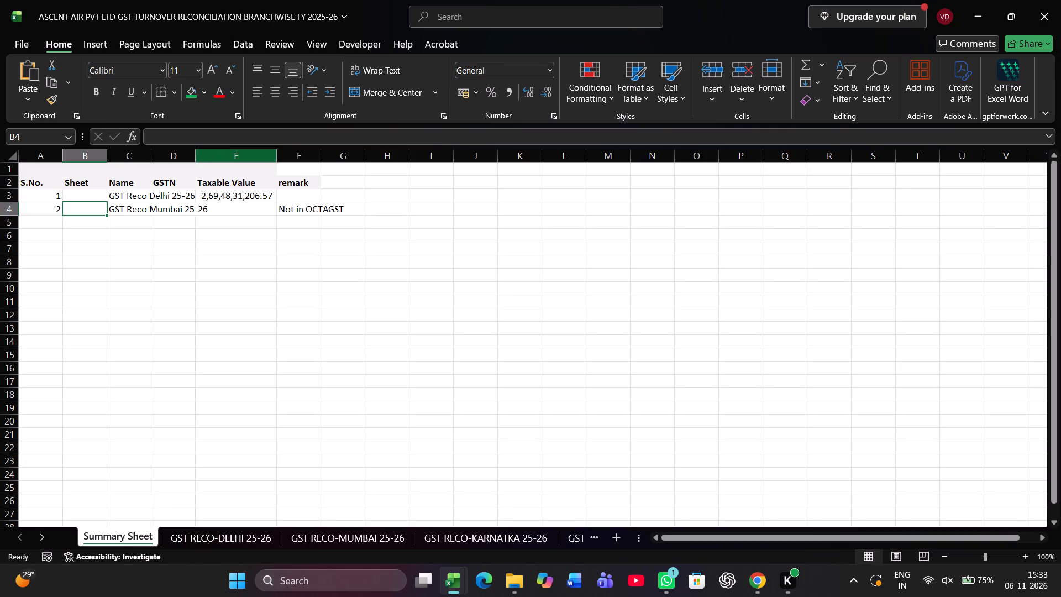
click(231, 213)
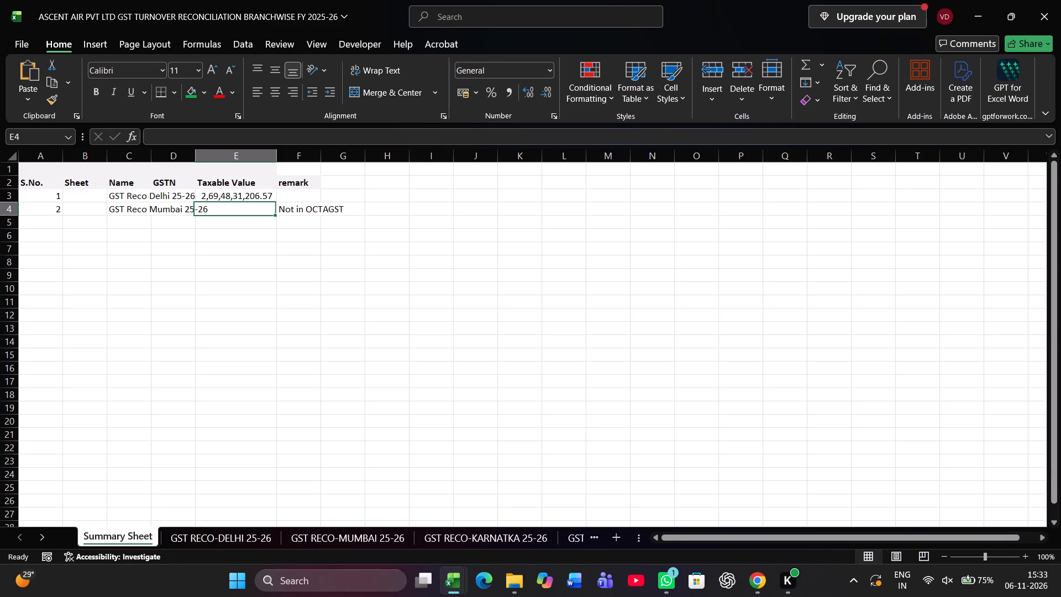
key(equal)
click(468, 530)
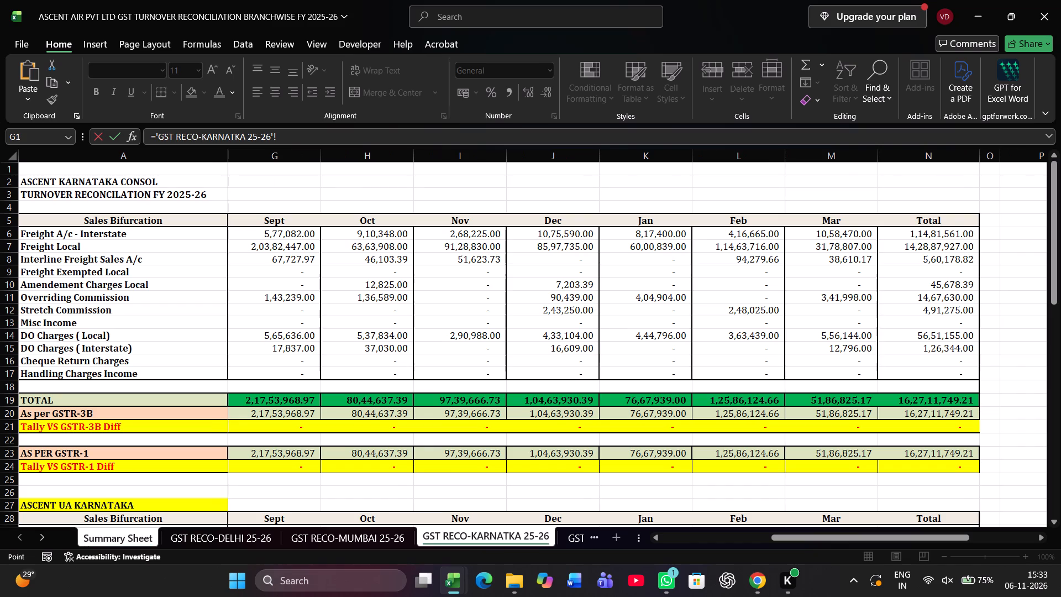
click(942, 398)
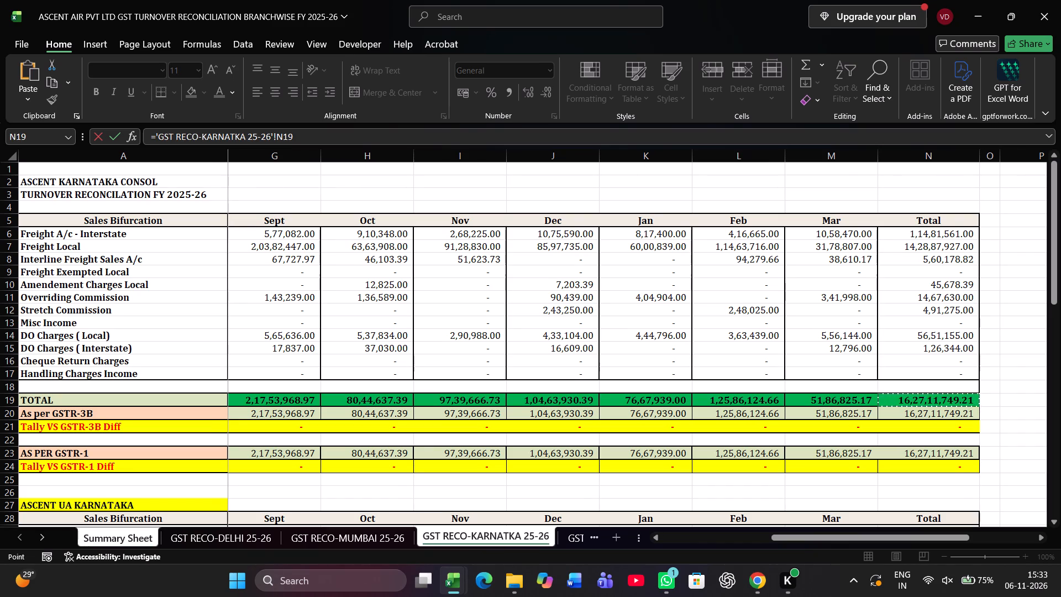
key(Return)
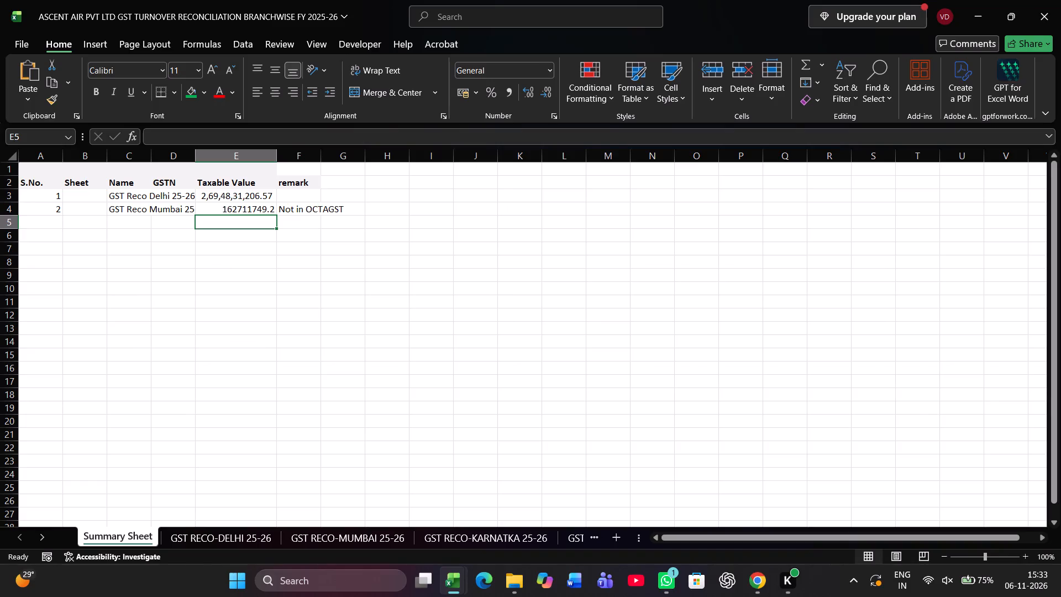
Recheck the annual TOTAL cell N19 on the GST RECO-KARNATKA 25-26 sheet and return to the Summary Sheet.
key(alt+Tab)
key(alt+Tab)
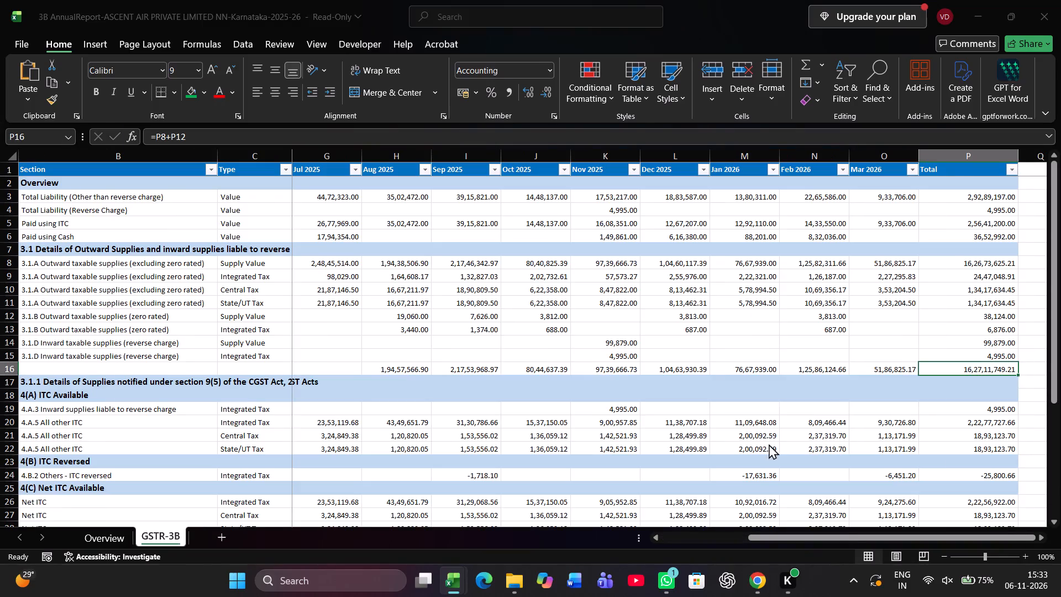
click(522, 539)
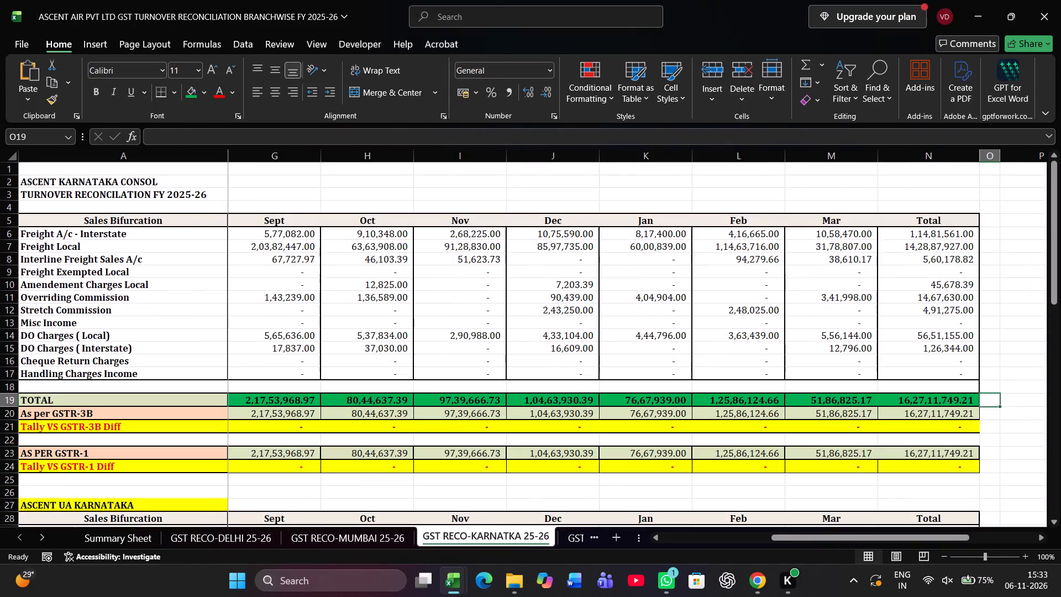
click(929, 400)
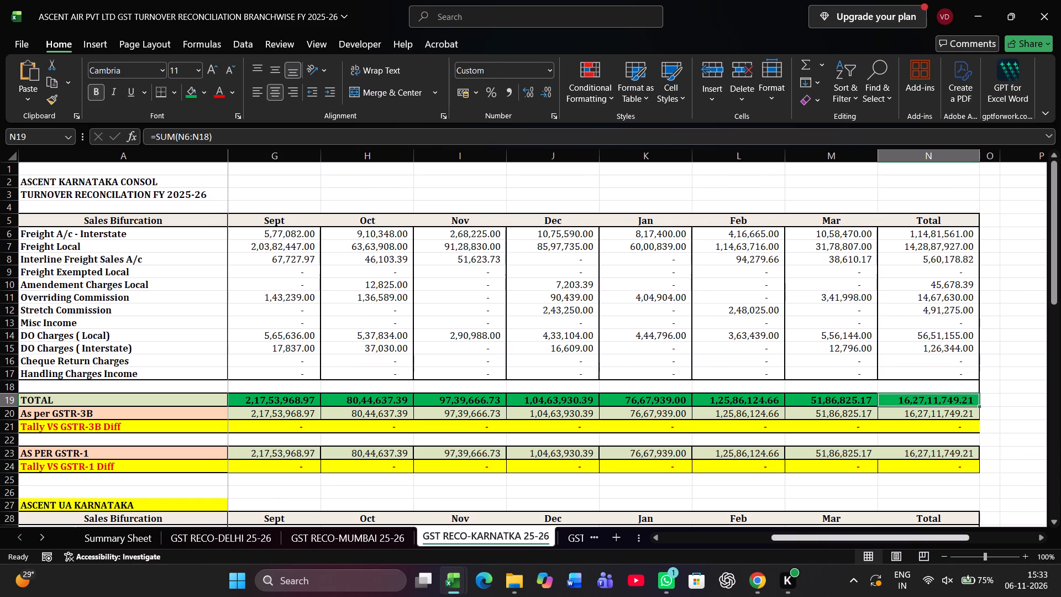
click(112, 538)
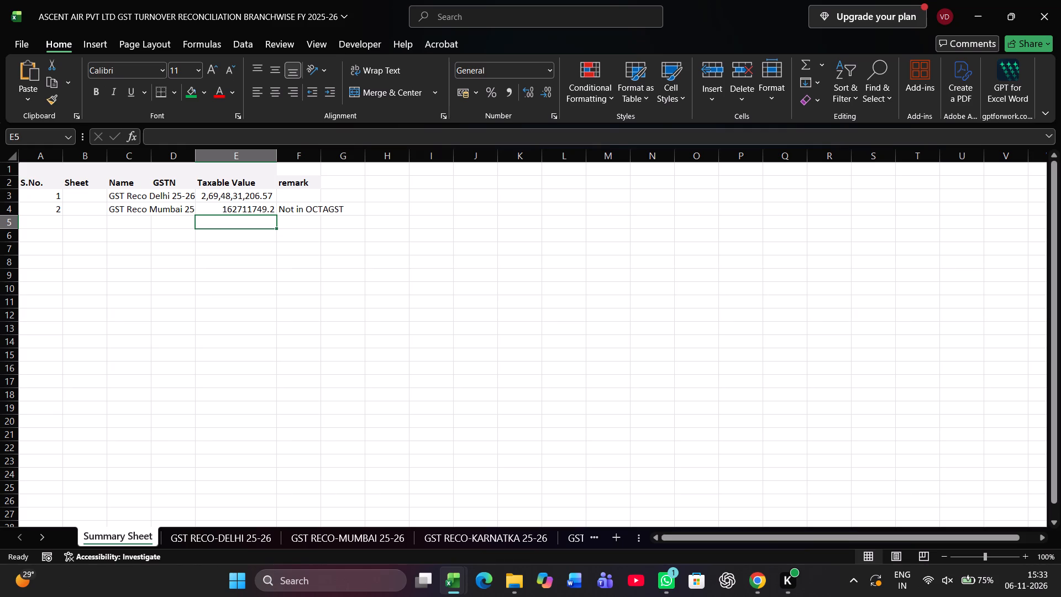
Set the number format of Taxable Value cell E4 on the Summary Sheet to the Currency category.
click(243, 215)
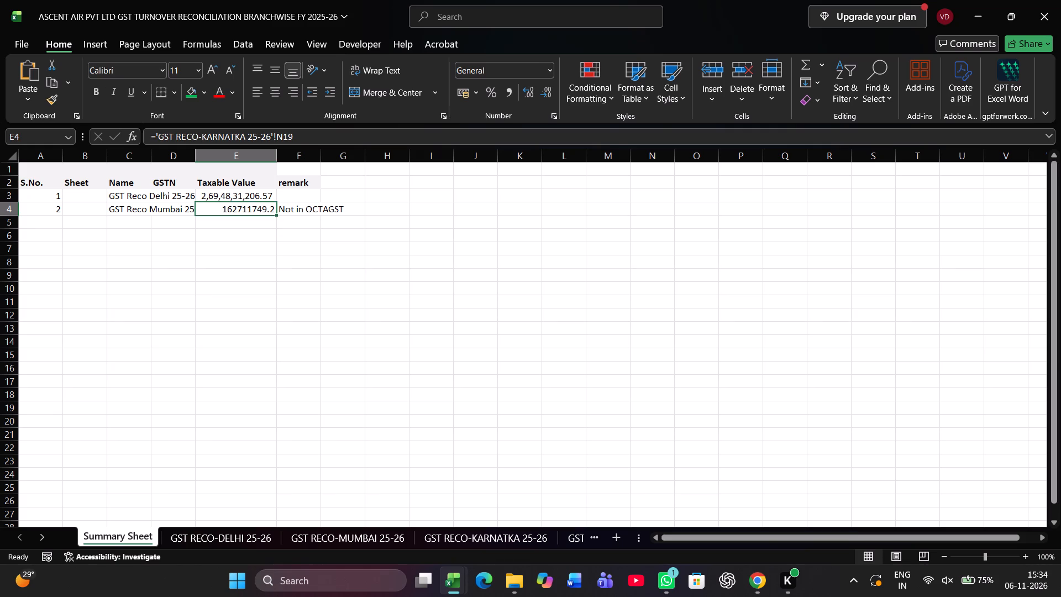
right_click(246, 212)
click(319, 470)
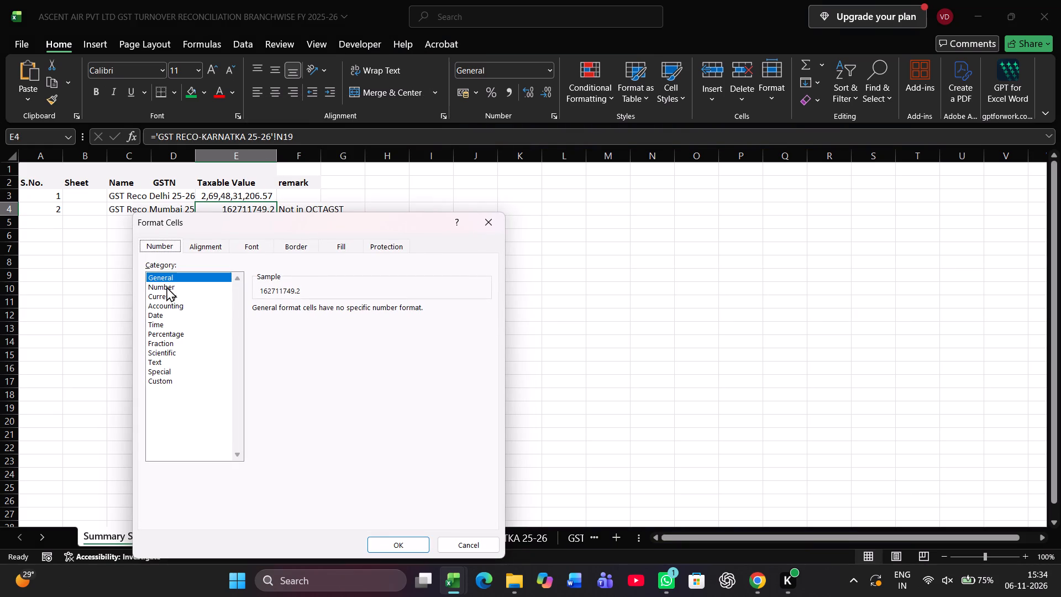
click(172, 292)
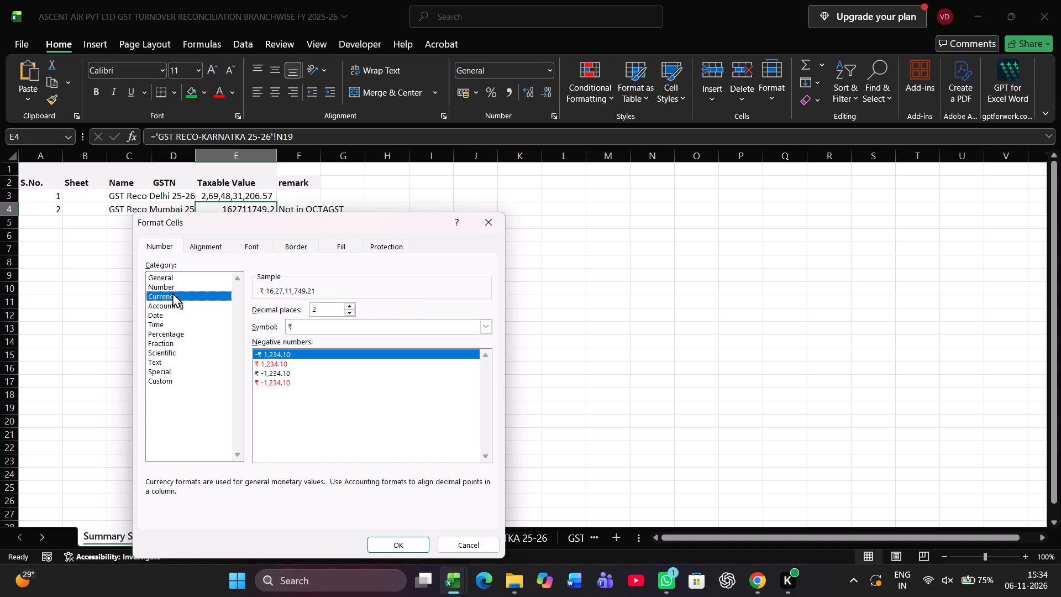
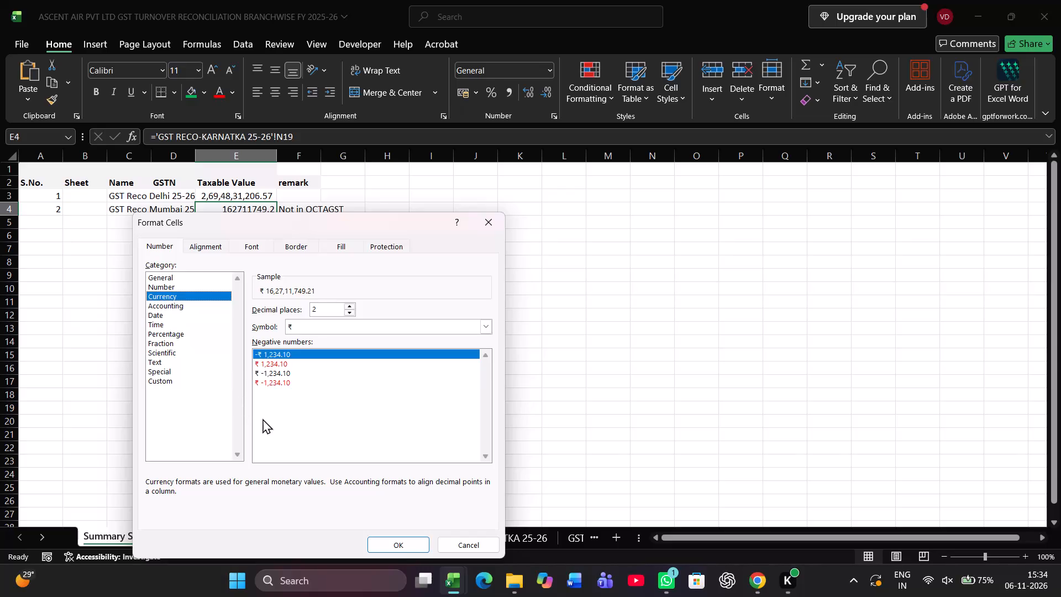
Format Taxable Value cell E4 on the Summary Sheet as Number with two decimal places and the 1000 separator.
click(395, 547)
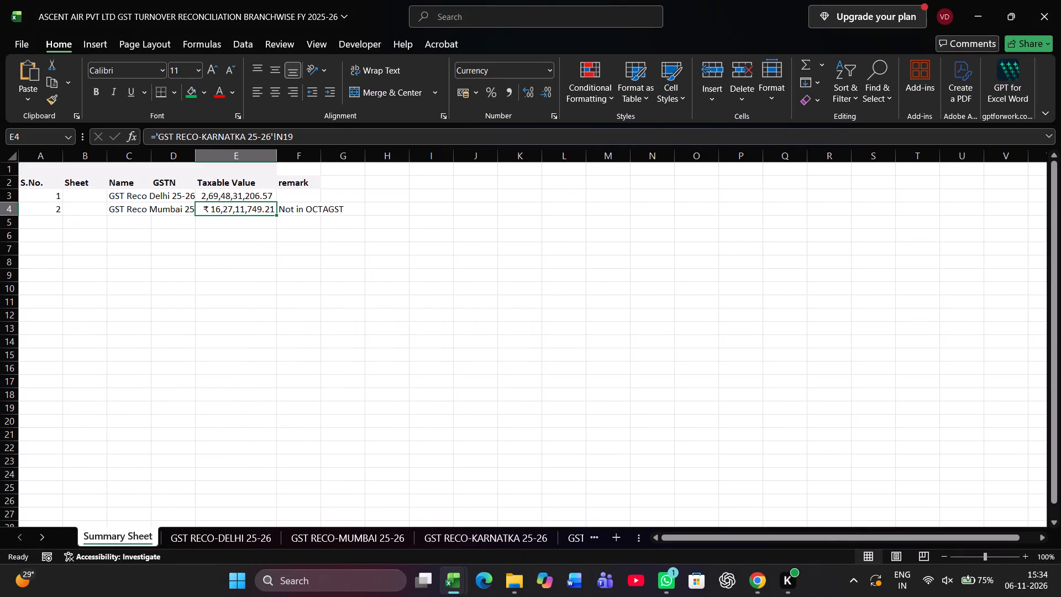
right_click(239, 209)
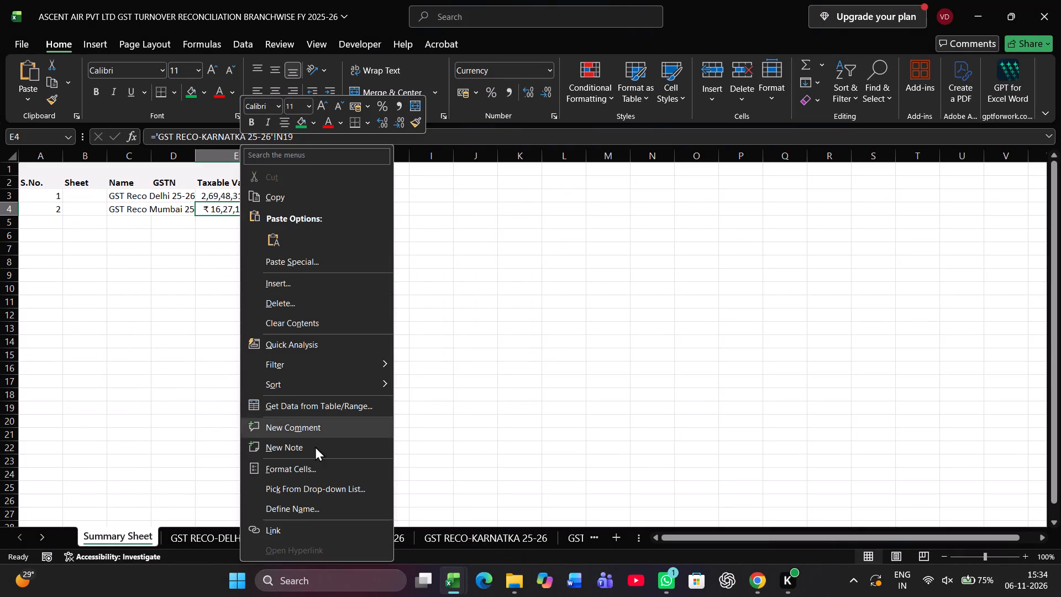
click(285, 472)
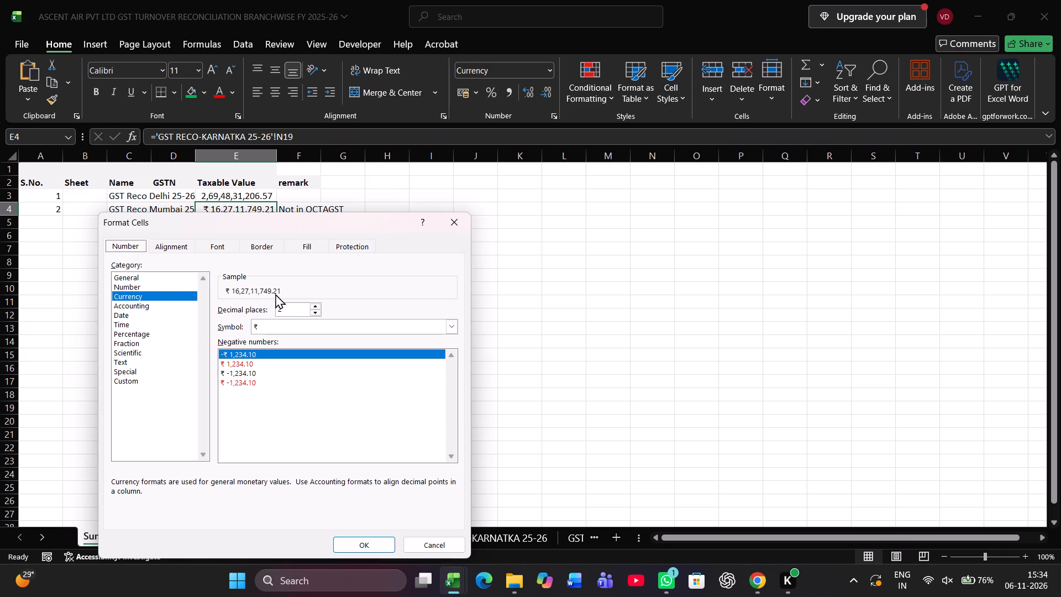
click(140, 279)
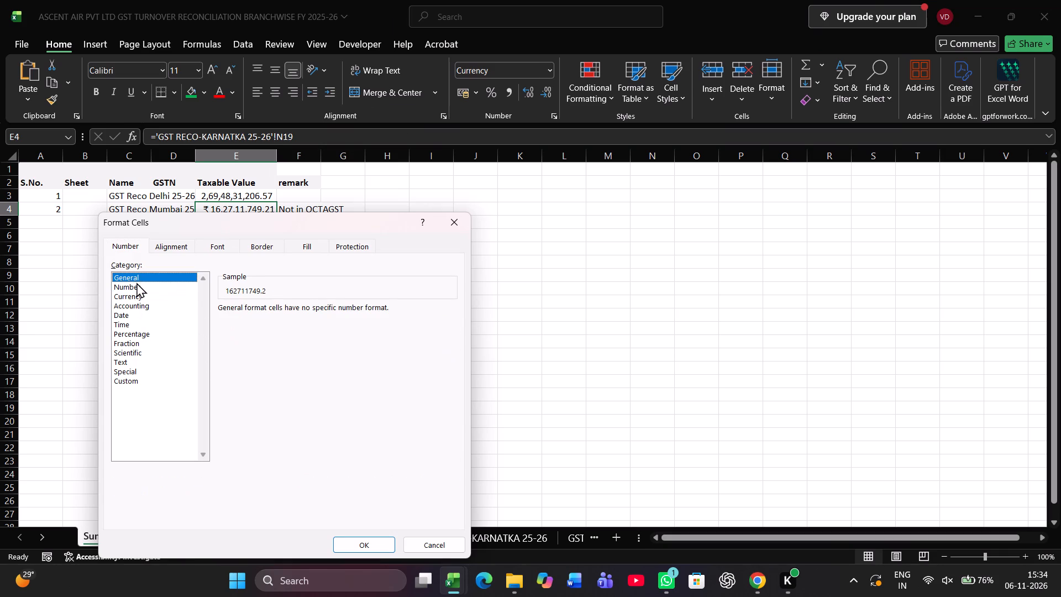
click(136, 282)
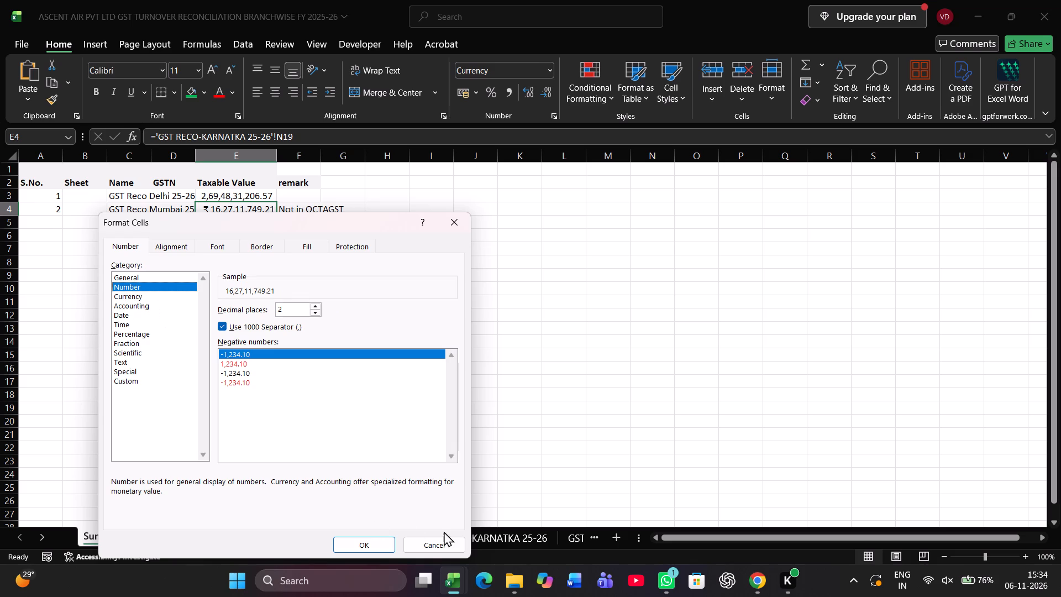
click(372, 549)
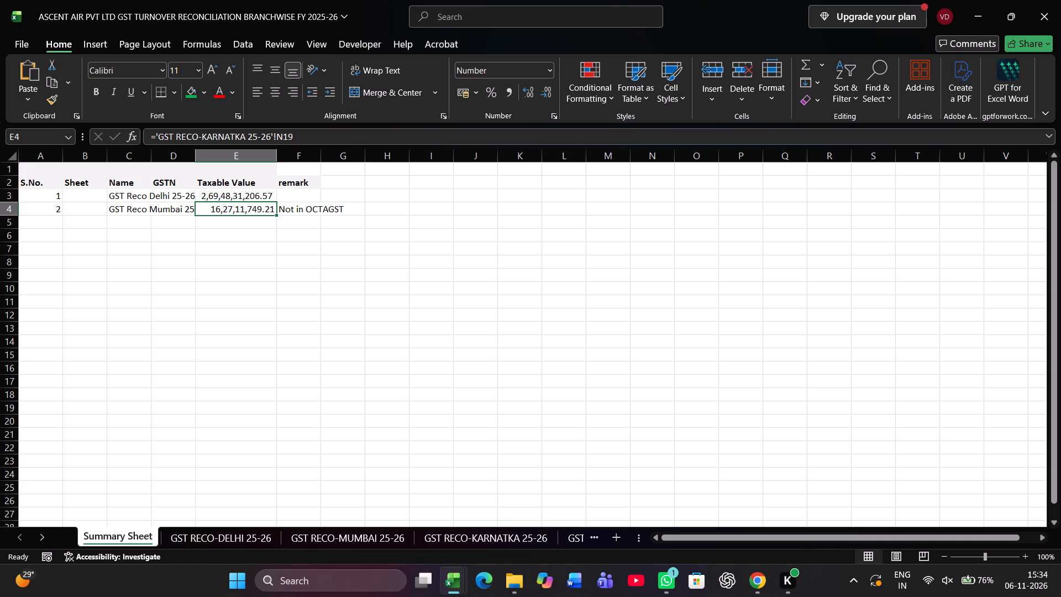
Close the Karnataka 3B AnnualReport workbook without saving its changes.
click(508, 541)
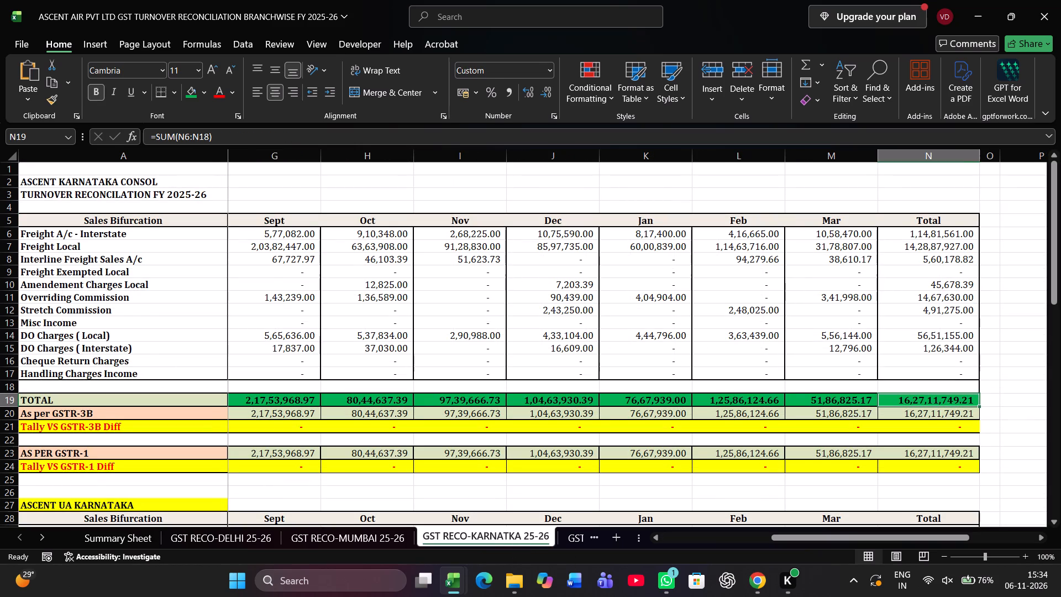
key(ctrl+Page_Down)
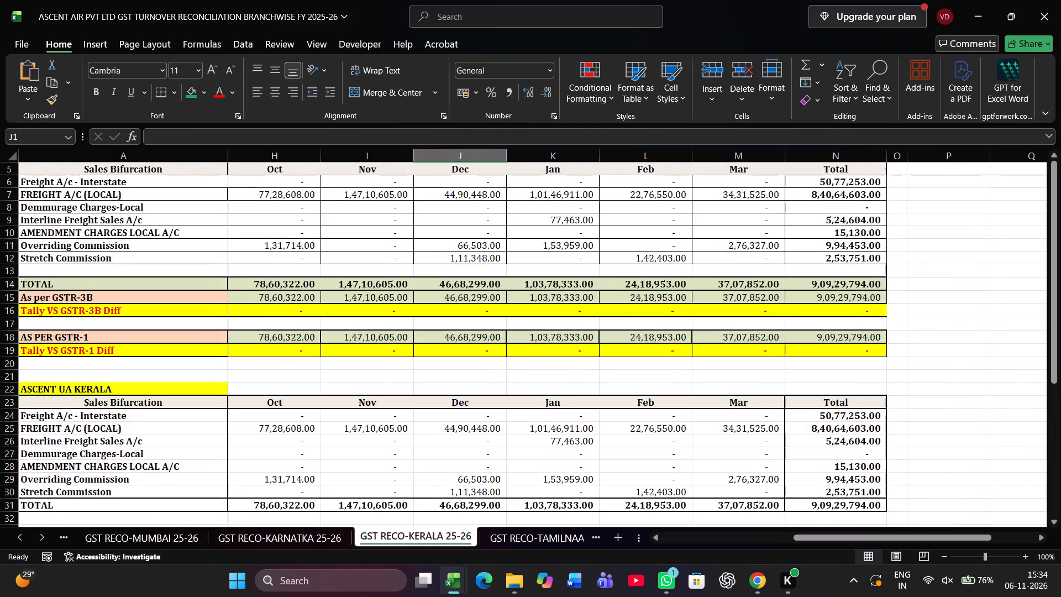
key(alt+Tab)
key(alt+Tab)
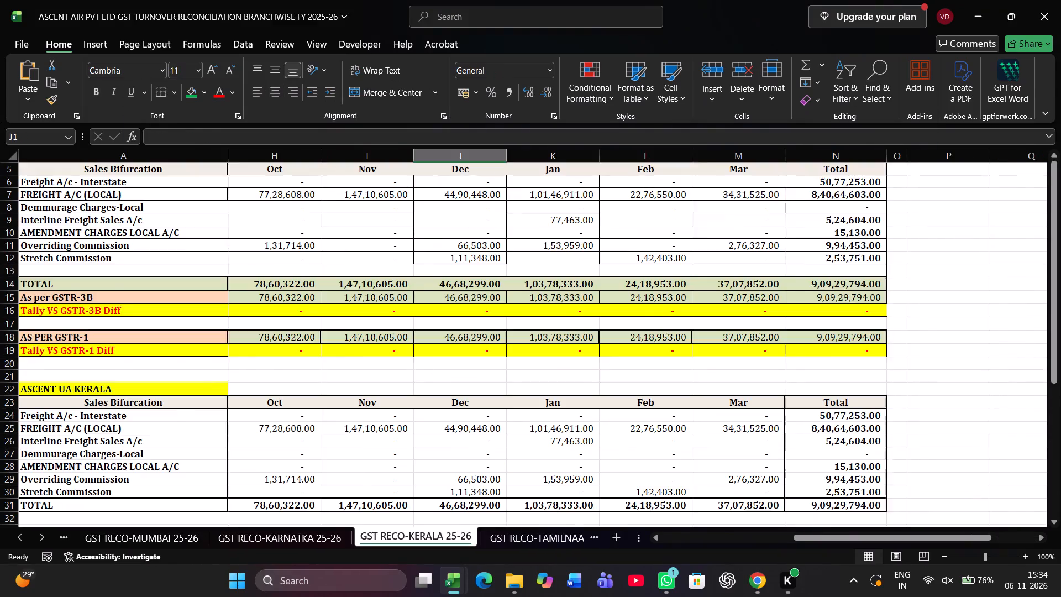
key(alt+Tab)
click(1060, 0)
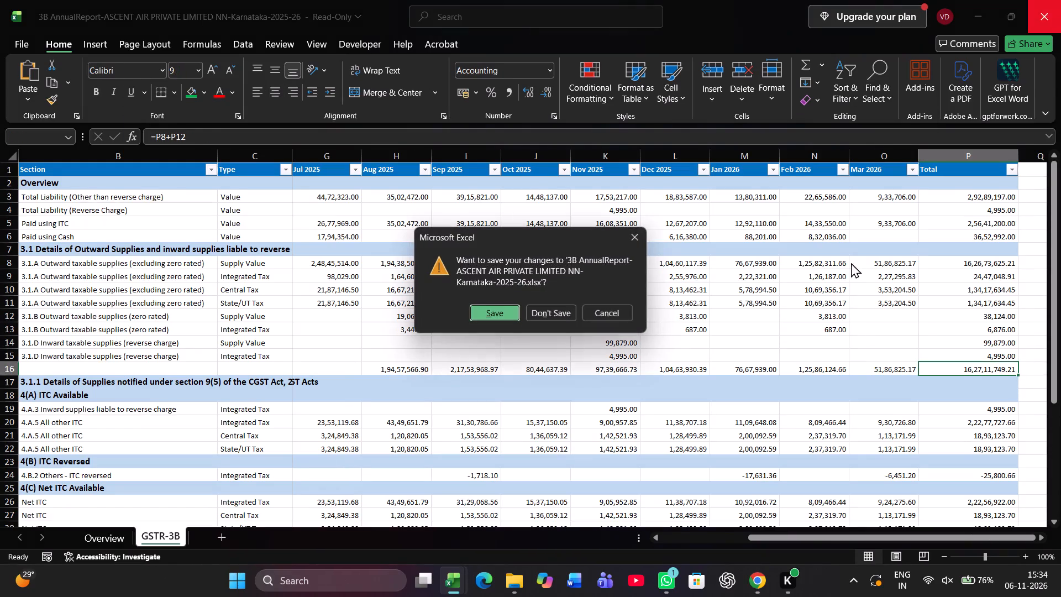
click(561, 313)
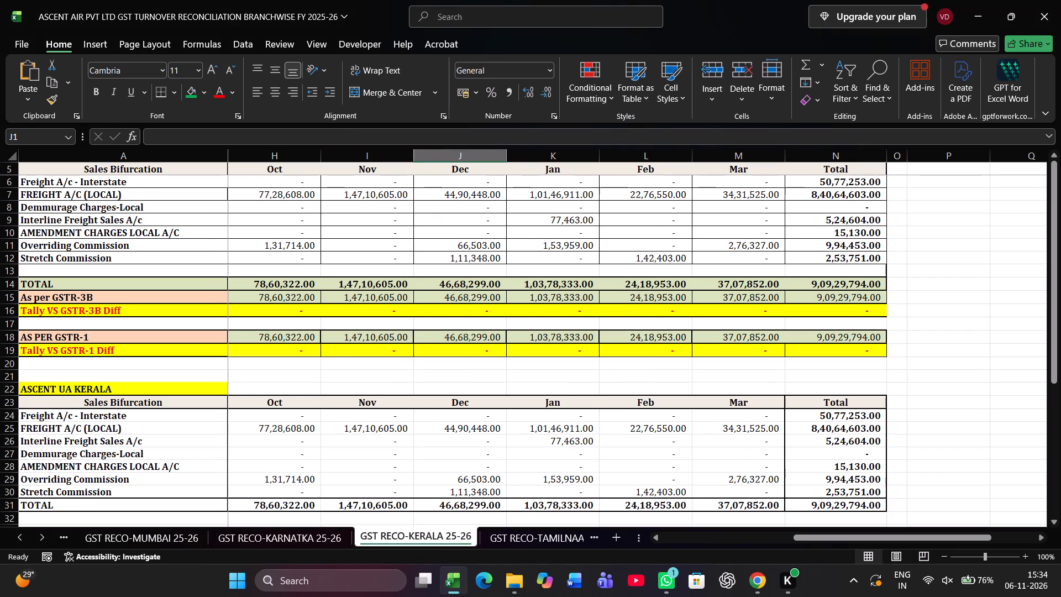
Compare the Kerala, Tamilnaadu and West Bengal reconciliation sheets with the branch folders in ASCENT AIR PRIVATE LIMITED.
key(alt+Tab)
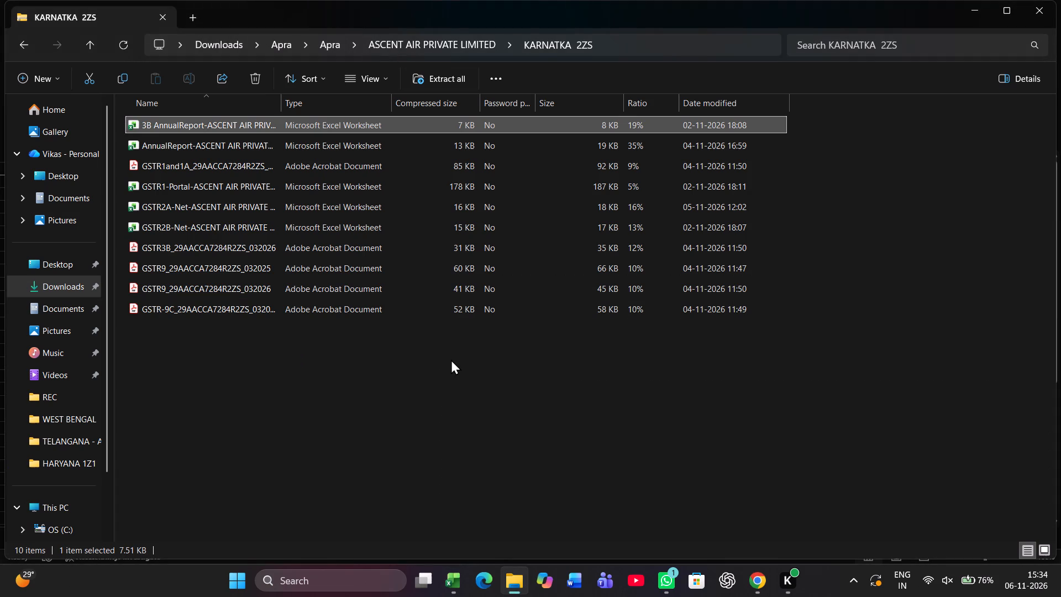
key(BackSpace)
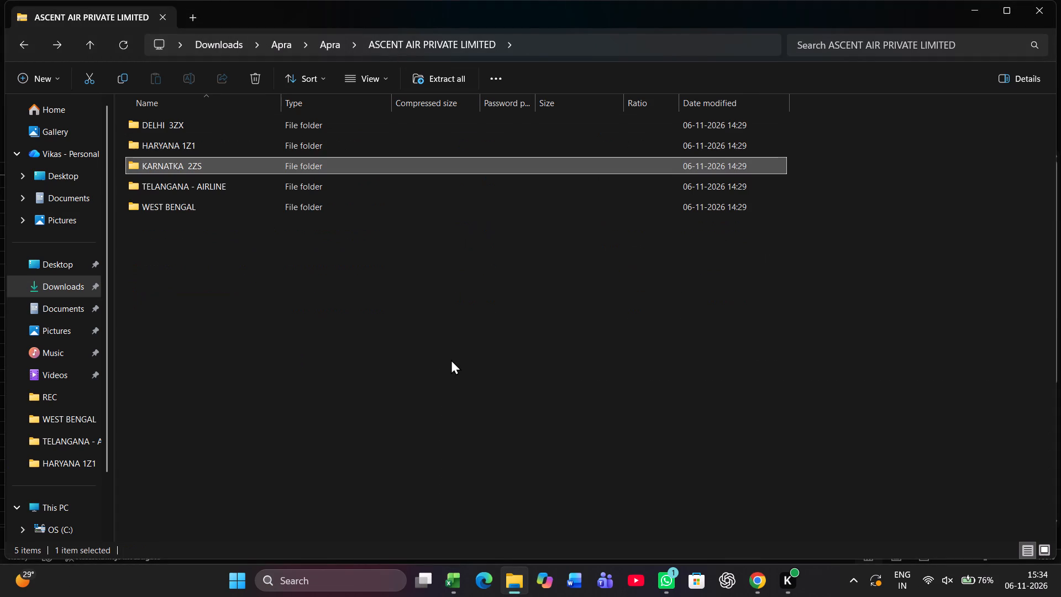
key(alt+Tab)
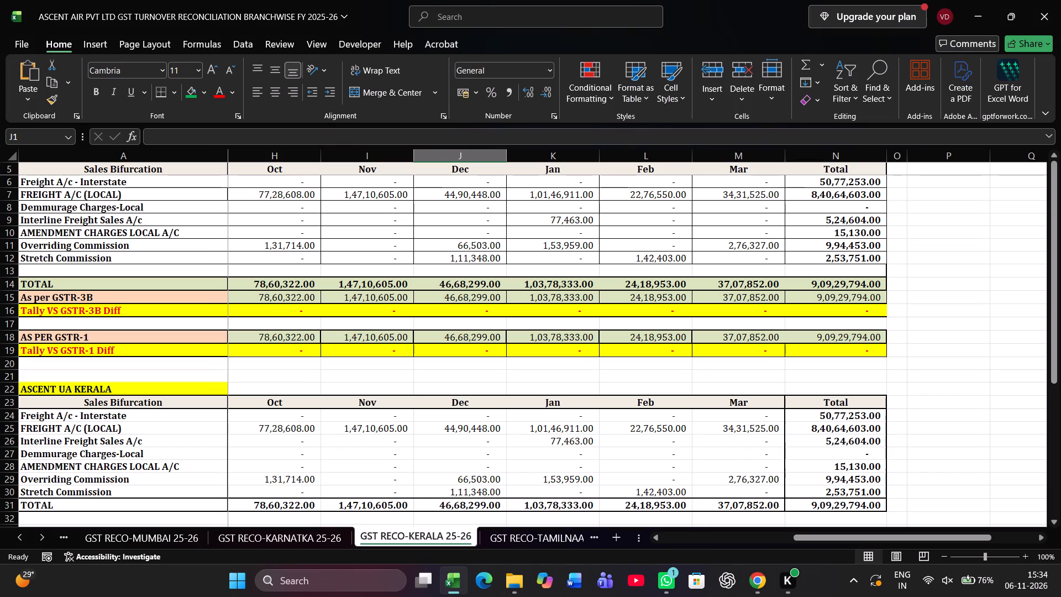
key(ctrl+Page_Down)
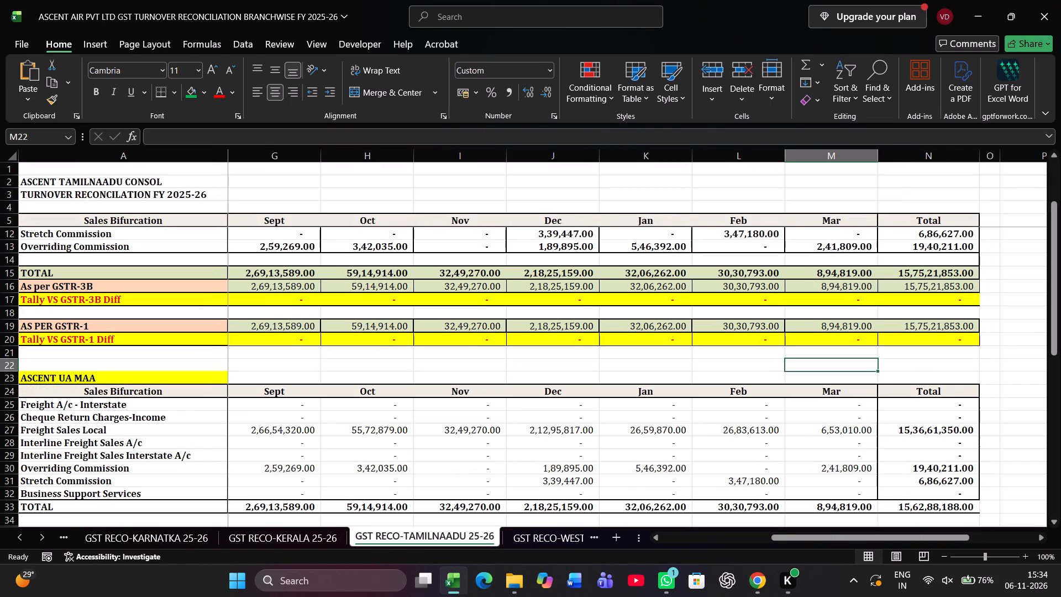
key(alt+Tab)
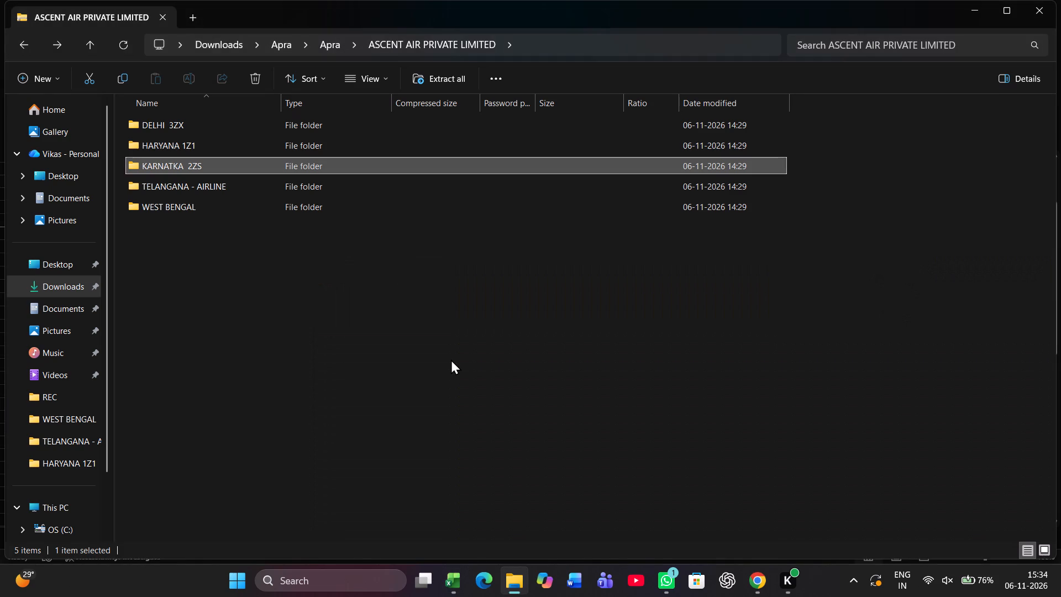
key(alt+Tab)
key(ctrl+Page_Down)
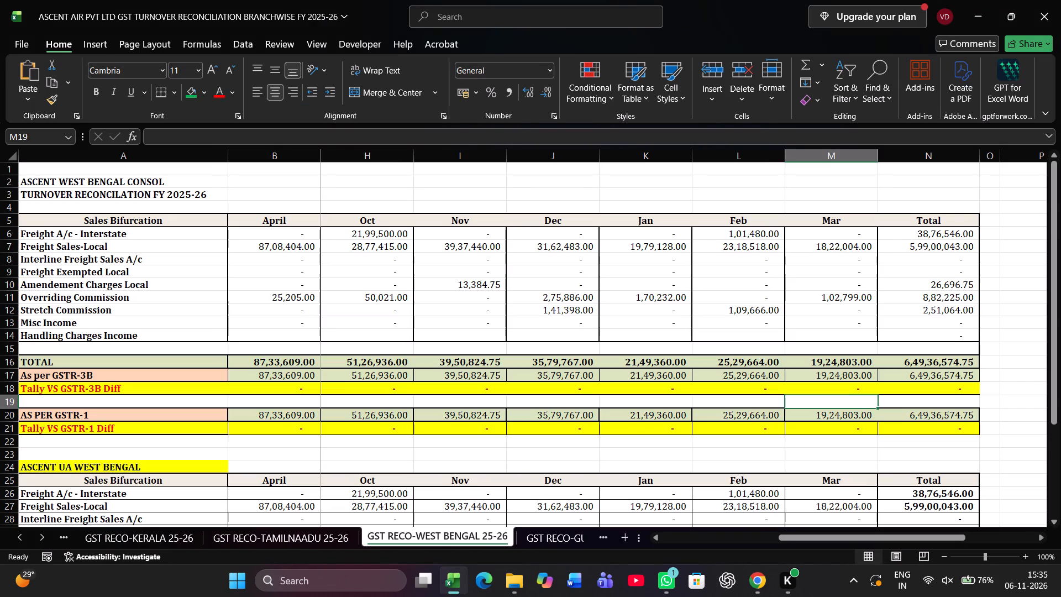
key(alt+Tab)
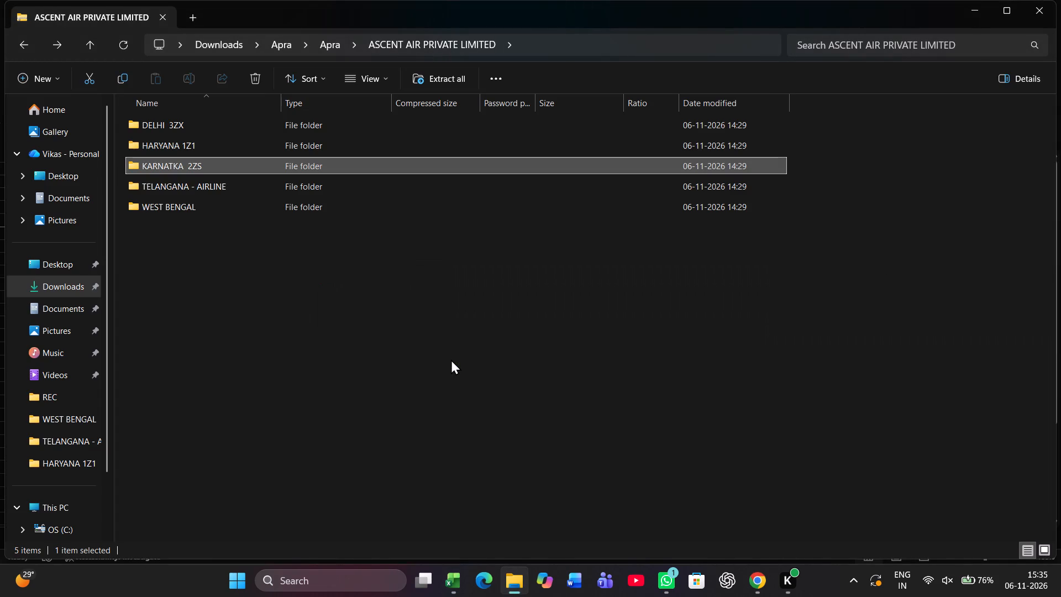
key(Down)
key(Down)
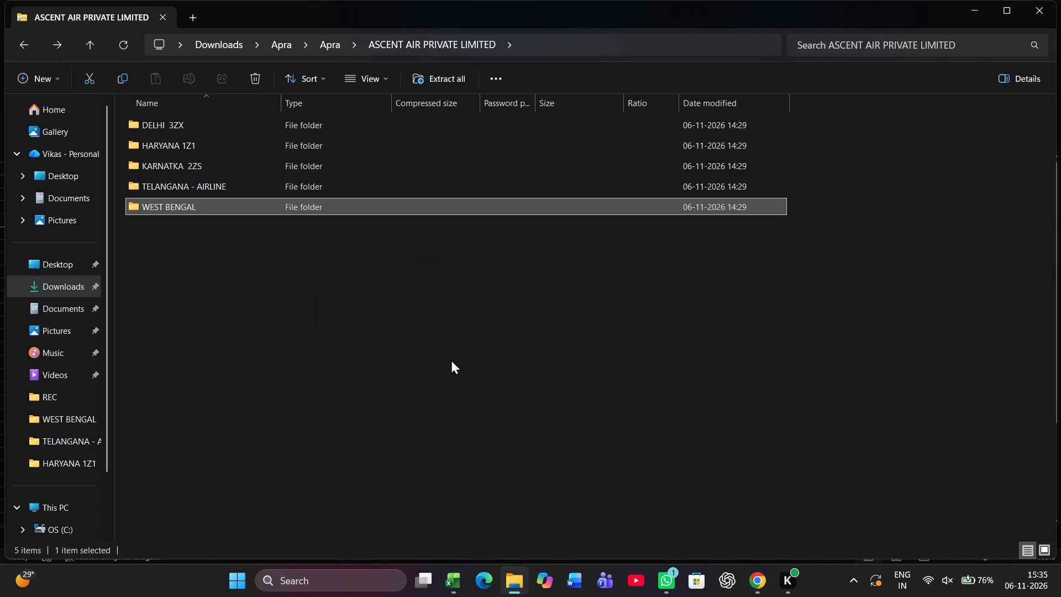
key(Up)
key(Up)
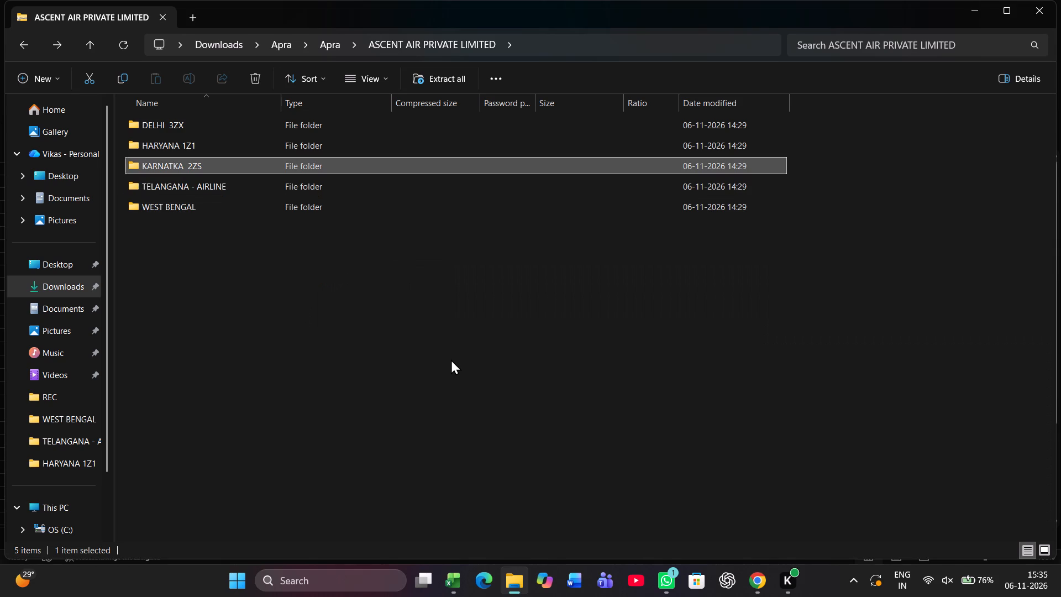
Using the KARNATKA 2ZS report files, enter the branch's GSTIN in cell G2 of the GST RECO-KARNATKA 25-26 sheet.
key(Return)
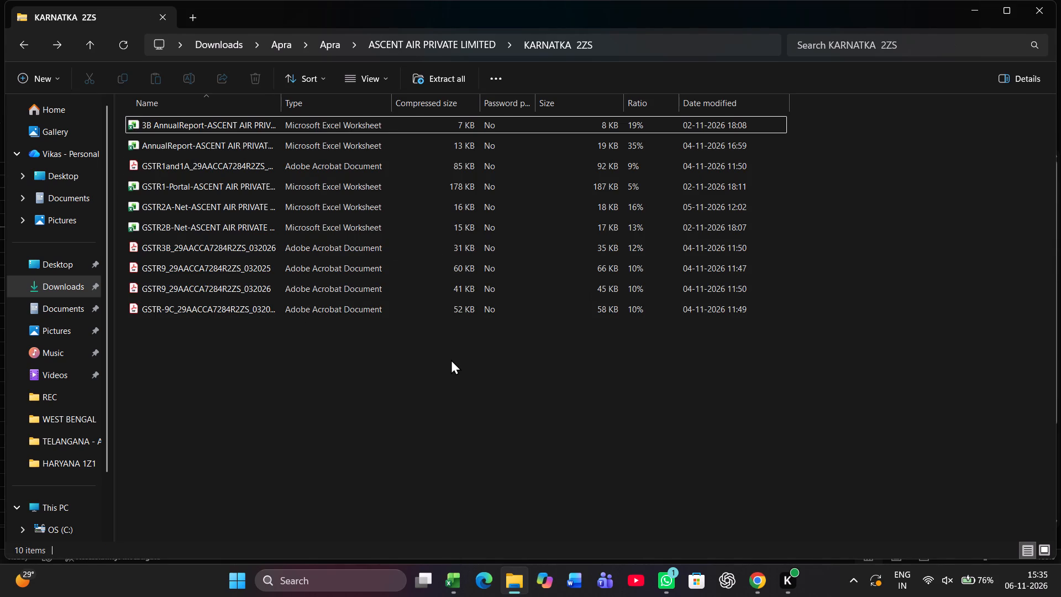
key(Down)
key(Up)
key(Return)
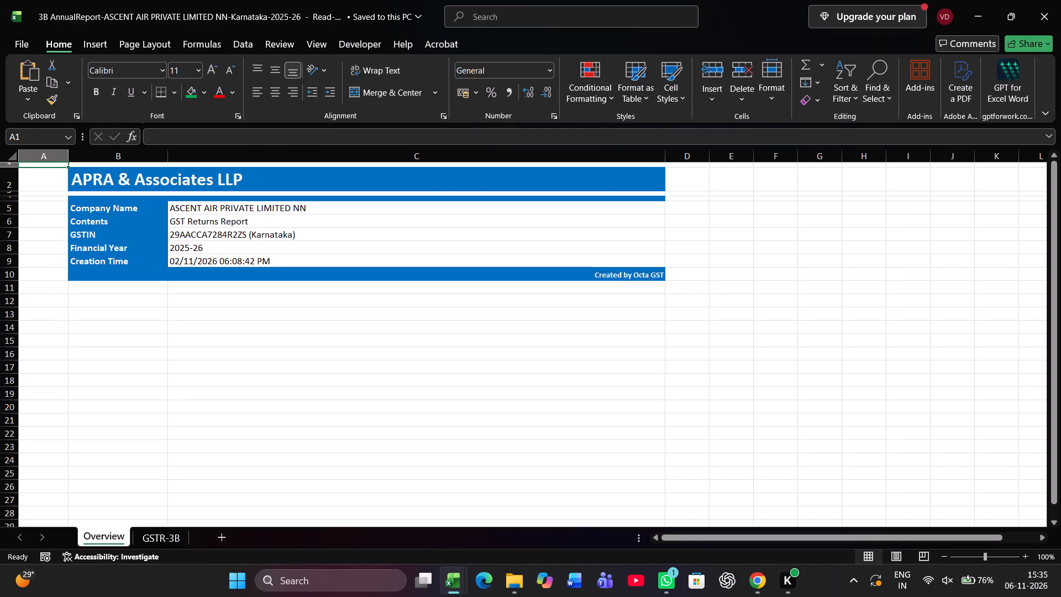
Copy the GSTIN, without the state name, from Overview cell C7 of the Karnataka 3B AnnualReport into cell G2 of the GST RECO-KARNATKA 25-26 sheet.
click(224, 238)
key(F2)
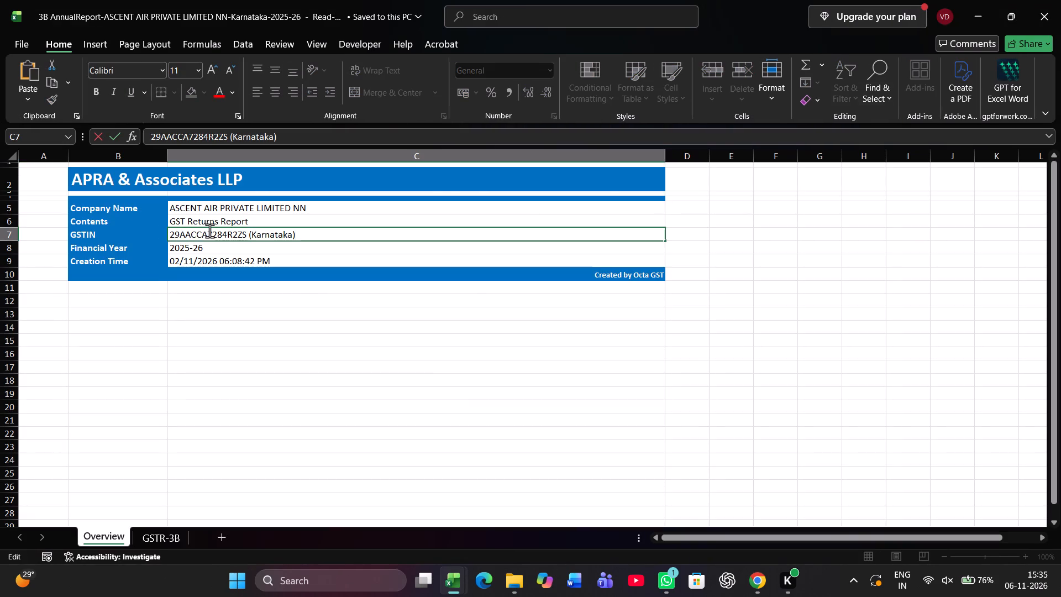
key(Left)
key(Left)
key(Left)
key(Left)
key(Left)
key(Left)
key(Left)
key(Left)
key(Left)
key(Left)
key(Left)
key(Left)
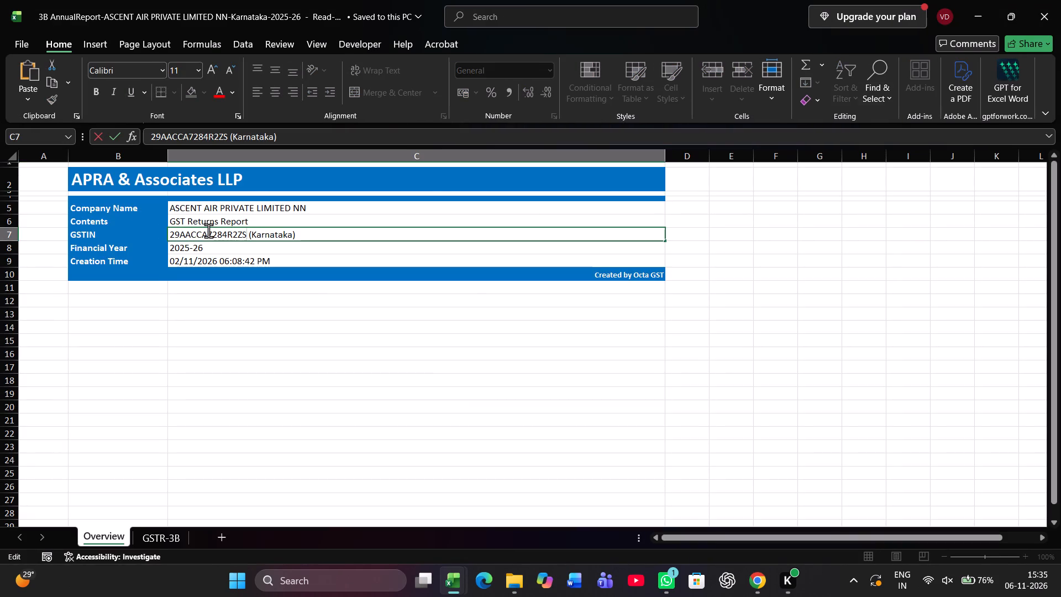
key(shift+Left)
key(shift+Left)
key(shift+Left)
key(shift+Left)
key(shift+Left)
key(shift+Left)
key(shift+Left)
key(shift+Left)
key(shift+Left)
key(shift+Left)
key(shift+Left)
key(shift+Left)
key(shift+Left)
key(shift+Left)
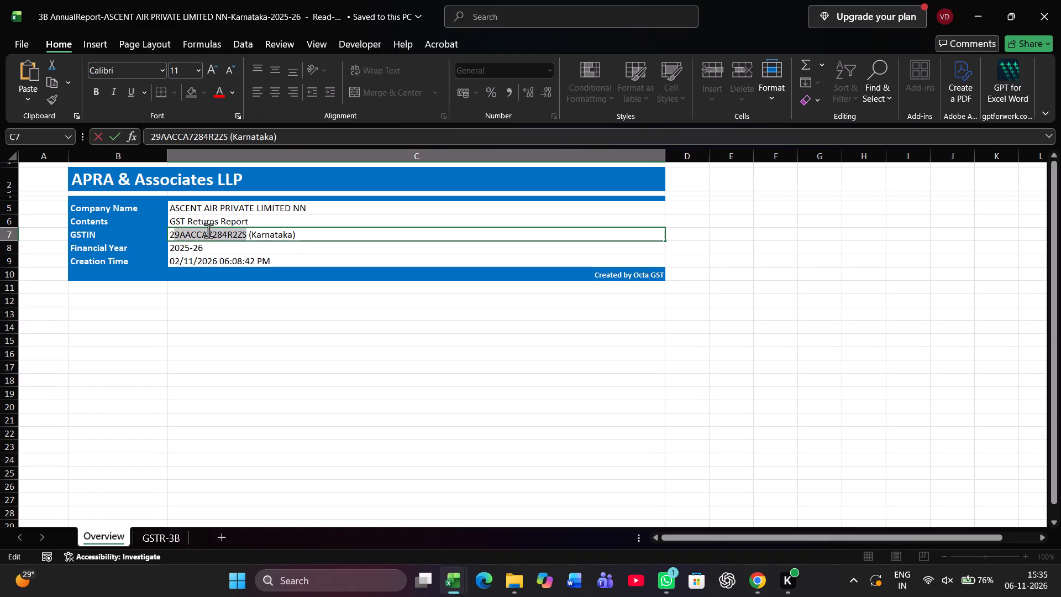
key(shift+Left)
key(ctrl+c)
key(alt+Tab)
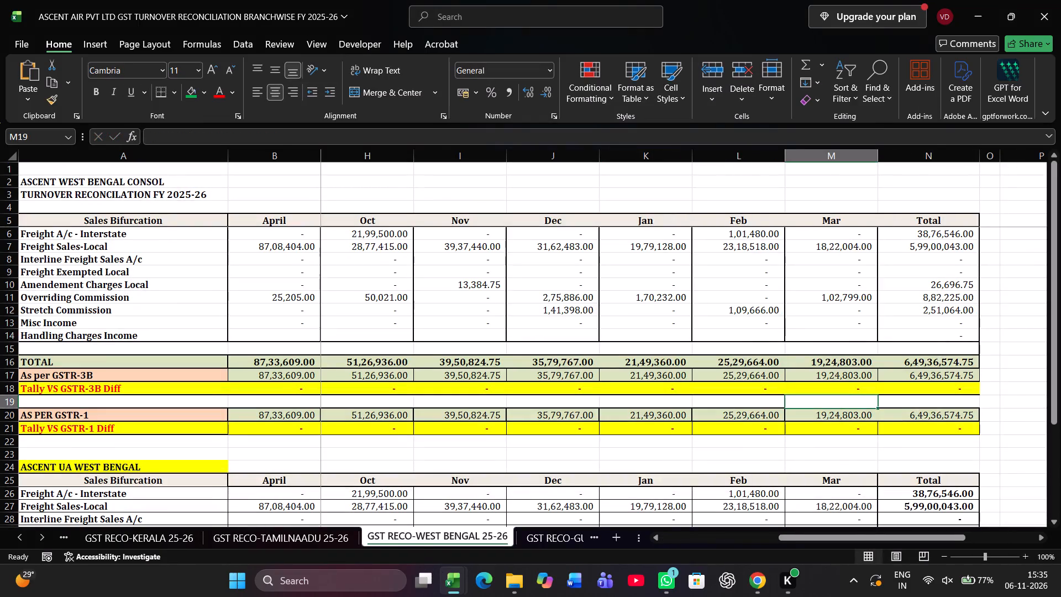
click(161, 534)
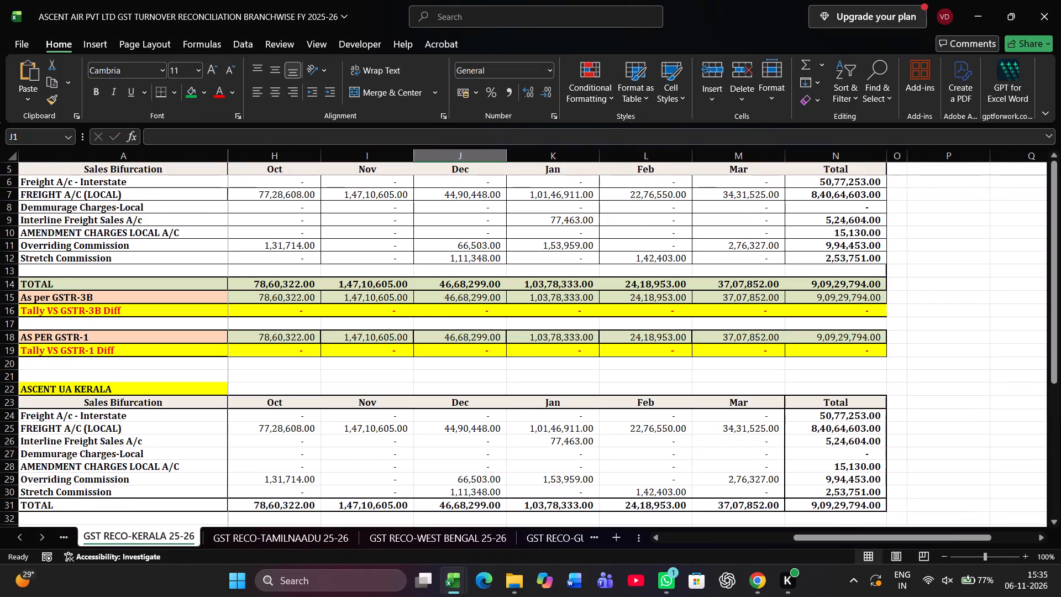
key(ctrl+Page_Up)
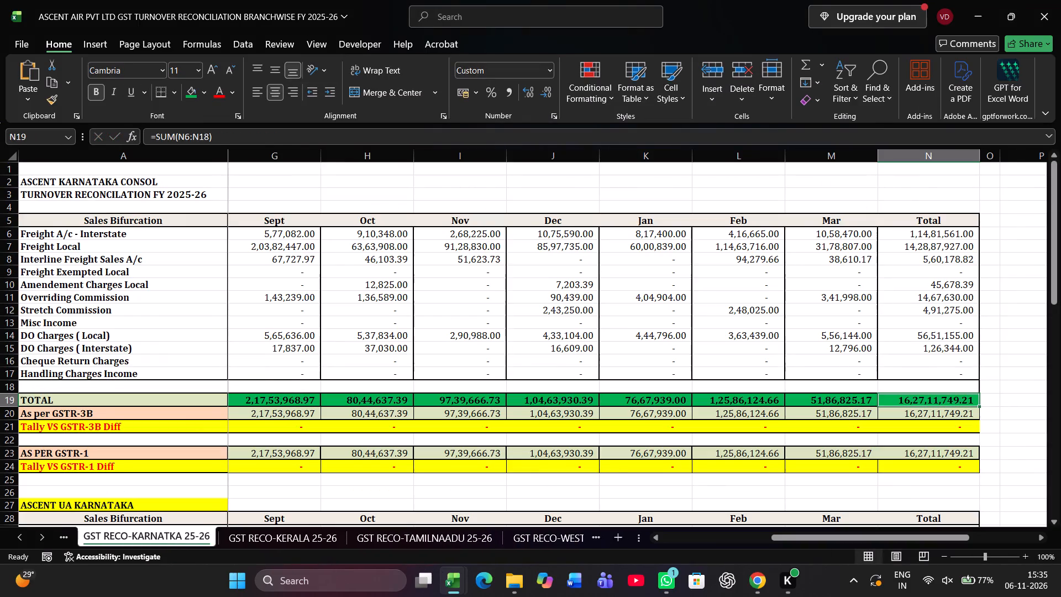
click(260, 181)
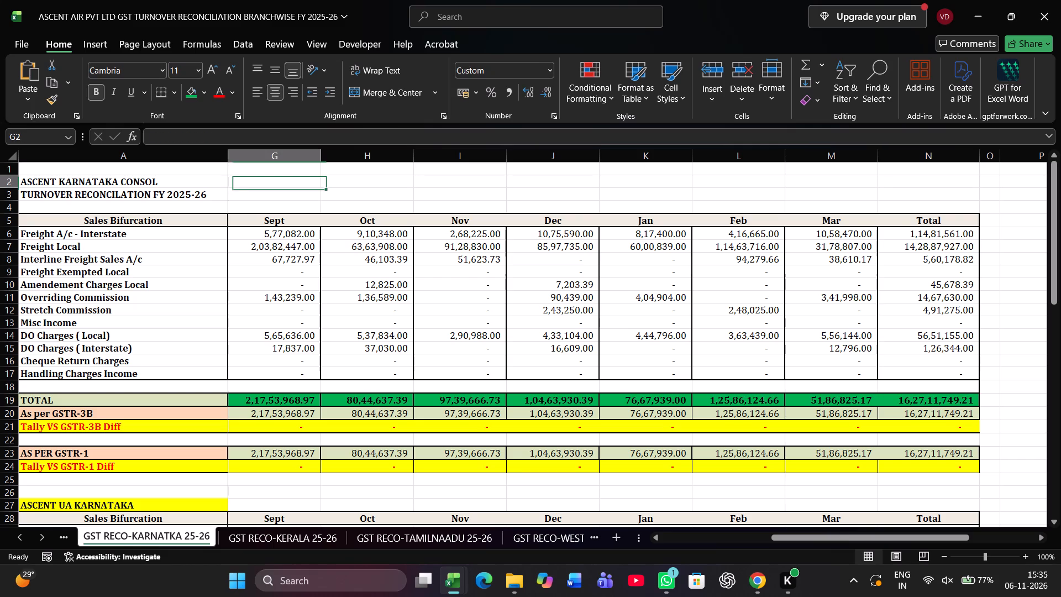
key(ctrl+v)
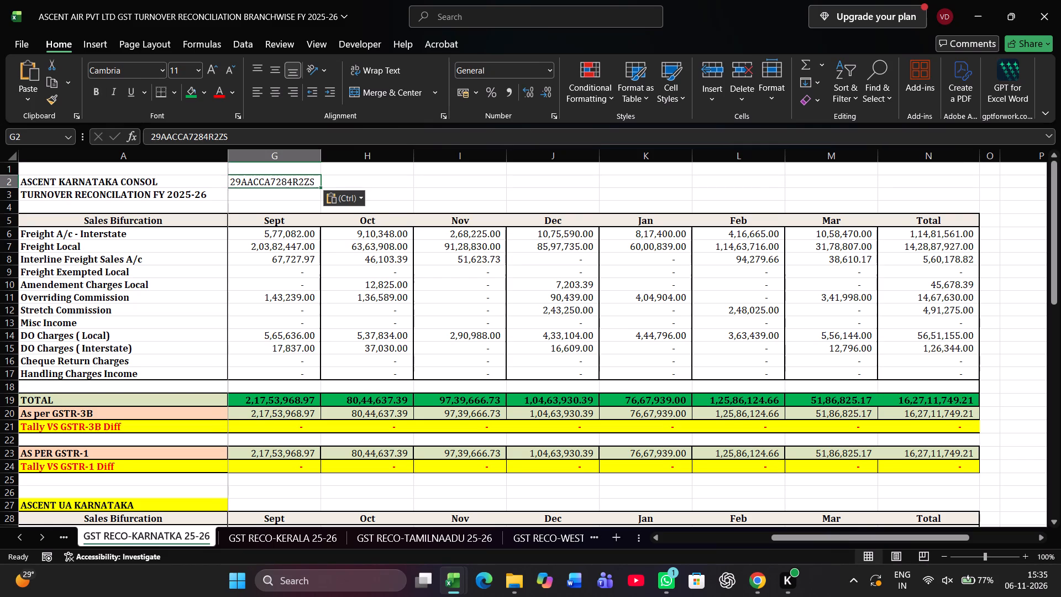
key(Return)
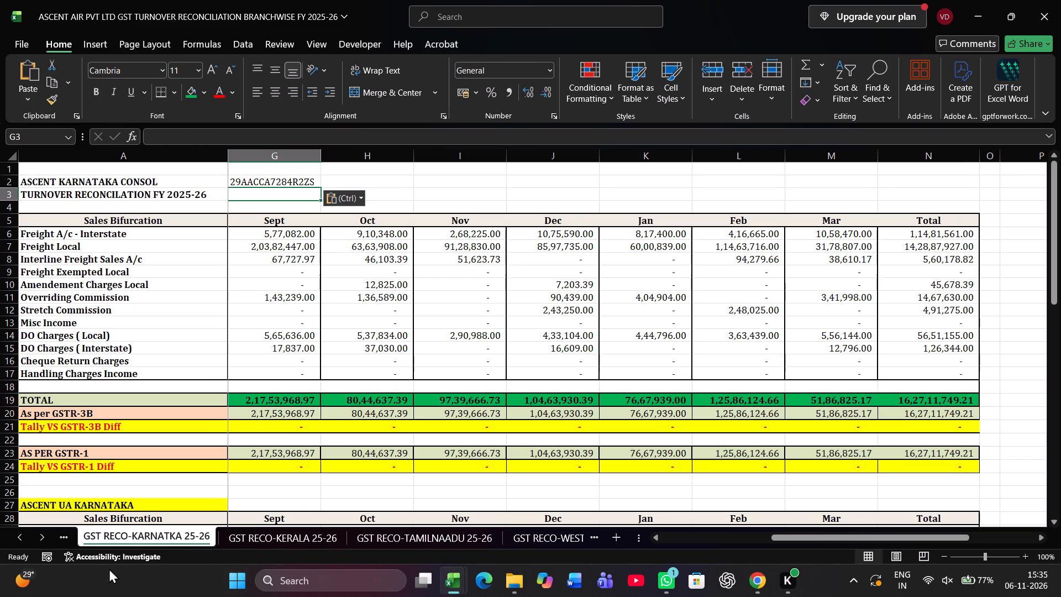
Check the Delhi and Mumbai reconciliation sheets, return to the Karnataka sheet and save the reconciliation workbook.
key(ctrl+Page_Up)
key(ctrl+Page_Up)
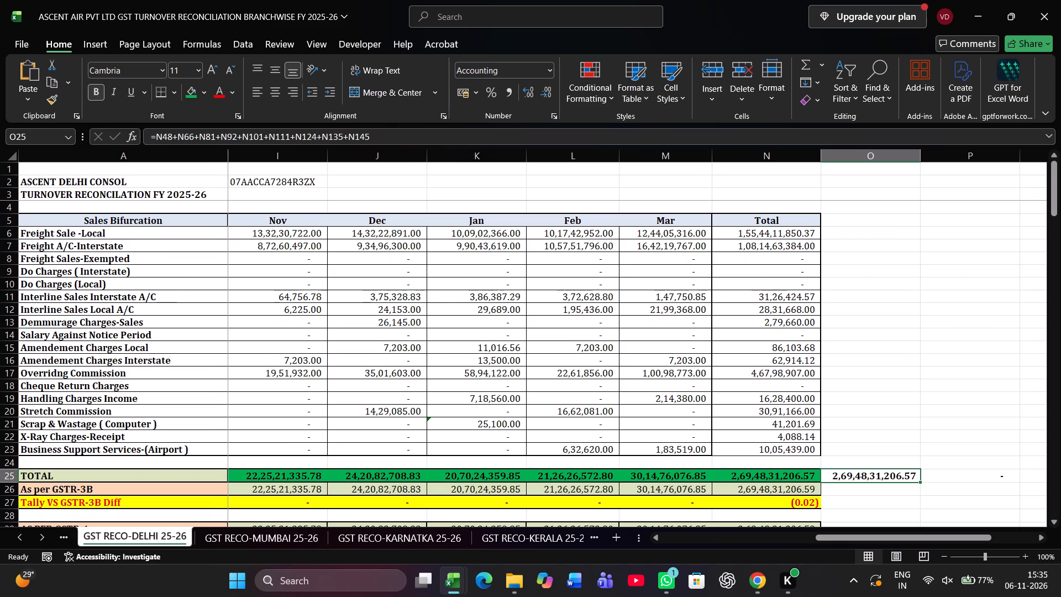
key(ctrl+Page_Down)
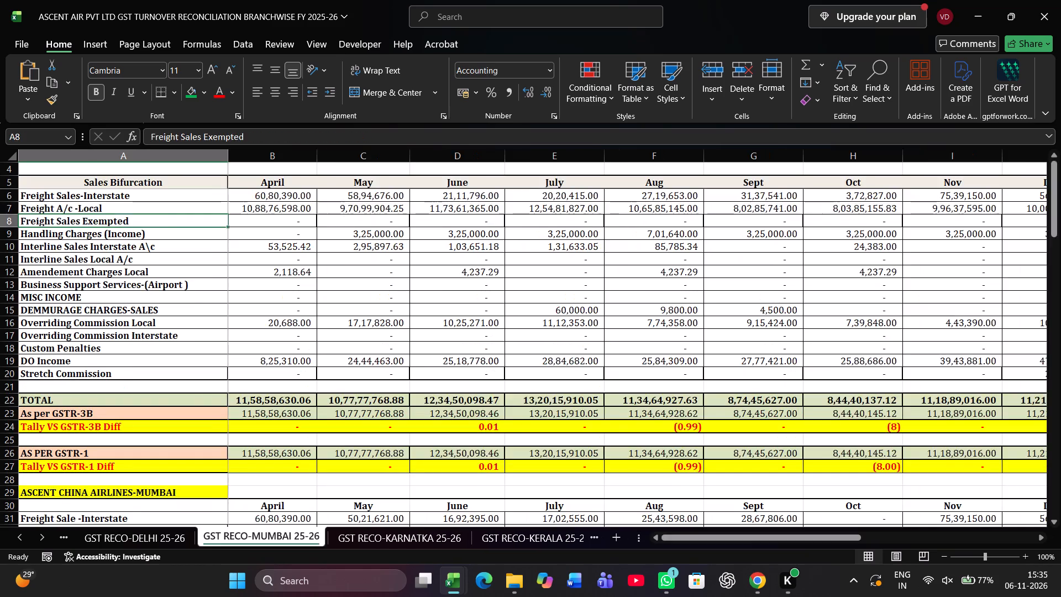
key(ctrl+Page_Down)
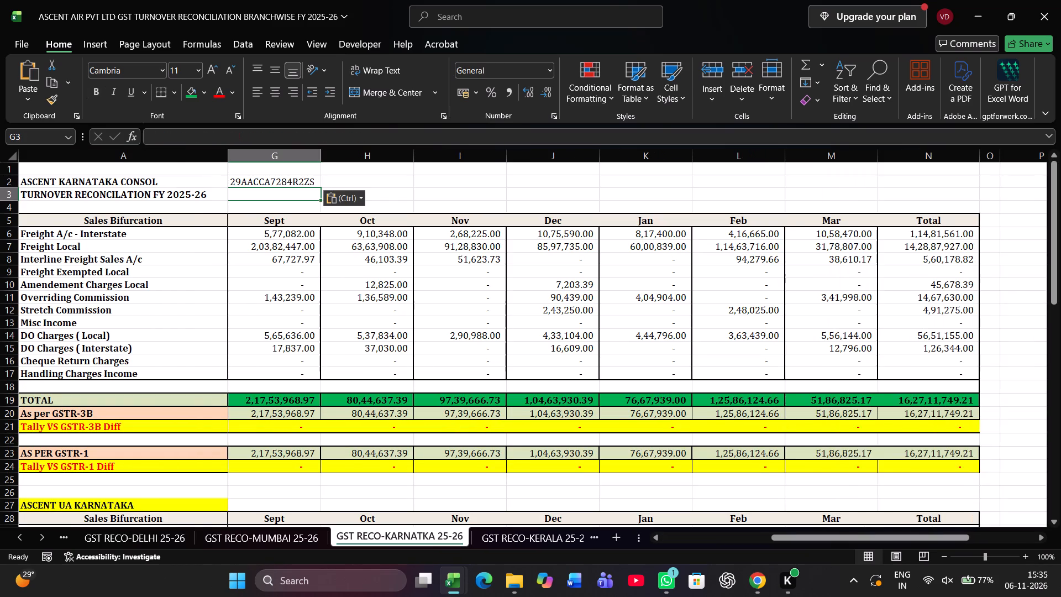
key(ctrl+s)
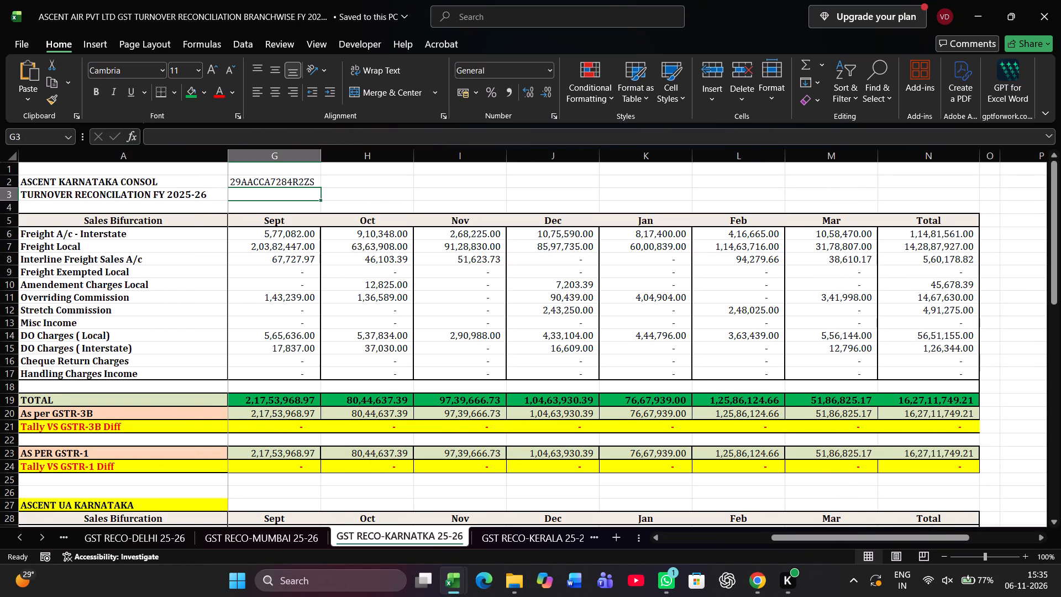
Look over the Kerala and Tamilnaadu reconciliation sheets.
click(523, 536)
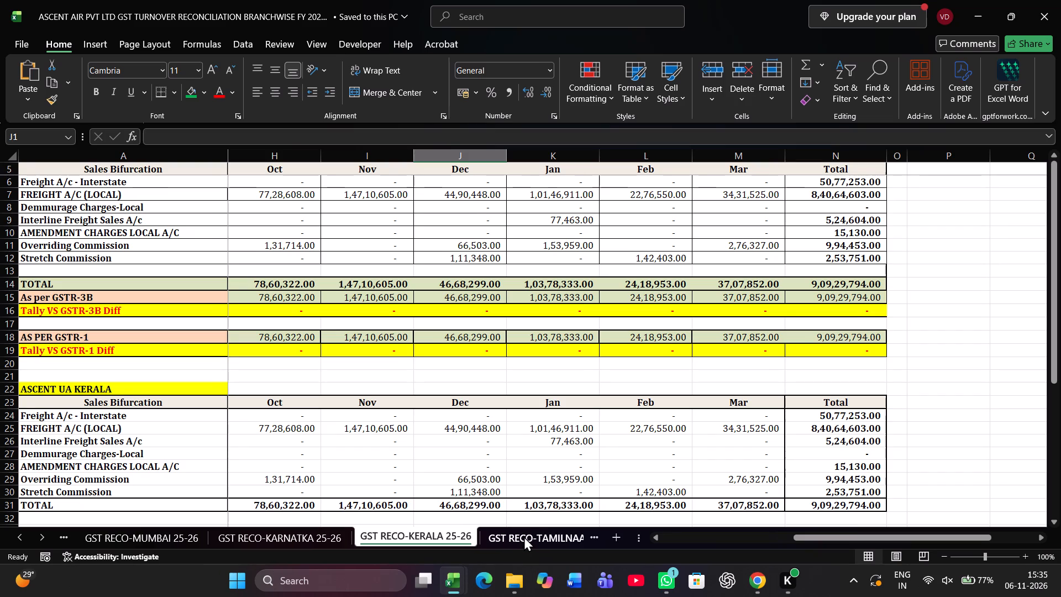
click(524, 536)
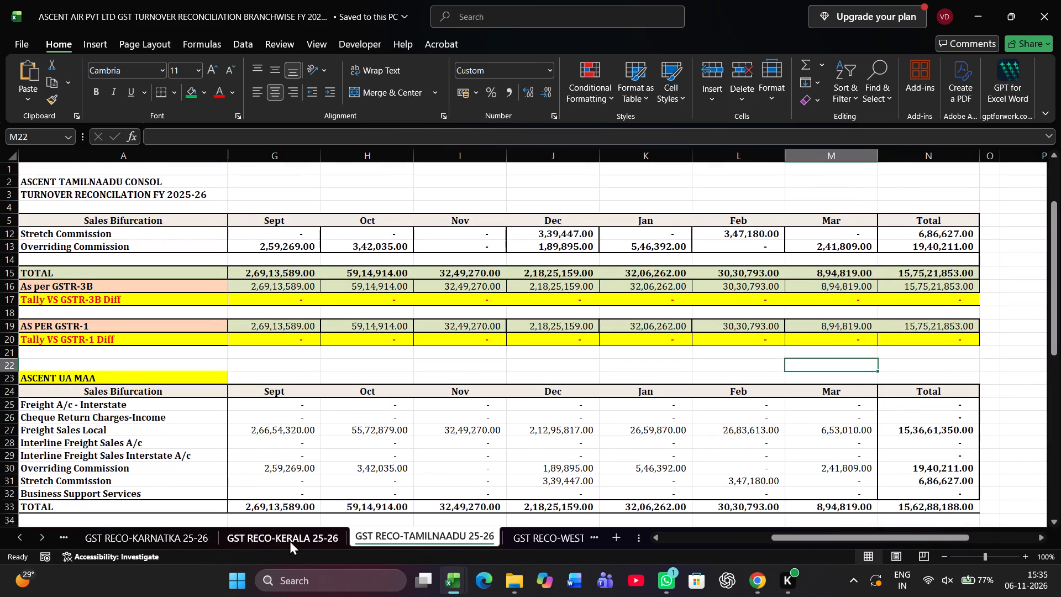
click(290, 540)
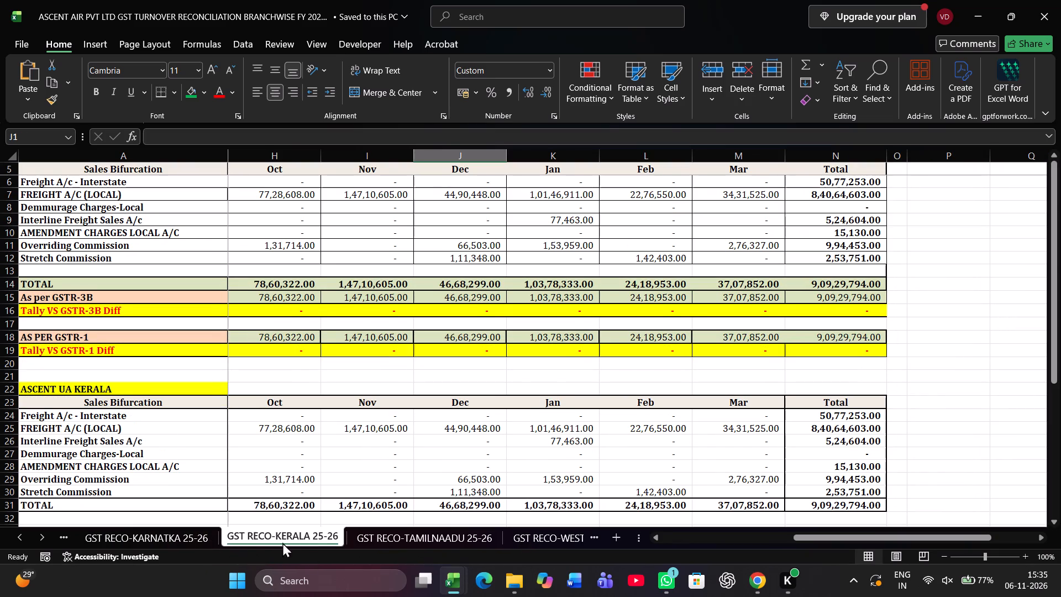
scroll(253, 423, up, 4)
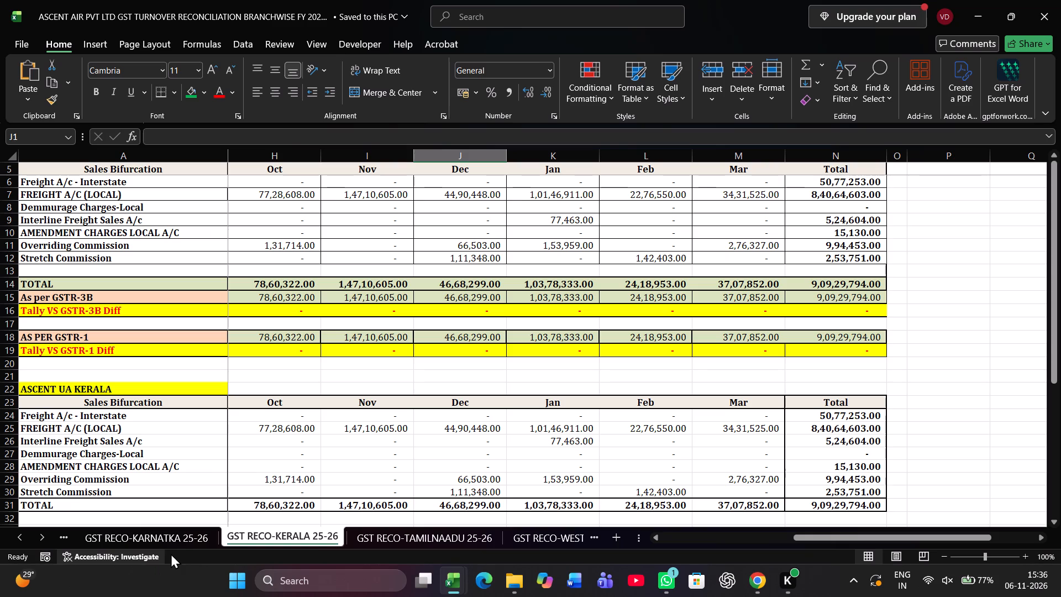
In the Summary Sheet, add serial numbers 3, 4, 5 and 6 in the S.No. column, cells A5 to A8.
key(ctrl+Page_Up)
key(ctrl+Page_Up)
key(ctrl+Page_Up)
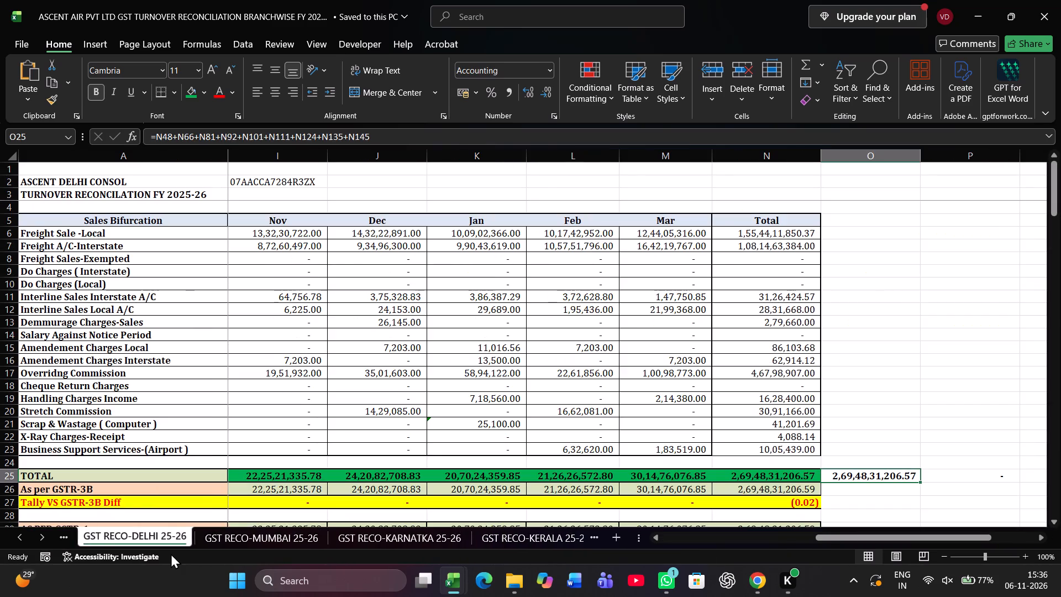
key(ctrl+Page_Up)
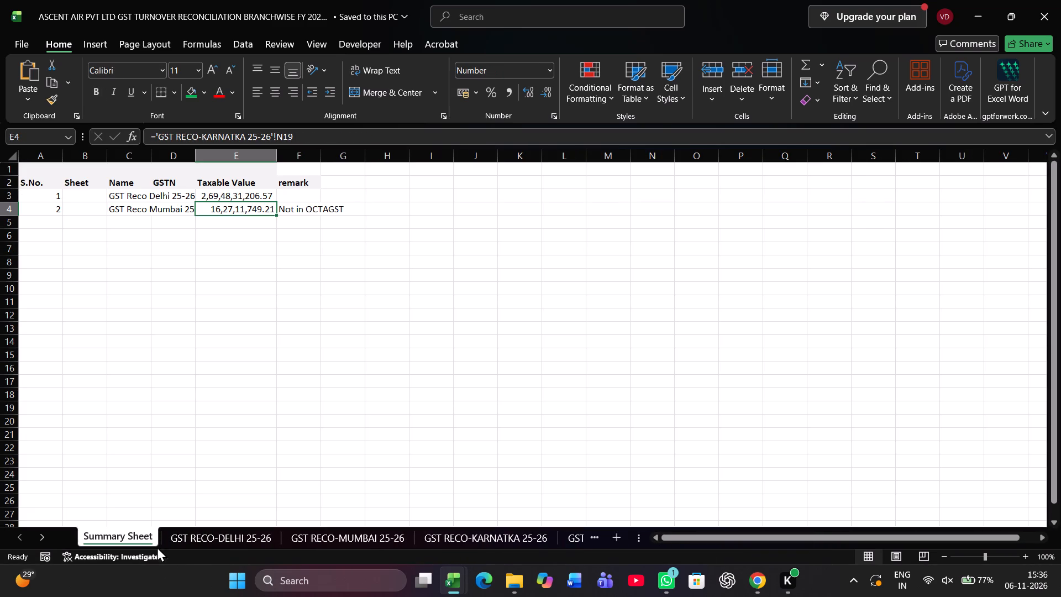
click(124, 195)
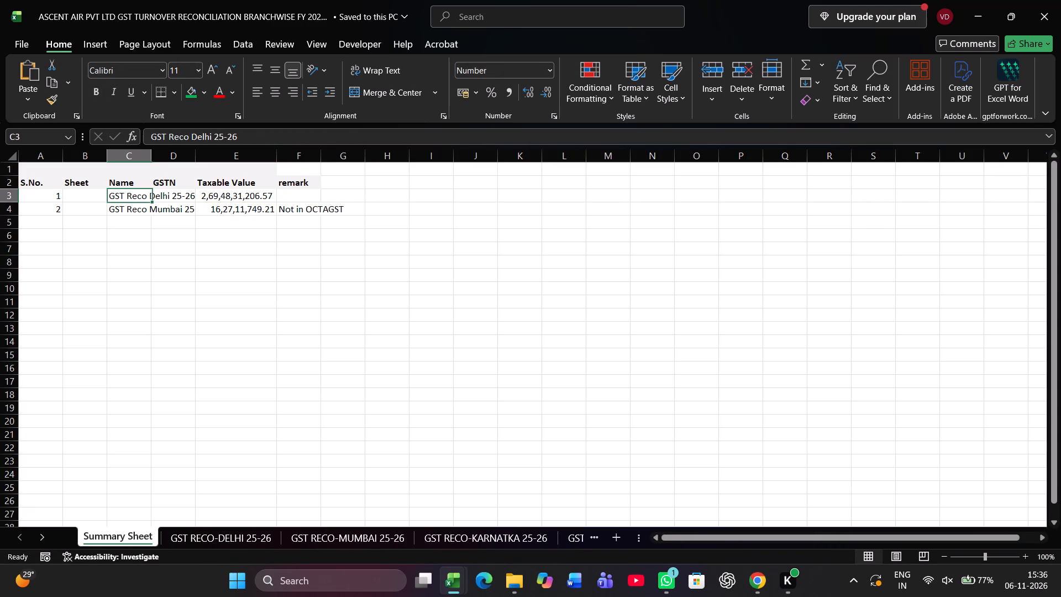
key(Left)
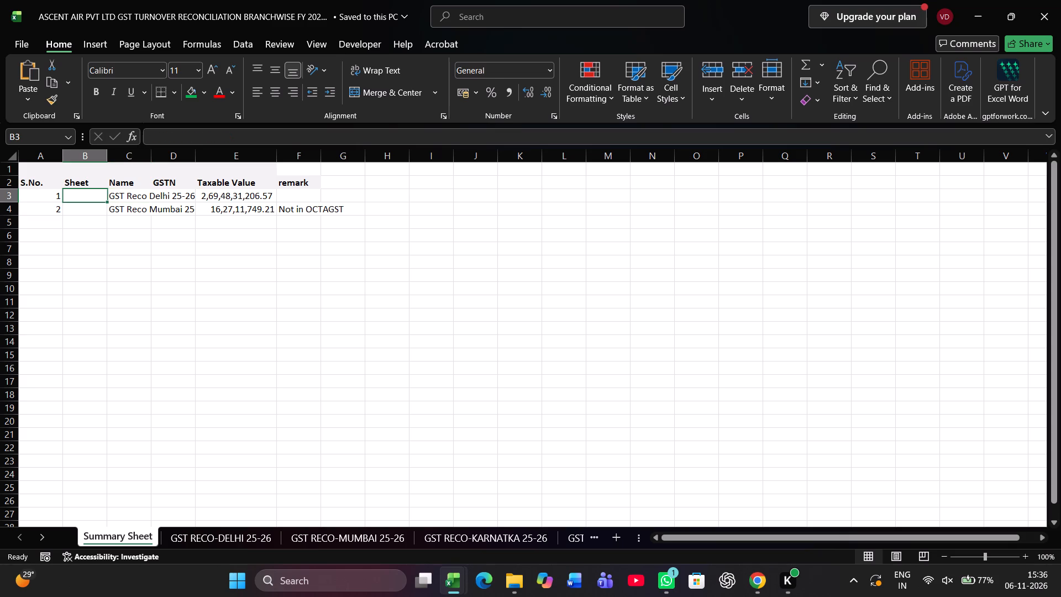
key(Down)
key(Left)
key(Down)
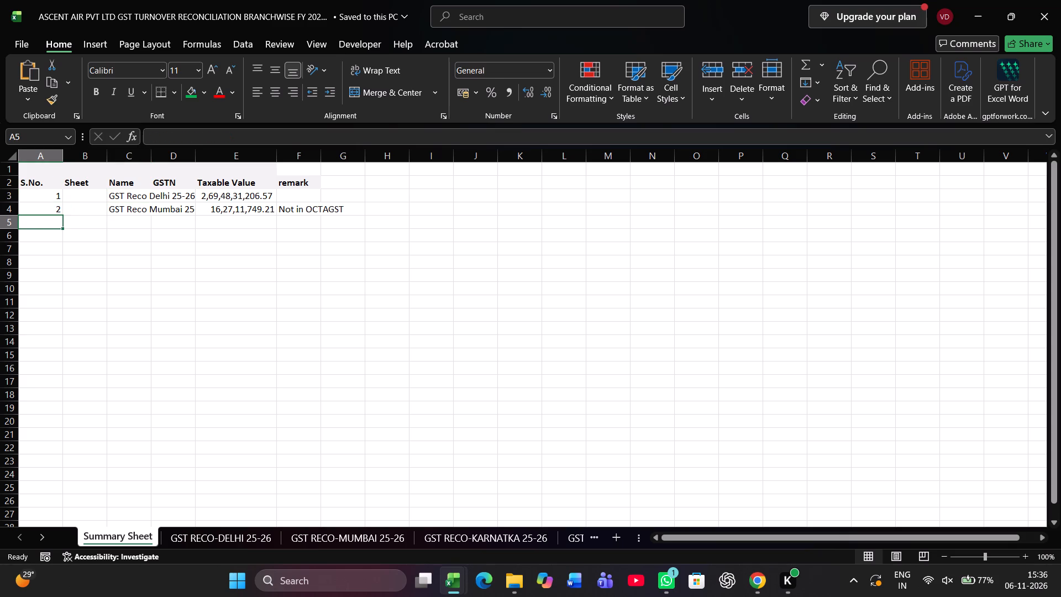
key(Page_Down)
key(Return)
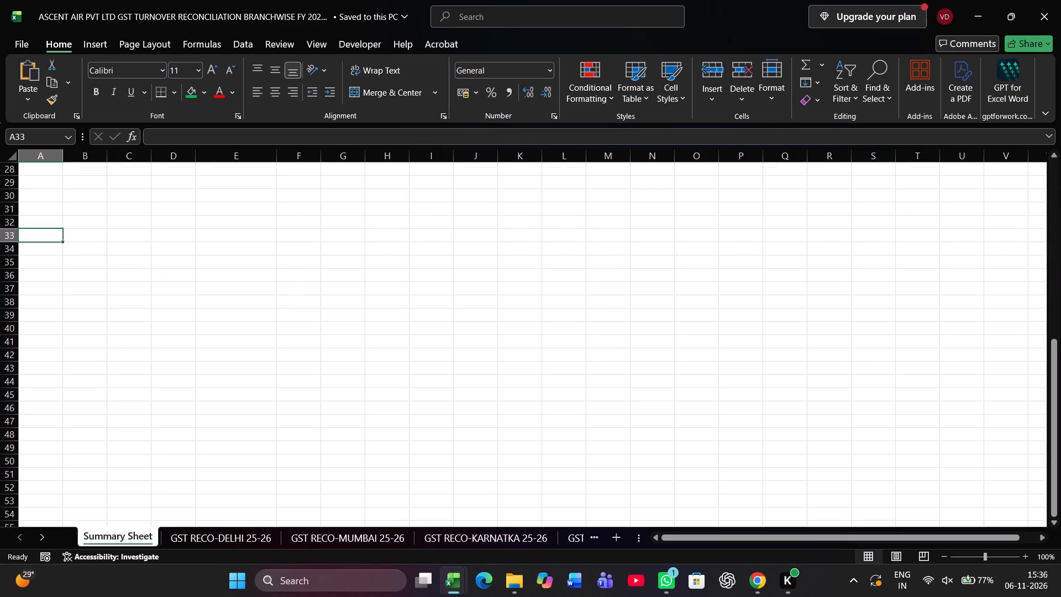
key(ctrl+Up)
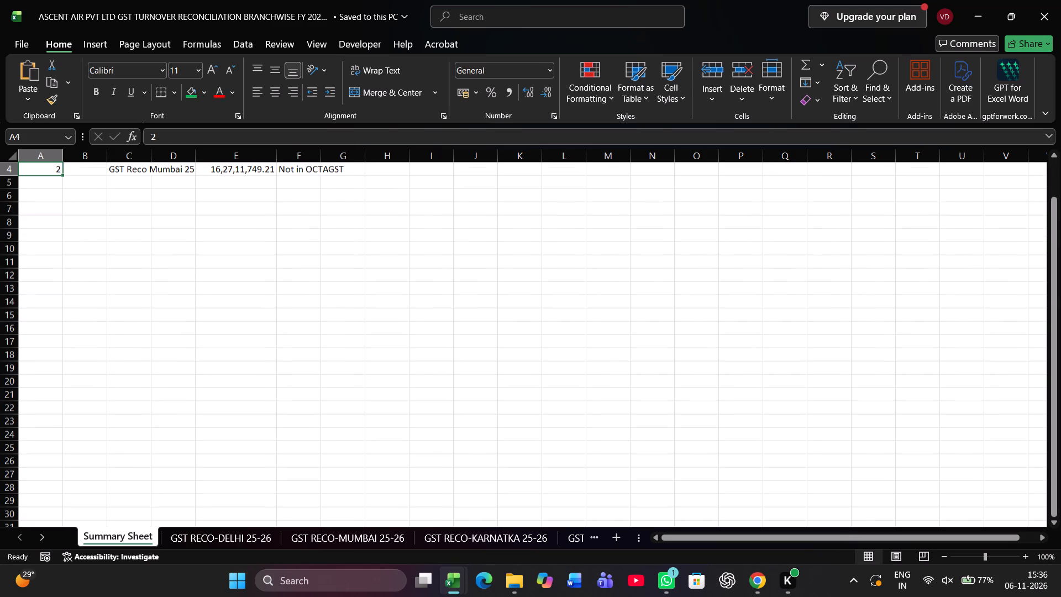
key(Return)
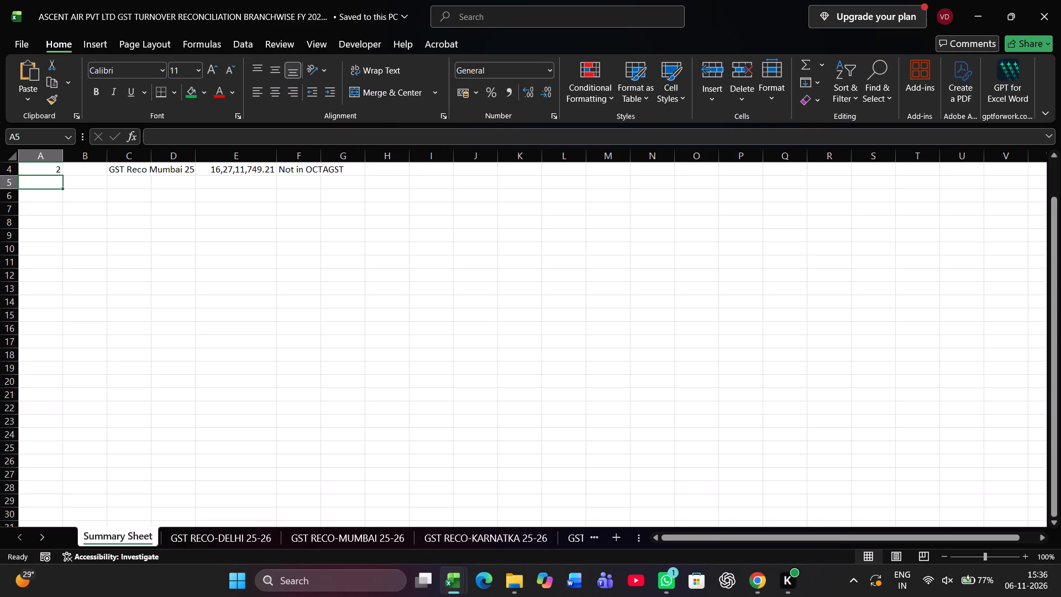
key(3)
key(Return)
key(4)
key(Return)
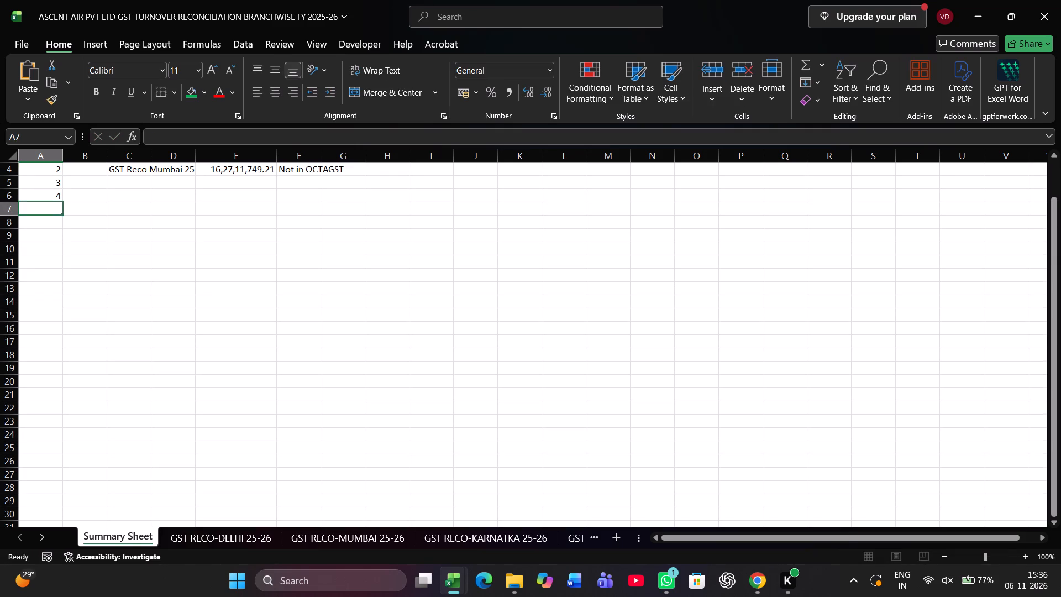
key(5)
key(Return)
key(6)
key(Return)
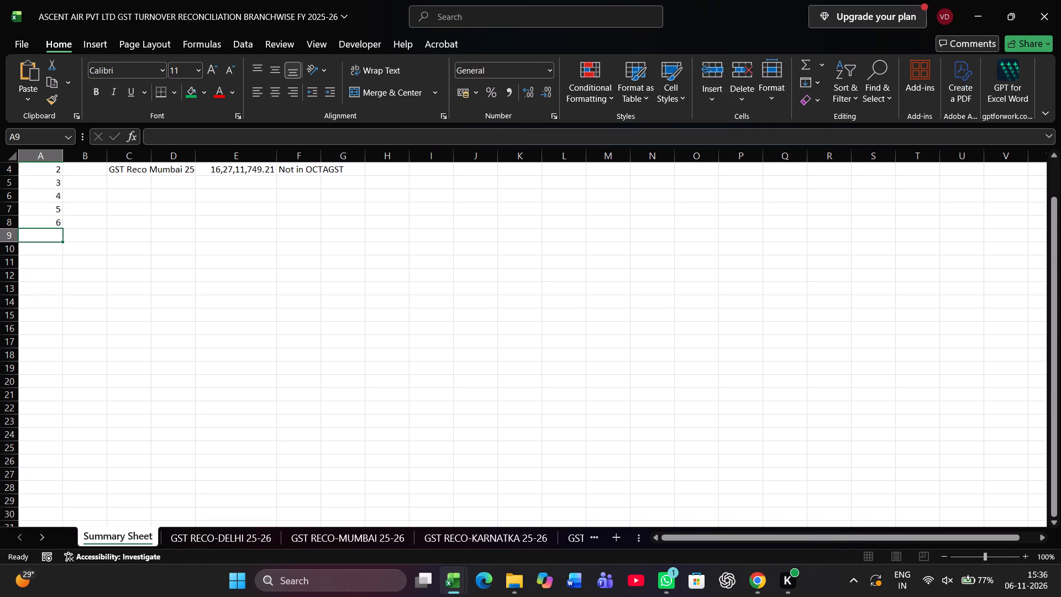
Fill the Mumbai reconciliation name in C4 down the Name column through C8.
key(Up)
key(Up)
key(Up)
key(Up)
key(Right)
key(Right)
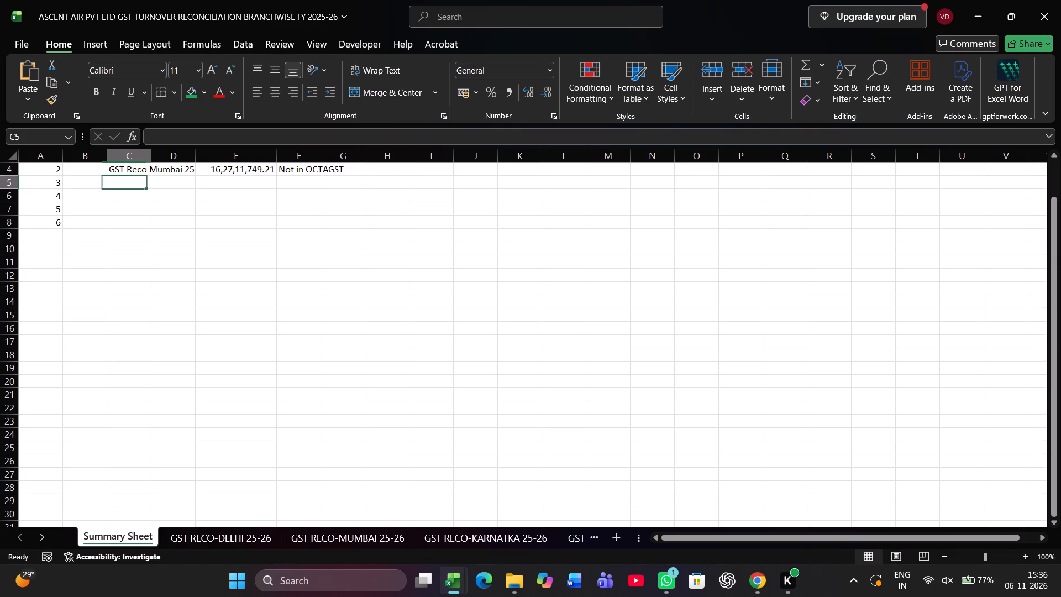
key(Left)
key(Left)
key(Down)
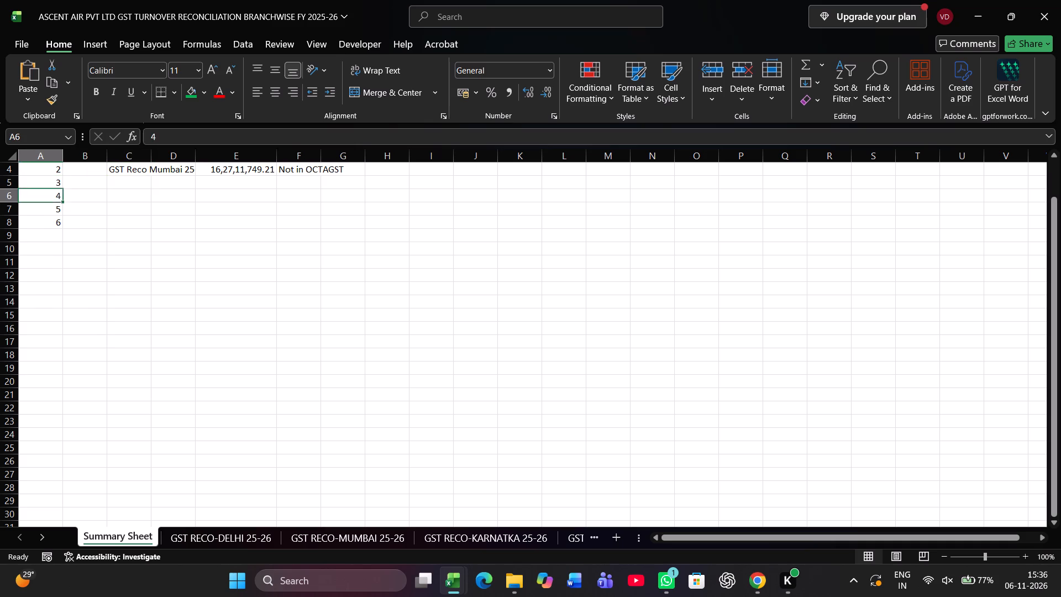
key(Down)
key(Down)
key(Right)
key(Right)
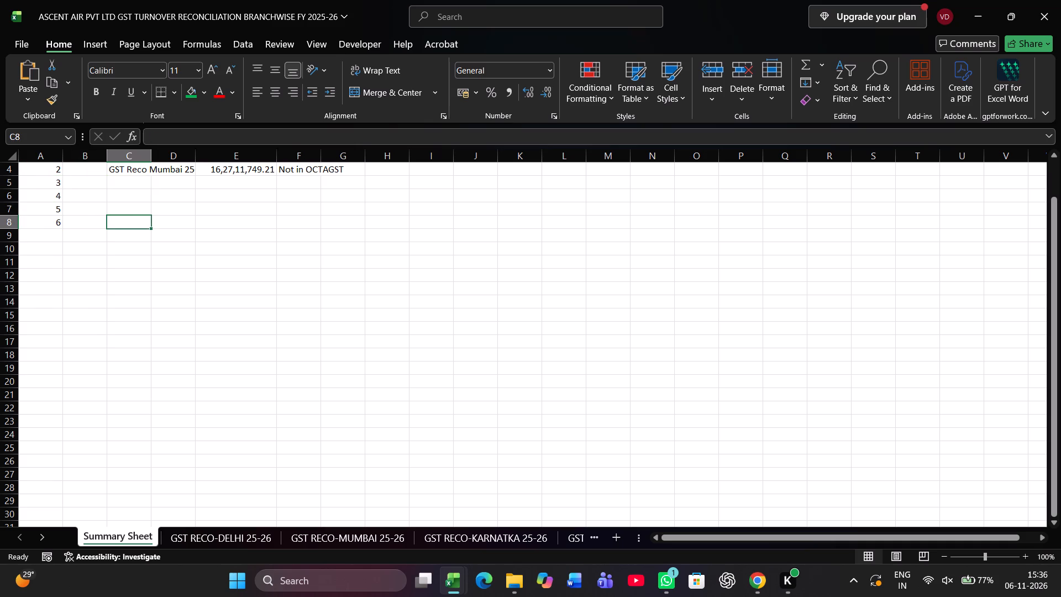
key(ctrl+shift+Up)
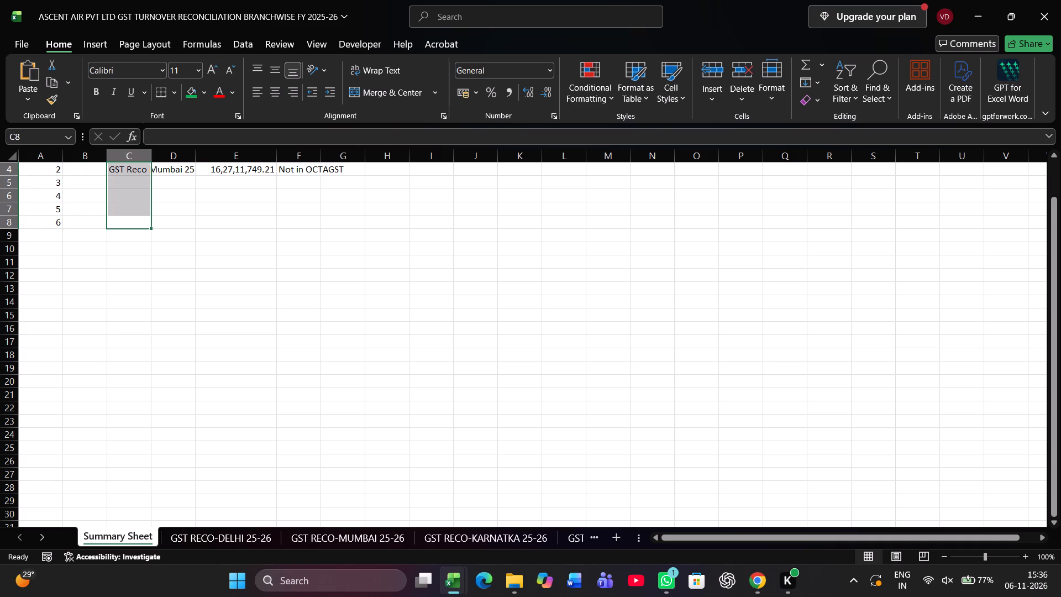
key(ctrl+d)
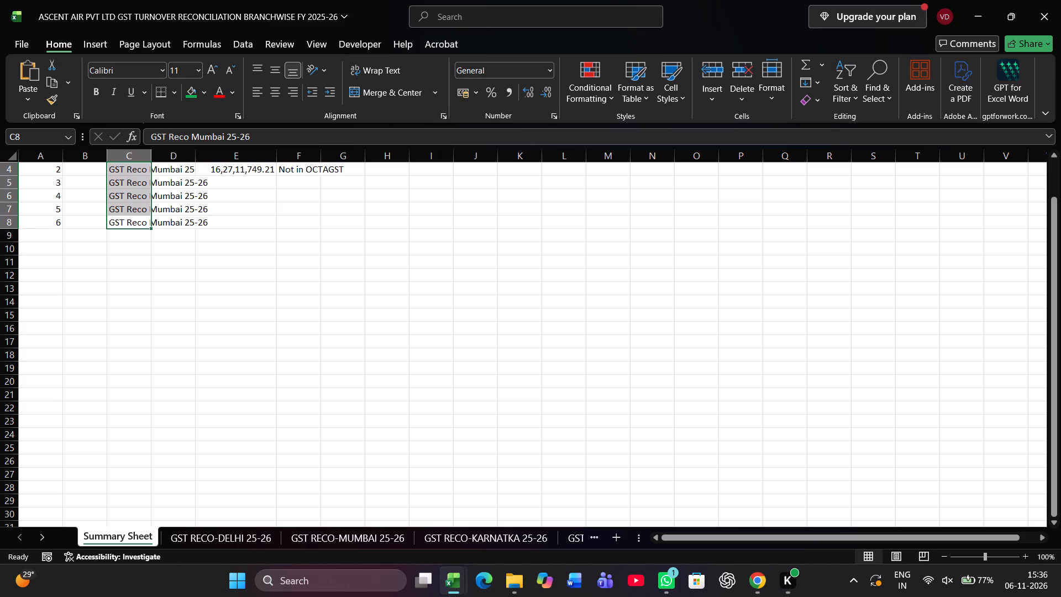
Change the name in C5, for serial number 3, to "GST Reco Kerala 25-26".
click(167, 185)
key(F2)
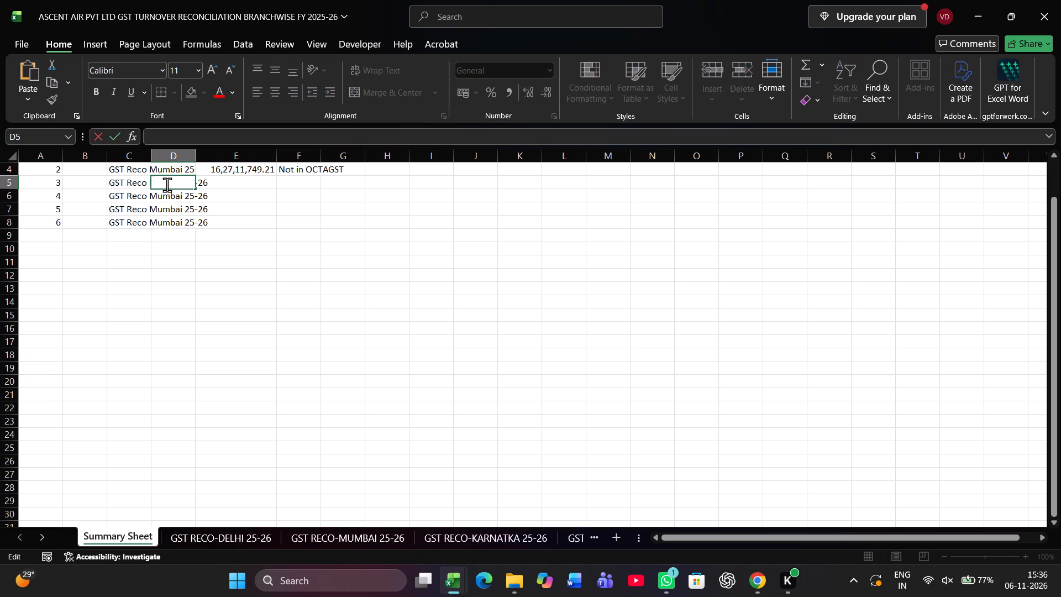
click(256, 344)
click(119, 186)
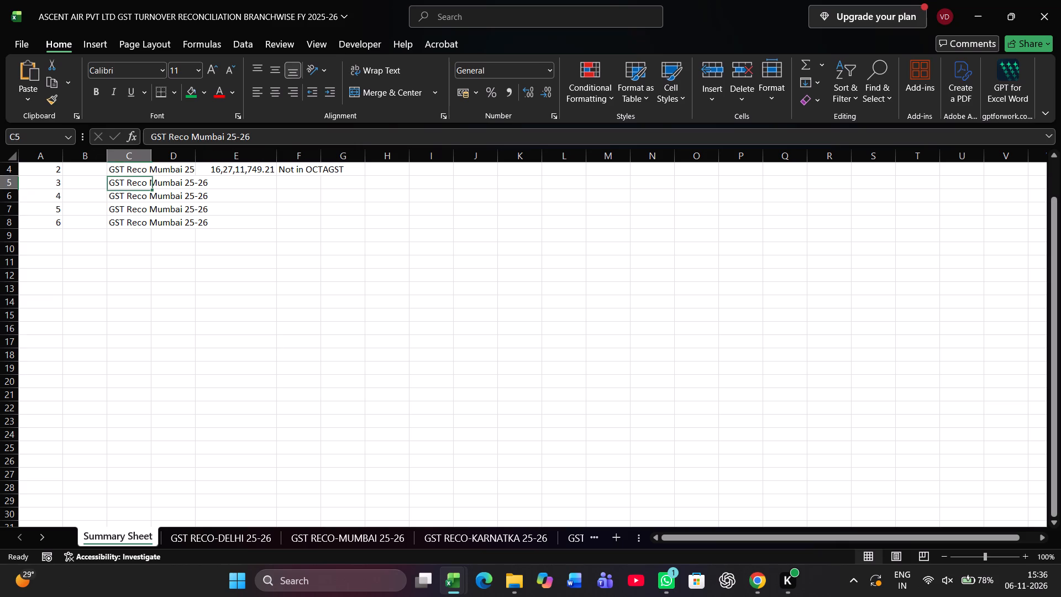
key(F2)
key(Left)
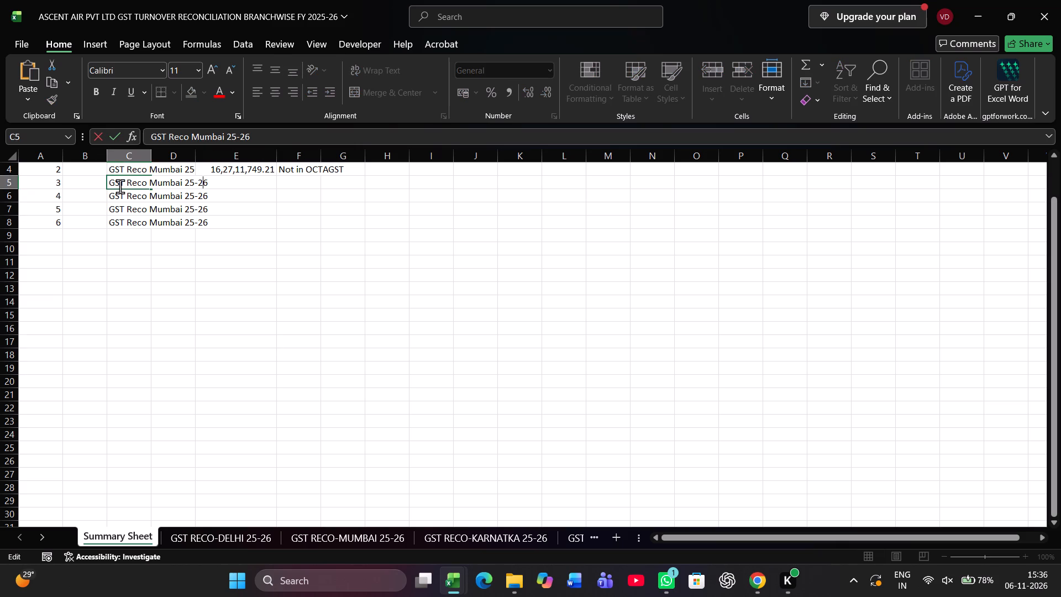
key(Left)
key(Left)
key(Left)
key(Left)
key(Left)
key(BackSpace)
key(BackSpace)
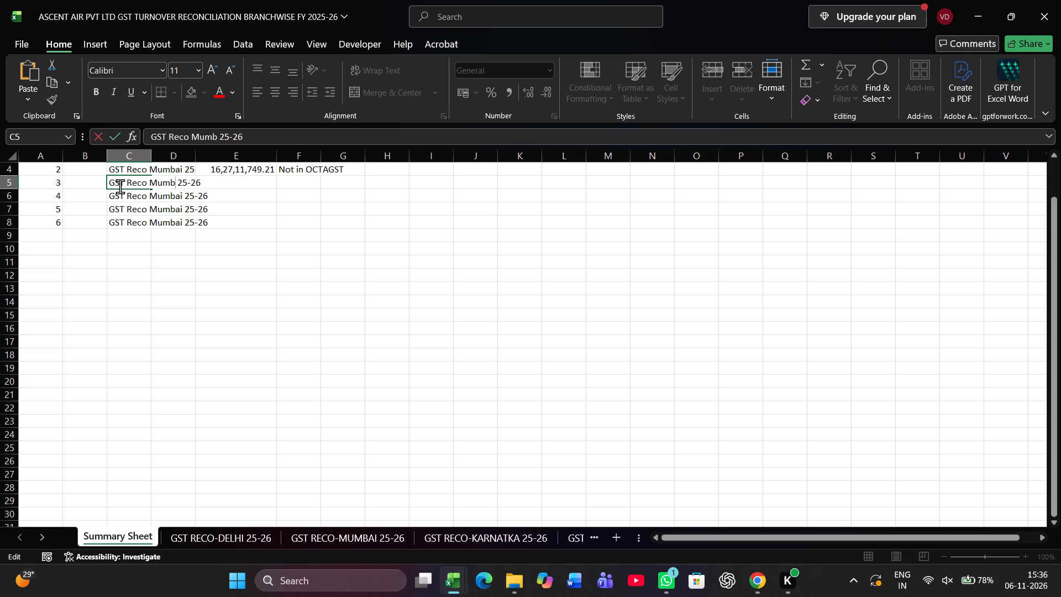
key(BackSpace)
key(BackSpace)
key(BackSpace)
key(BackSpace)
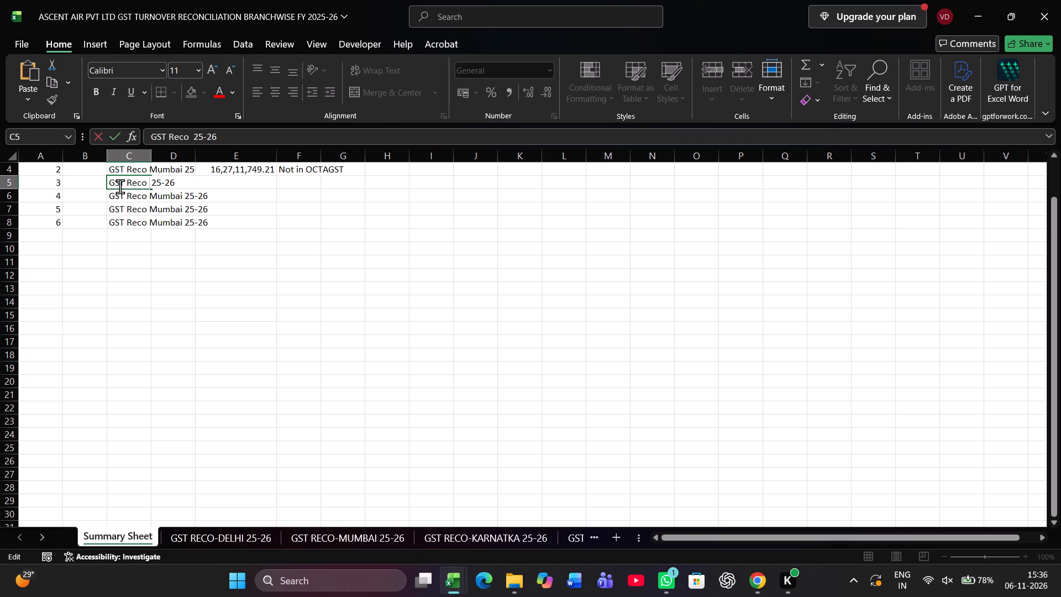
text(KERALA)
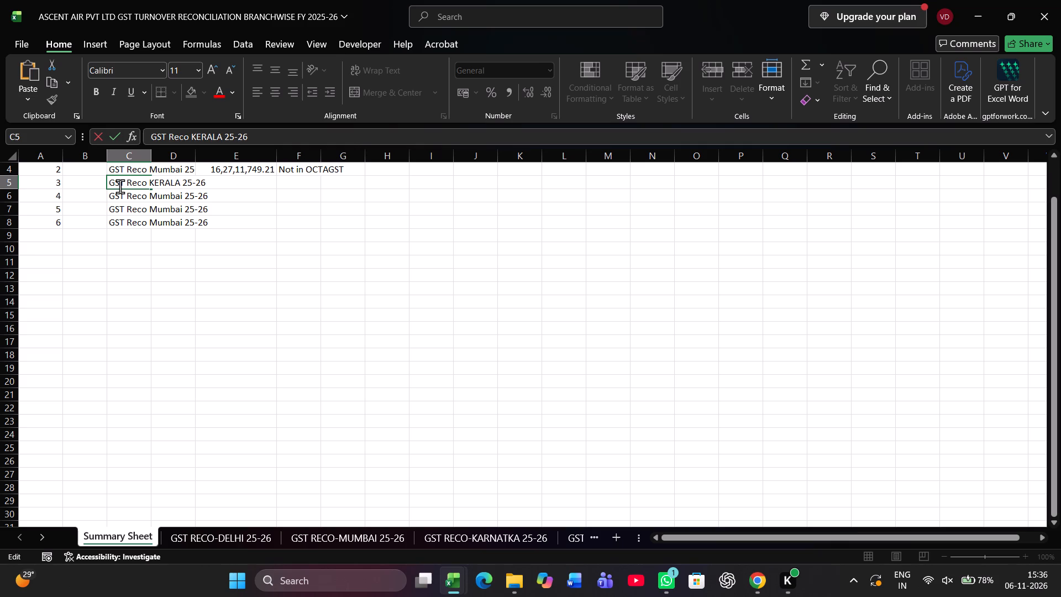
key(BackSpace)
key(BackSpace)
key(BackSpace)
key(BackSpace)
key(BackSpace)
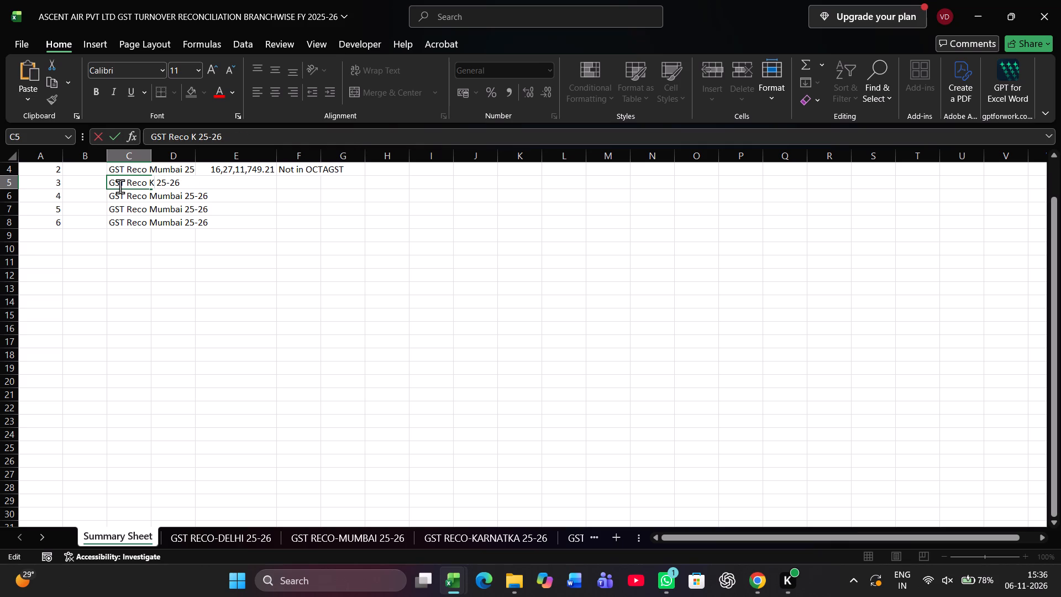
text(erala)
key(Return)
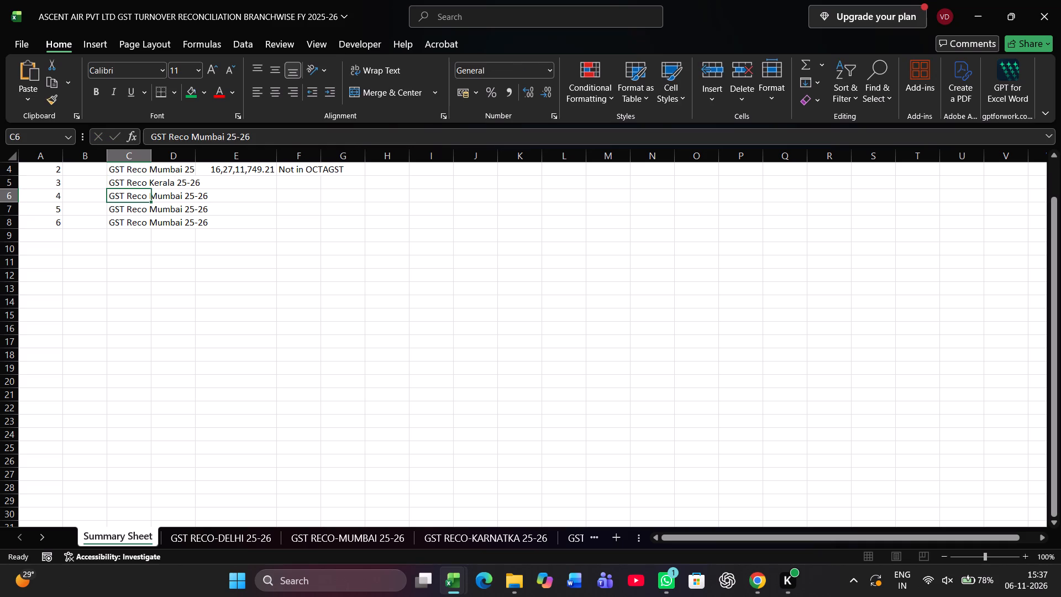
Check the branch sheets after Kerala, and change the name in Summary Sheet cell C6 to "GST Reco Tamilnadu 25-26".
key(ctrl+Page_Down)
key(ctrl+Page_Down)
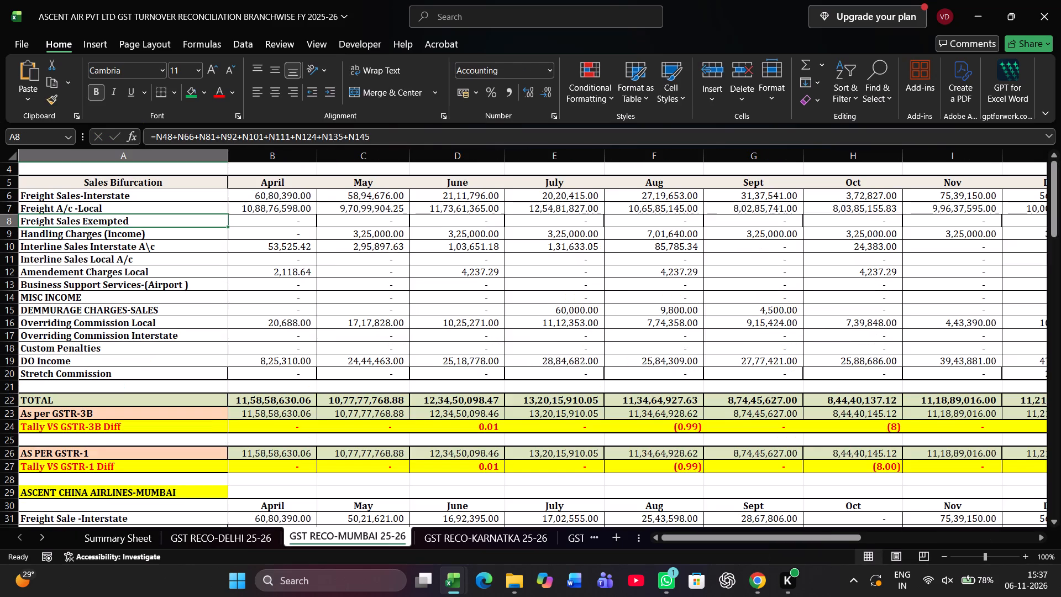
key(ctrl+Page_Down)
key(ctrl+Page_Down)
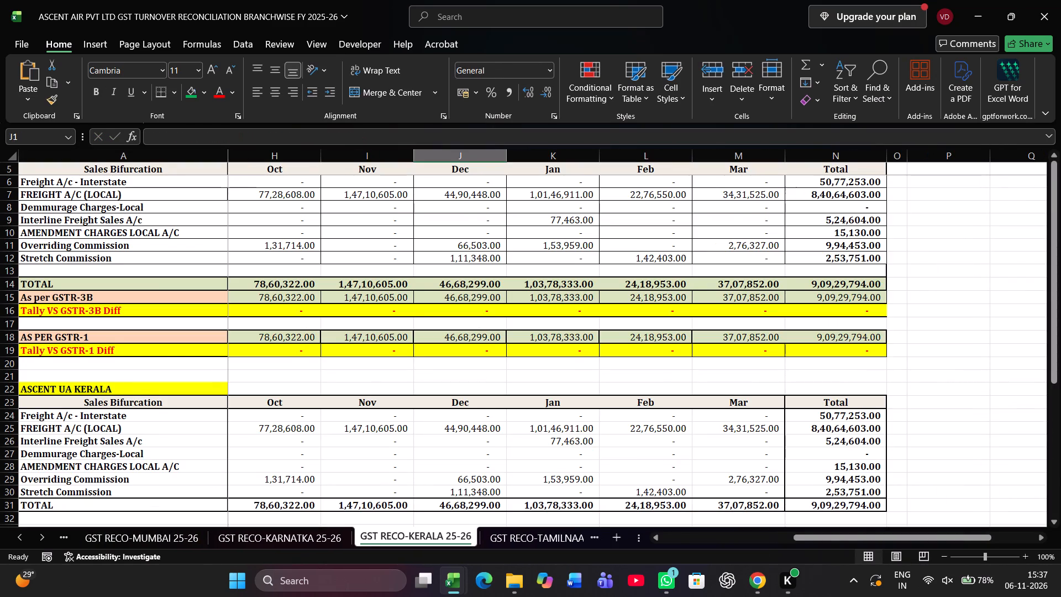
key(ctrl+Page_Down)
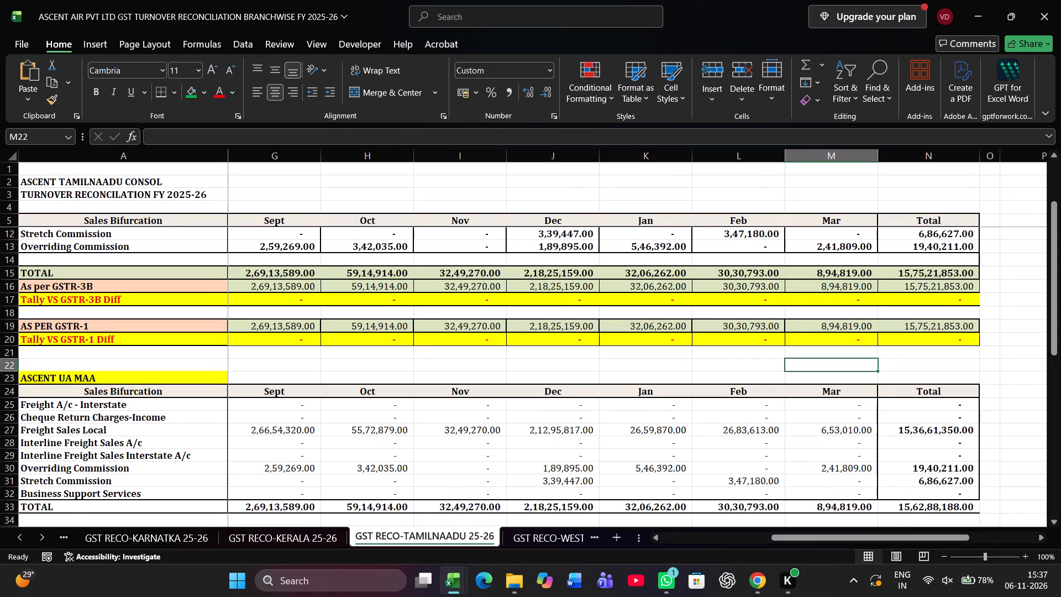
key(ctrl+Page_Up)
key(ctrl+Page_Up)
key(ctrl+Page_Up)
key(ctrl+Page_Up)
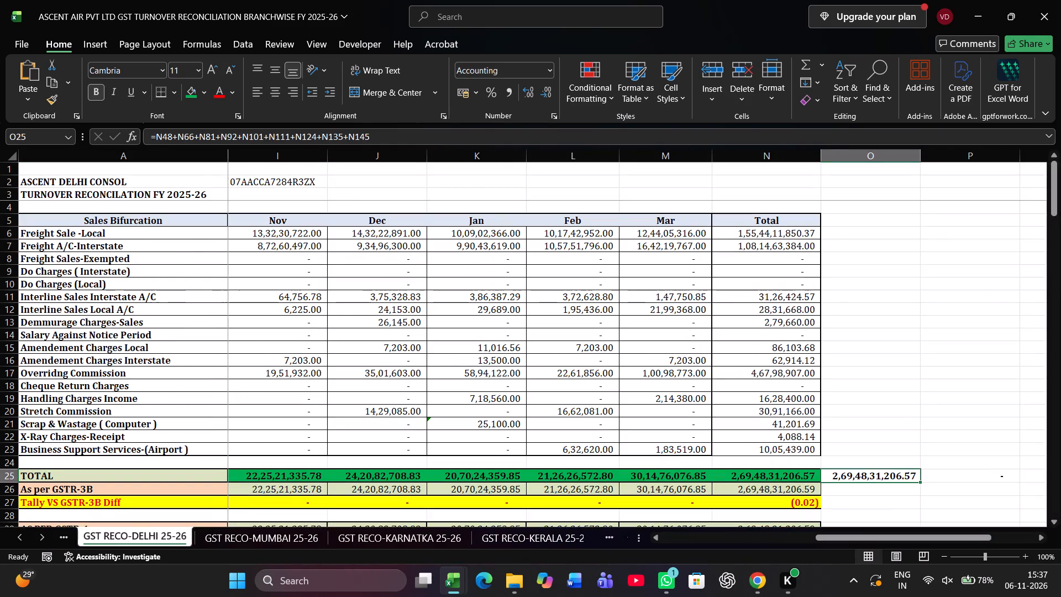
key(ctrl+Page_Up)
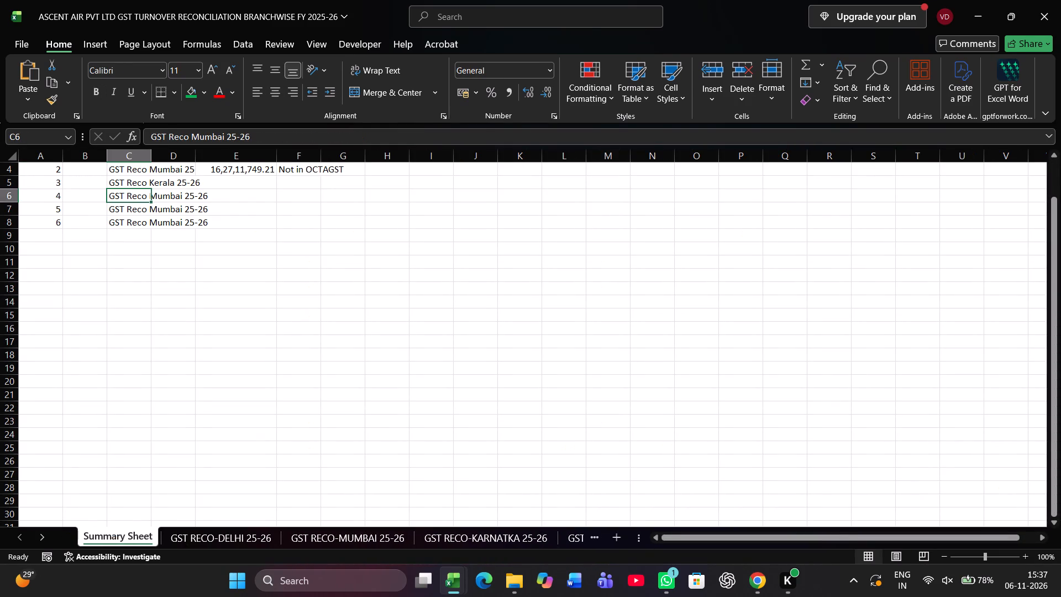
key(F2)
key(Left)
key(Left)
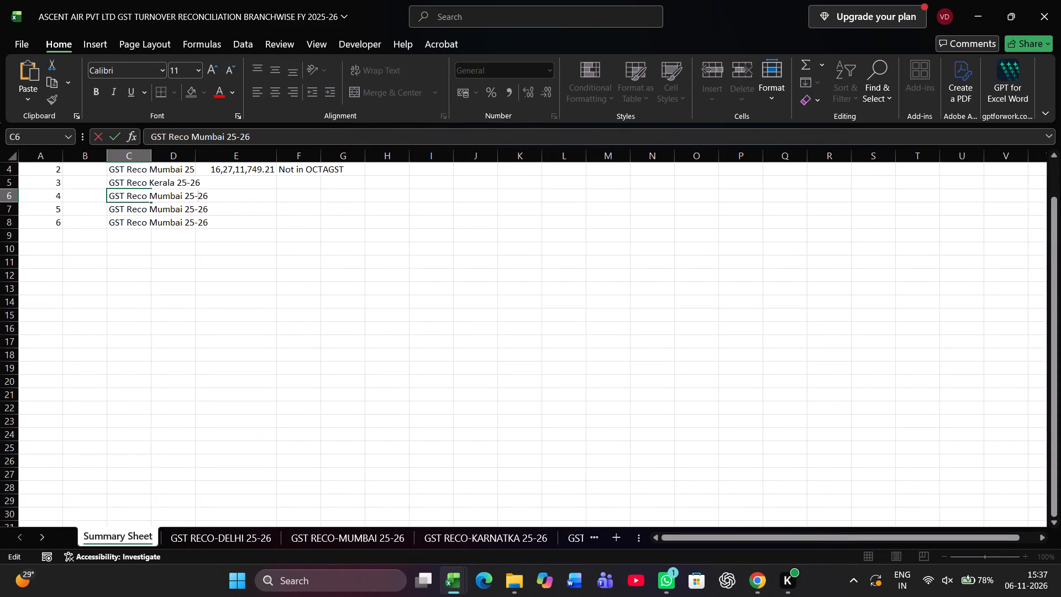
key(Left)
key(Left)
key(Left)
key(Left)
key(shift+Left)
key(shift+Left)
key(shift+Left)
key(shift+Left)
key(shift+Left)
key(shift+Left)
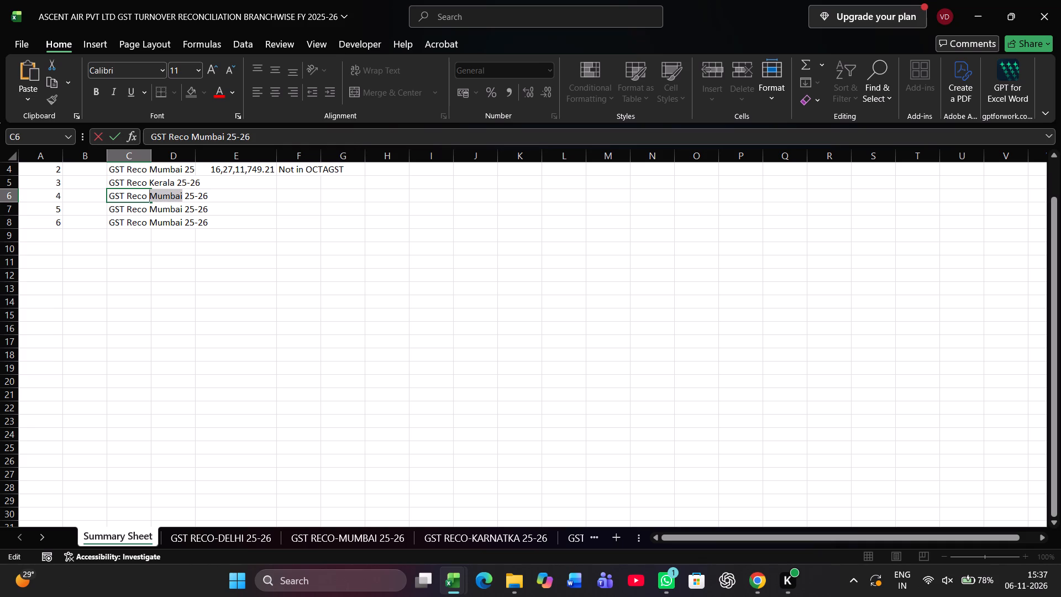
text(Tamilnadu)
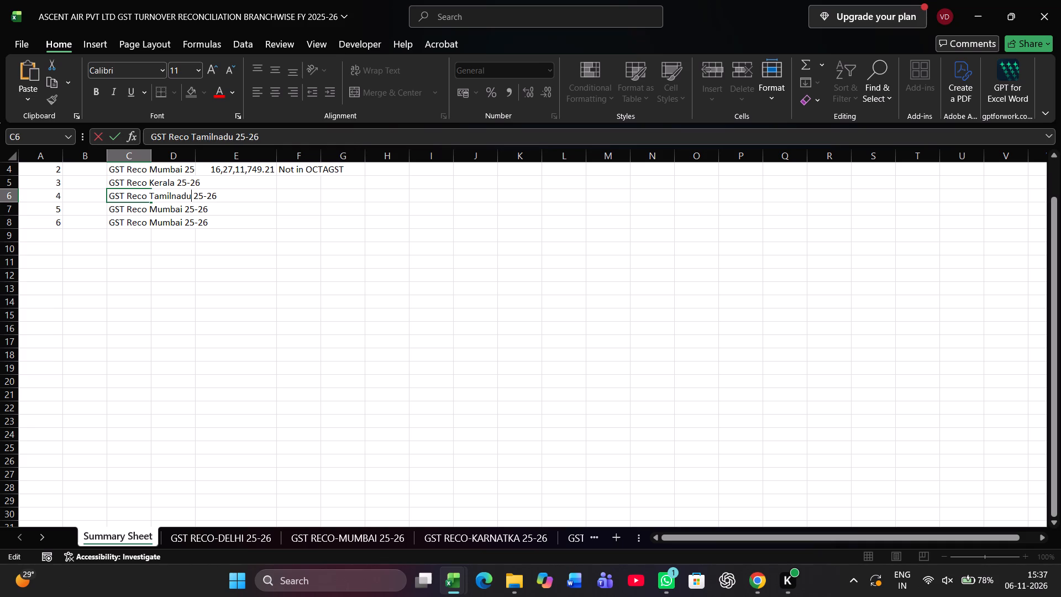
key(Return)
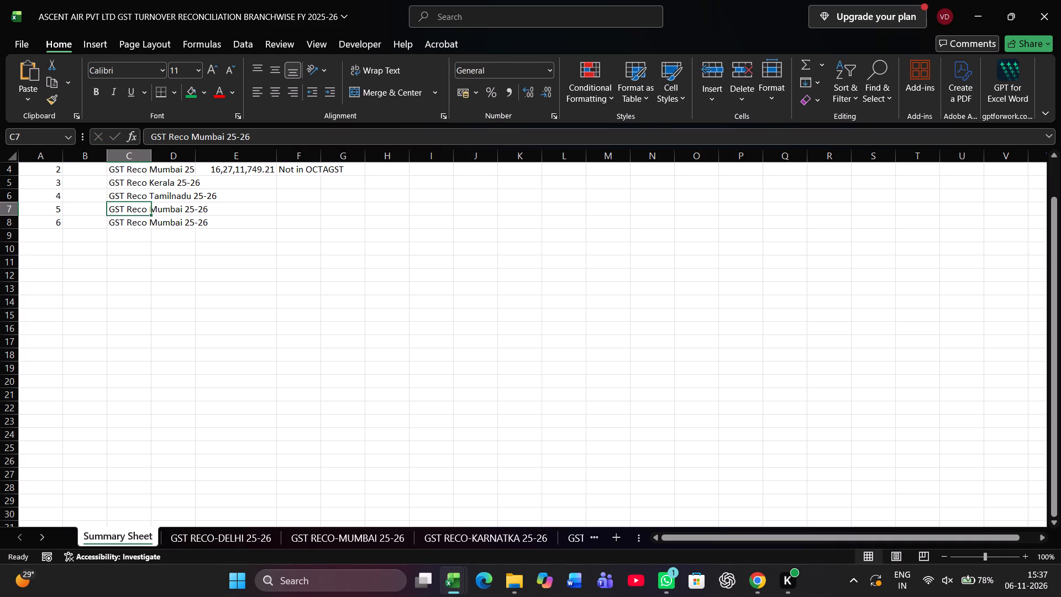
Fill the remark "Not in OCTAGST" from F4 down through F6 for the Kerala and Tamilnadu rows.
key(Up)
key(Right)
key(Right)
key(Right)
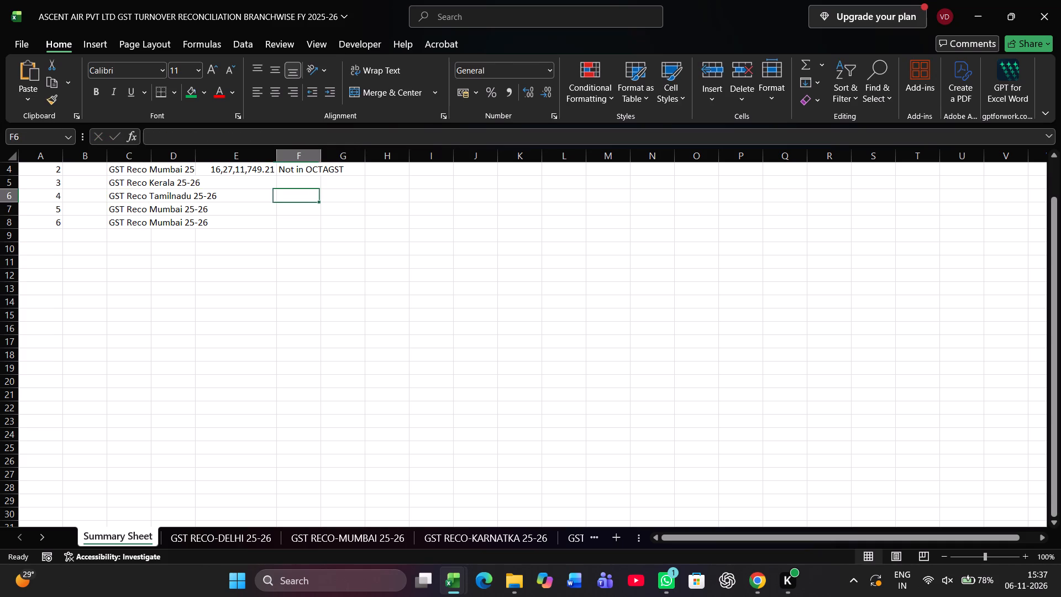
key(Up)
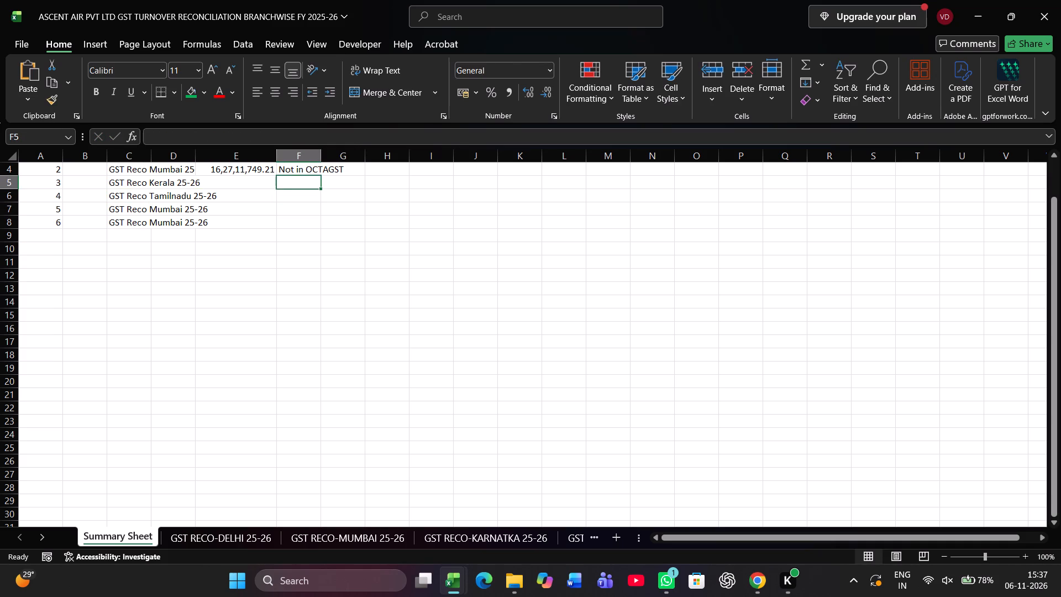
key(Up)
key(Up)
key(Up)
key(Up)
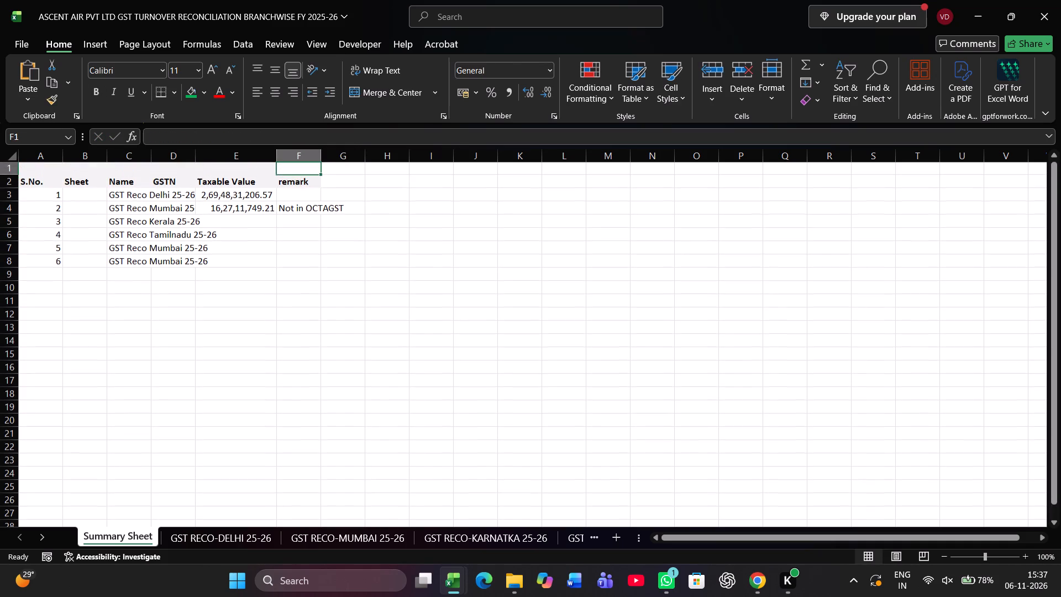
key(Down)
key(Down)
key(Down)
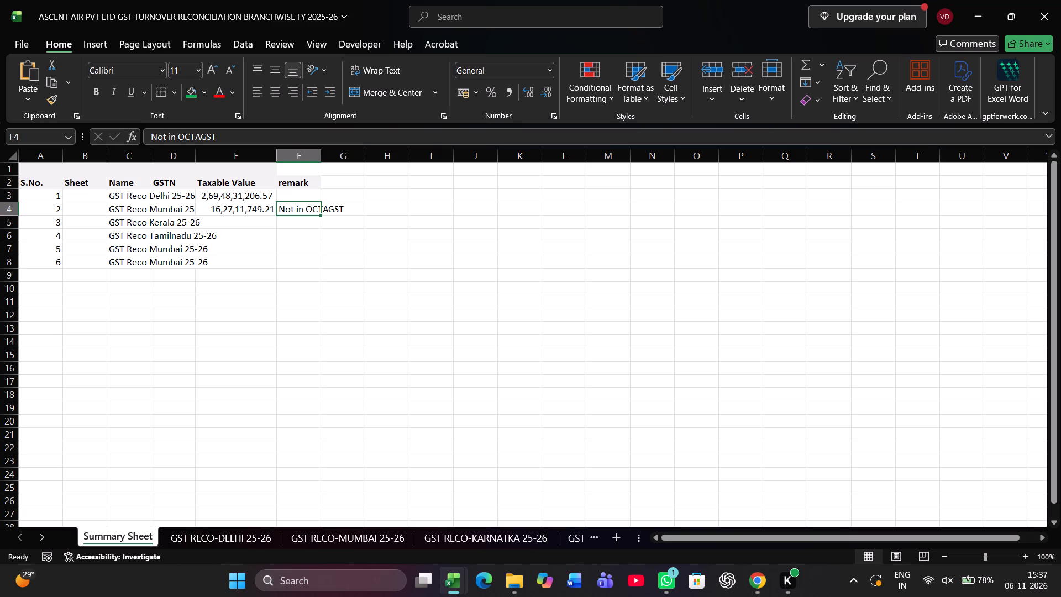
key(Down)
key(Down)
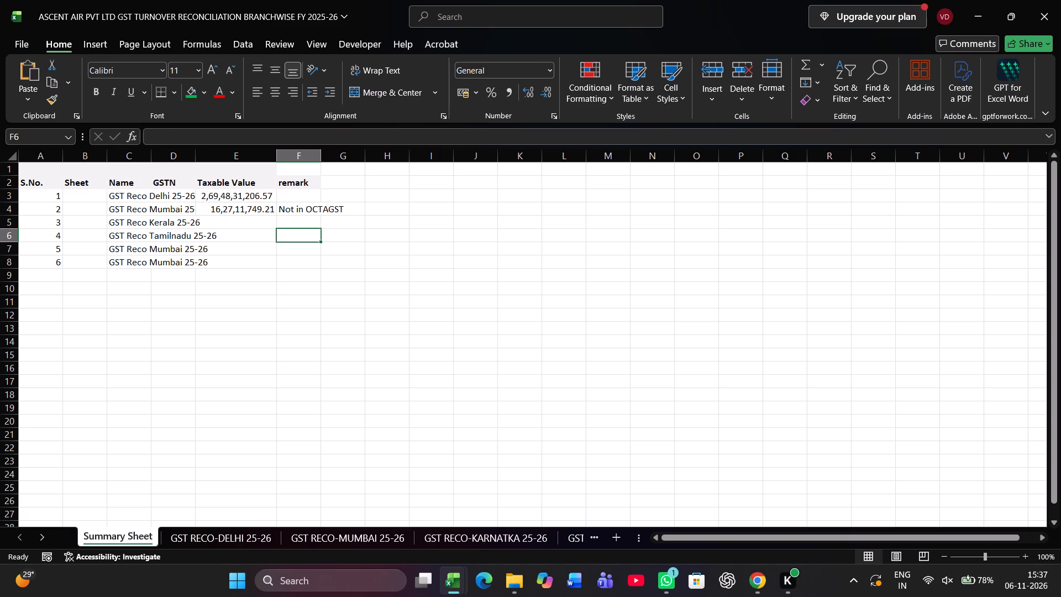
key(ctrl+shift+Up)
key(ctrl+d)
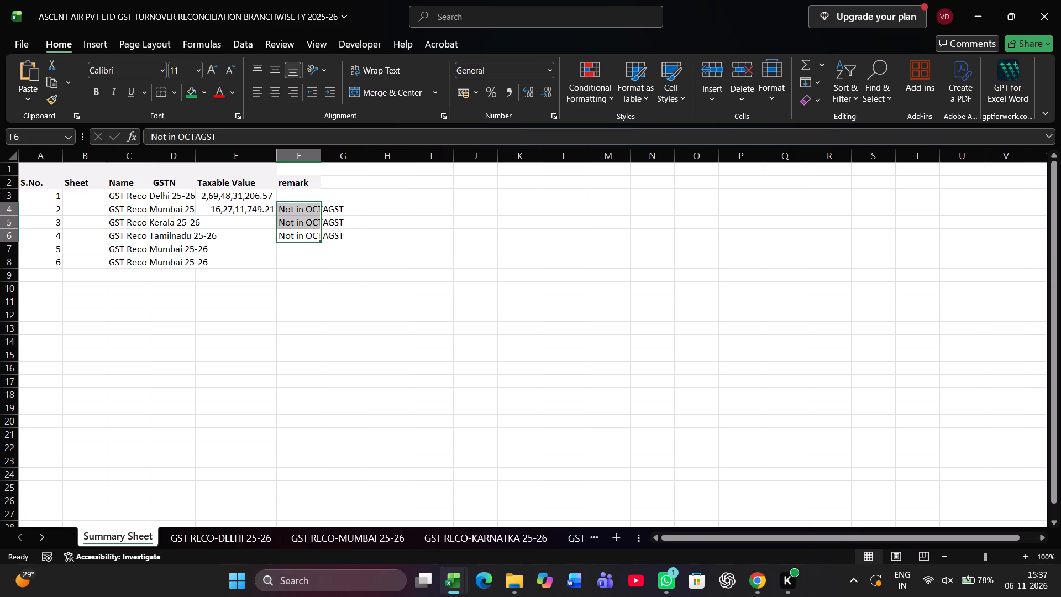
key(Down)
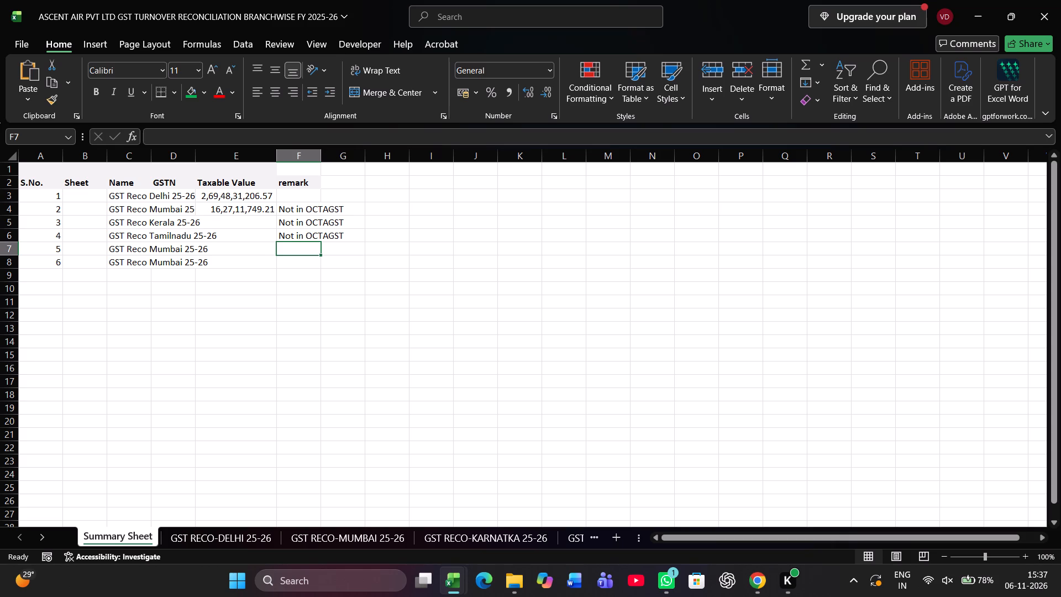
Go to the GST RECO-WEST BENGAL 25-26 sheet and open the 3B AnnualReport workbook from the WEST BENGAL folder.
key(ctrl+Page_Down)
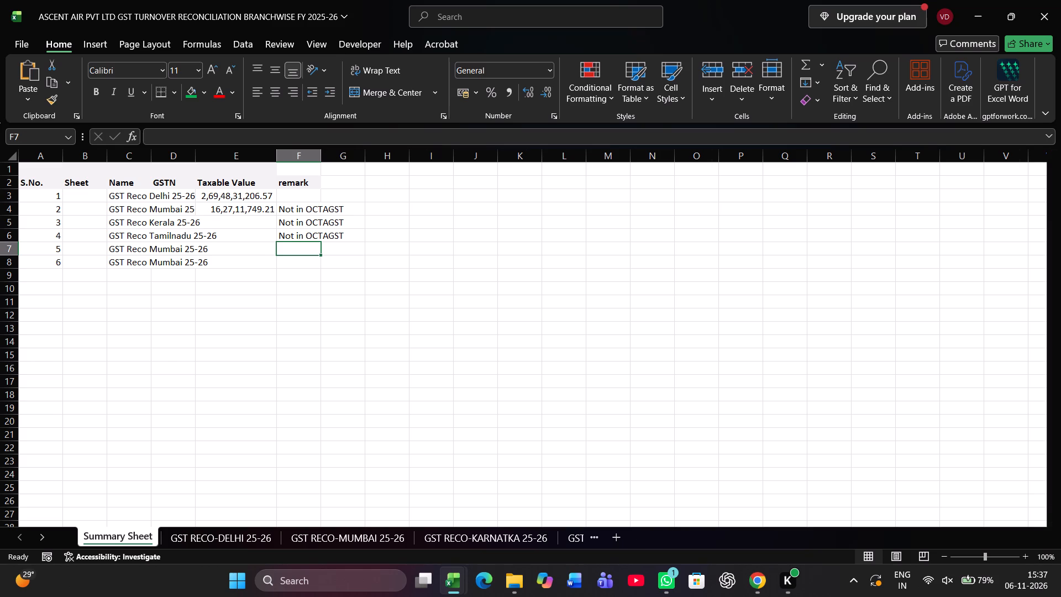
key(ctrl+Page_Down)
key(ctrl+Page_Down)
key(ctrl+Page_Down)
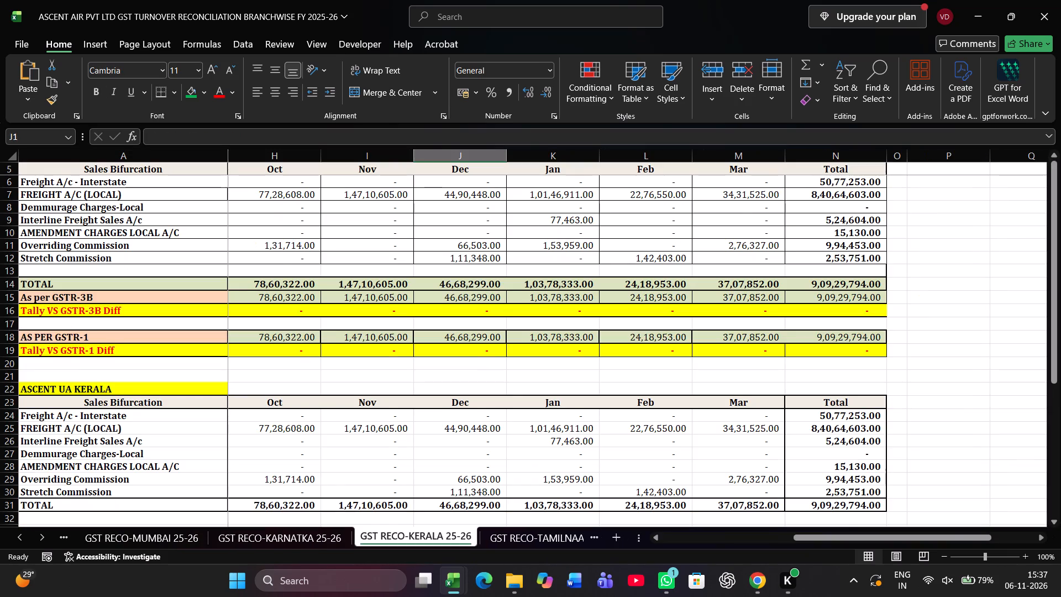
key(ctrl+Page_Down)
key(ctrl+Page_Down)
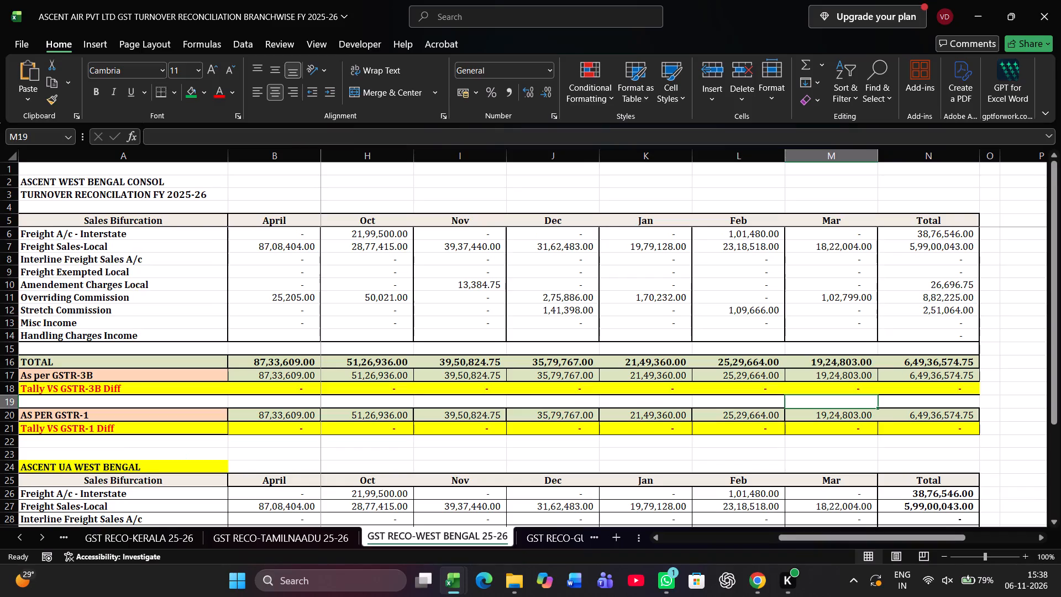
key(alt+Tab)
key(alt+Tab)
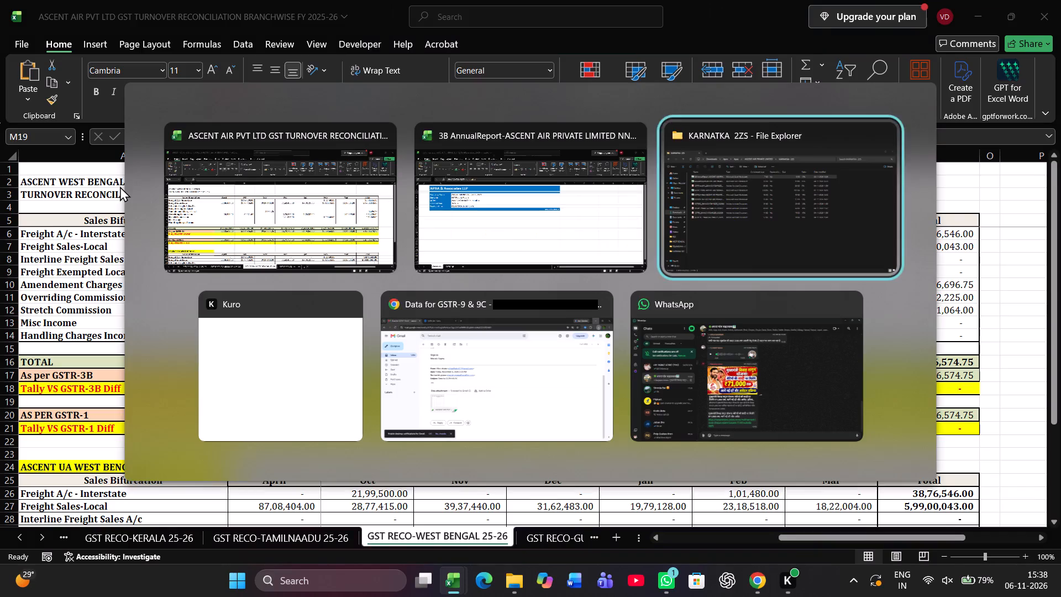
key(BackSpace)
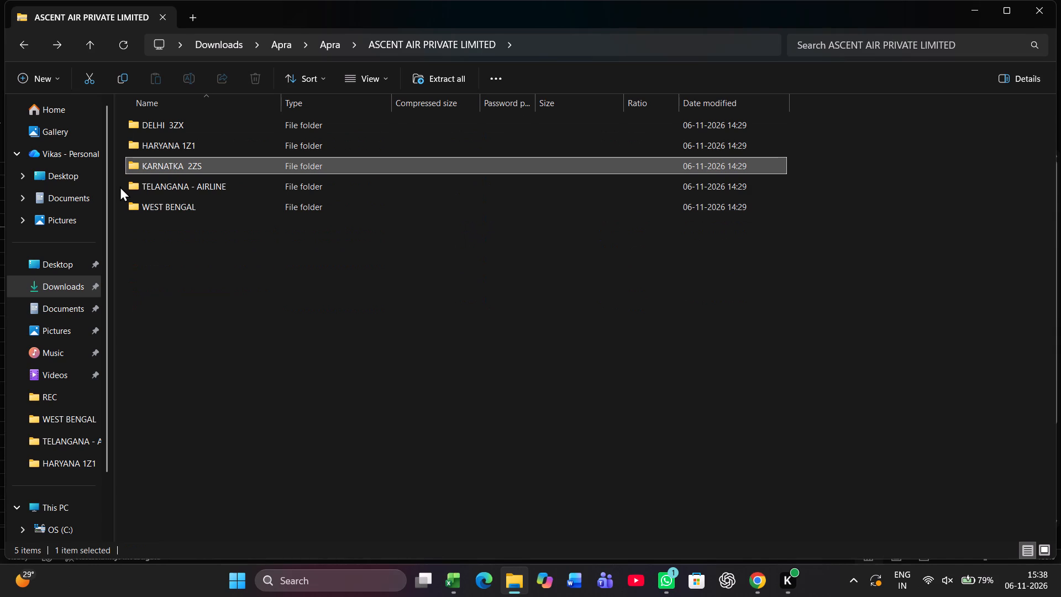
key(Down)
key(Down)
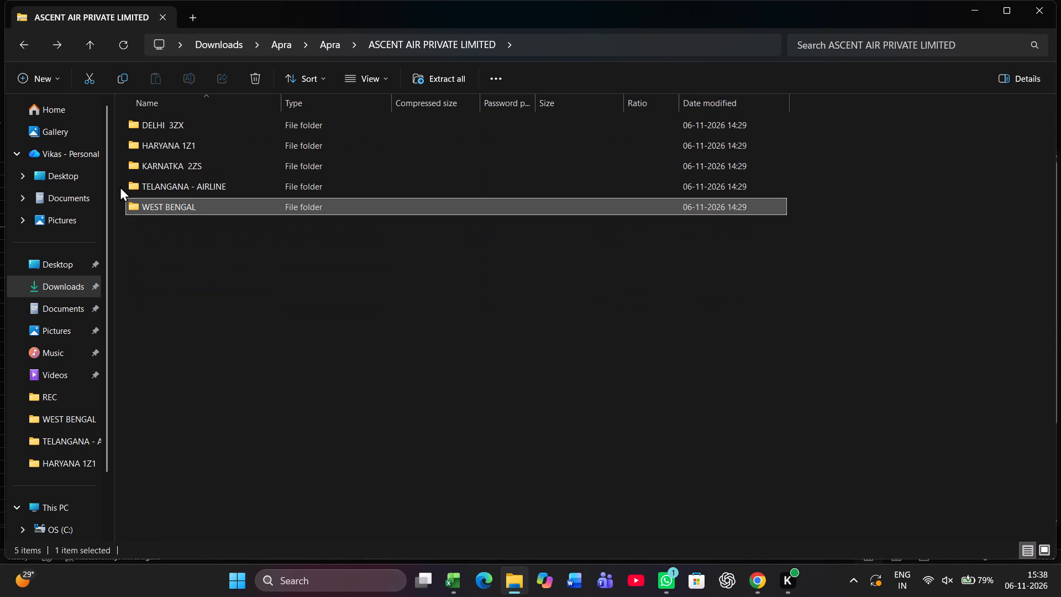
key(Return)
key(Down)
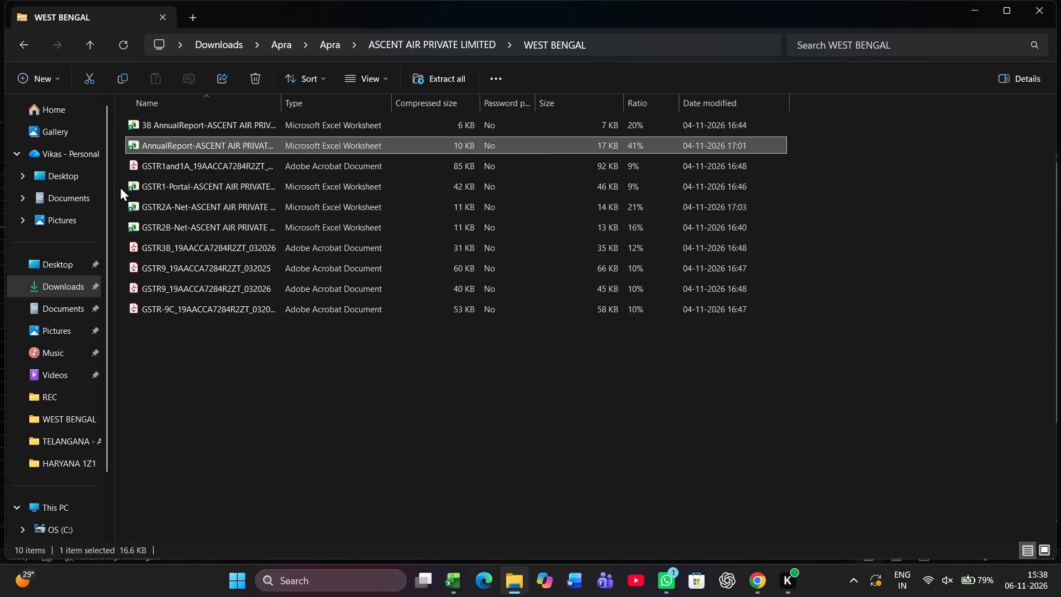
key(Up)
key(Return)
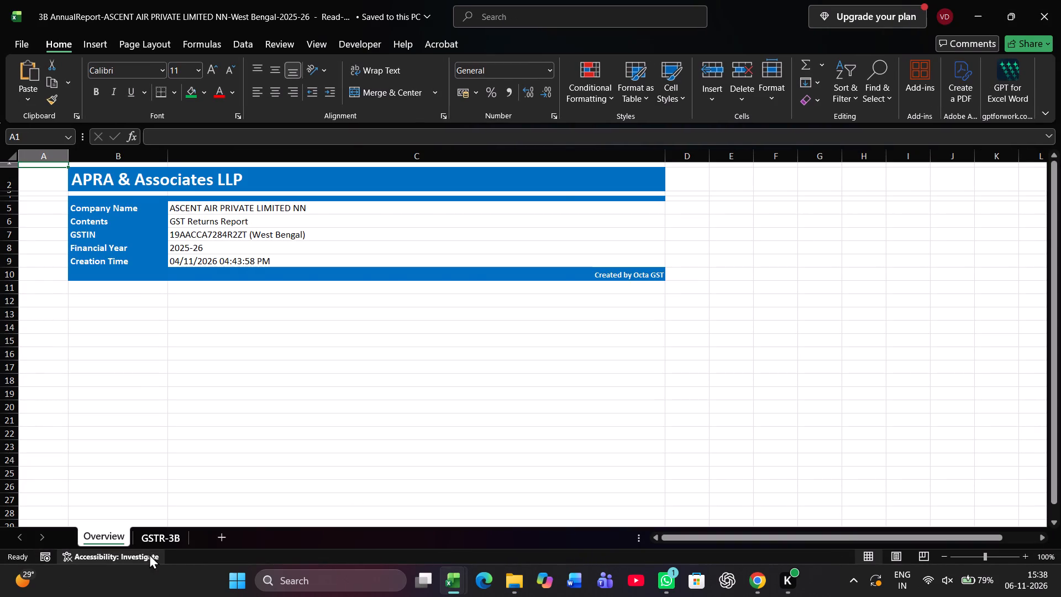
In the report's GSTR-3B sheet, insert three blank rows above the 3.1.1 section heading in row 15.
click(159, 535)
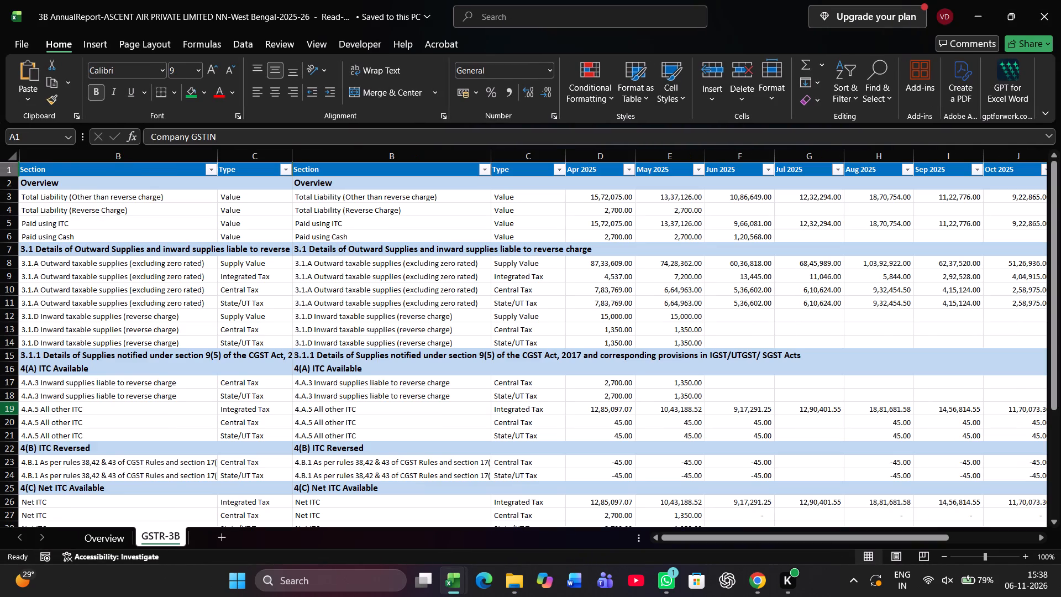
click(1, 356)
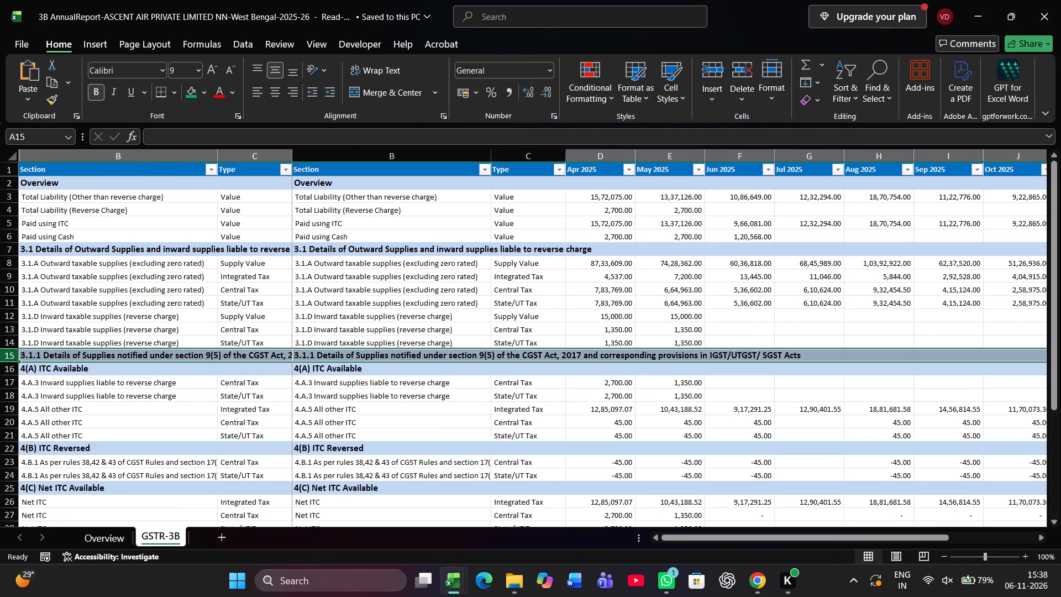
key(ctrl+shift+equal)
key(ctrl+shift+equal)
key(ctrl+shift+equal)
key(Right)
key(Insert)
key(Insert)
key(Insert)
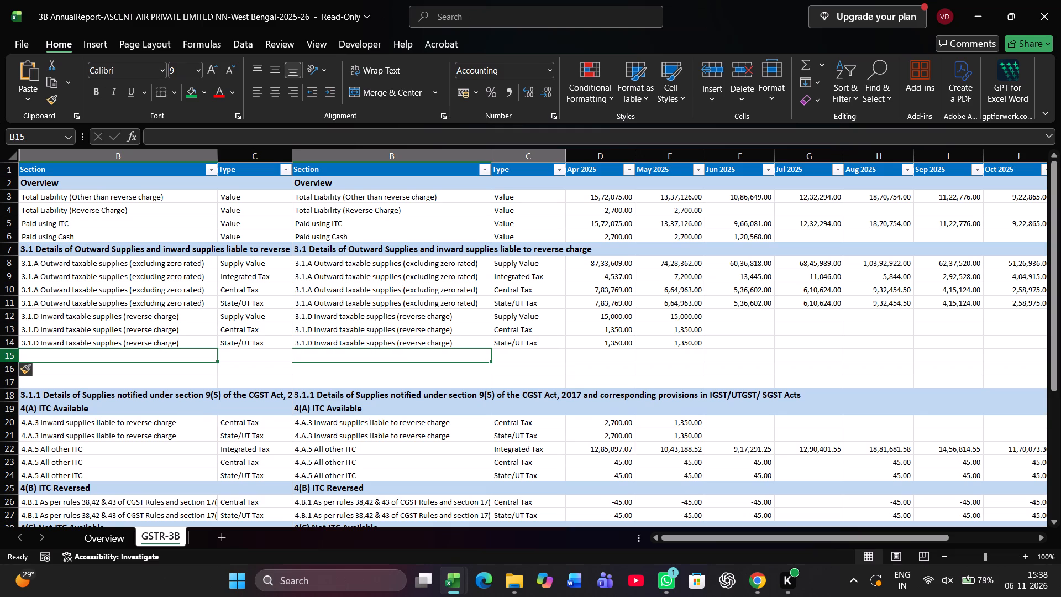
Enter the formula =D8 in D15 to bring in April's 3.1.A outward taxable supply value.
key(Right)
key(Right)
key(Right)
key(Left)
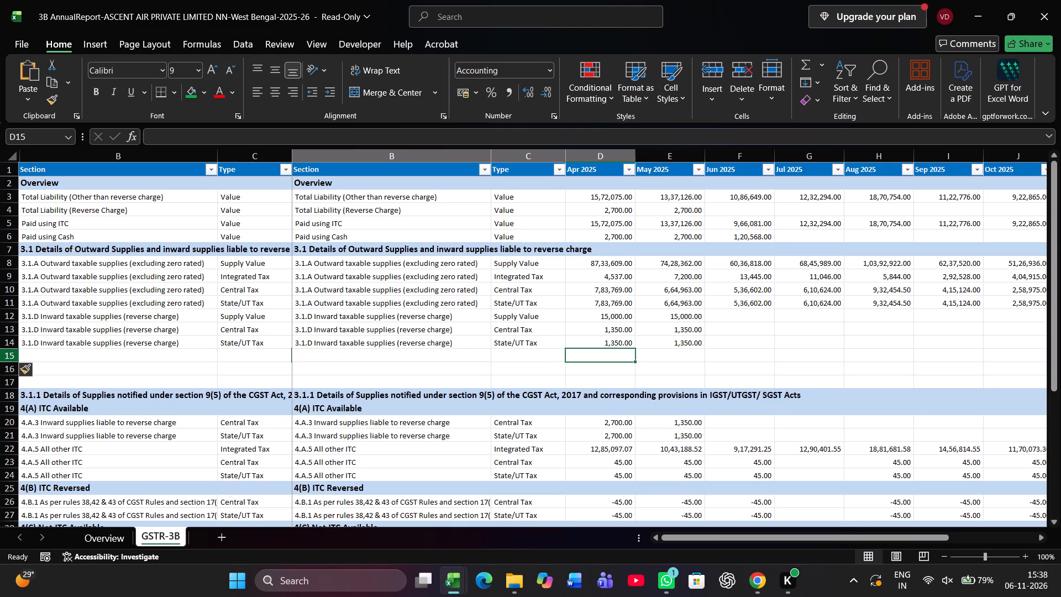
key(equal)
key(Up)
key(Up)
key(Up)
key(Up)
key(Up)
key(Up)
key(Up)
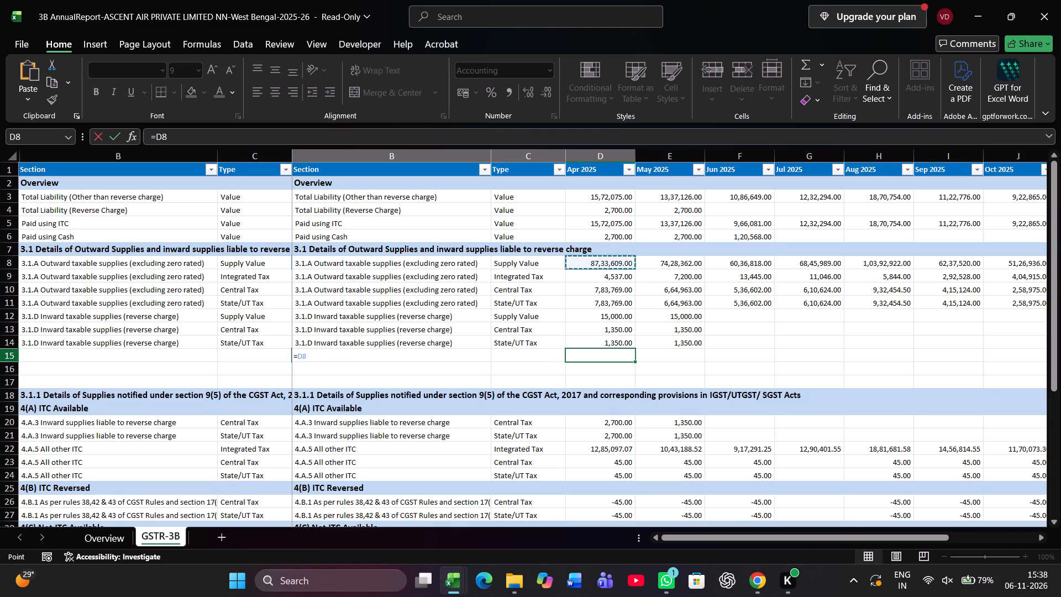
key(Down)
key(Up)
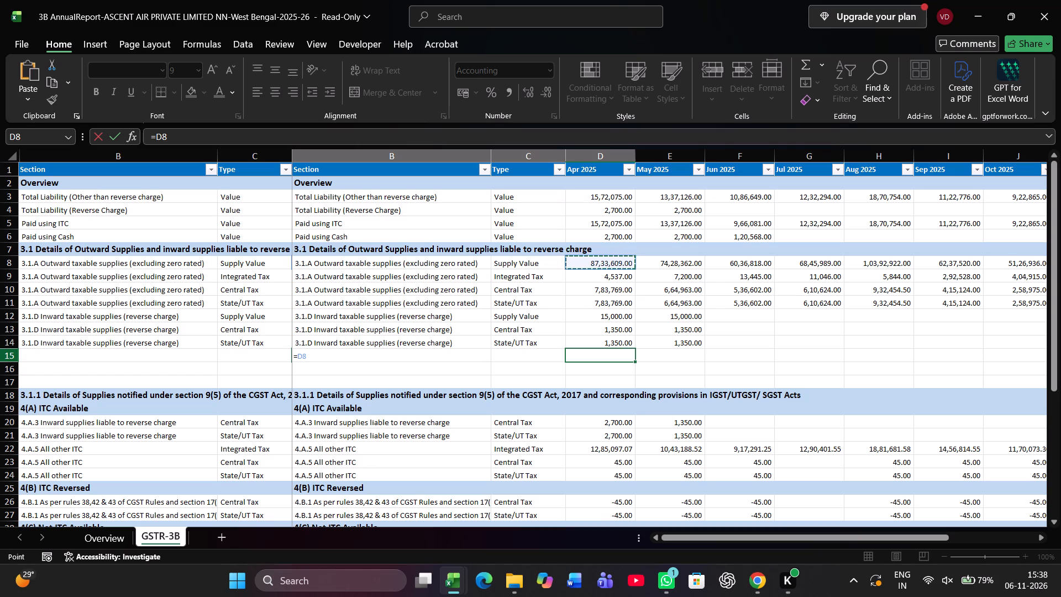
key(Return)
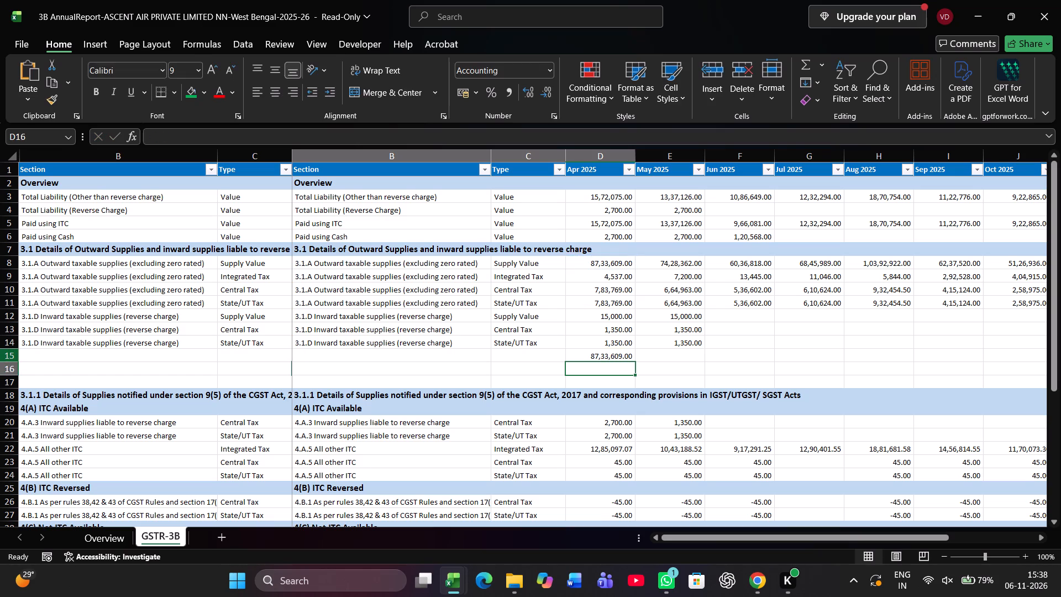
Fill the D15 formula across row 15 through the Mar 2026 column, O15.
key(Up)
key(shift+Right)
key(shift+Right)
key(shift+Right)
key(shift+Right)
key(shift+Right)
key(shift+Right)
key(shift+Right)
key(shift+Right)
key(shift+Right)
key(shift+Right)
key(shift+Right)
key(shift+Right)
key(shift+Right)
key(shift+Right)
key(shift+Right)
key(shift+Right)
key(shift+Right)
key(shift+Left)
key(shift+Left)
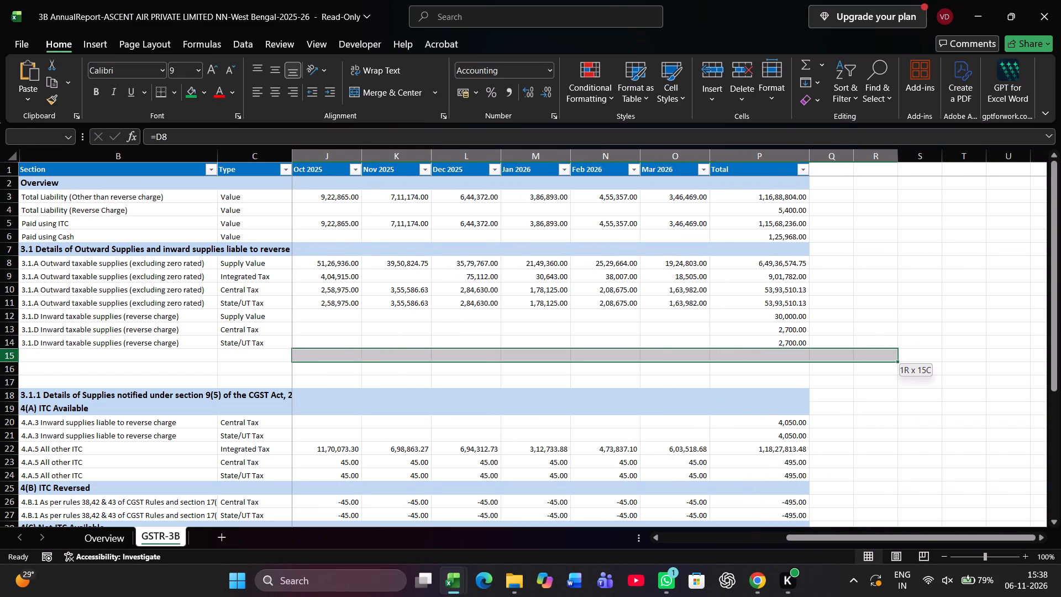
key(shift+Left)
key(shift+Left)
key(shift+Left)
key(shift+Left)
key(shift+Right)
key(ctrl+r)
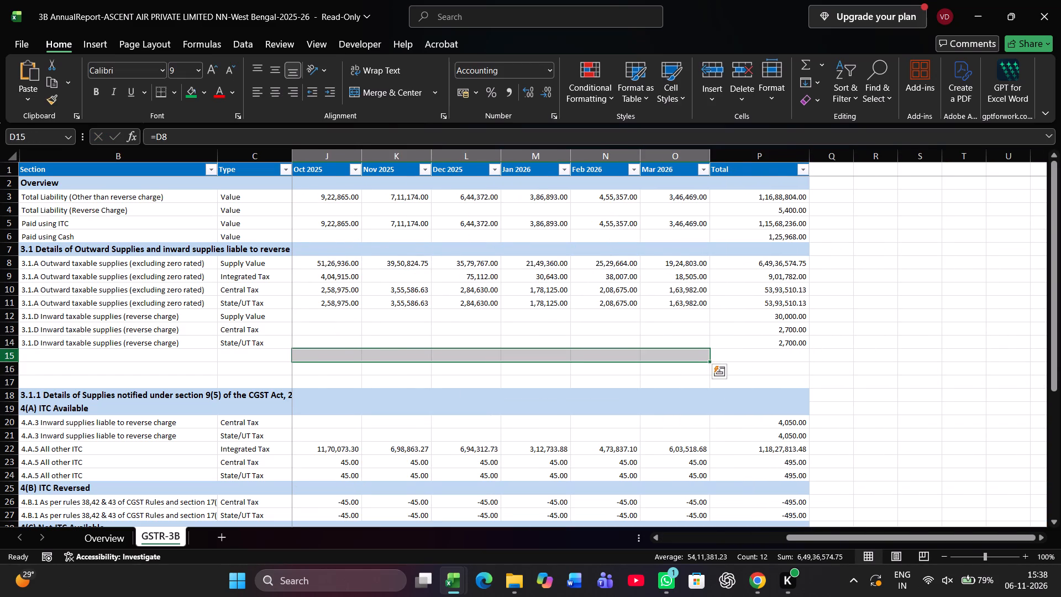
key(Right)
key(Down)
key(Left)
key(Left)
key(Right)
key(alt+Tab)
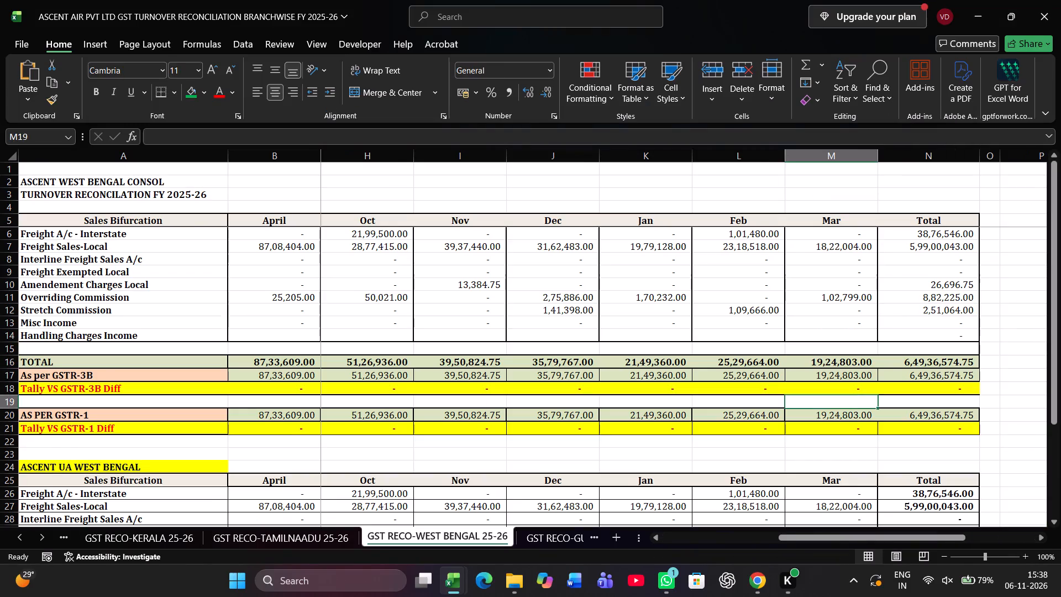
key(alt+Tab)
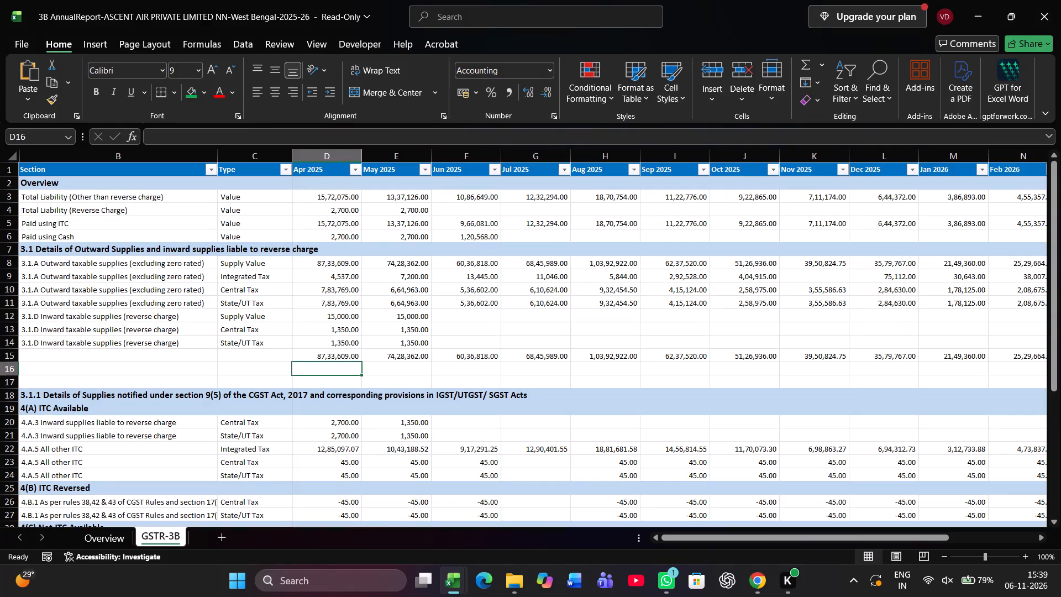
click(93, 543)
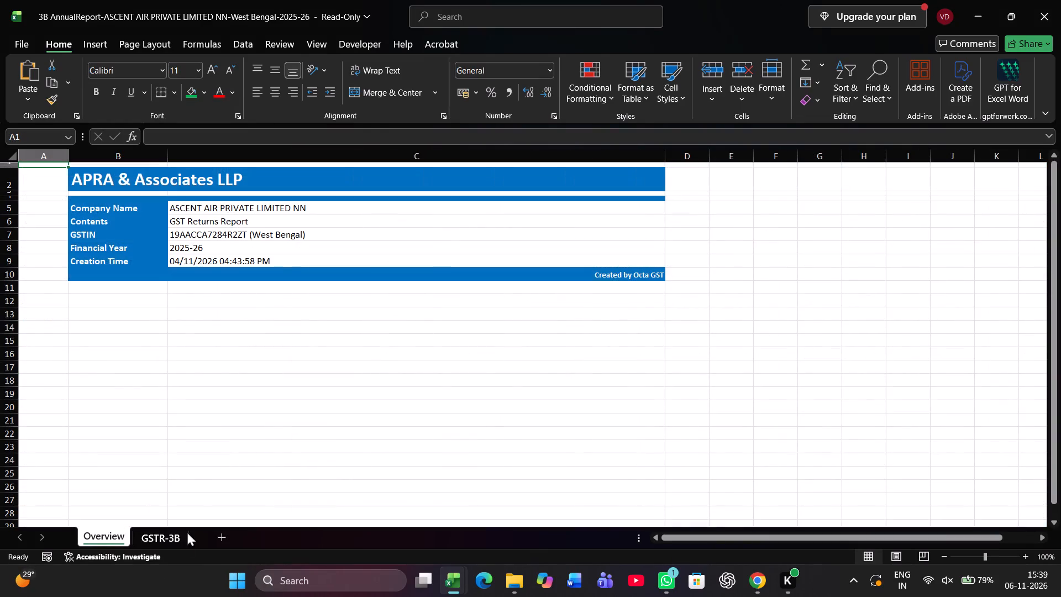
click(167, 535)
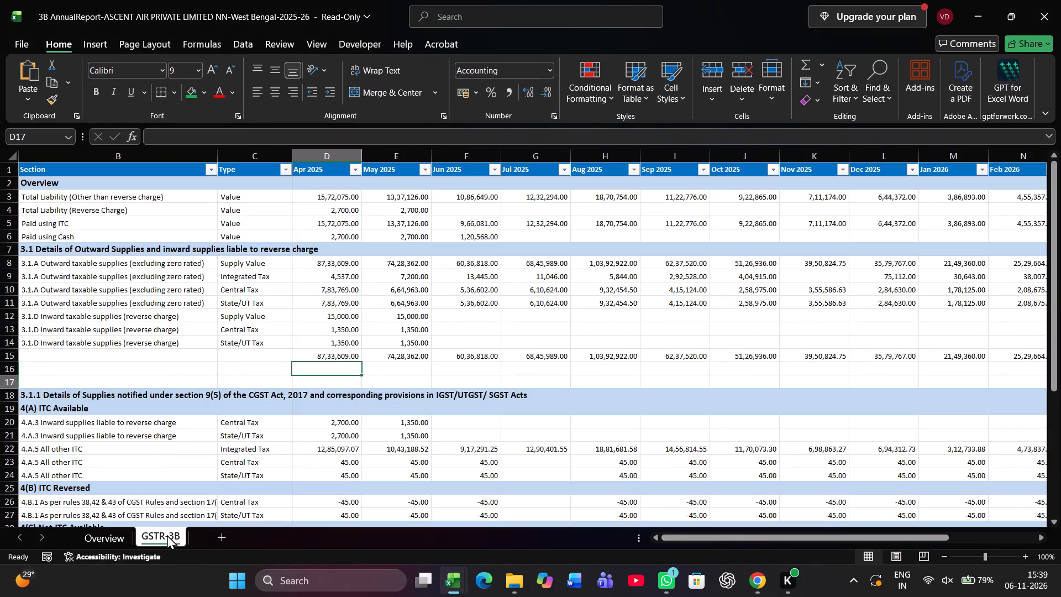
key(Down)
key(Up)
Copy the April to March TOTAL figures from the West Bengal reconciliation and paste them as values into the GSTR-3B sheet starting at D16.
key(alt+Tab)
key(Down)
key(Down)
key(Left)
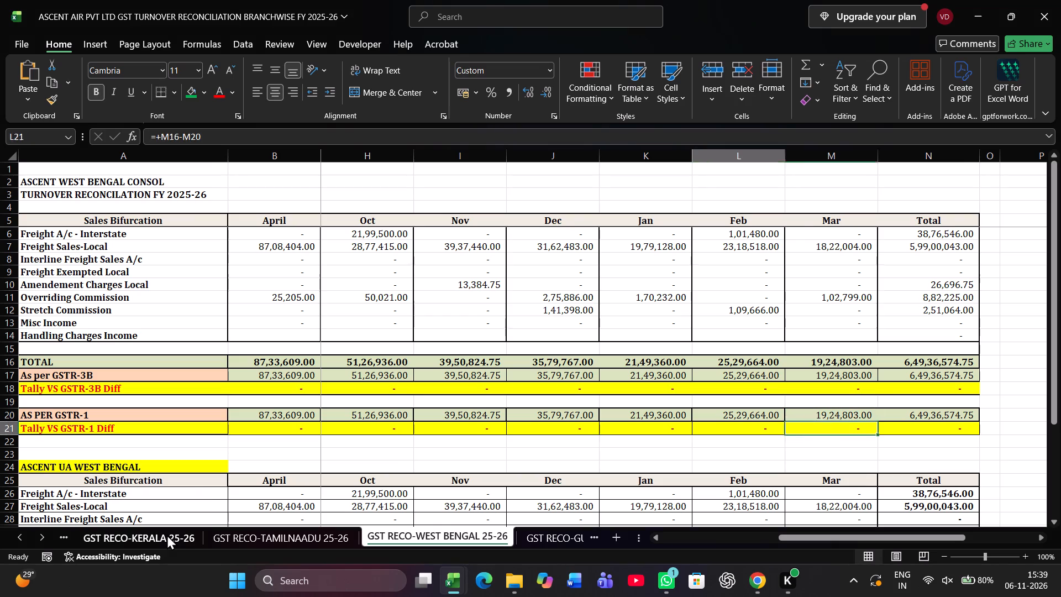
key(Up)
key(Up)
key(Up)
key(Up)
key(Up)
key(ctrl+Left)
key(Right)
key(Left)
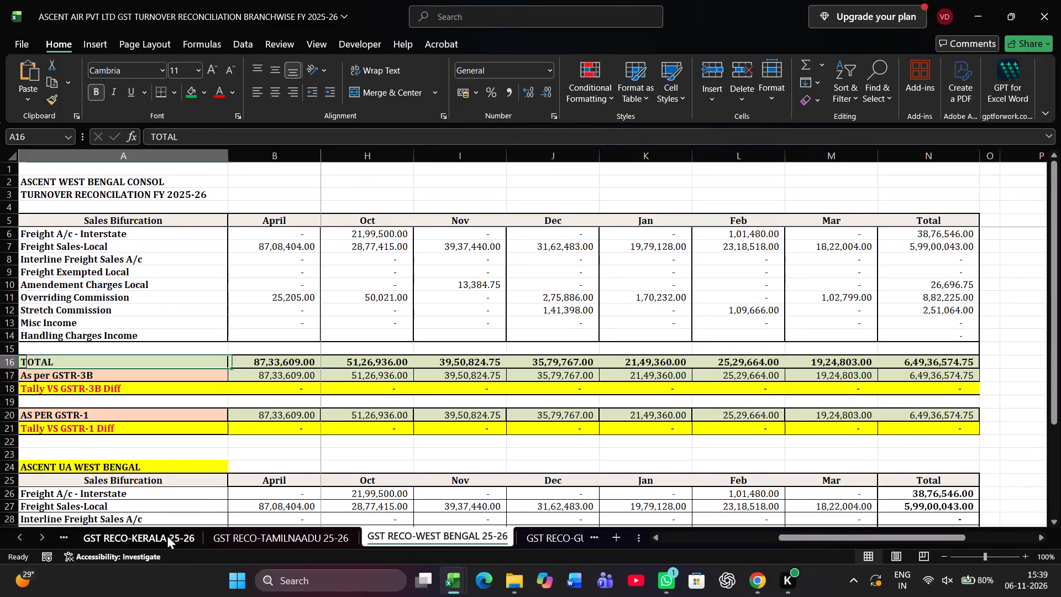
key(Right)
key(ctrl+shift+Right)
key(shift+Left)
key(shift+Right)
key(shift+Left)
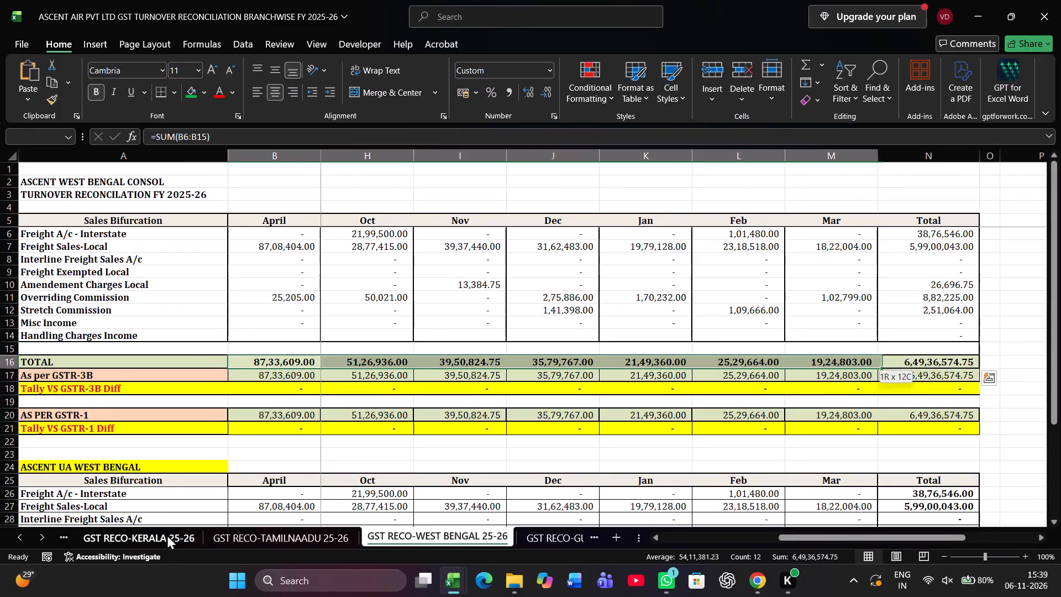
key(ctrl+c)
key(alt+Tab)
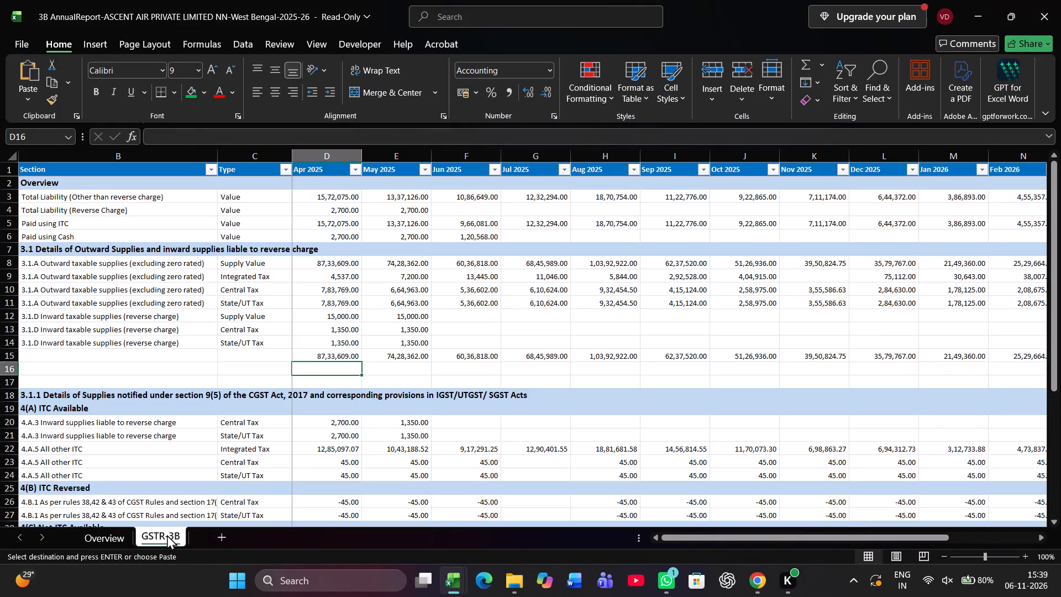
key(ctrl+alt+v)
key(v)
key(Return)
key(Down)
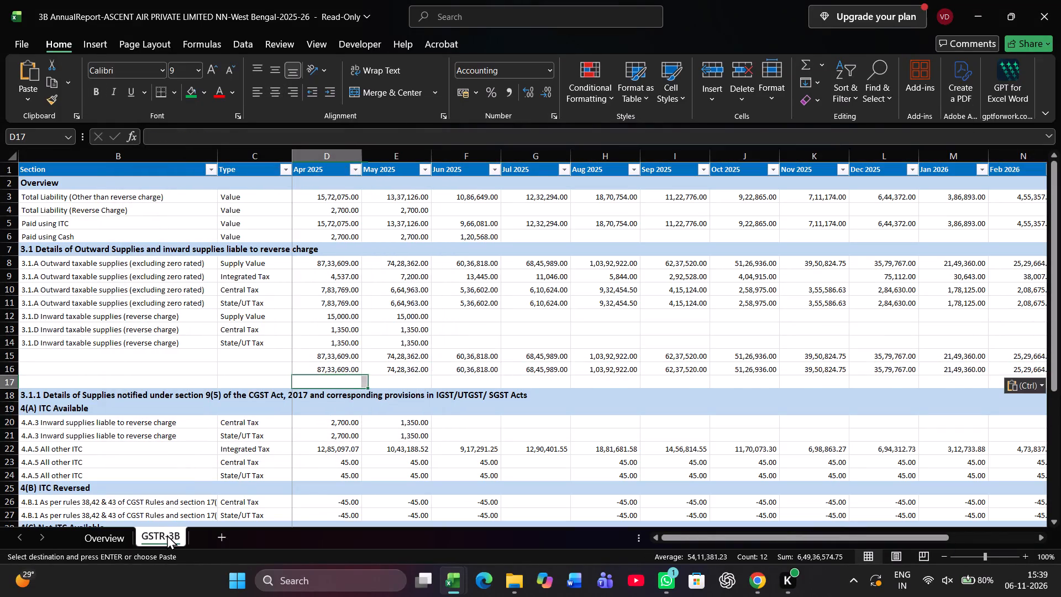
Enter the difference formula =D15-D16 in D17 for April.
key(equal)
key(Up)
key(Up)
key(minus)
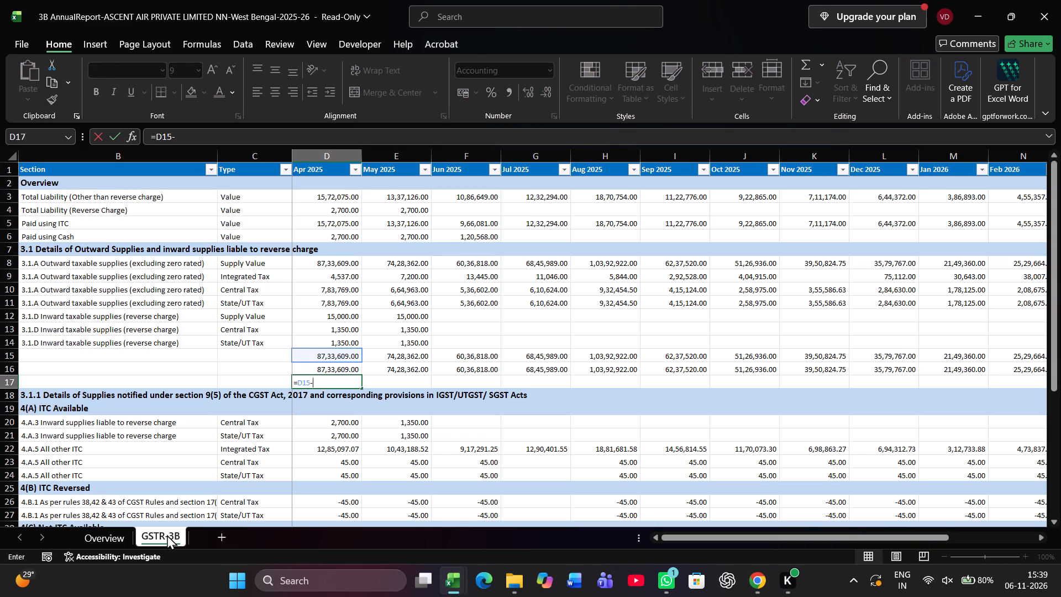
key(Up)
key(Return)
Complete the difference formula =D15-D16 in D17 and fill it across row 17 through the Mar 2026 column, O17.
key(Up)
key(Right)
key(Left)
key(shift+Right)
key(shift+Right)
key(shift+Right)
key(shift+Right)
key(shift+Right)
key(shift+Right)
key(shift+Right)
key(shift+Right)
key(shift+Right)
key(shift+Right)
key(shift+Right)
key(shift+Right)
key(shift+Right)
key(shift+Right)
key(shift+Right)
key(shift+Right)
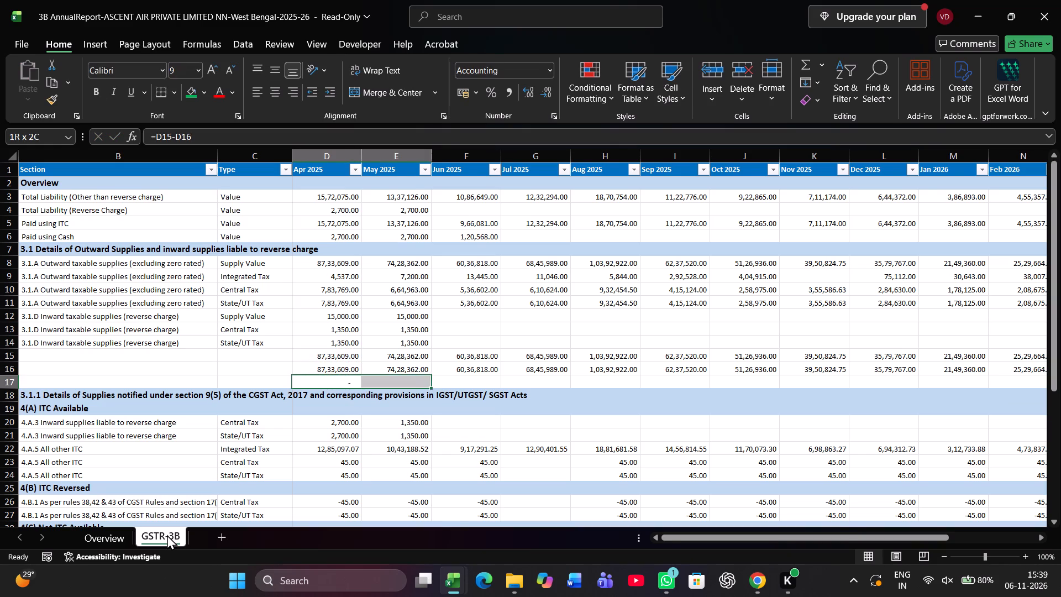
key(shift+Left)
key(shift+Left)
key(shift+Left)
key(shift+Left)
key(shift+Left)
key(shift+Left)
key(shift+Right)
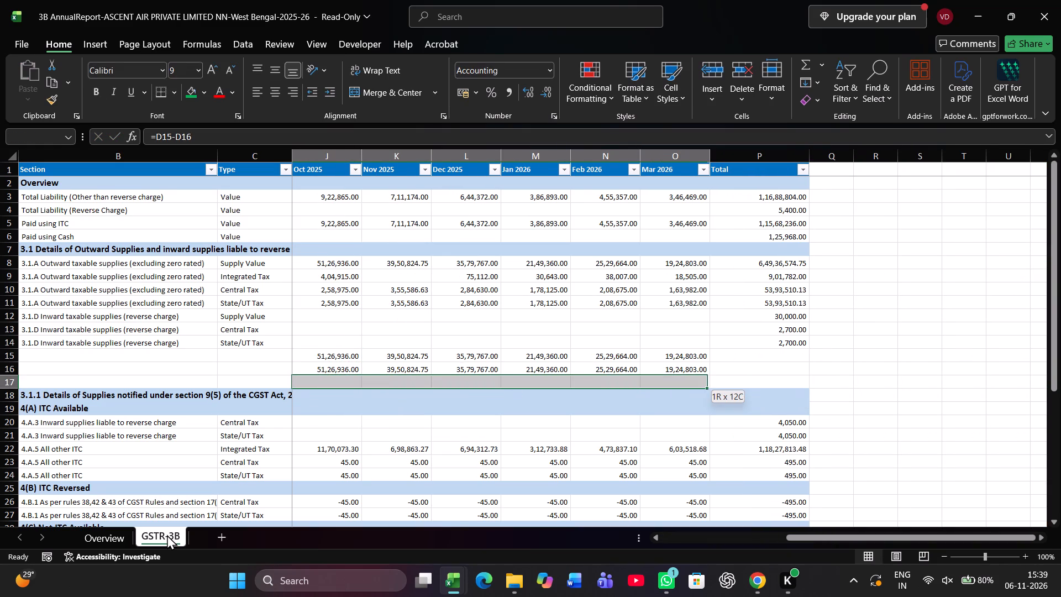
key(ctrl+r)
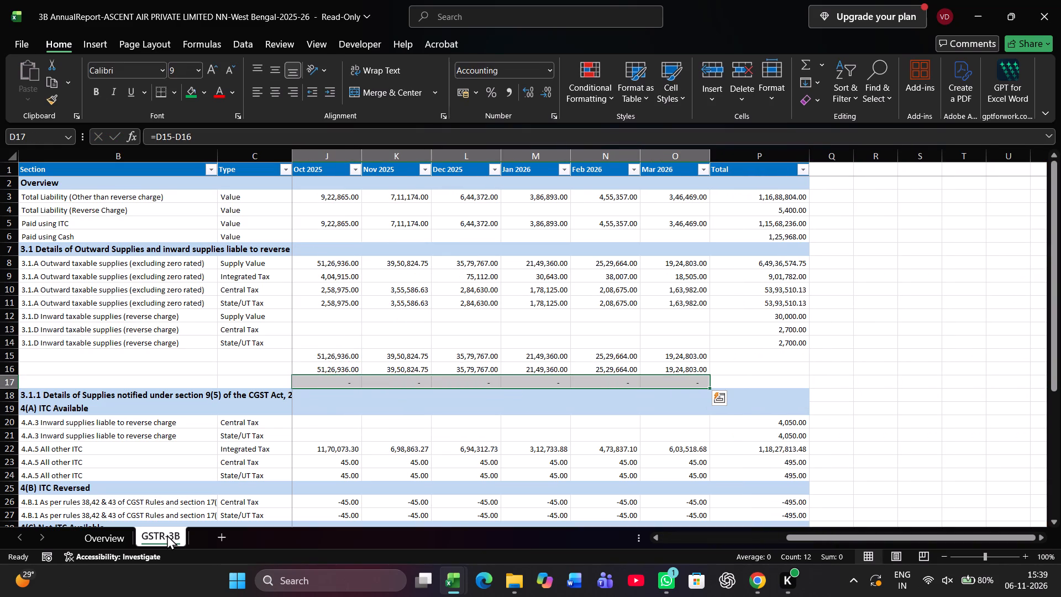
key(Right)
key(Left)
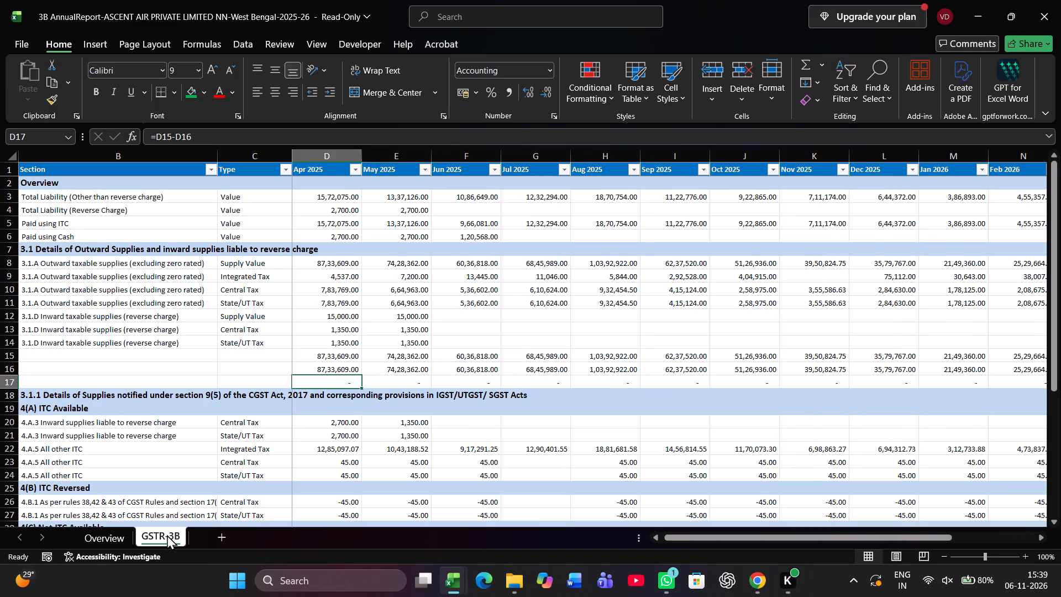
Review the row 17 differences between the GSTR-3B and reconciliation figures for every month from April to March.
key(Right)
key(Right)
key(Right)
key(Right)
key(Right)
key(Right)
key(Right)
key(Right)
key(Right)
key(Right)
key(Right)
key(Right)
key(Right)
key(Right)
key(Right)
key(Right)
key(Right)
key(Right)
key(Right)
key(Right)
key(Left)
key(Left)
key(Left)
key(Left)
key(Left)
key(Left)
key(Left)
key(Left)
key(Left)
key(Left)
key(Left)
key(Left)
key(Left)
key(Left)
key(Left)
key(Left)
key(Left)
key(Left)
key(Left)
key(Left)
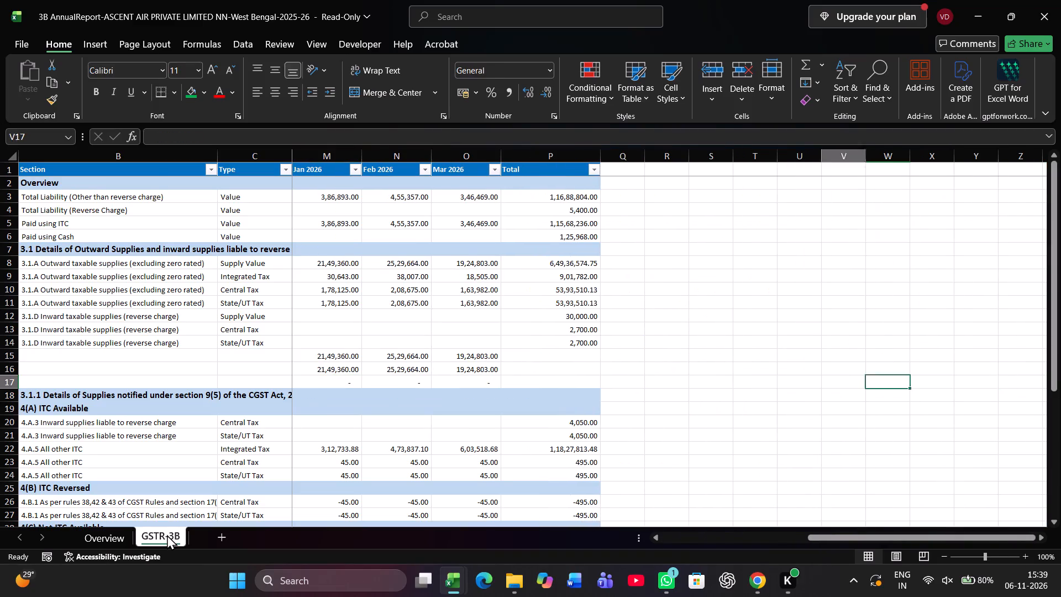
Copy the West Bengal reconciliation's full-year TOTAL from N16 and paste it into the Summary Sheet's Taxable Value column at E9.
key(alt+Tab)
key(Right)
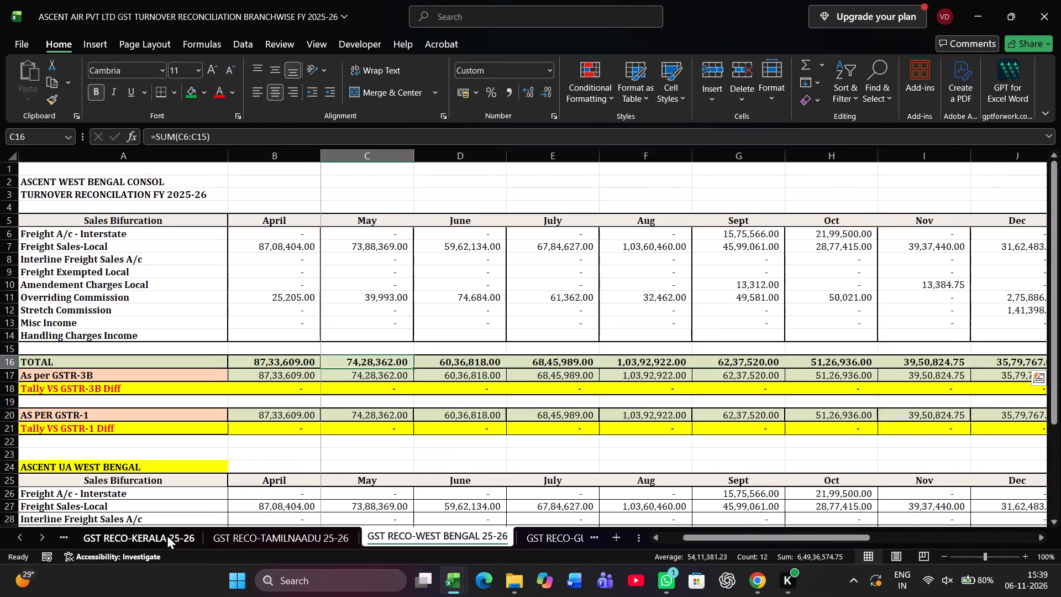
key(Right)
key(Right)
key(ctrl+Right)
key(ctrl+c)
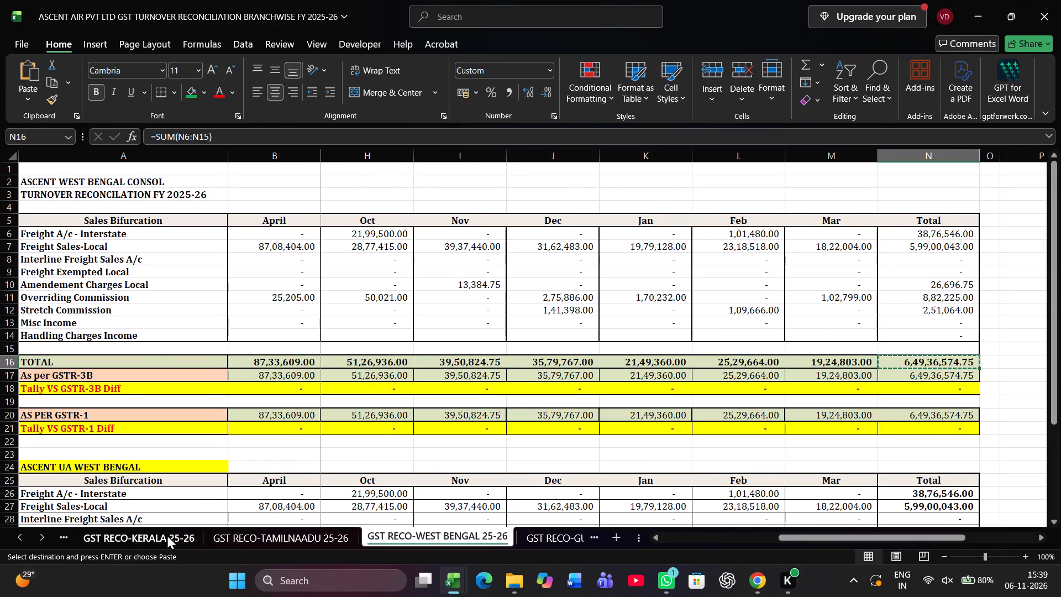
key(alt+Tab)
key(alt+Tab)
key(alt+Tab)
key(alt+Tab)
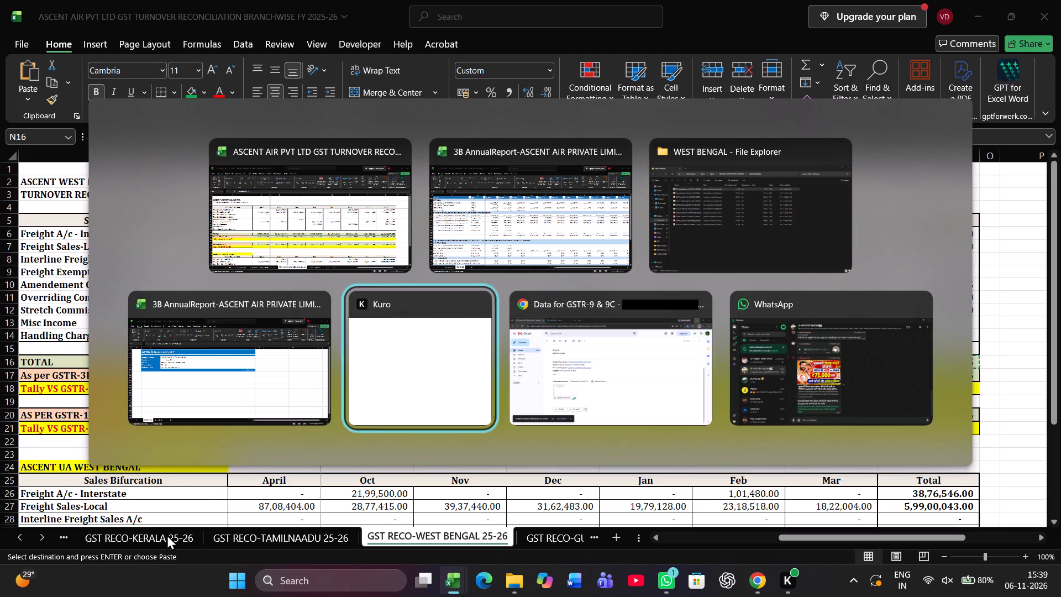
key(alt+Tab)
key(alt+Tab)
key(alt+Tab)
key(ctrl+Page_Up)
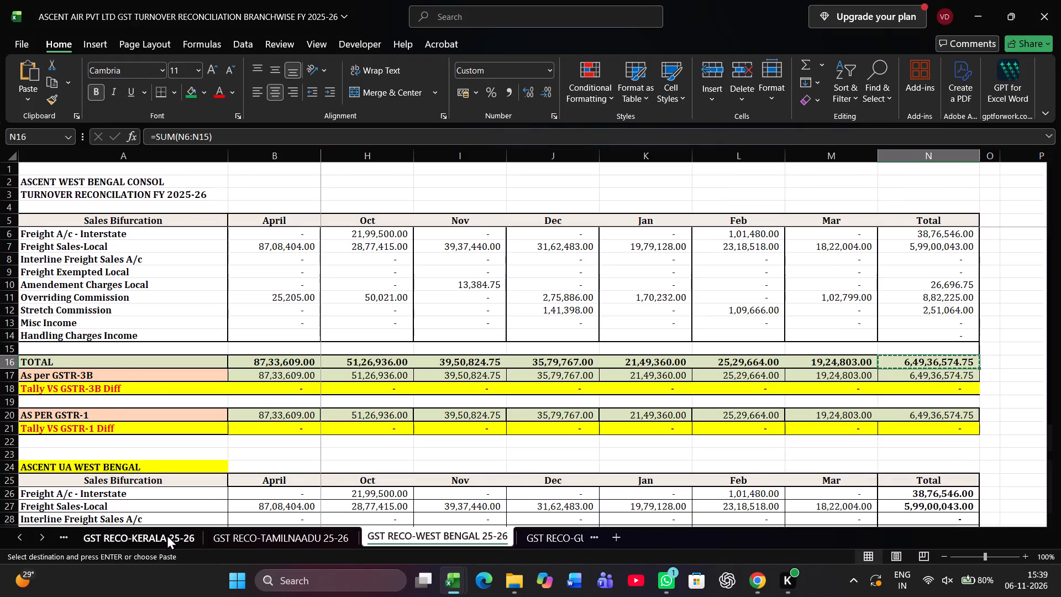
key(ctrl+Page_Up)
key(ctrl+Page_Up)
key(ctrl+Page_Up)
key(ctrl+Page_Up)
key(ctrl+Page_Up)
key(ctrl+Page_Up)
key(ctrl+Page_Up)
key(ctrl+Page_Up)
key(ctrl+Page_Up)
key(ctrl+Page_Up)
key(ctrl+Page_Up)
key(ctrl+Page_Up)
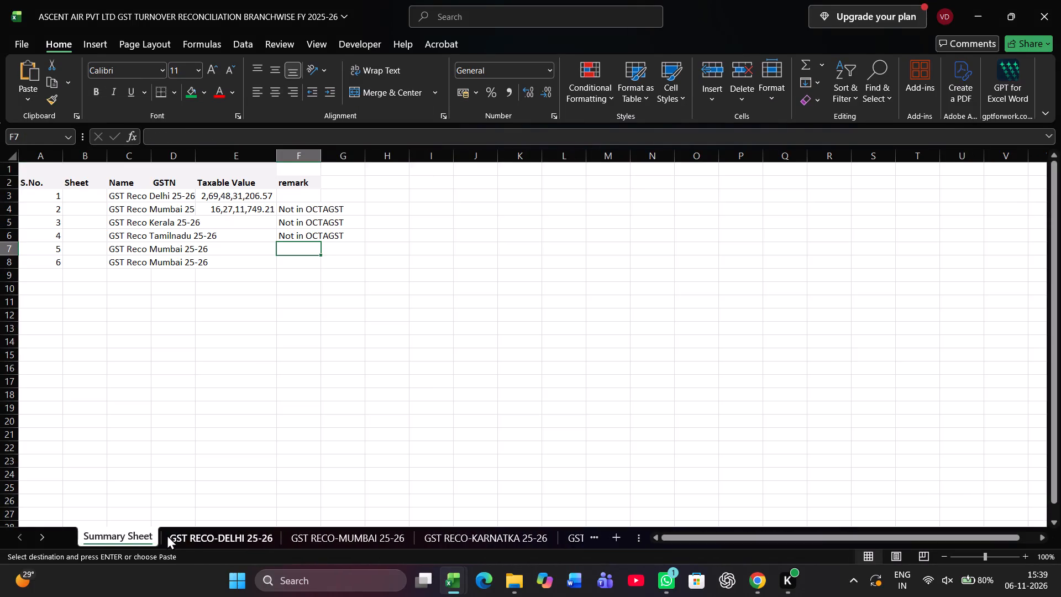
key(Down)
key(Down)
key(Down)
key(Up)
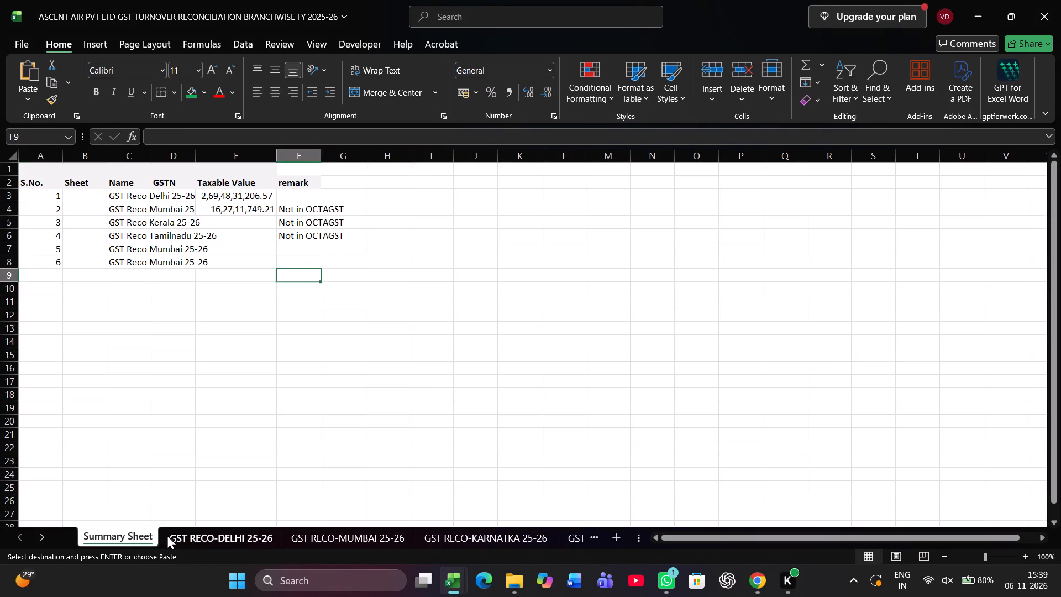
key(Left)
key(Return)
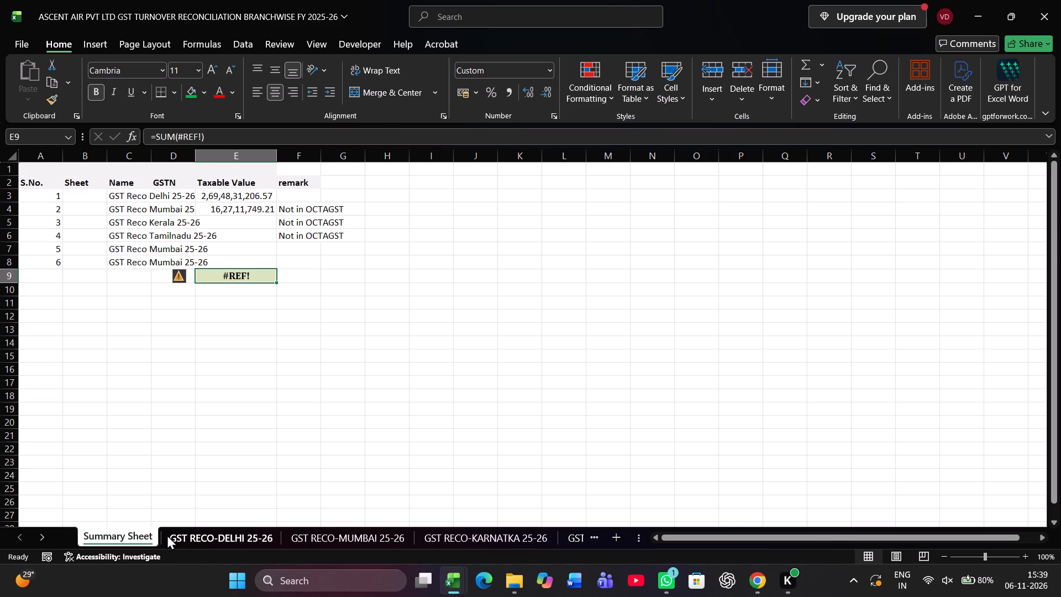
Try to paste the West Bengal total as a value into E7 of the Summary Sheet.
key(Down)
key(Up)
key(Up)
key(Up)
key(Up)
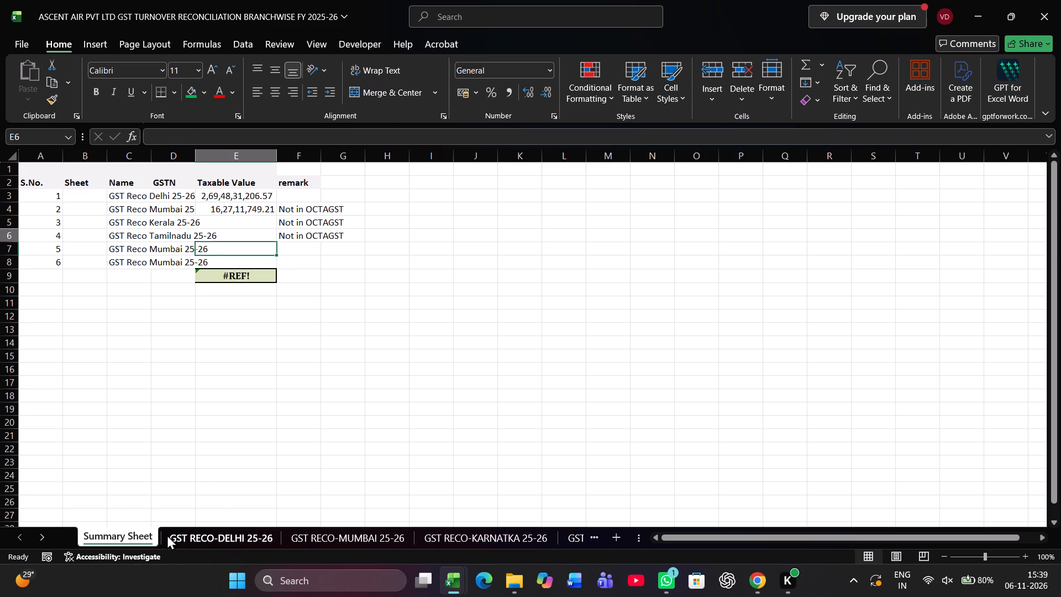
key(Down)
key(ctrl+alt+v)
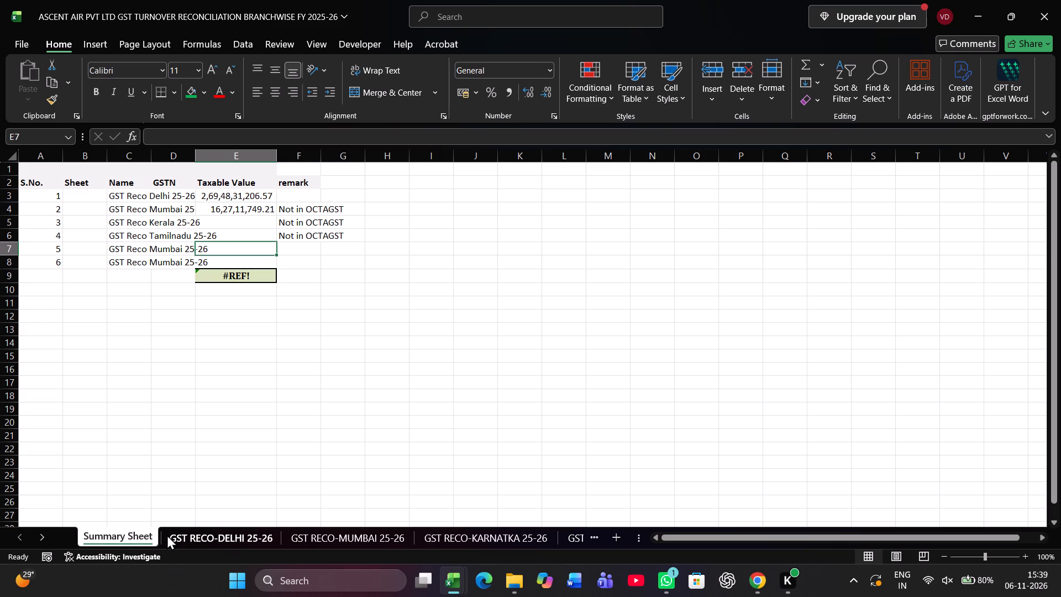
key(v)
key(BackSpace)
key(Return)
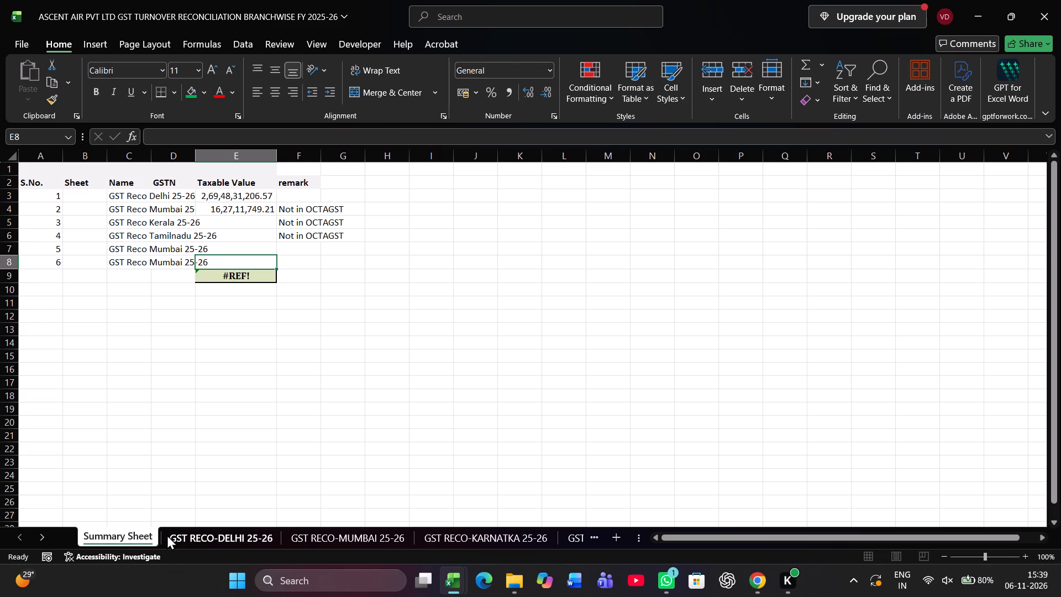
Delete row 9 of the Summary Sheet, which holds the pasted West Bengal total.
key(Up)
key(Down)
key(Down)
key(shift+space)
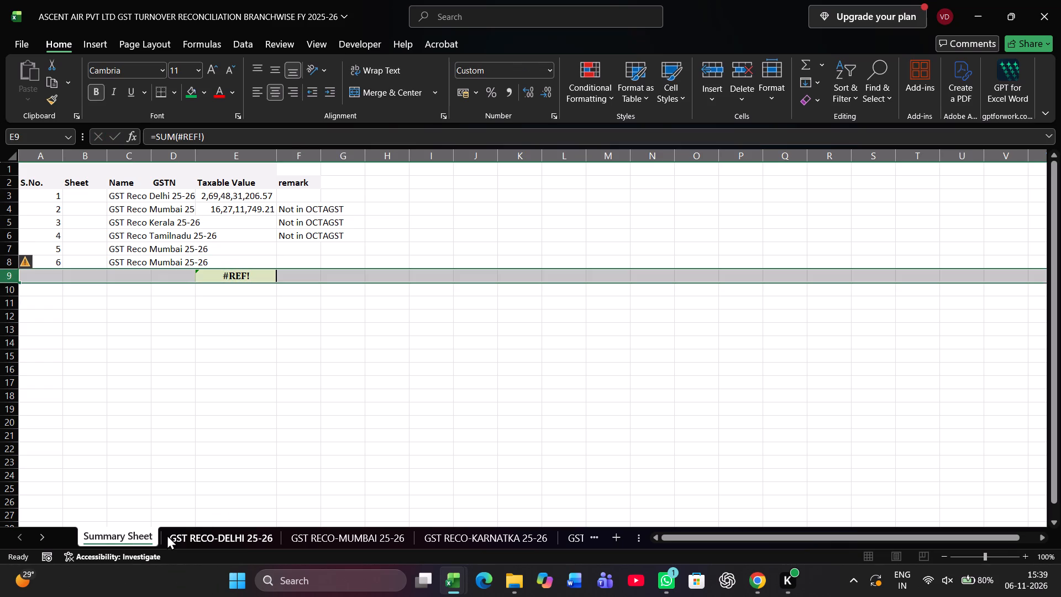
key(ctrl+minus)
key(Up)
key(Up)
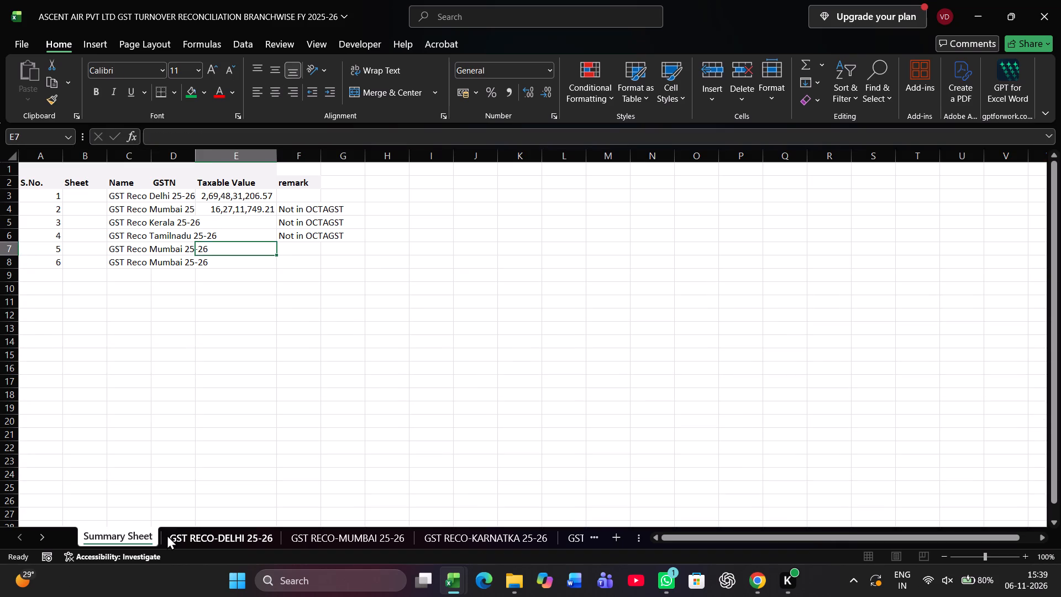
Copy the full-year TOTAL in N16 of the West Bengal reconciliation and paste it as a value into E7 of the Summary Sheet.
key(ctrl+Page_Down)
key(ctrl+Page_Down)
key(ctrl+Page_Down)
key(ctrl+Page_Down)
key(ctrl+Page_Down)
key(ctrl+Page_Down)
key(ctrl+Page_Down)
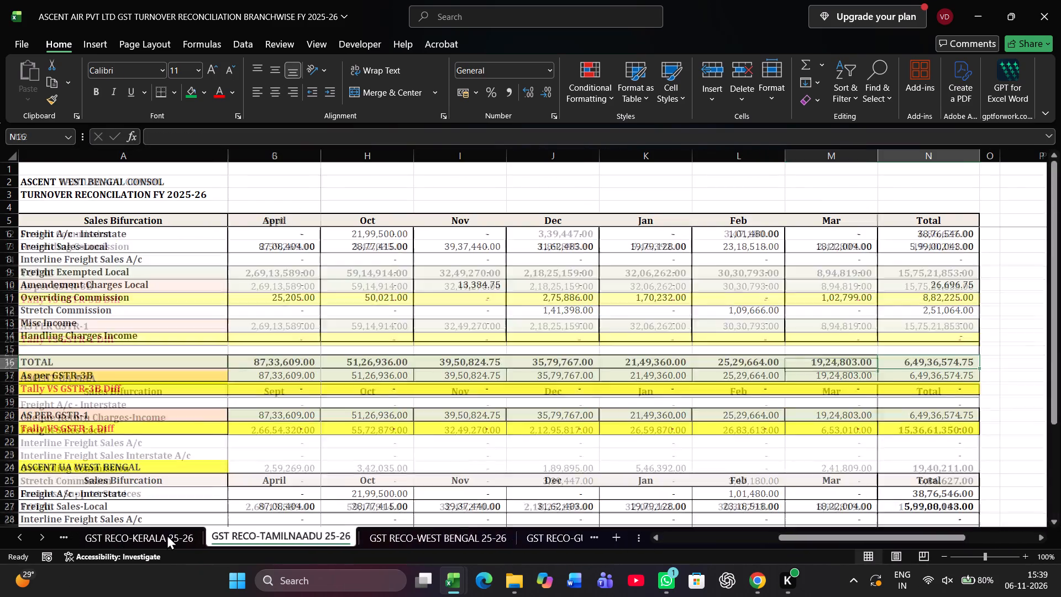
key(ctrl+Page_Up)
key(Right)
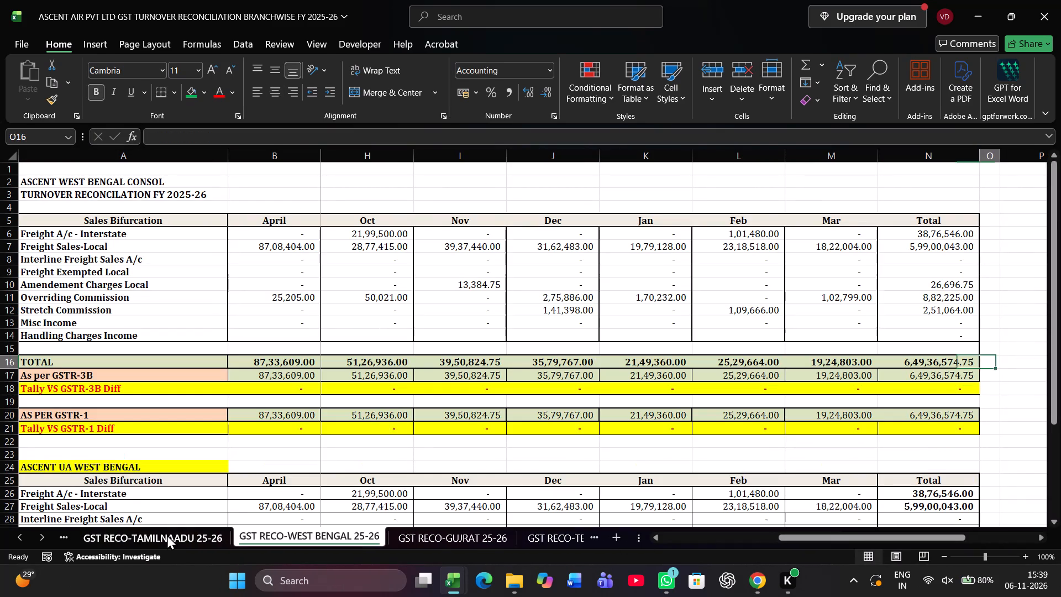
key(Left)
key(Left)
key(shift+Left)
key(ctrl+shift+Left)
key(shift+Right)
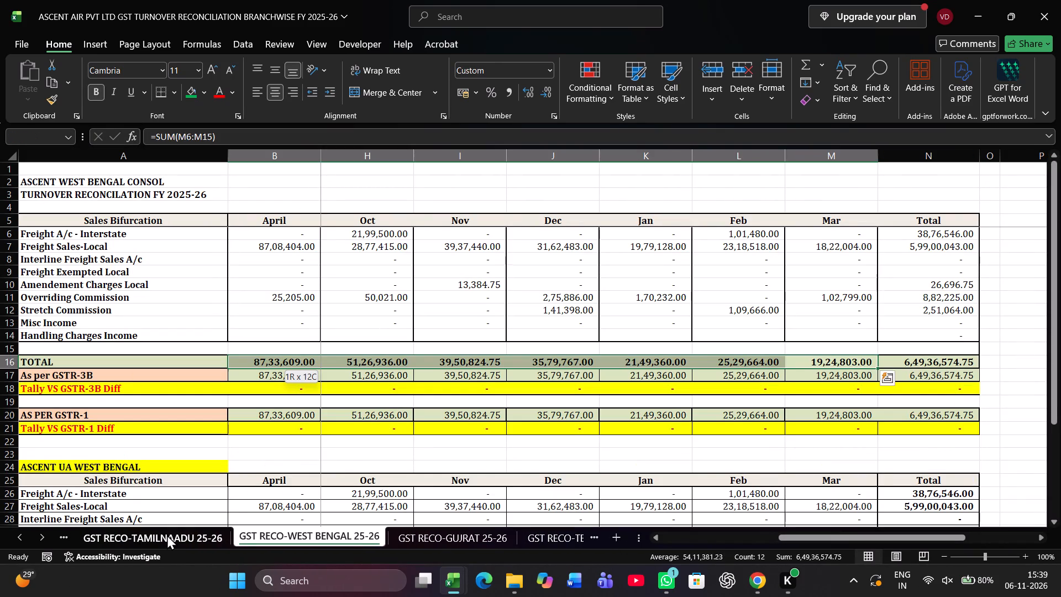
key(Right)
key(Right)
key(Left)
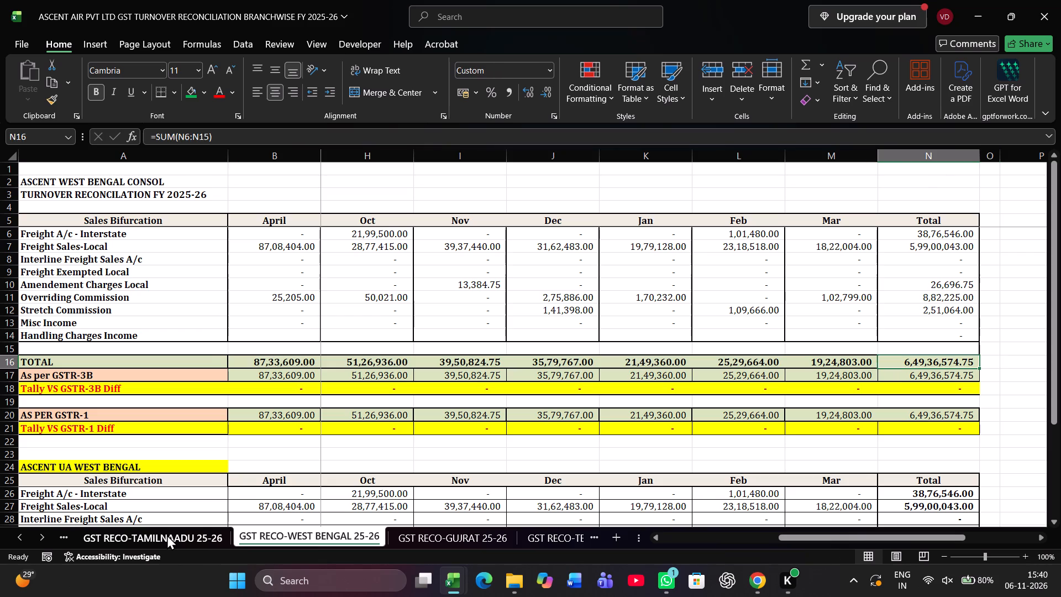
key(ctrl+c)
key(ctrl+Page_Up)
key(ctrl+Page_Up)
key(ctrl+Page_Up)
key(ctrl+Page_Up)
key(ctrl+Page_Up)
key(ctrl+Page_Up)
key(ctrl+Page_Up)
key(ctrl+Page_Up)
key(ctrl+Page_Up)
key(ctrl+Page_Up)
key(ctrl+Page_Up)
key(ctrl+Page_Up)
key(ctrl+Page_Up)
key(ctrl+Page_Up)
key(ctrl+Page_Up)
key(ctrl+Page_Up)
key(ctrl+Page_Up)
key(ctrl+Page_Up)
key(ctrl+Page_Up)
key(ctrl+Page_Up)
key(ctrl+Page_Up)
key(ctrl+Page_Up)
key(ctrl+Page_Up)
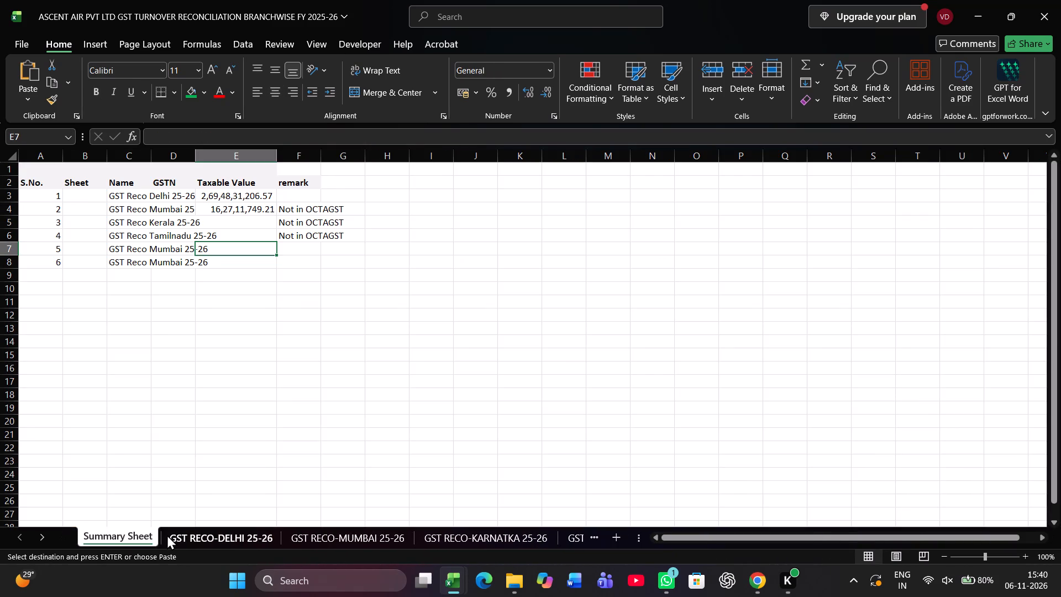
key(ctrl+alt+v)
key(v)
key(Return)
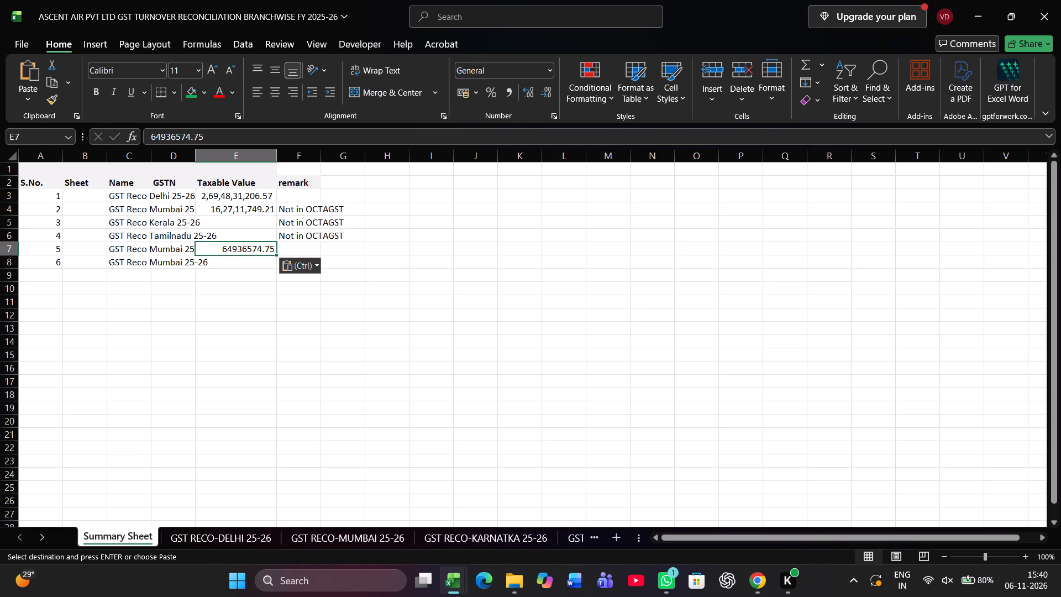
Change the branch name in C7 of the Summary Sheet to GST Reco West Bengal 25-26.
click(158, 247)
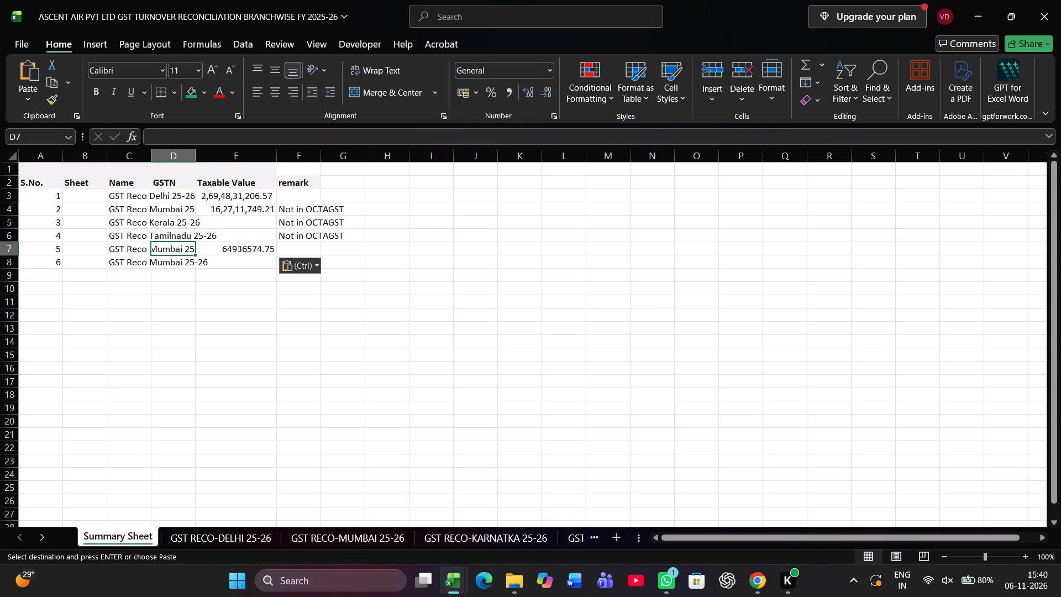
click(128, 254)
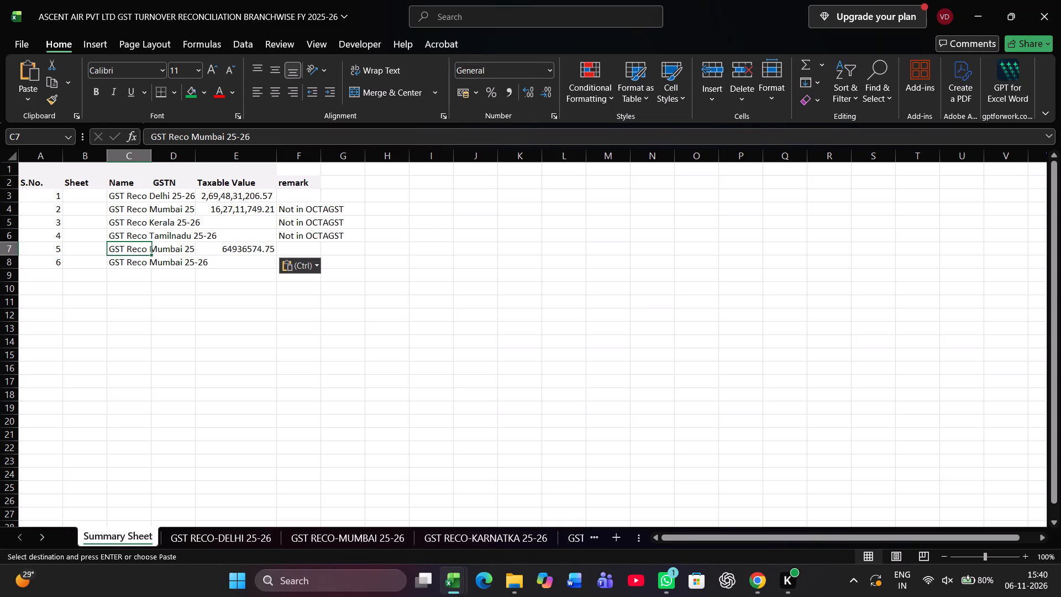
key(F2)
key(Left)
key(Left)
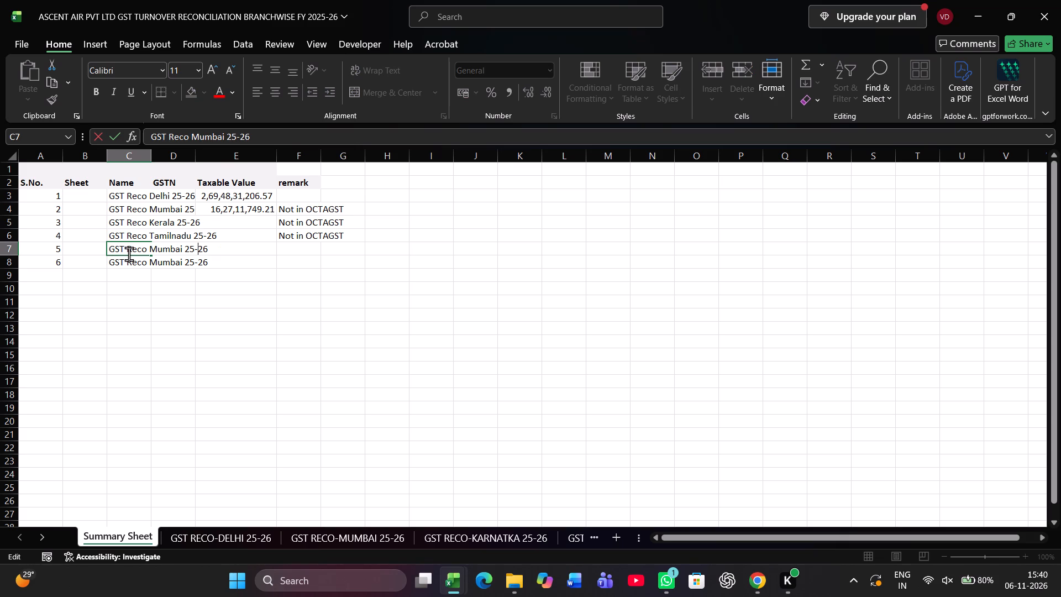
key(Left)
key(Left)
key(Left)
key(Left)
key(shift+Left)
key(shift+Left)
key(shift+Left)
key(shift+Left)
key(shift+Left)
key(shift+Left)
text(West Bengal)
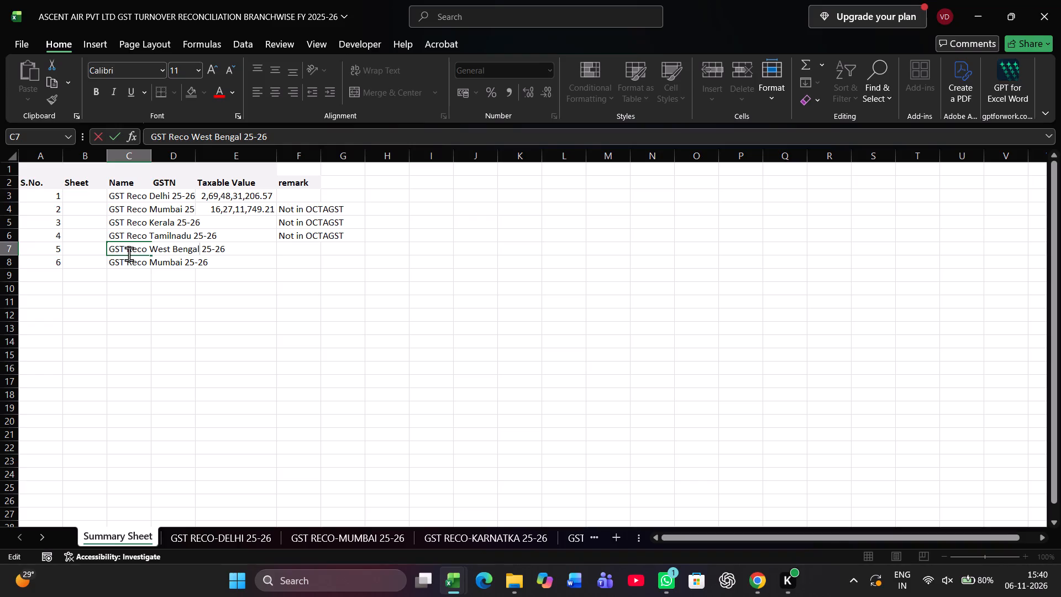
key(Return)
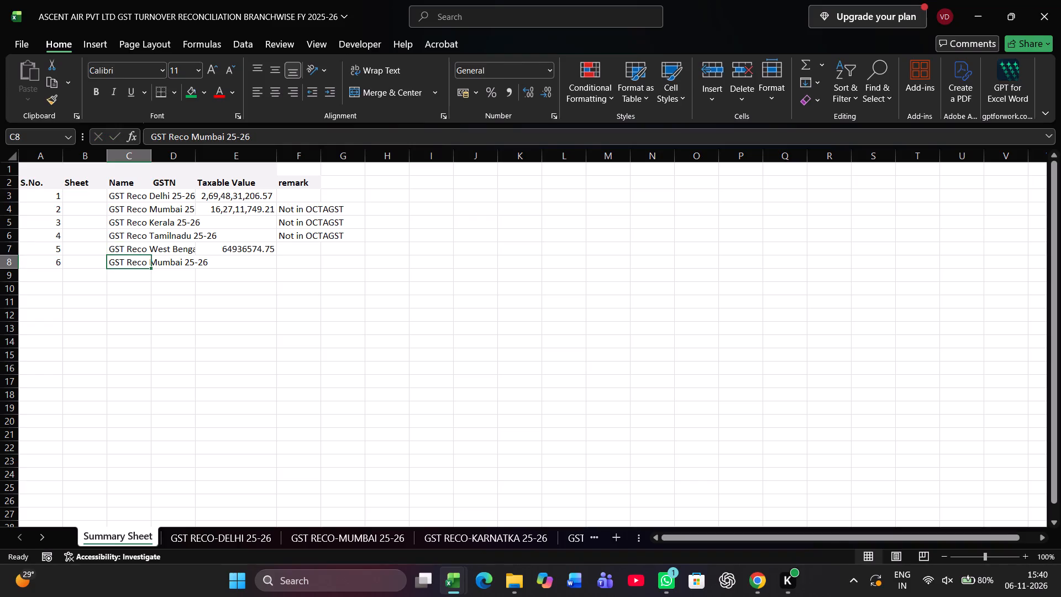
Switch to File Explorer and open the HARYANA 1Z1 folder under ASCENT AIR PRIVATE LIMITED.
key(alt+Tab)
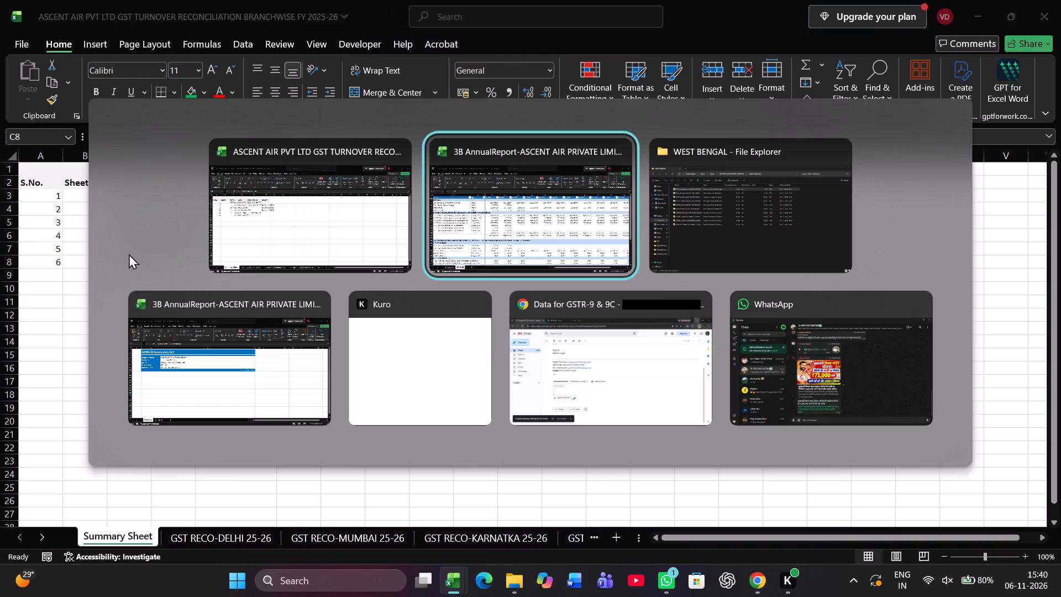
key(alt+Tab)
key(BackSpace)
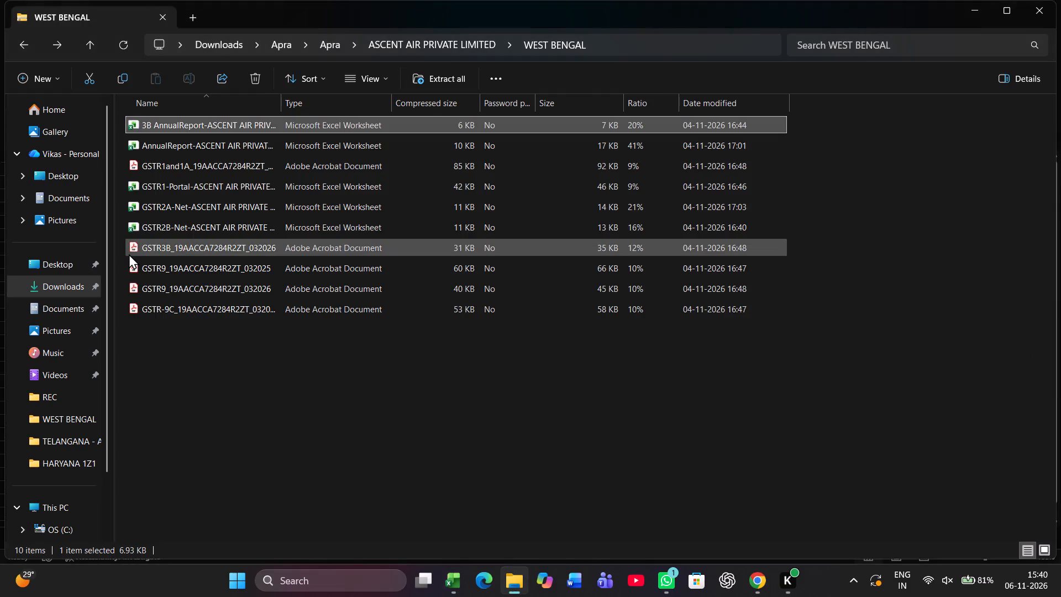
key(Up)
key(Up)
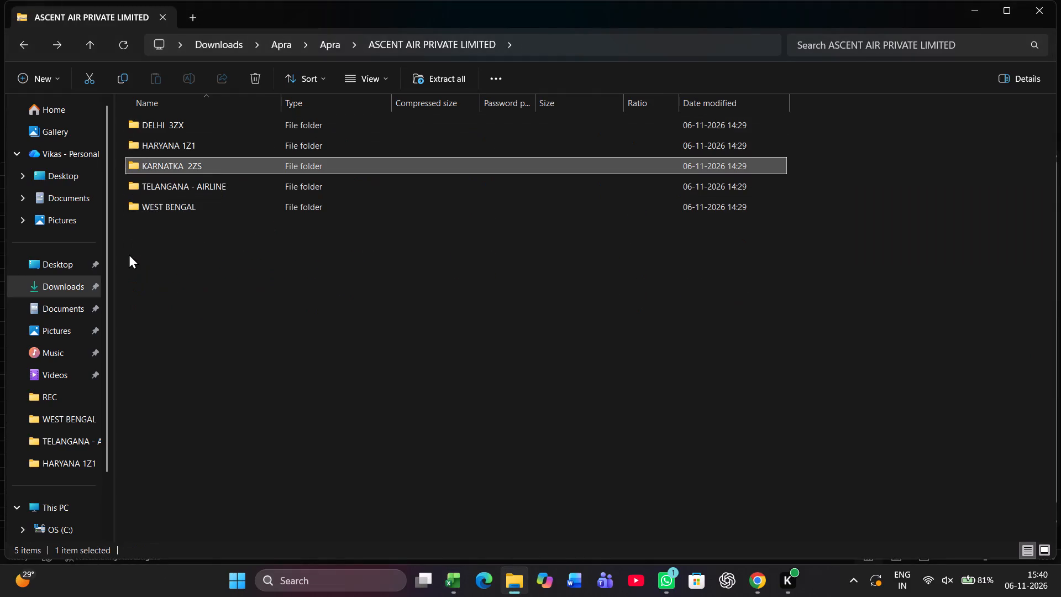
key(Up)
key(Return)
Close the West Bengal 3B AnnualReport workbook without saving its changes.
key(alt+Tab)
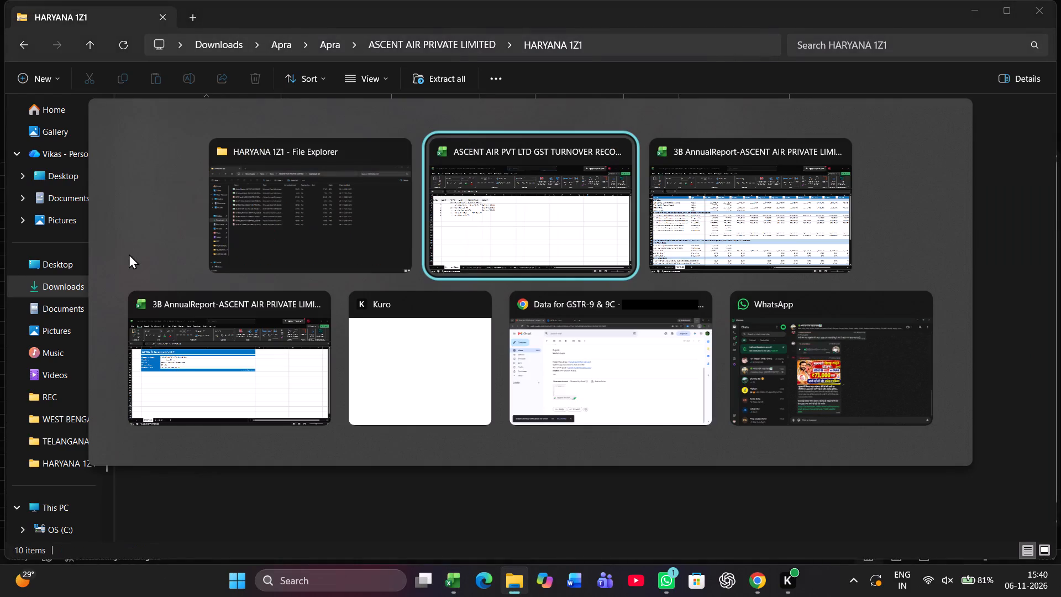
key(alt+Tab)
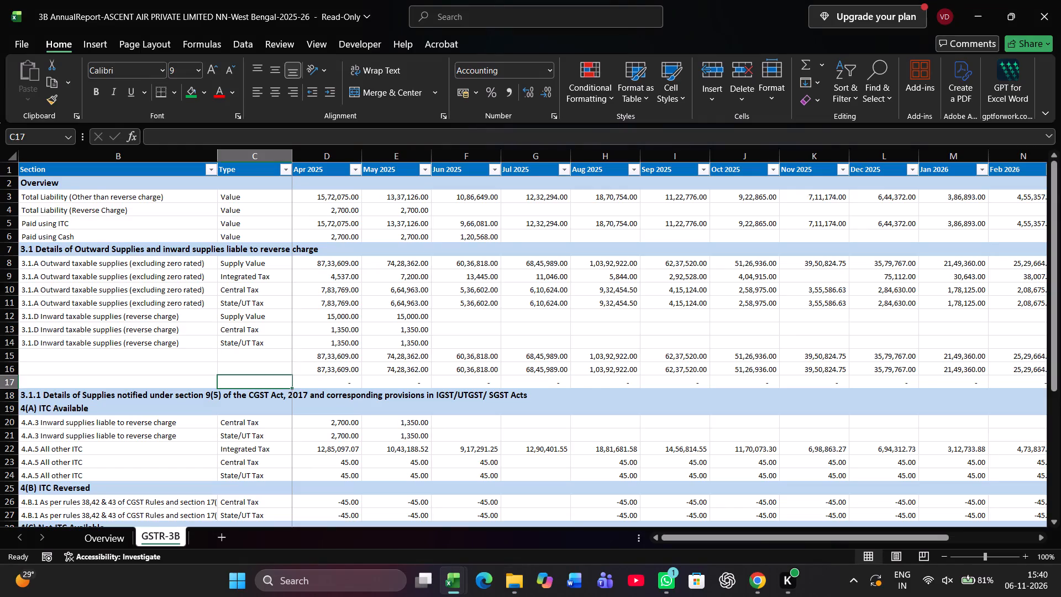
click(1040, 9)
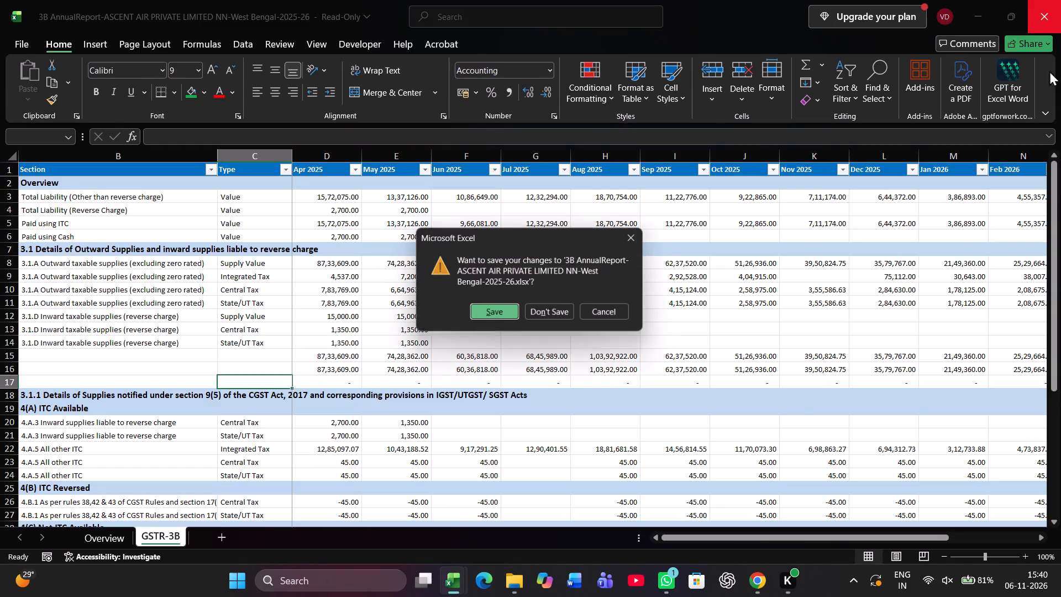
click(544, 308)
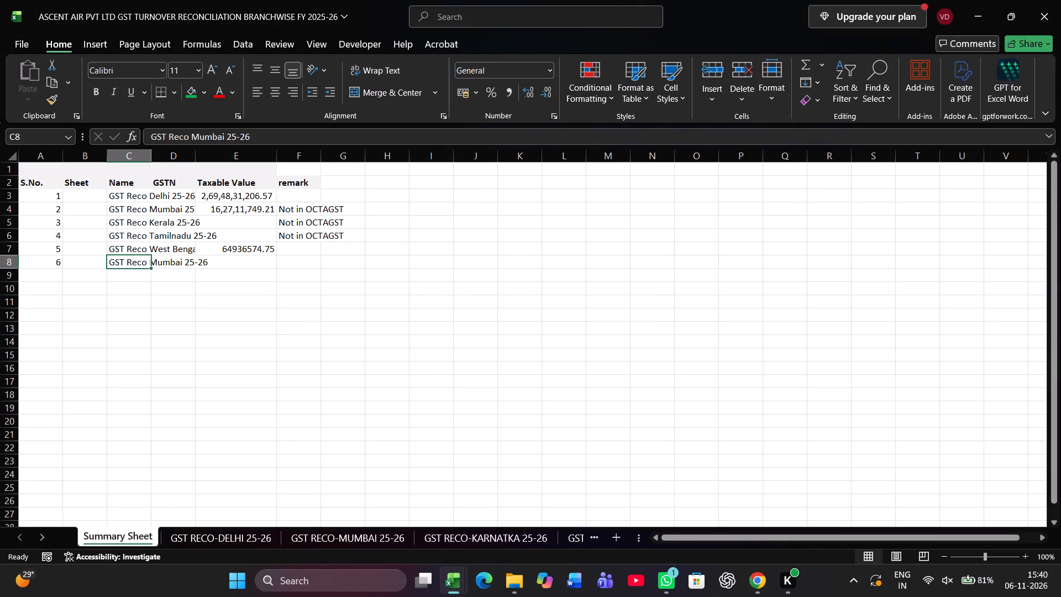
In the turnover reconciliation workbook, examine the monthly and total figures on the GST RECO-Haryana 25-26 sheet.
key(alt+Tab)
alt+click(231, 231)
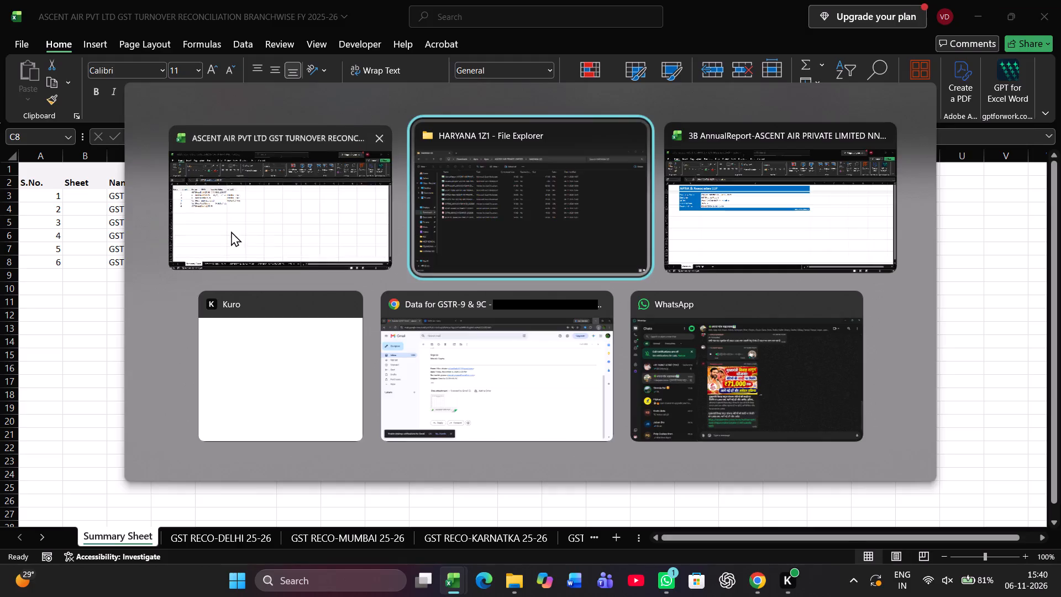
key(ctrl+Page_Down)
key(ctrl+Page_Down)
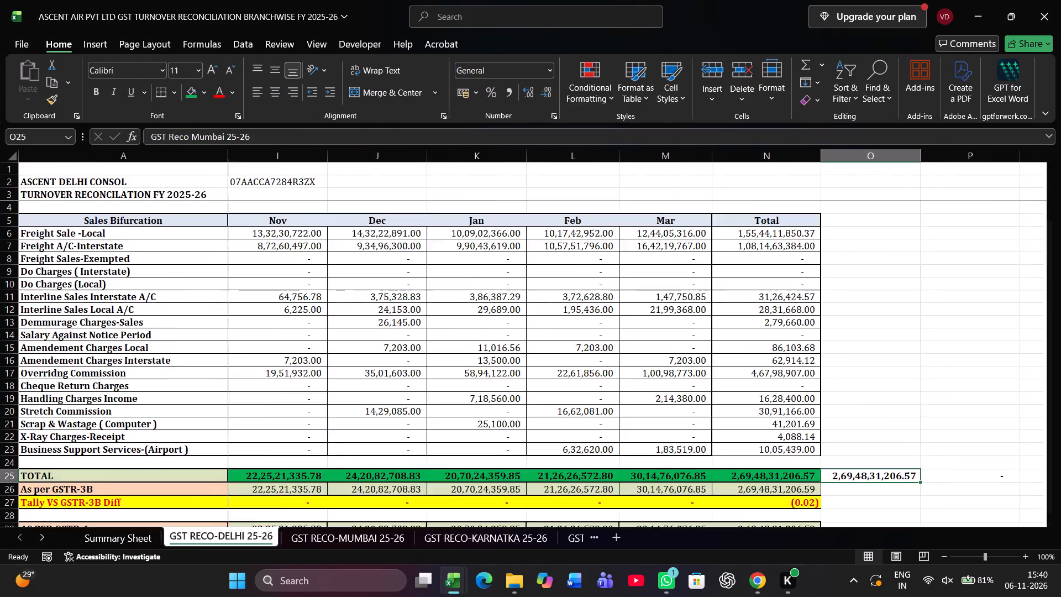
key(ctrl+Page_Down)
key(ctrl+Page_Down)
key(ctrl+Page_Down)
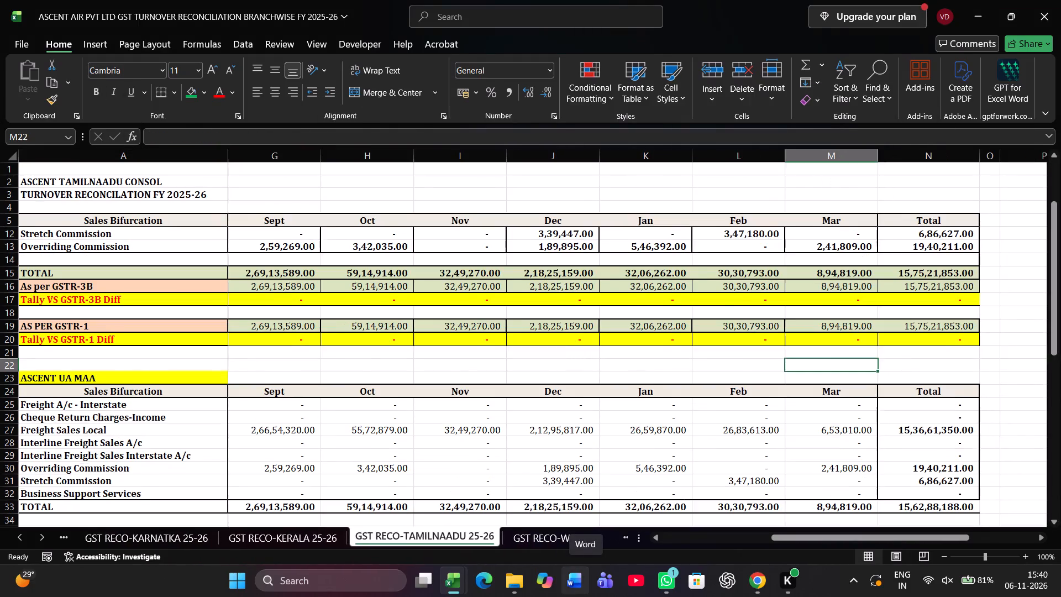
key(ctrl+Page_Down)
key(ctrl+Page_Down)
key(ctrl+Page_Down)
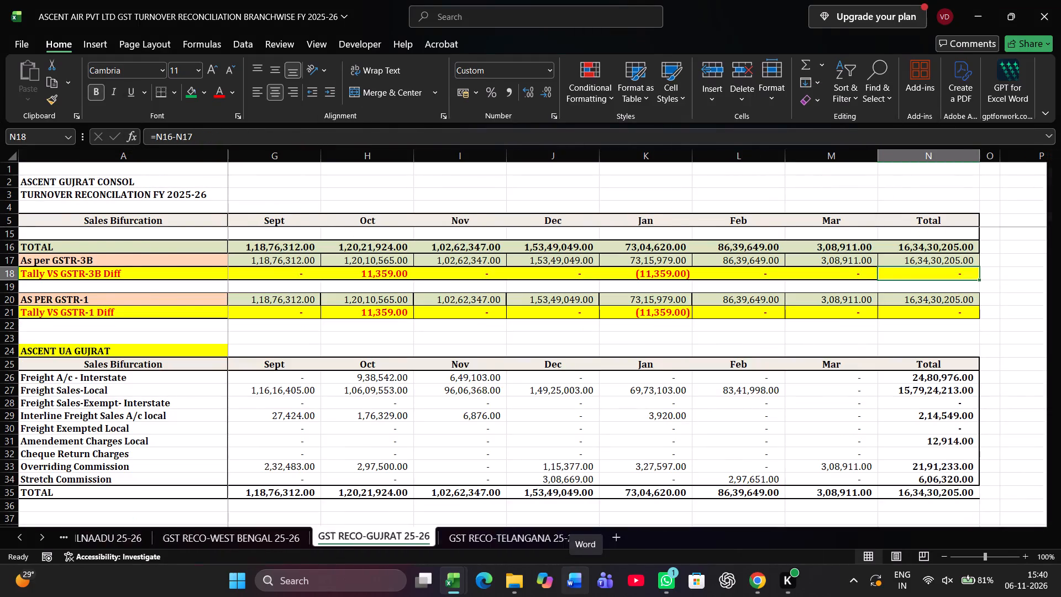
key(ctrl+Page_Down)
key(ctrl+Page_Down)
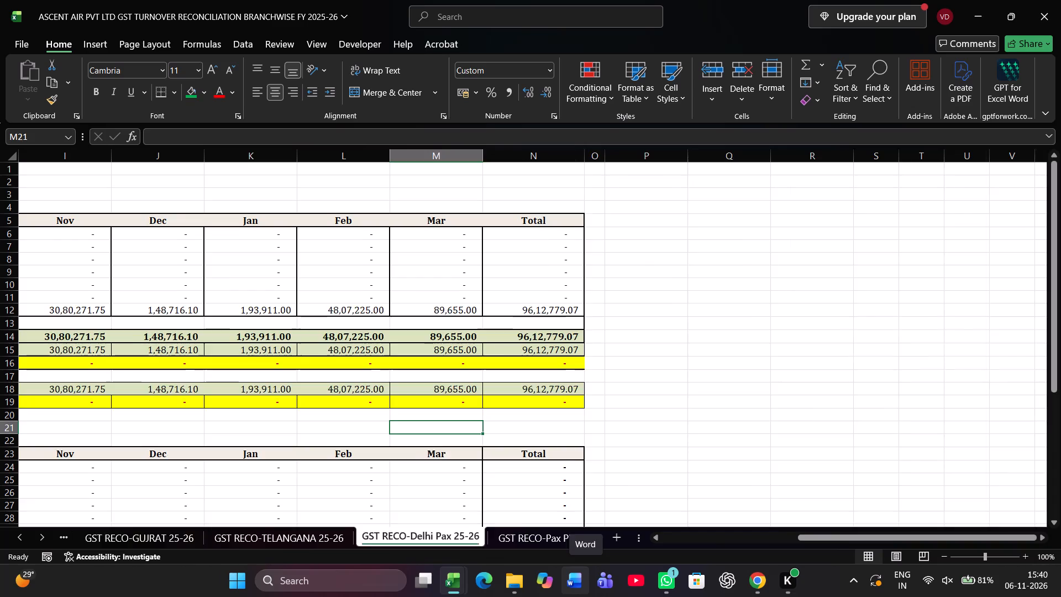
key(ctrl+Page_Down)
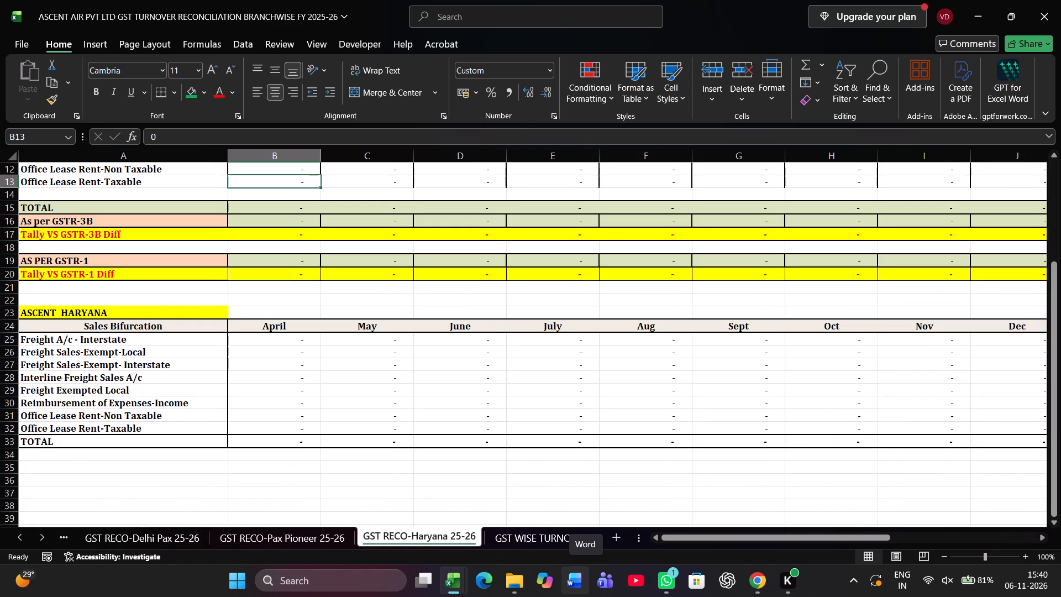
scroll(346, 410, up, 16)
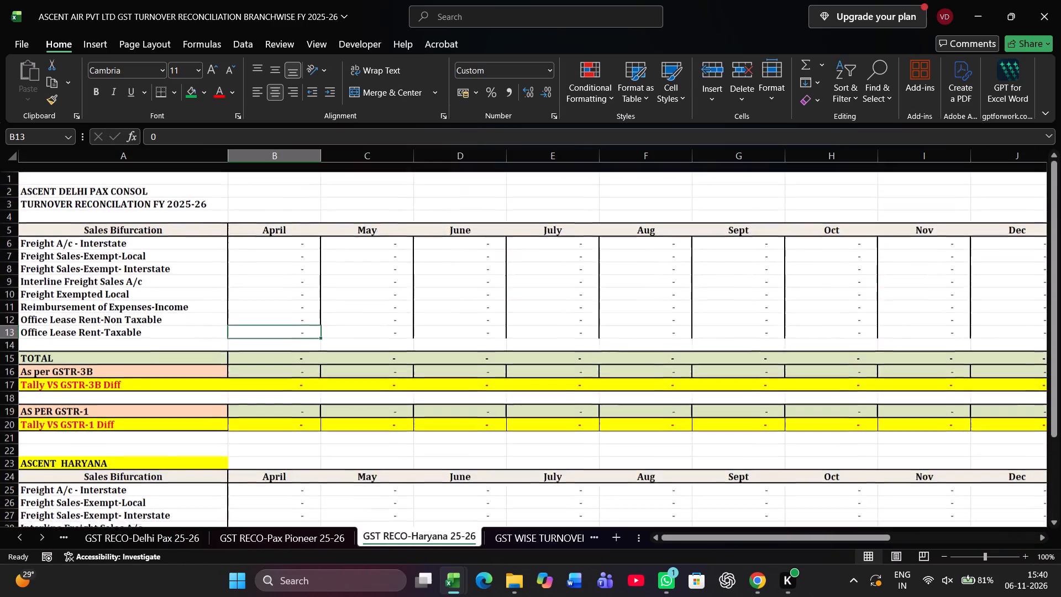
scroll(346, 410, up, 8)
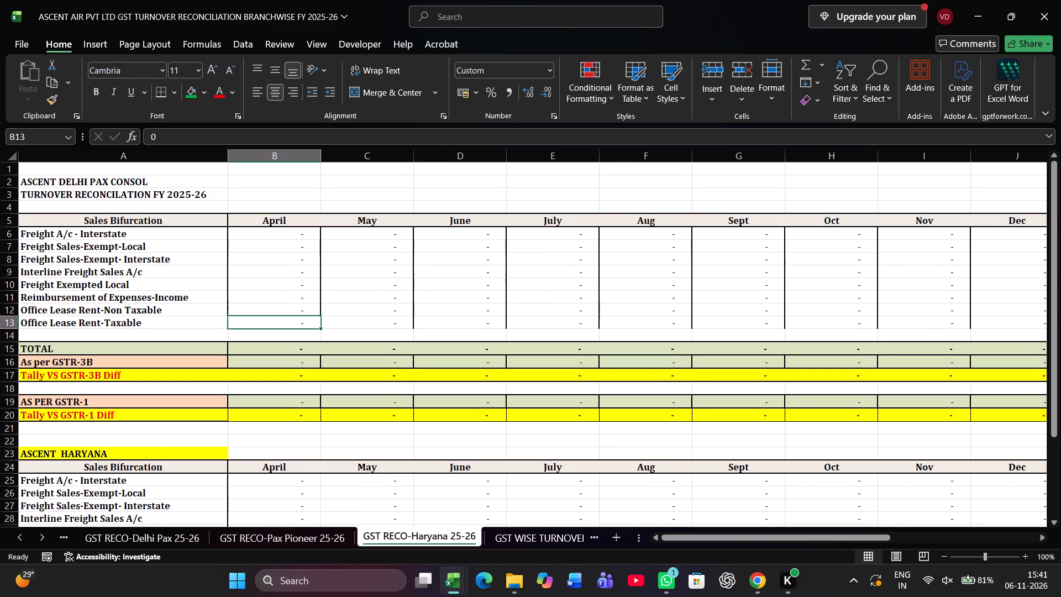
key(ctrl+Right)
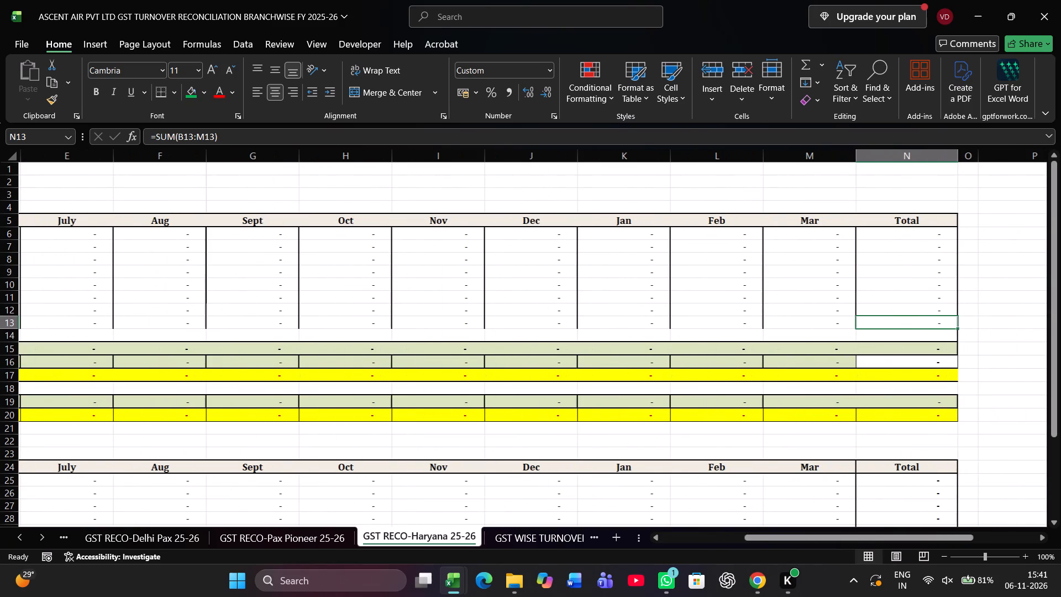
key(ctrl+Left)
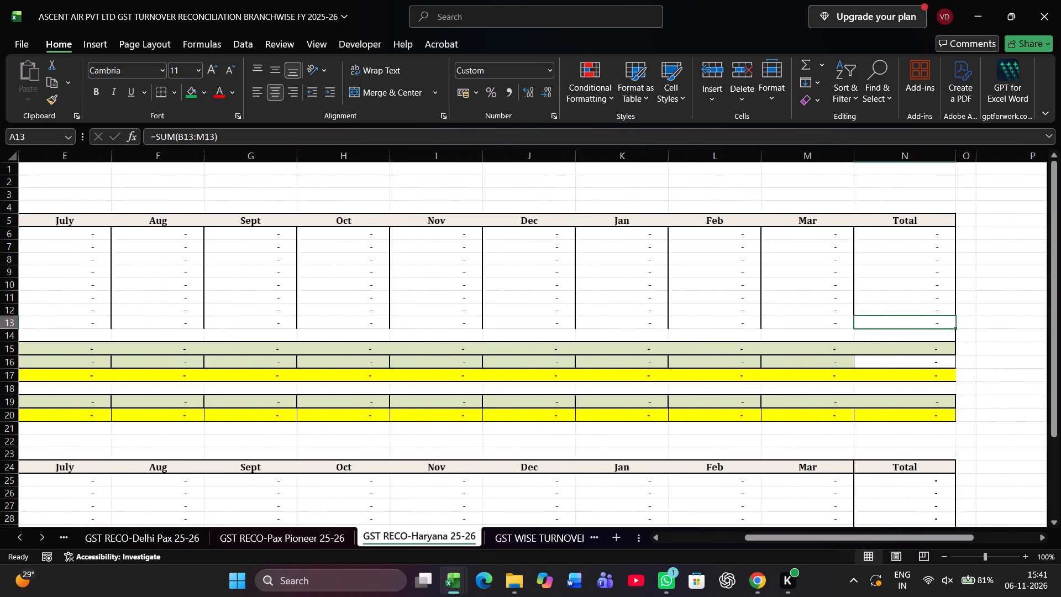
Examine the state-wise GST registrations and turnover on the FINAL SUMMARY sheet.
key(ctrl+Page_Down)
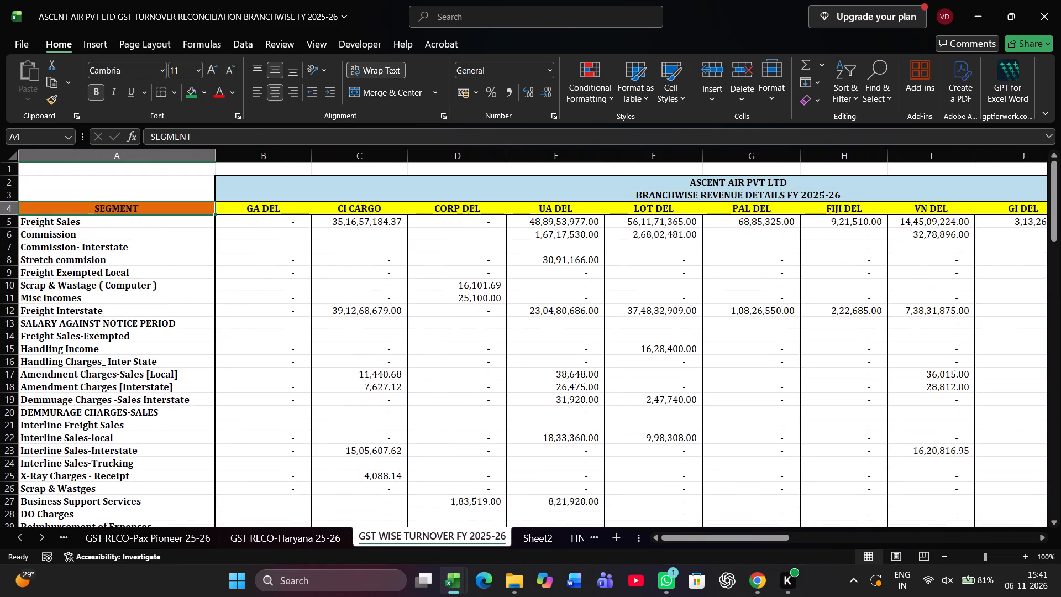
key(ctrl+Page_Down)
key(ctrl+Page_Down)
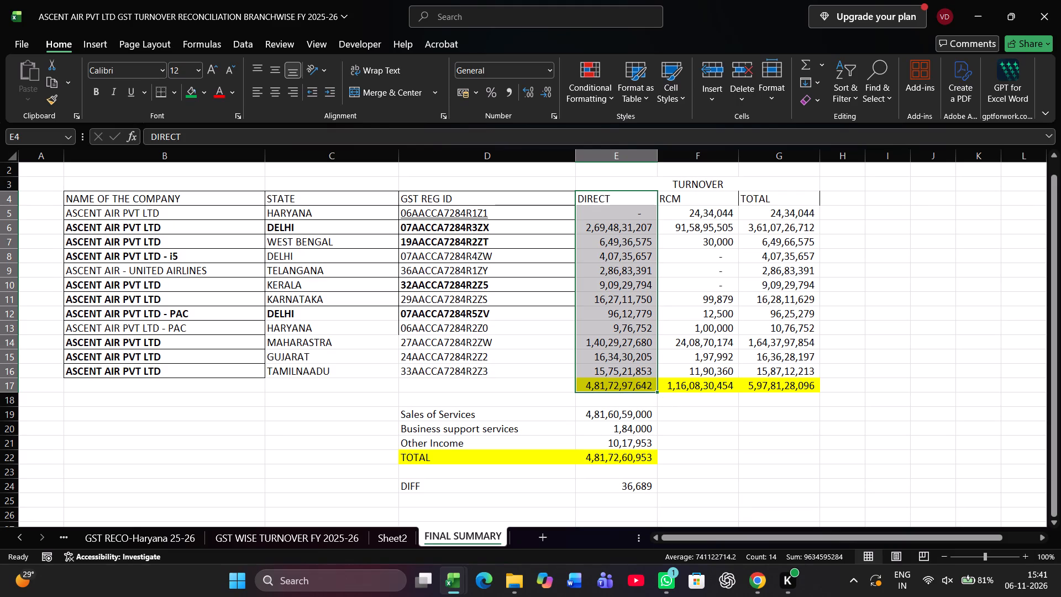
Examine the Overriding Commission, TOTAL and GSTR-3B figures by month on the GST RECO-Delhi Pax 25-26 sheet.
key(ctrl+Page_Up)
key(ctrl+Page_Up)
key(ctrl+Page_Up)
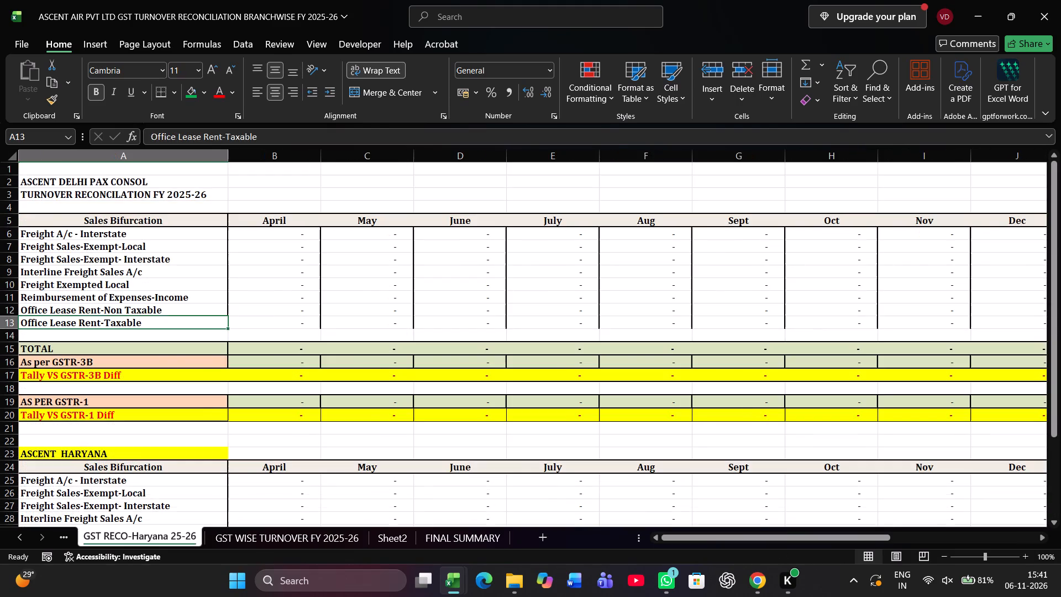
key(ctrl+Page_Up)
key(ctrl+Page_Up)
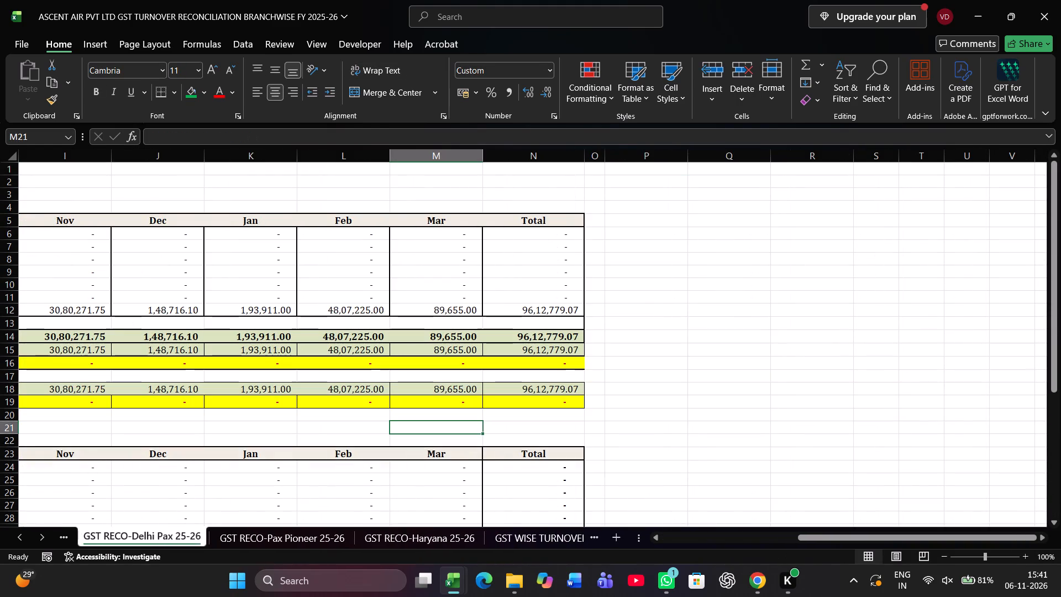
key(Left)
key(Left)
key(Left)
key(Left)
key(Left)
key(Left)
key(Left)
key(Left)
key(Left)
key(Left)
key(Left)
key(Left)
key(Left)
key(Left)
key(Left)
key(Left)
key(Left)
key(Left)
key(Left)
key(Left)
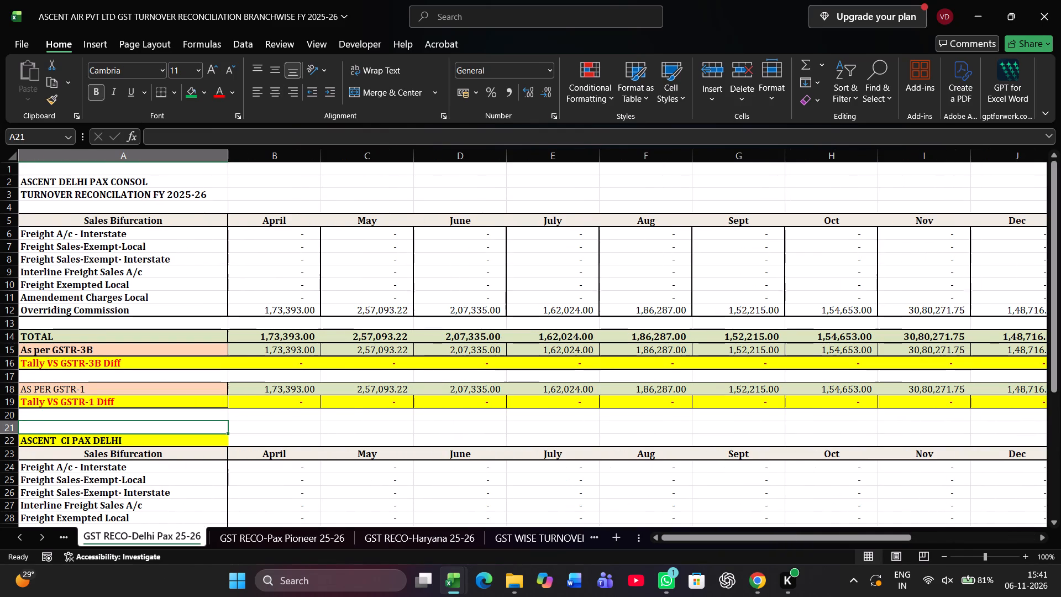
key(Up)
key(Up)
key(Up)
key(Up)
key(Up)
key(Up)
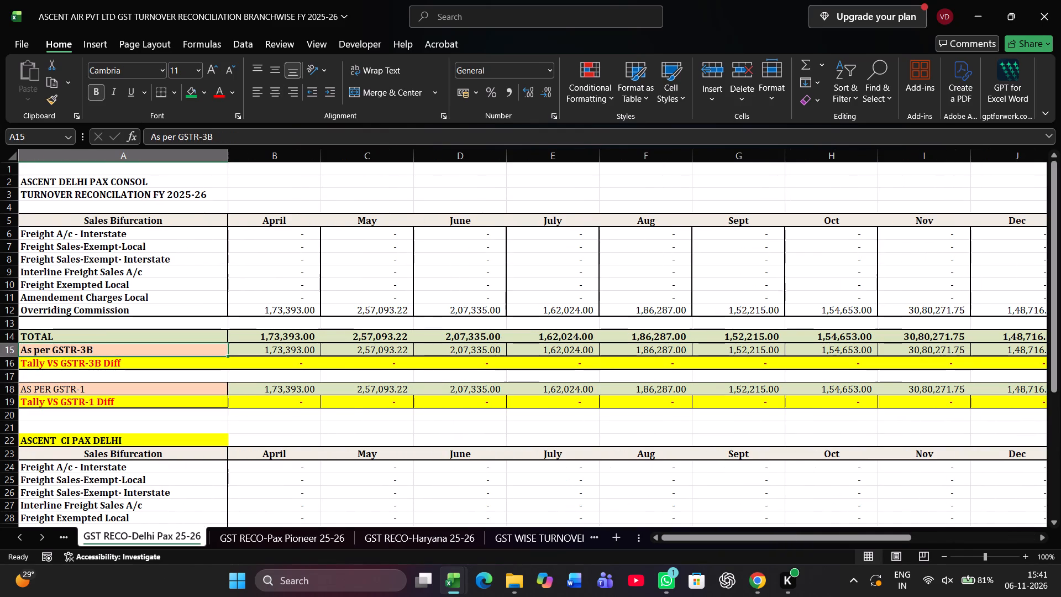
key(Up)
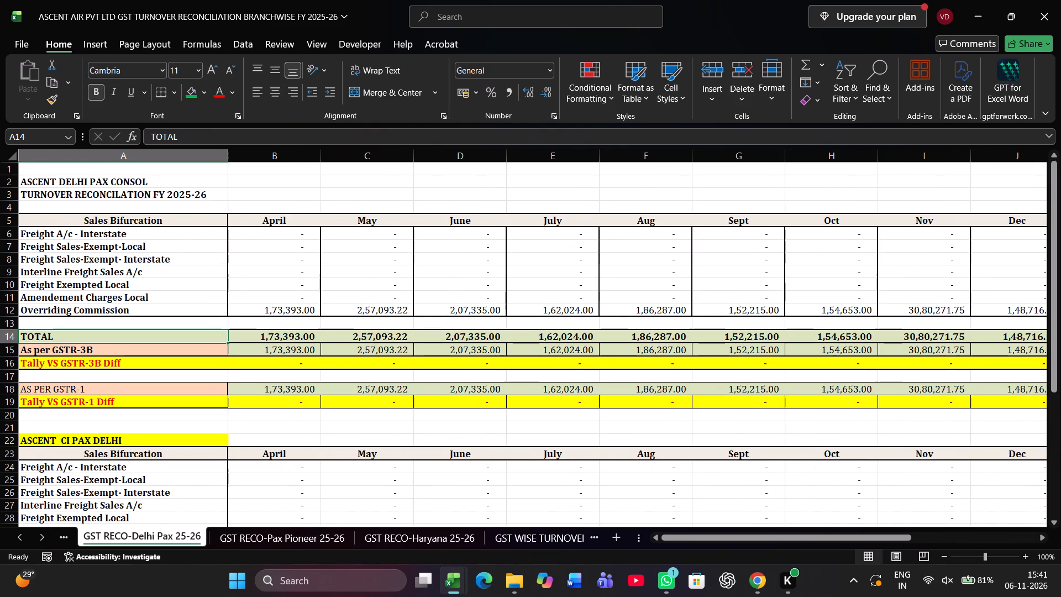
Examine the monthly and total turnover on the GST RECO-TELANGANA 25-26 sheet, ending at the April TOTAL cell.
key(ctrl+Page_Up)
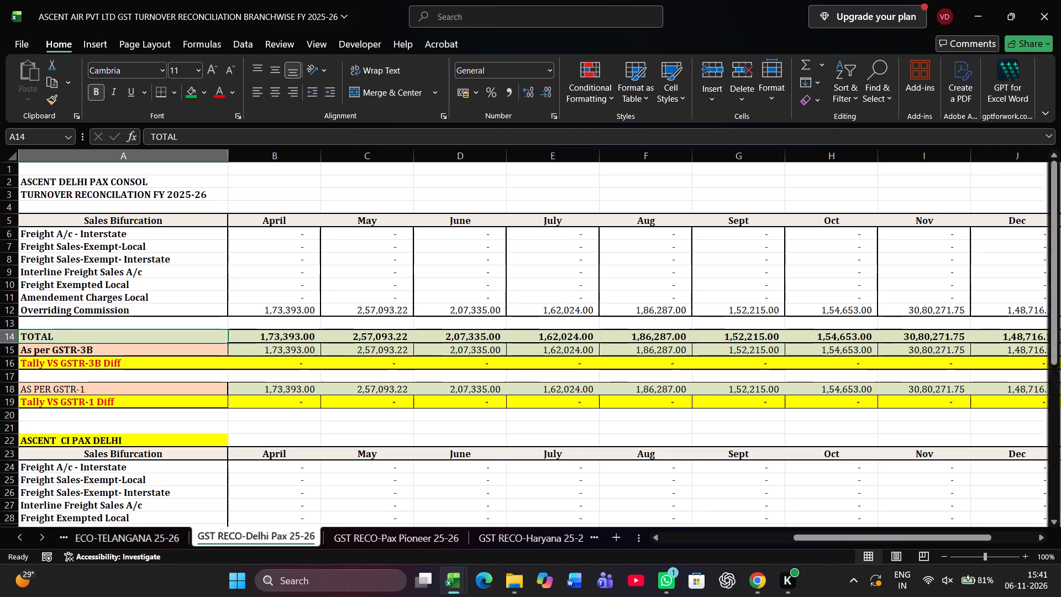
key(ctrl+Page_Up)
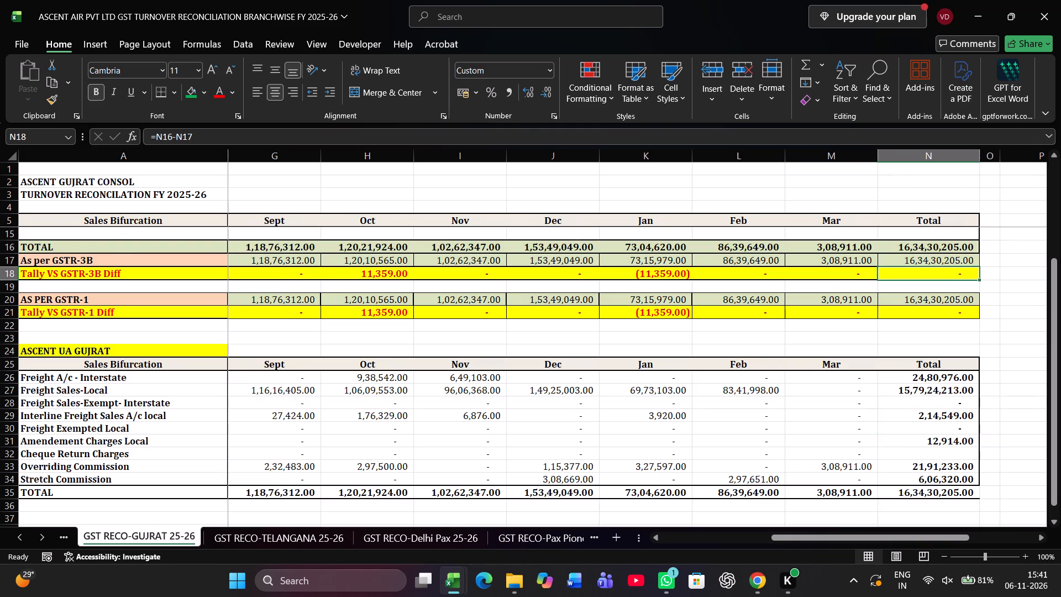
key(ctrl+Page_Up)
key(ctrl+Page_Down)
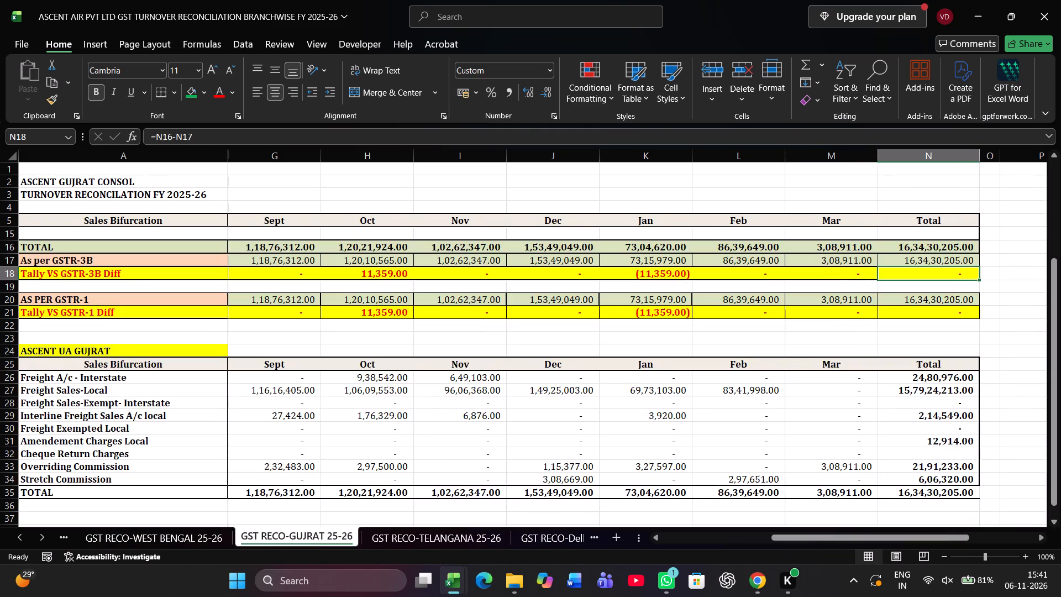
key(ctrl+Page_Down)
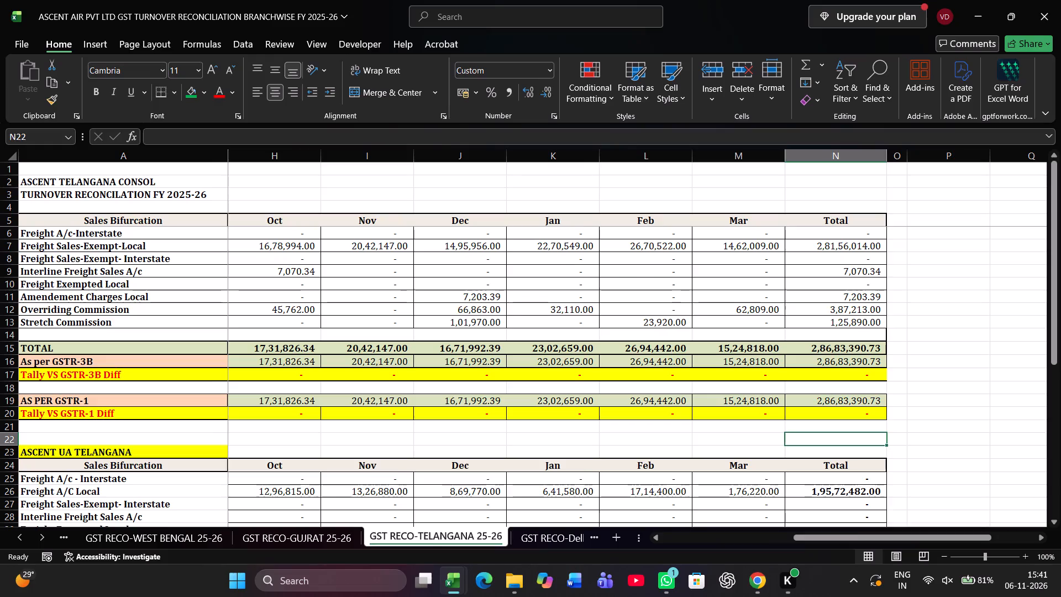
key(Left)
key(Left)
key(Left)
key(Left)
key(Left)
key(Left)
key(Left)
key(Left)
key(Left)
key(Left)
key(Left)
key(Left)
key(Left)
key(Left)
key(Left)
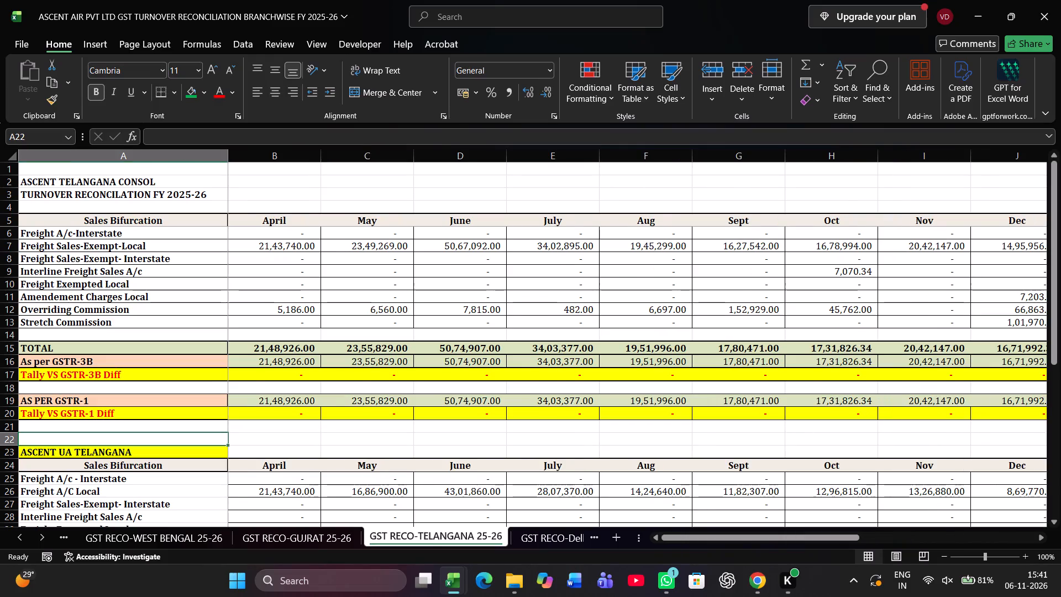
key(Up)
key(Up)
key(Up)
key(Up)
key(Up)
key(Up)
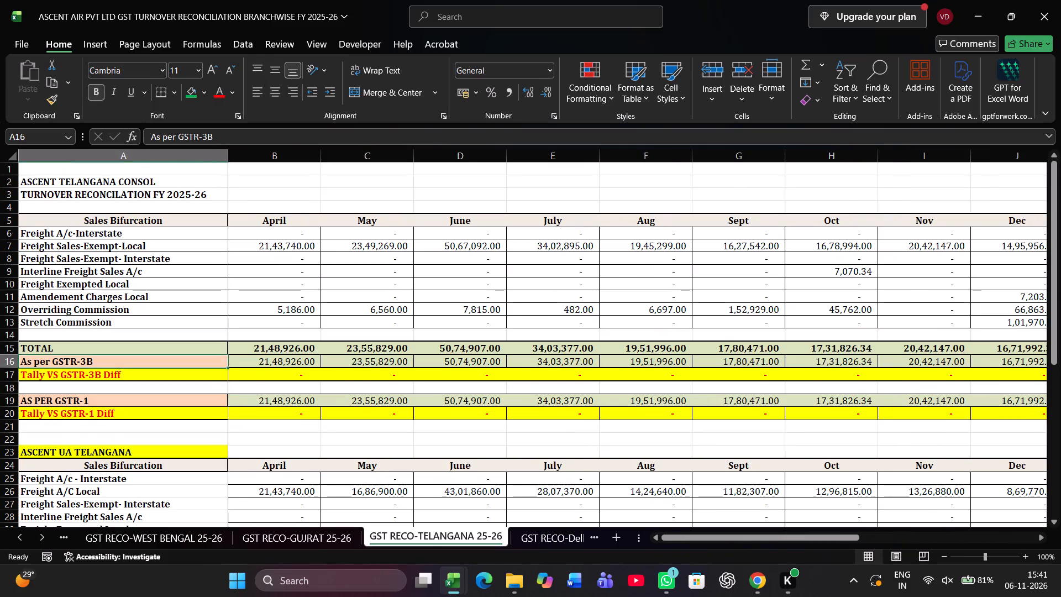
key(Up)
key(Right)
Switch to File Explorer and open the TELANGANA - AIRLINE folder under ASCENT AIR PRIVATE LIMITED.
key(alt+Tab)
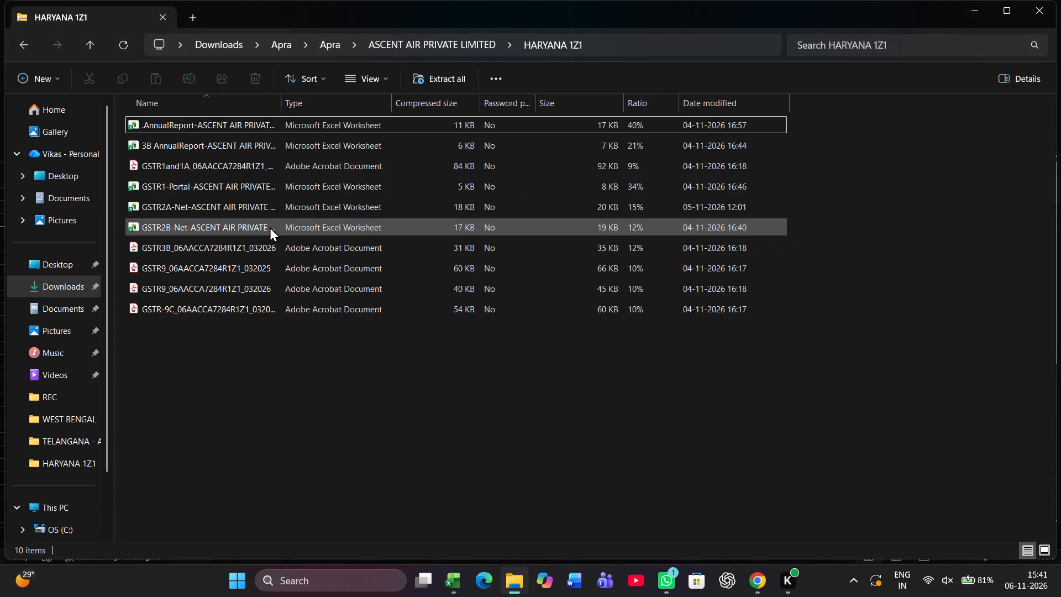
key(BackSpace)
key(Down)
key(Down)
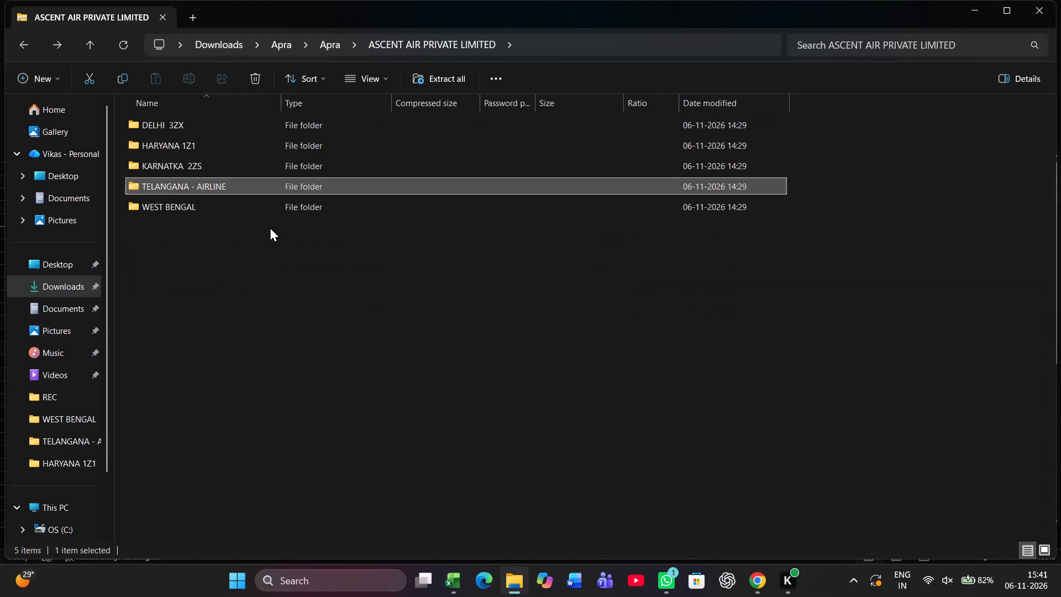
key(Down)
key(Up)
key(Return)
Switch to the Karnataka 3B AnnualReport workbook, view its GSTR-3B sheet, and close the workbook without saving changes.
key(alt+Tab)
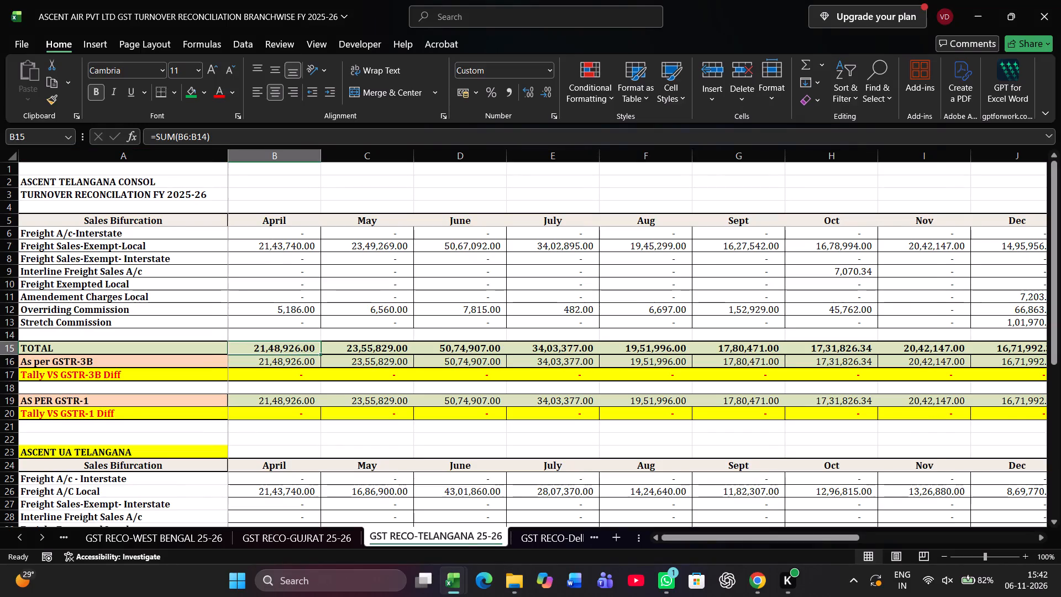
key(alt+Tab)
key(alt+Tab)
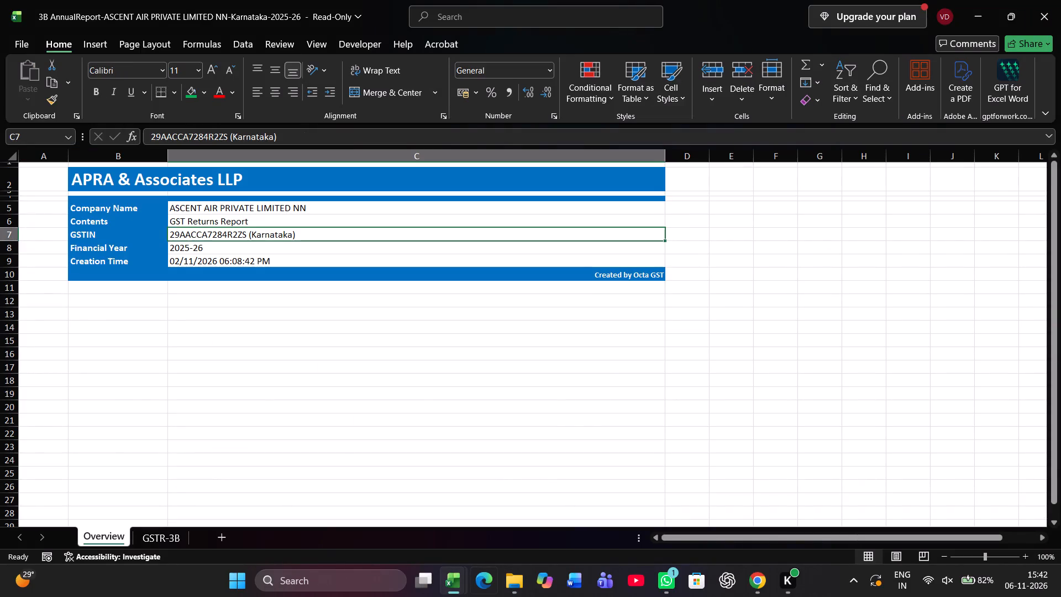
click(164, 542)
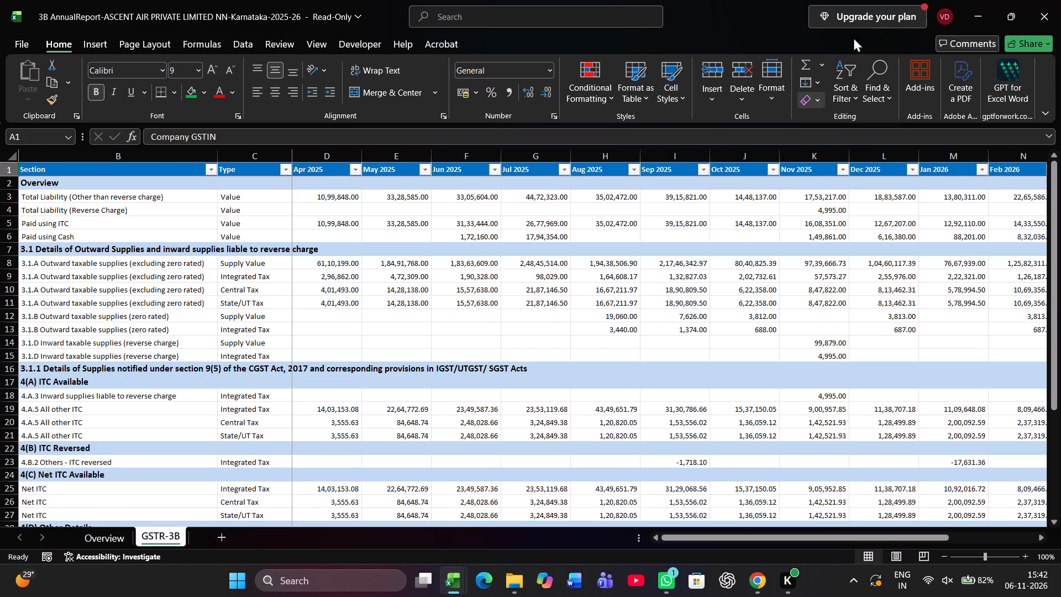
click(1049, 24)
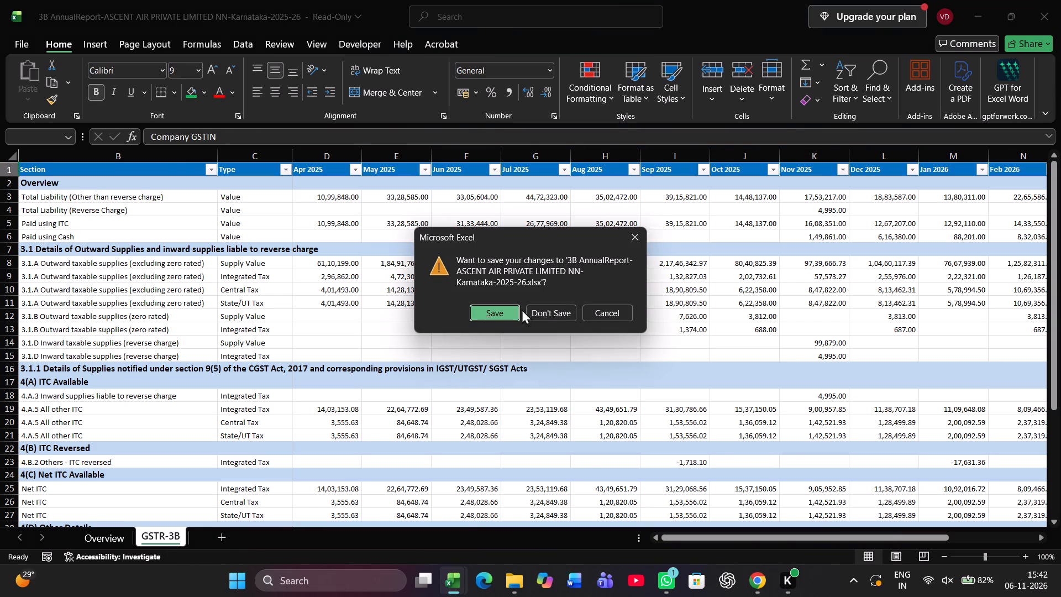
click(549, 308)
Open the Telangana AIRLINE 3B AnnualReport workbook from File Explorer and select the April 2025 outward taxable Supply Value on its GSTR-3B sheet.
key(alt+Tab)
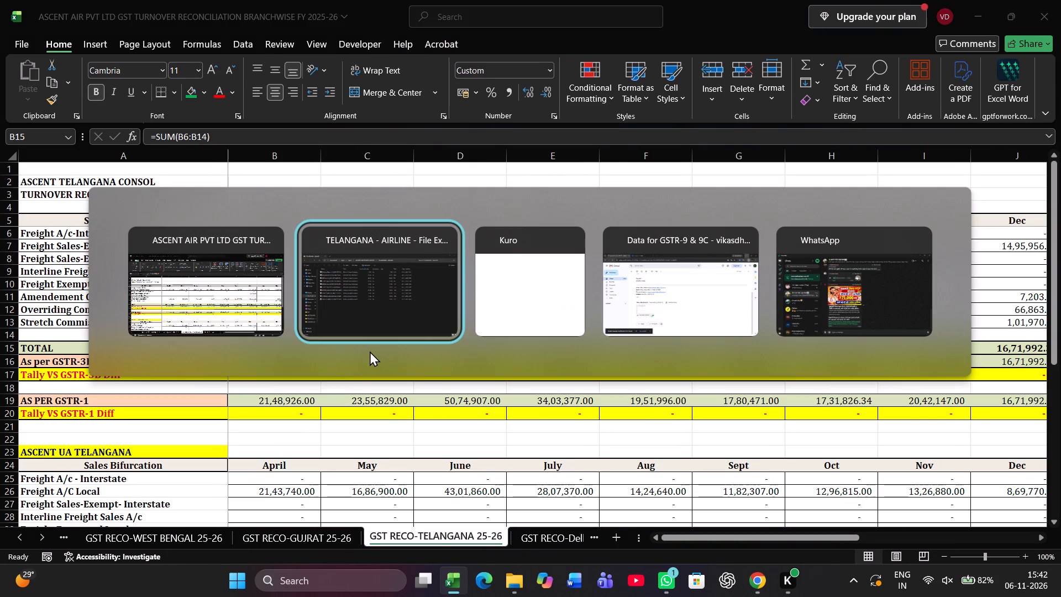
key(Down)
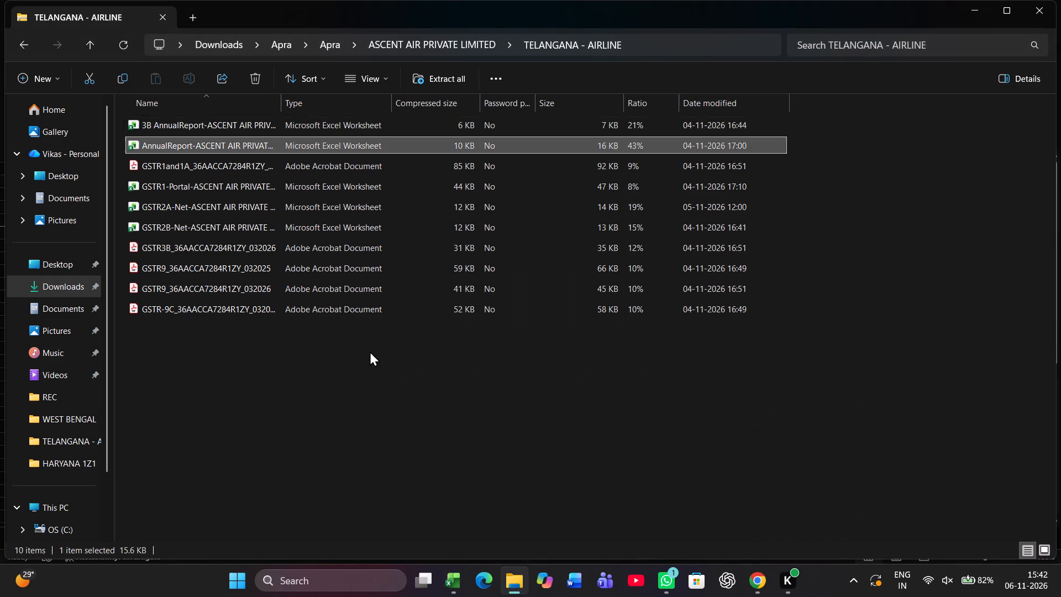
key(Up)
key(Return)
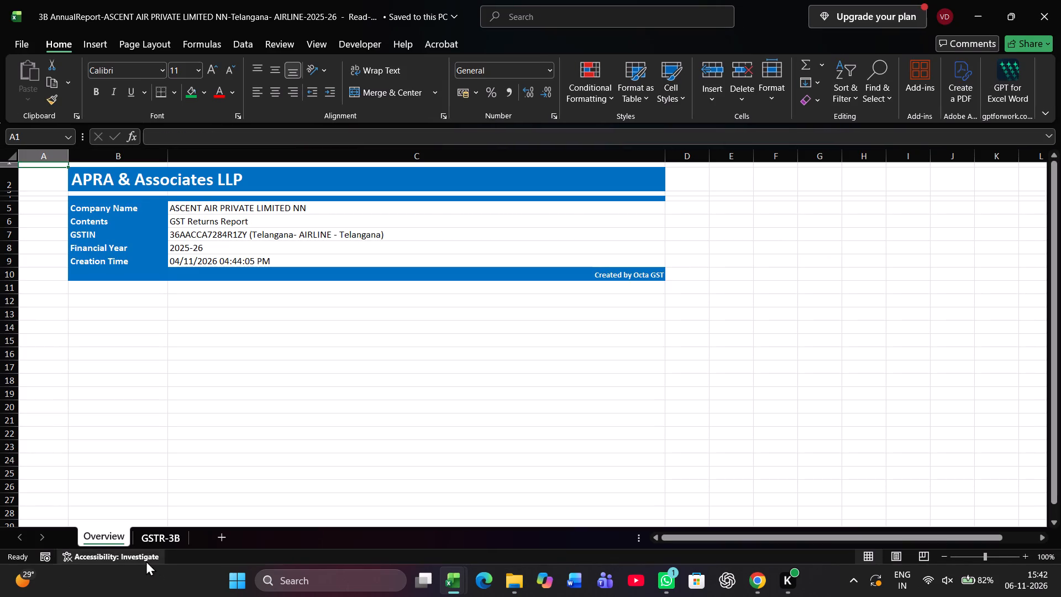
click(156, 537)
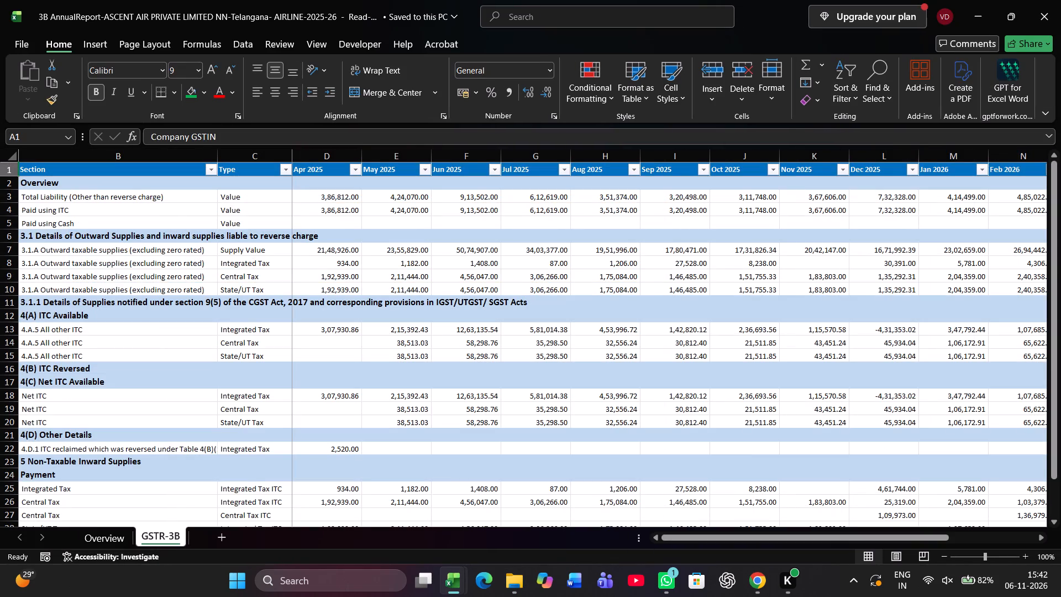
scroll(238, 295, up, 3)
click(340, 250)
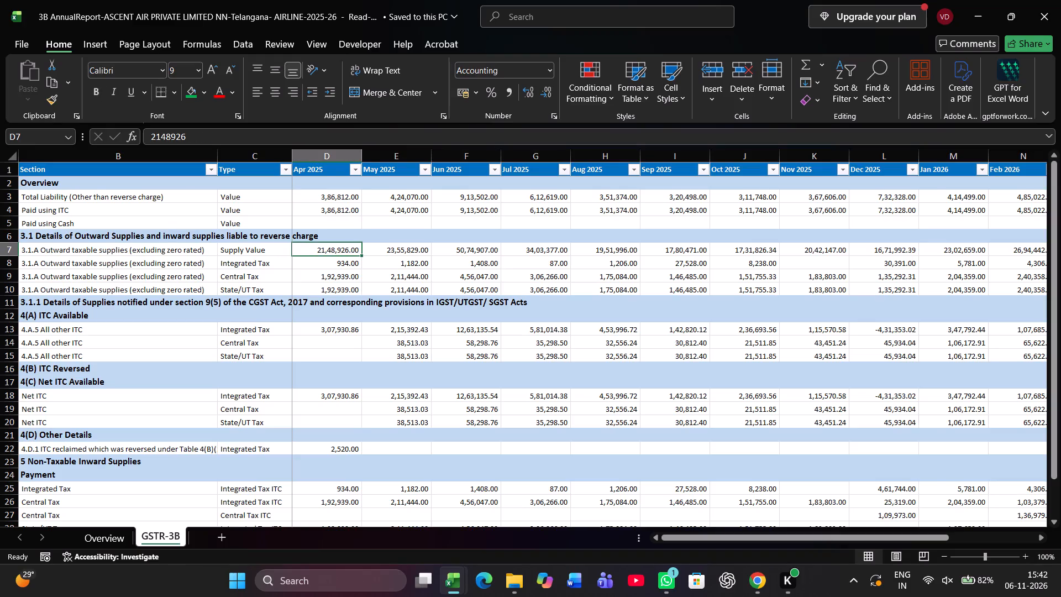
key(alt+Tab)
alt+click(335, 252)
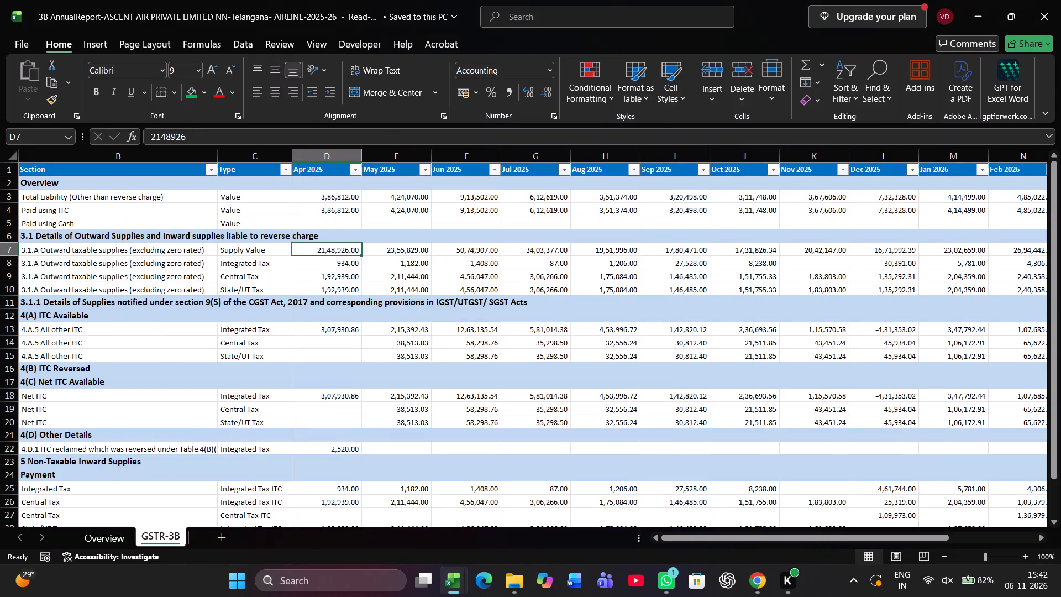
Insert two blank cells at B11 in the Section column, above the 3.1.1 heading, shifting the existing cells down.
click(147, 301)
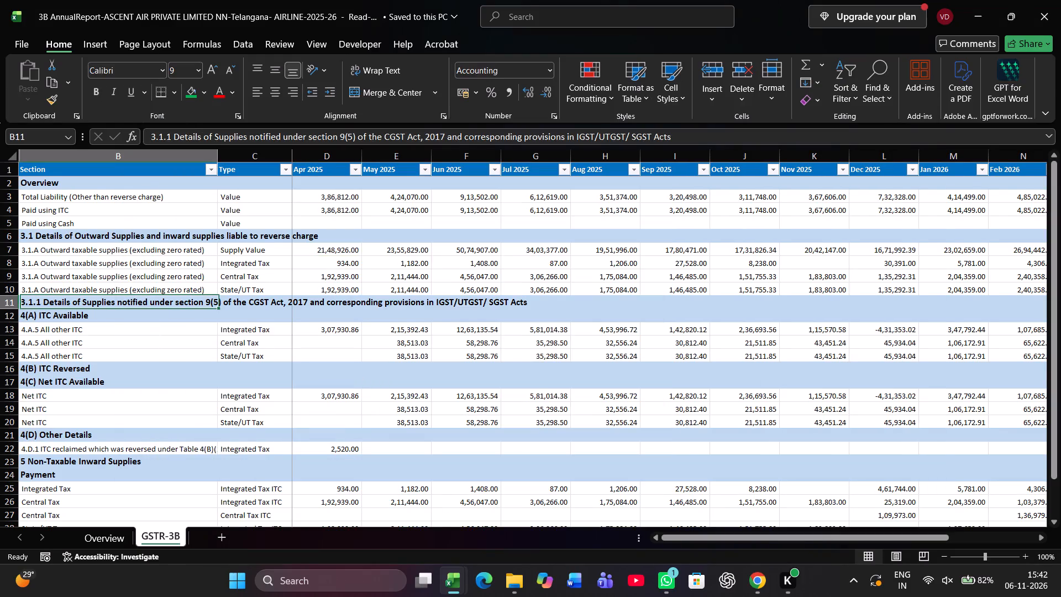
key(ctrl+shift+equal)
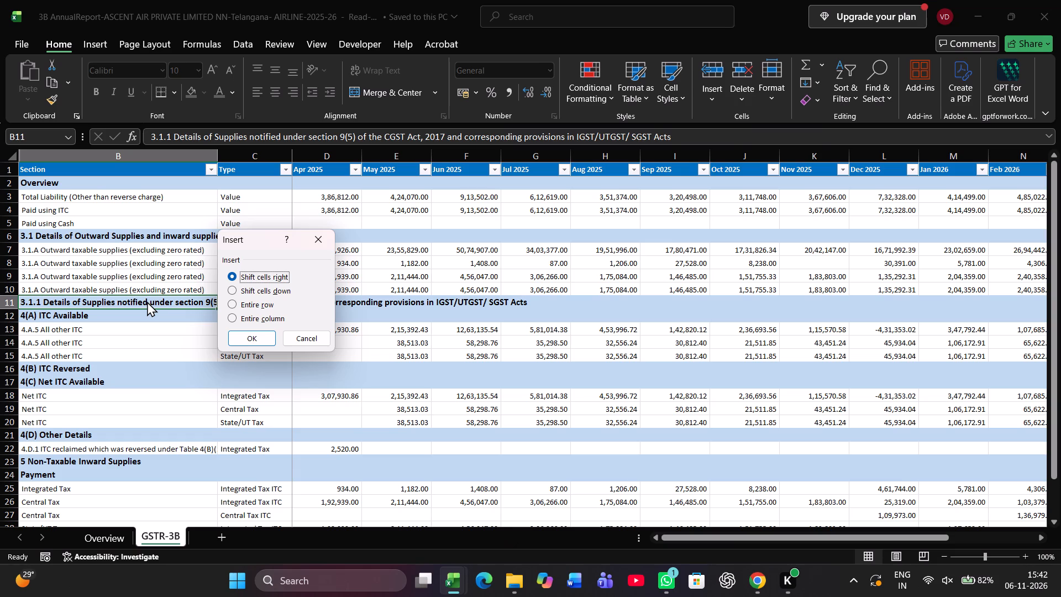
key(Down)
key(Return)
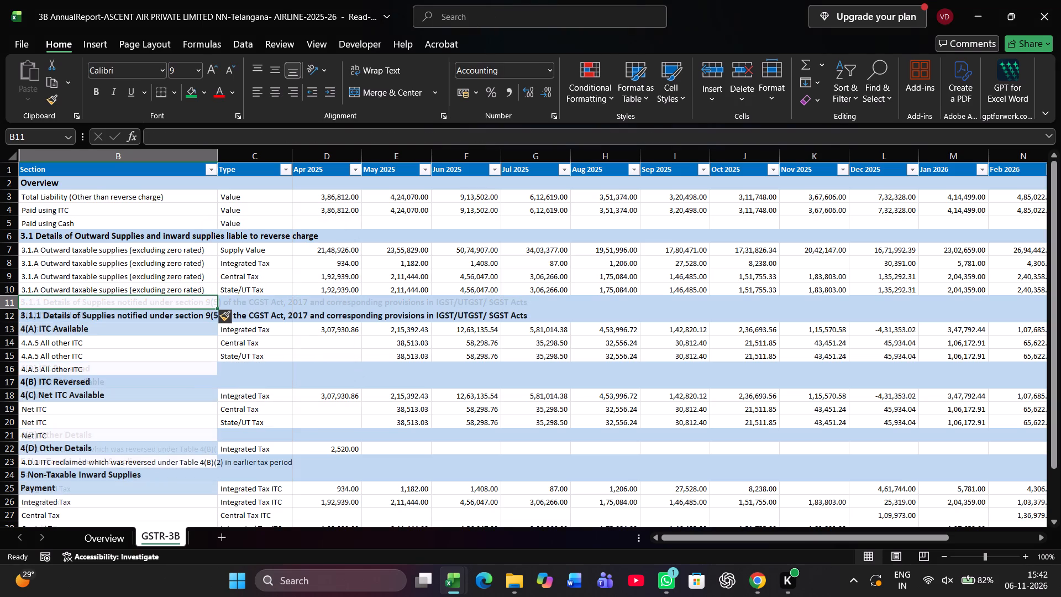
key(Return)
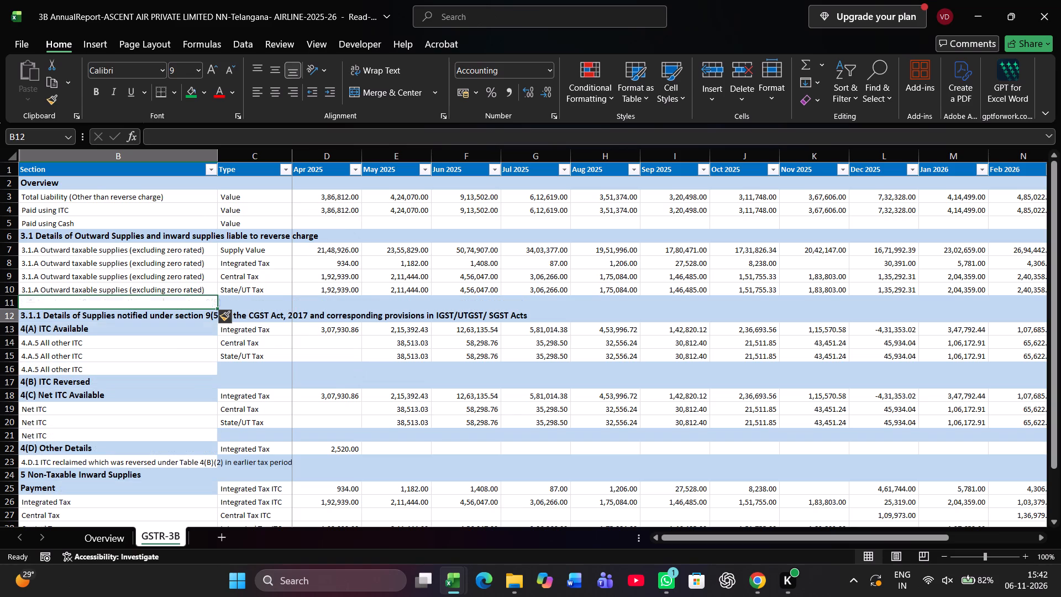
key(Up)
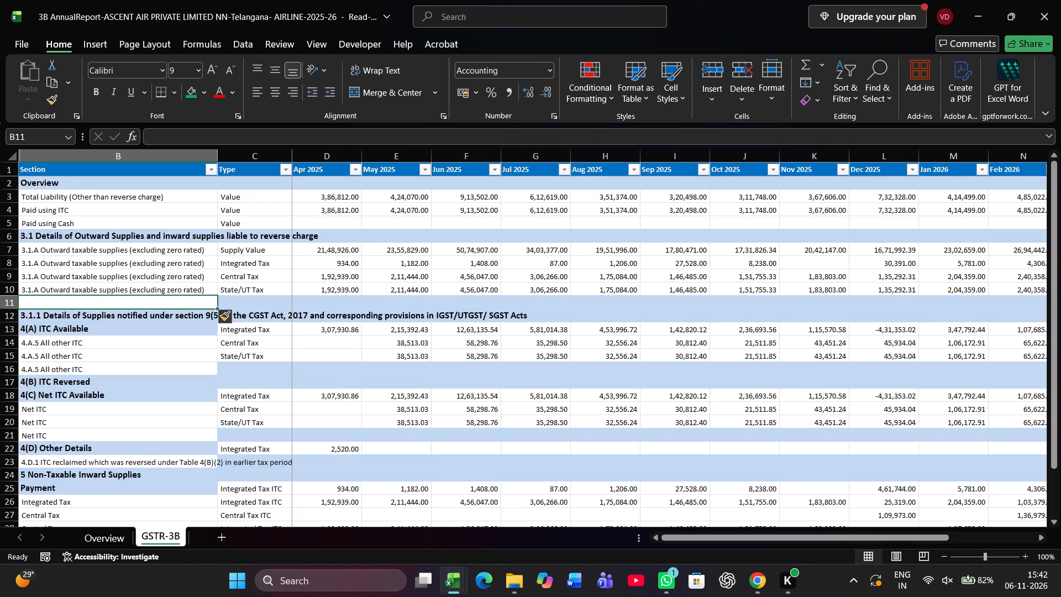
key(ctrl+shift+Return)
key(ctrl+shift+equal)
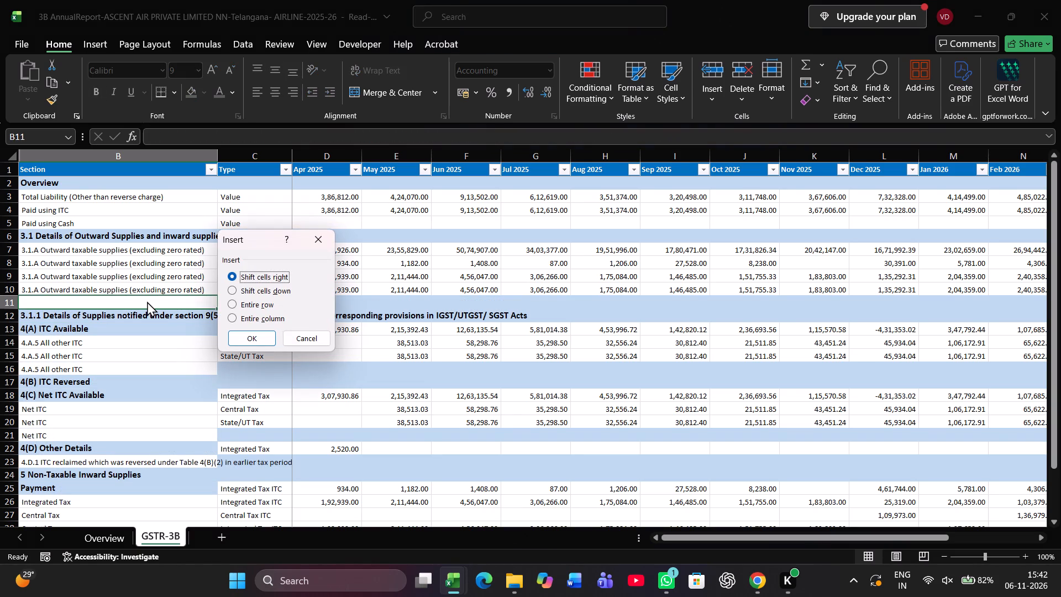
key(Down)
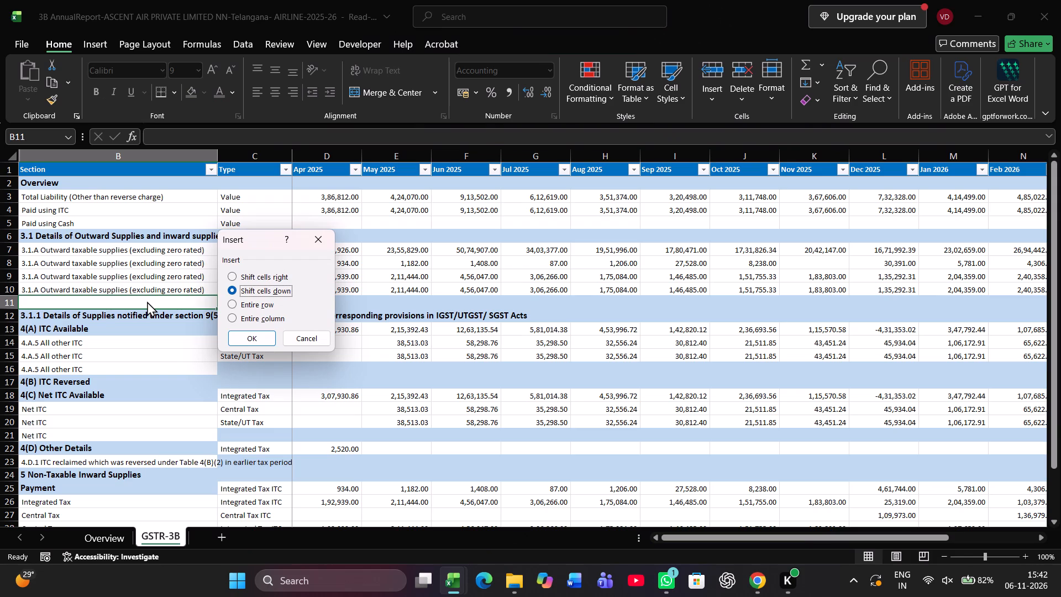
key(Return)
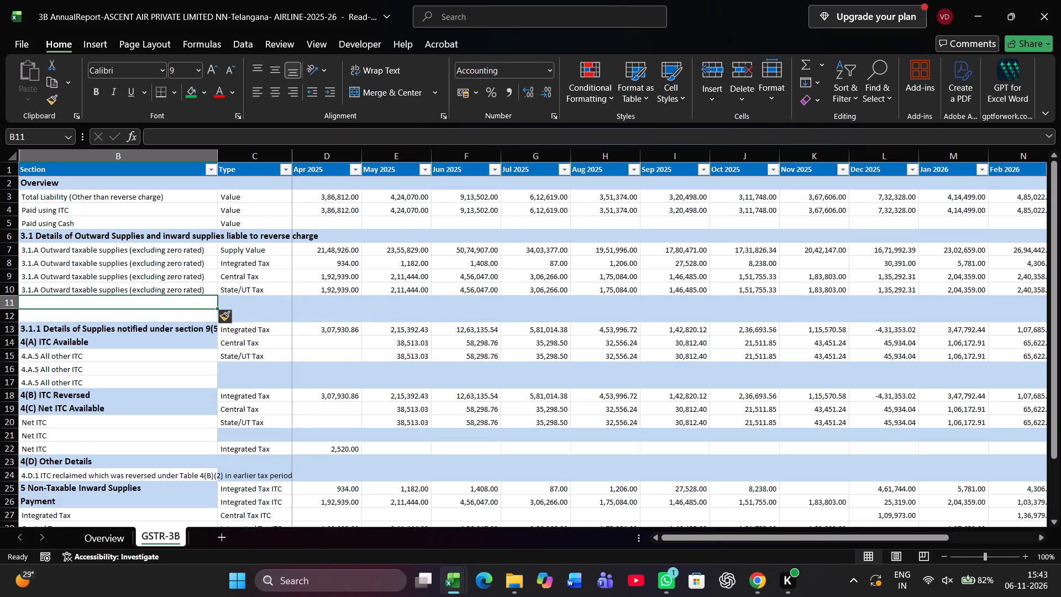
Undo the two blank-cell insertions at B11 in the Section column of the GSTR-3B sheet.
click(267, 327)
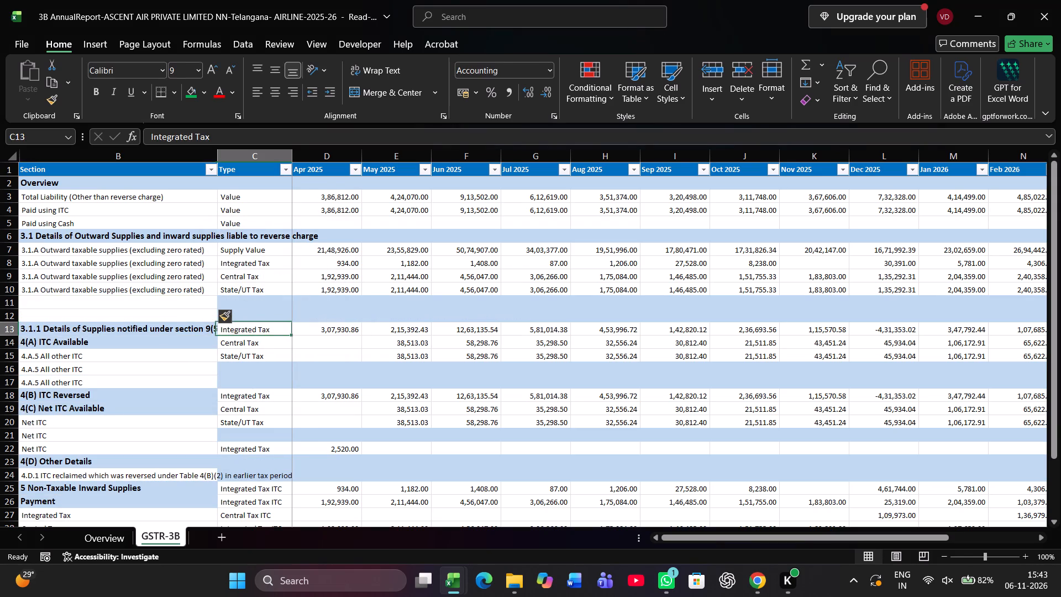
click(257, 303)
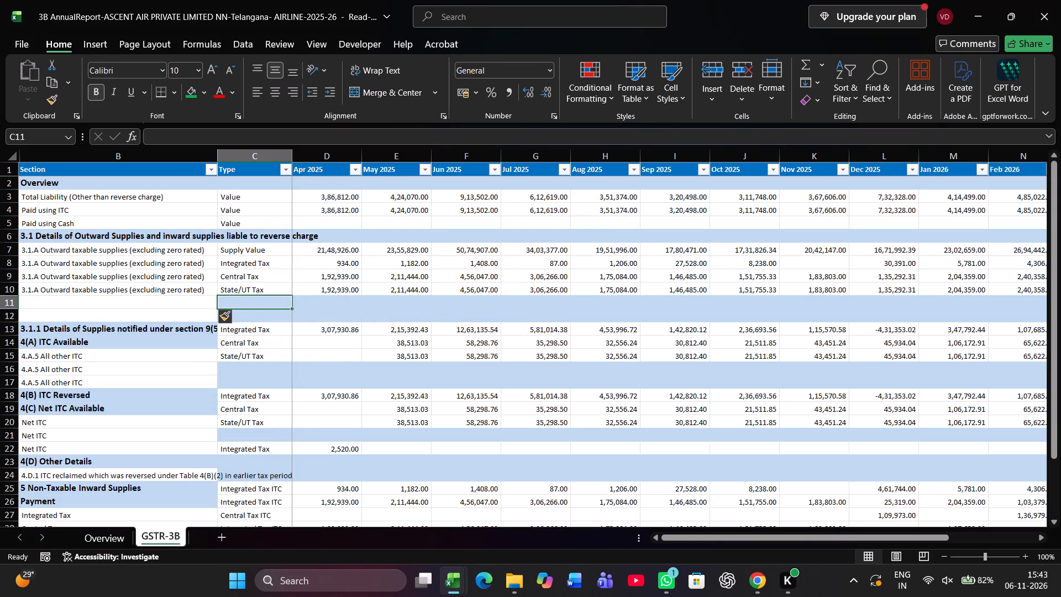
click(138, 315)
key(ctrl+z)
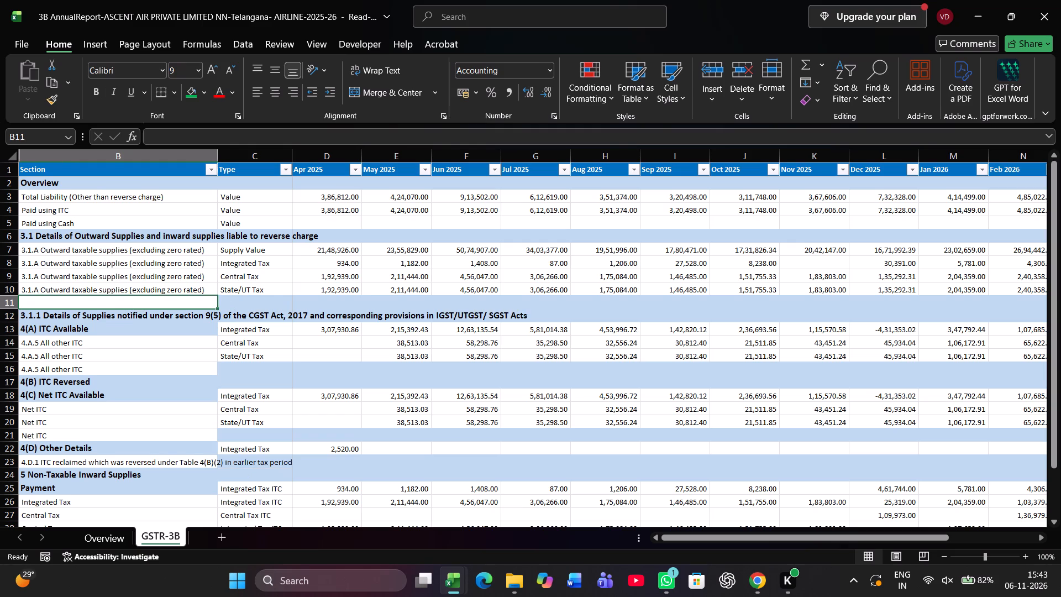
key(ctrl+z)
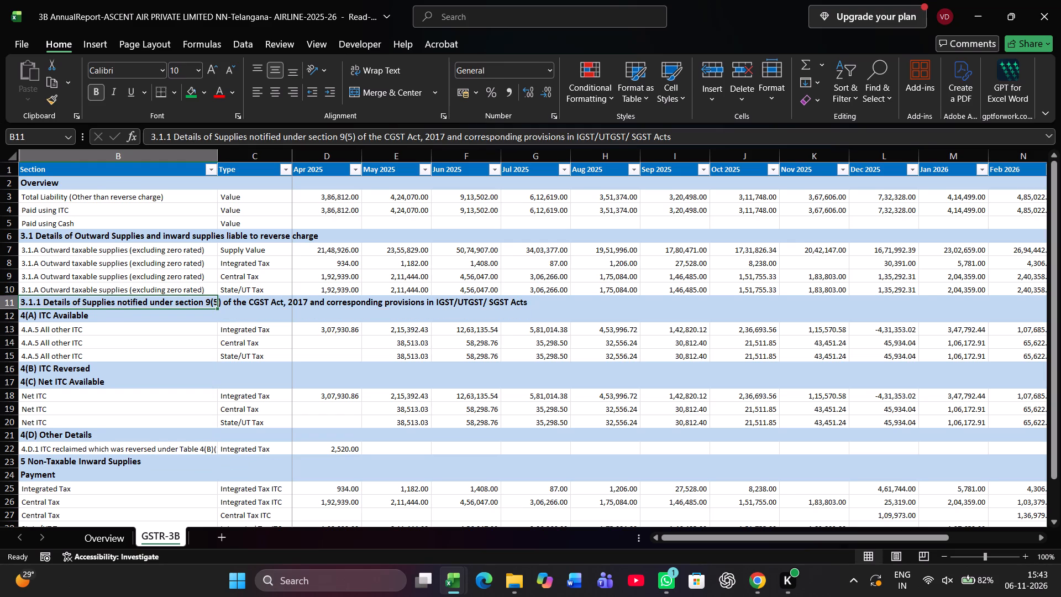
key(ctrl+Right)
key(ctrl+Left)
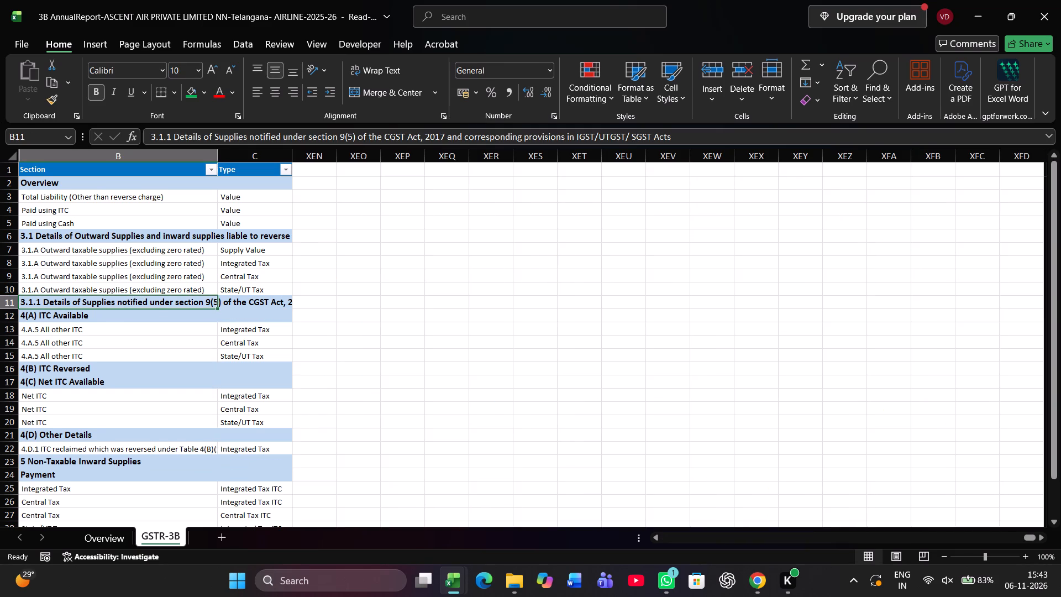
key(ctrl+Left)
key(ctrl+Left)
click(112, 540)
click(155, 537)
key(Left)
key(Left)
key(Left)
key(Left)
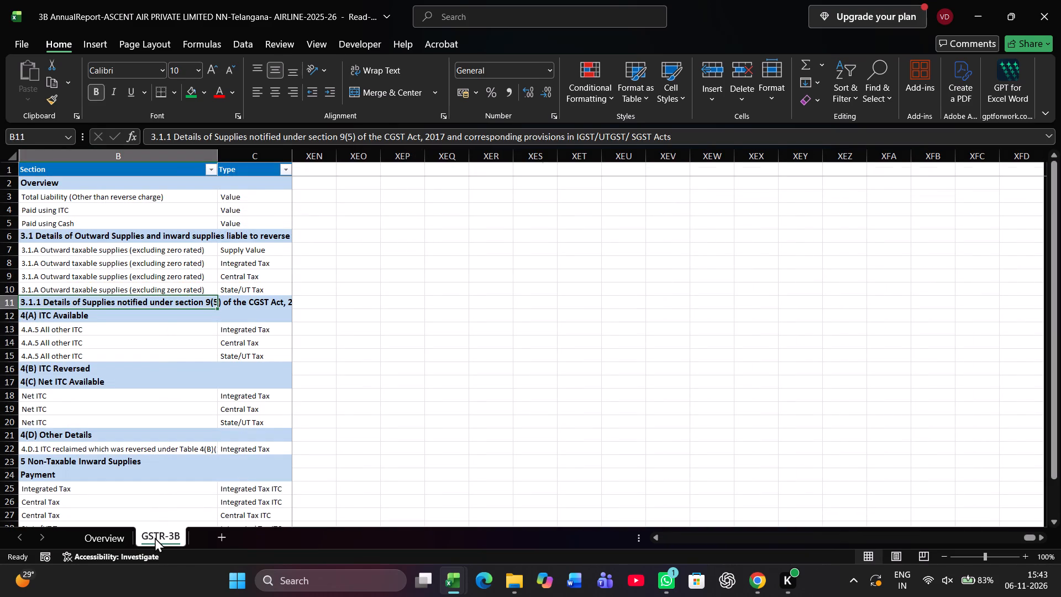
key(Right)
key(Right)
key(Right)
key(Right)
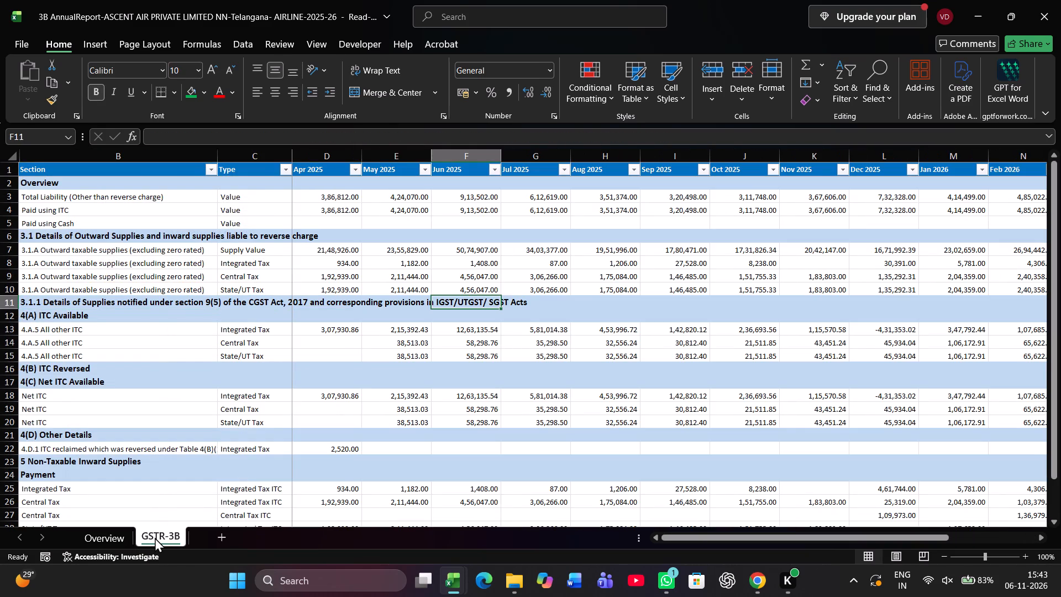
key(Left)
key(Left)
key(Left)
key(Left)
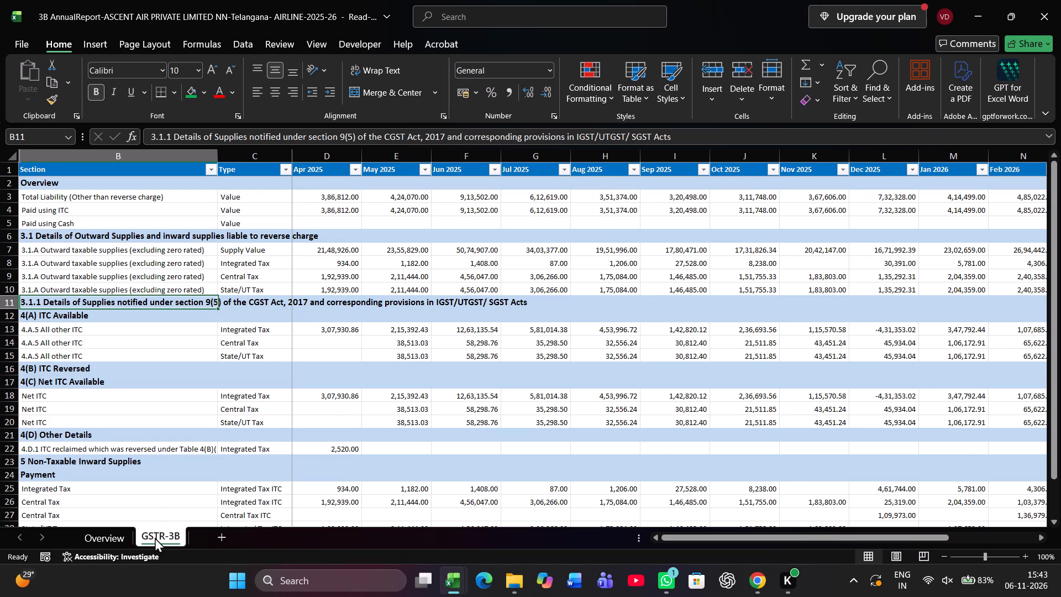
Insert blank cells across row 11 from B11 to the sheet's last column, shifting the existing cells down.
key(ctrl+shift+Right)
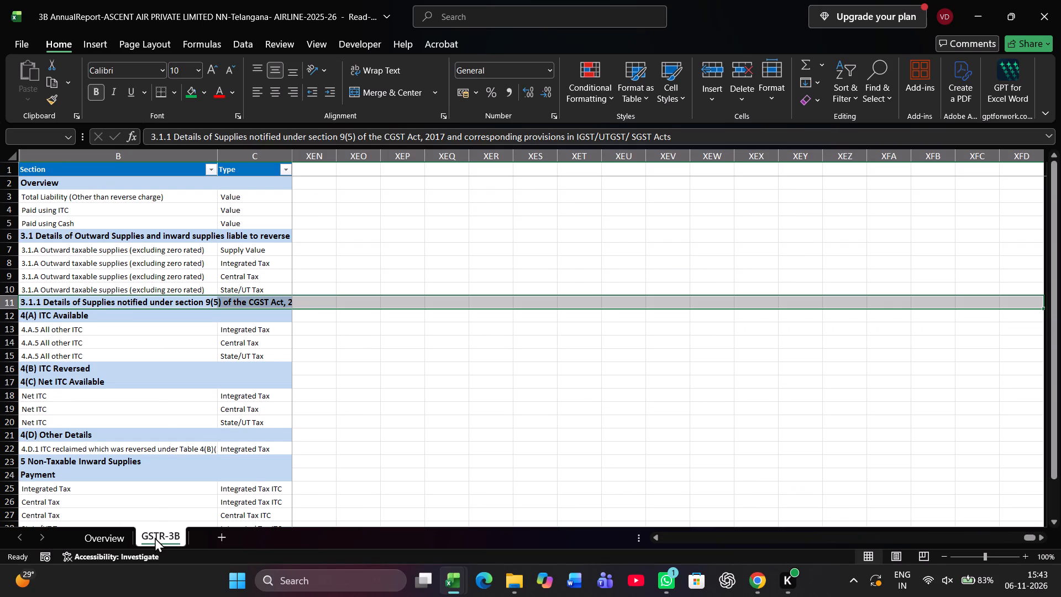
key(ctrl+shift+equal)
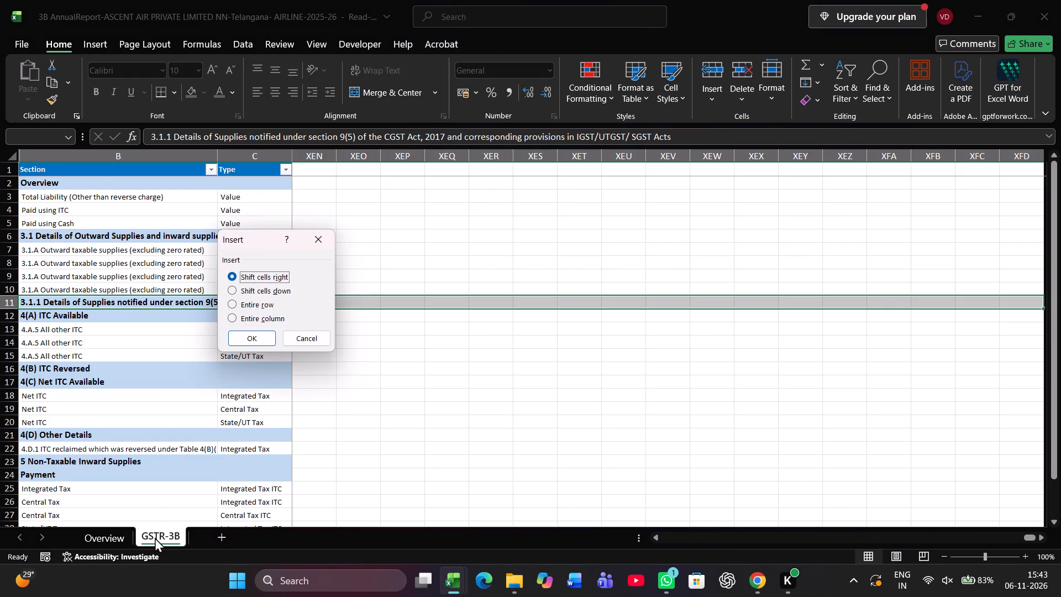
key(Down)
key(Return)
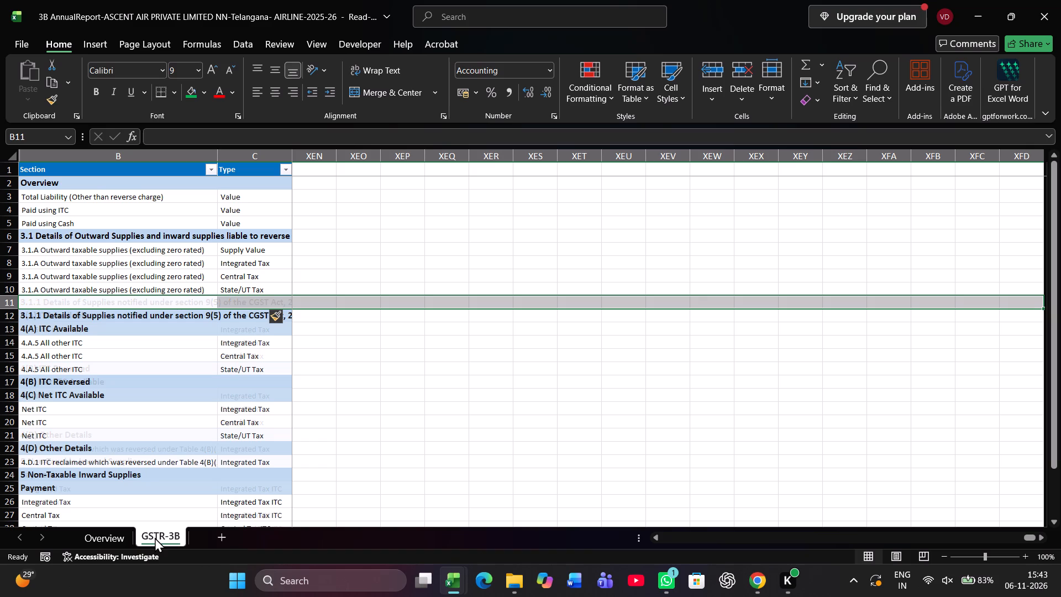
Insert one more entire blank row at row 11, above the 3.1.1 heading.
key(Left)
key(Left)
key(Left)
key(Left)
key(Left)
key(Left)
key(Left)
key(Left)
key(Left)
key(Left)
key(Left)
key(Left)
key(Left)
key(Left)
key(Left)
key(Left)
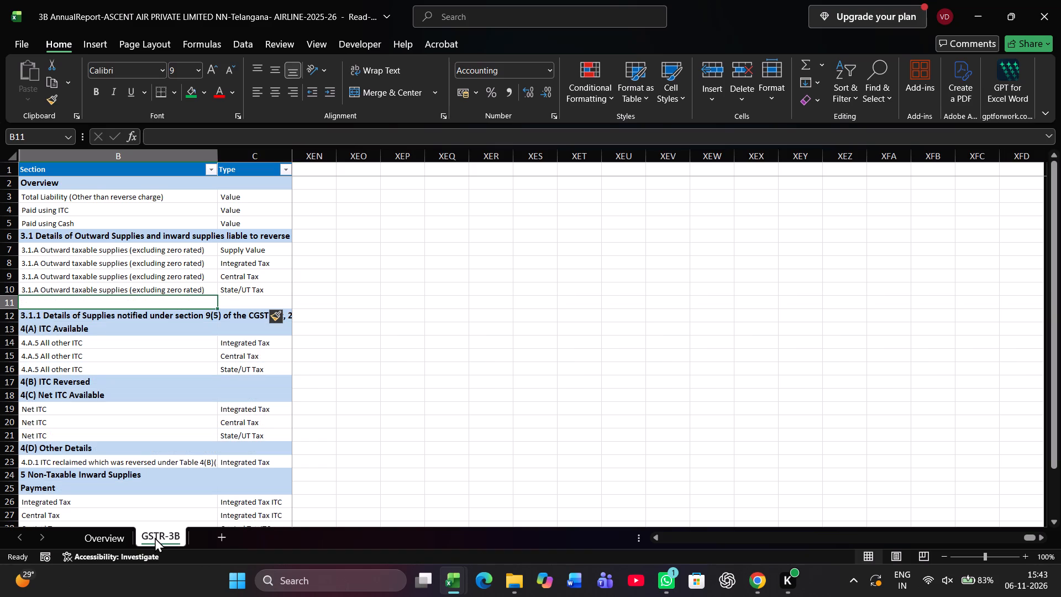
key(Left)
key(Left)
key(Right)
key(Right)
key(Left)
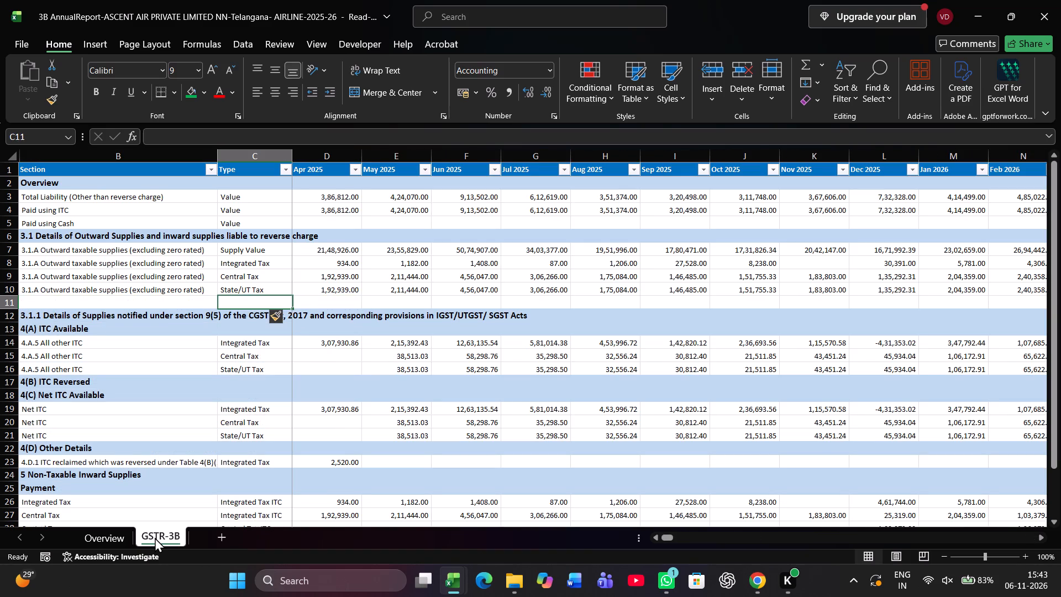
key(Right)
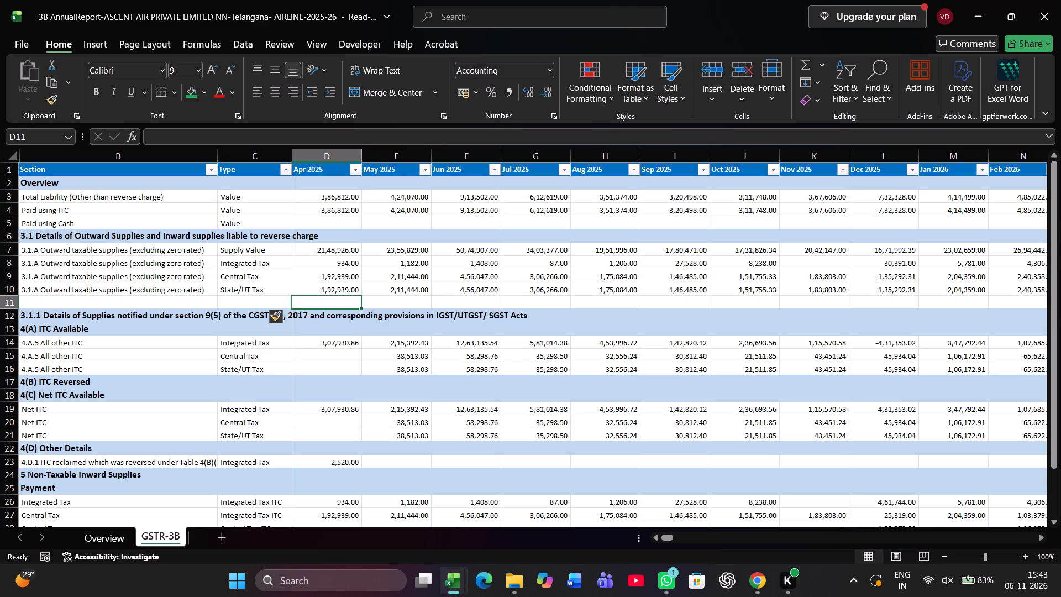
click(80, 304)
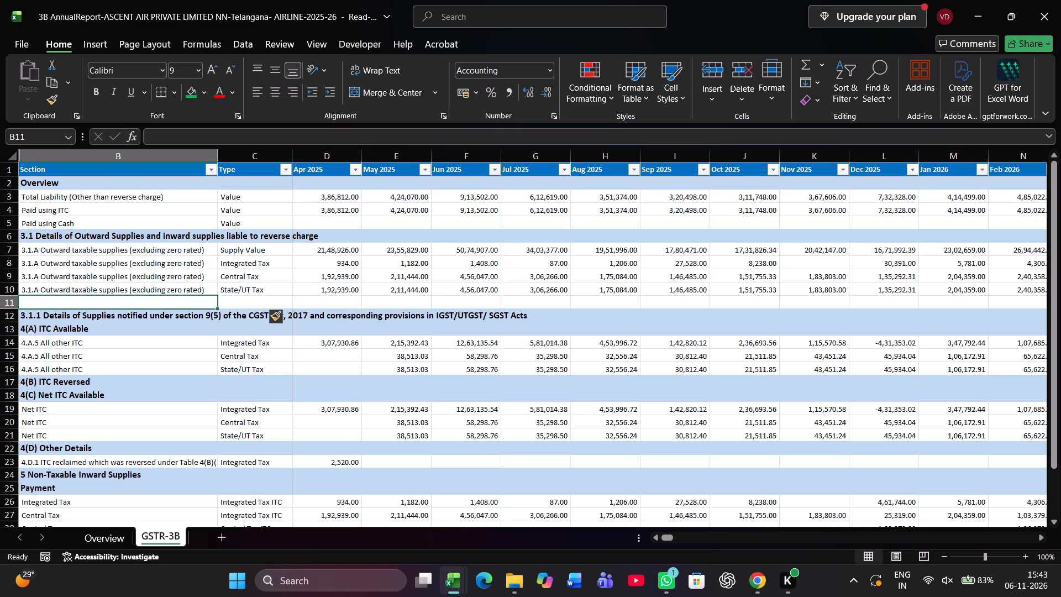
key(ctrl+shift+Right)
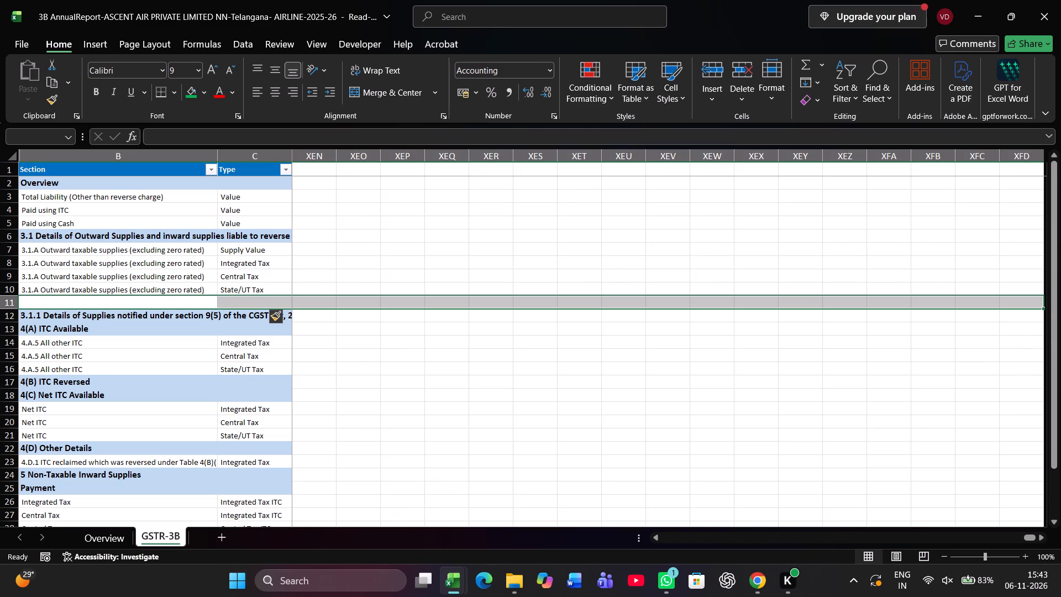
key(ctrl+shift+equal)
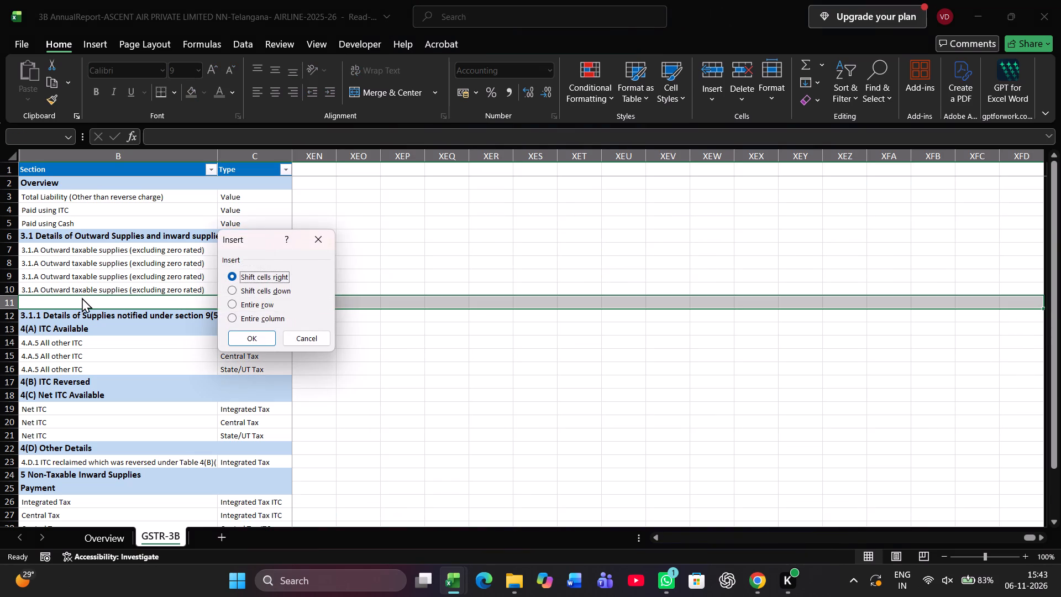
key(Down)
key(Down)
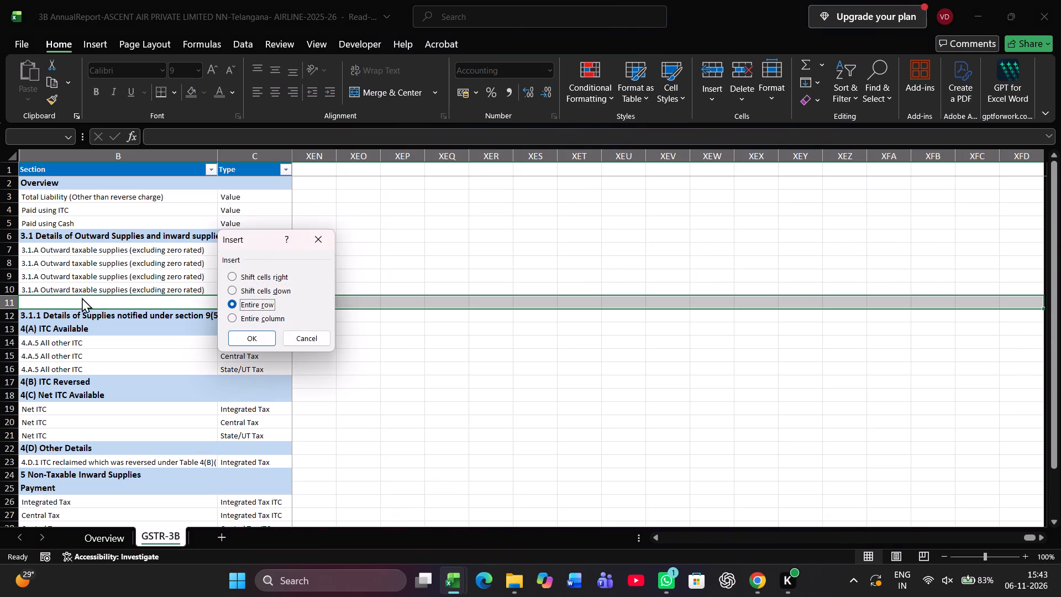
key(Return)
Enter the formula =D7 in D11 to bring down the April 2025 outward taxable Supply Value.
key(Left)
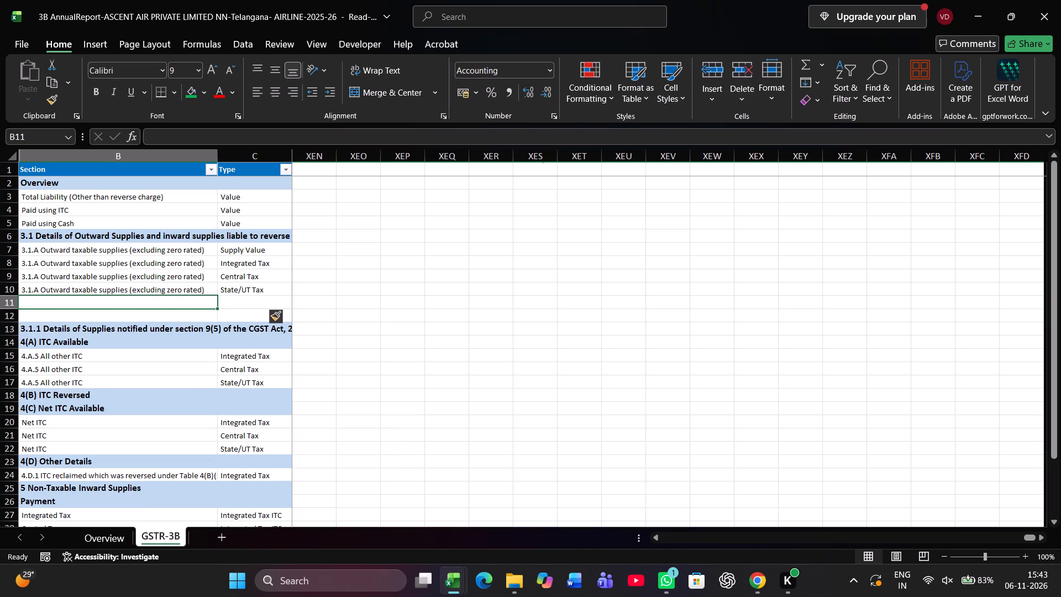
key(Left)
key(Left)
key(Left)
key(Left)
key(Left)
key(Left)
key(Left)
key(Left)
key(Left)
key(Left)
key(Left)
key(Left)
key(Right)
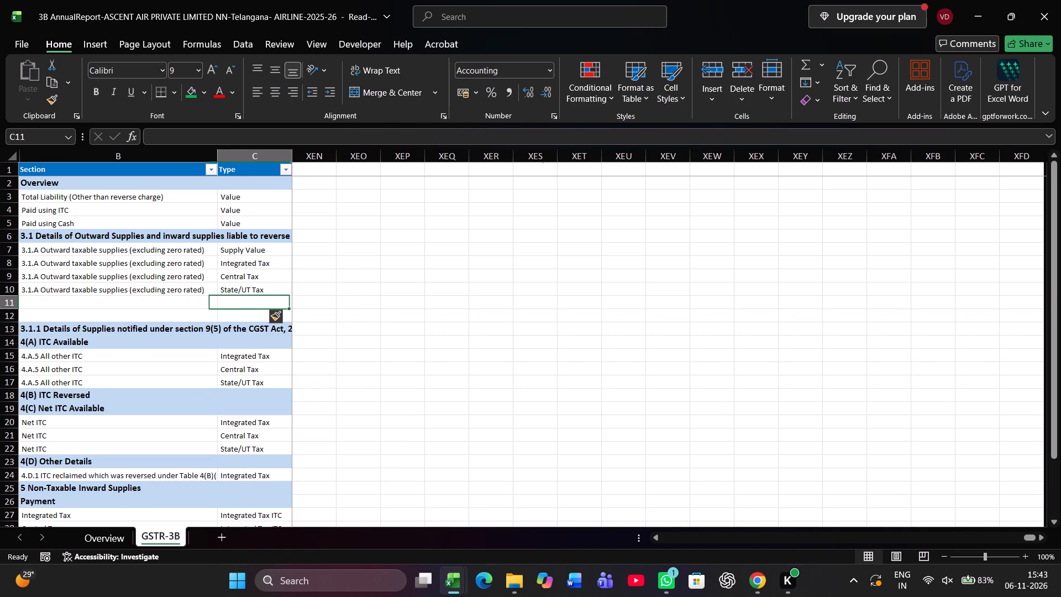
key(Right)
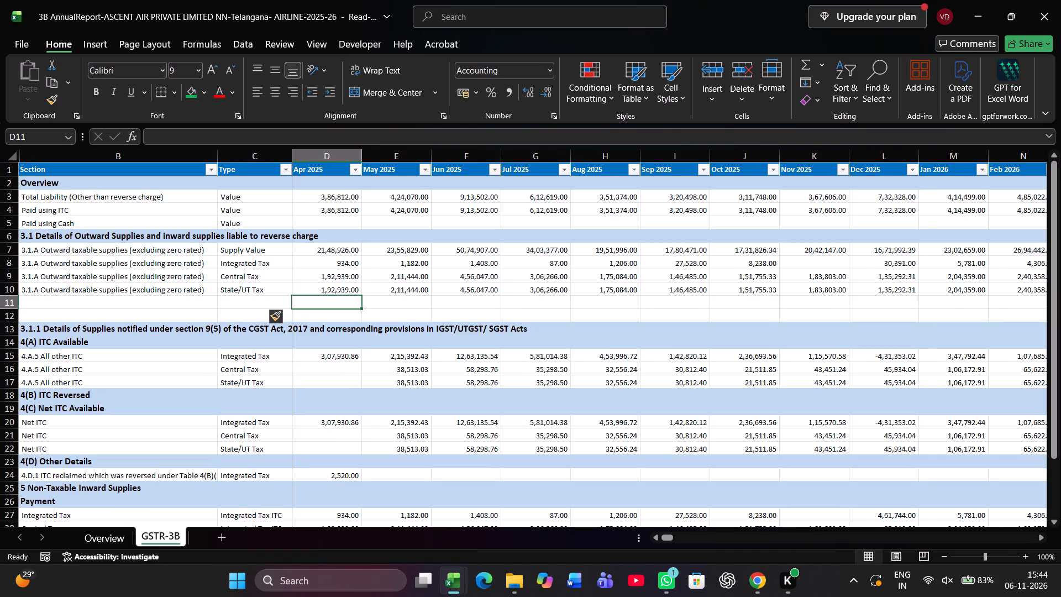
key(equal)
key(Up)
key(Up)
key(Up)
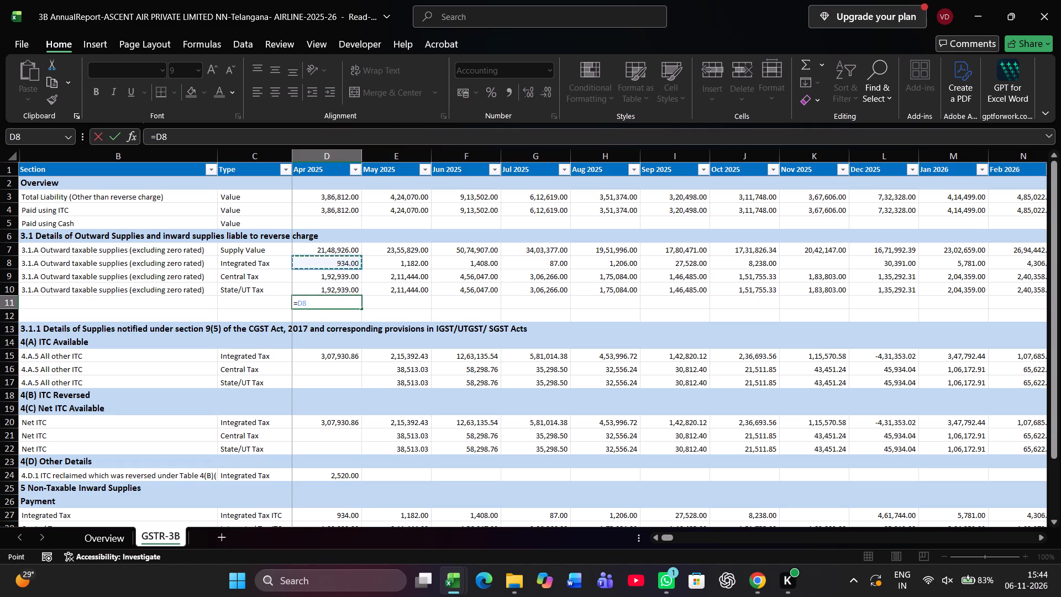
key(Up)
key(Return)
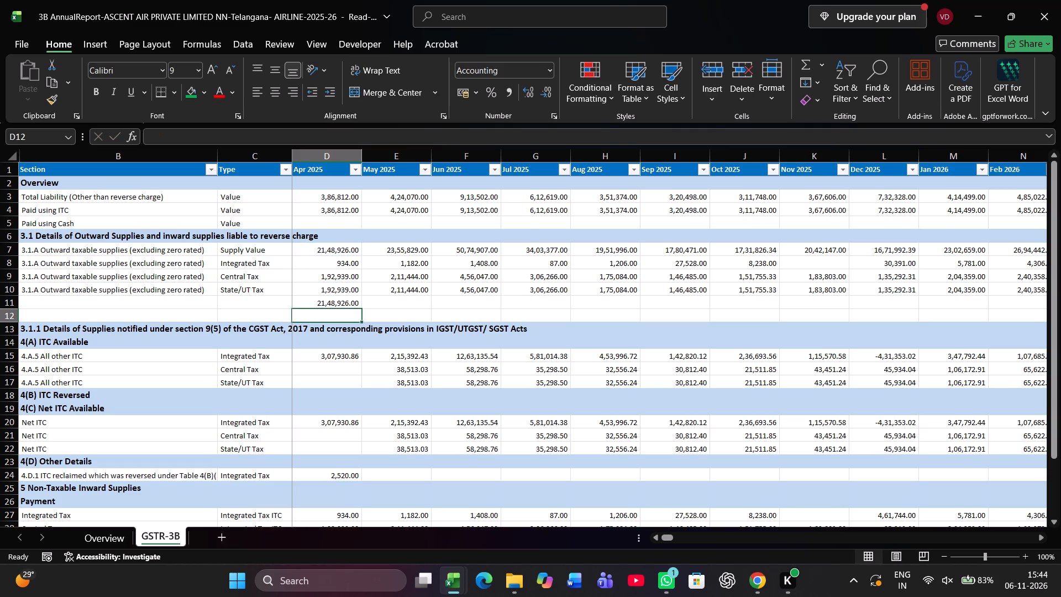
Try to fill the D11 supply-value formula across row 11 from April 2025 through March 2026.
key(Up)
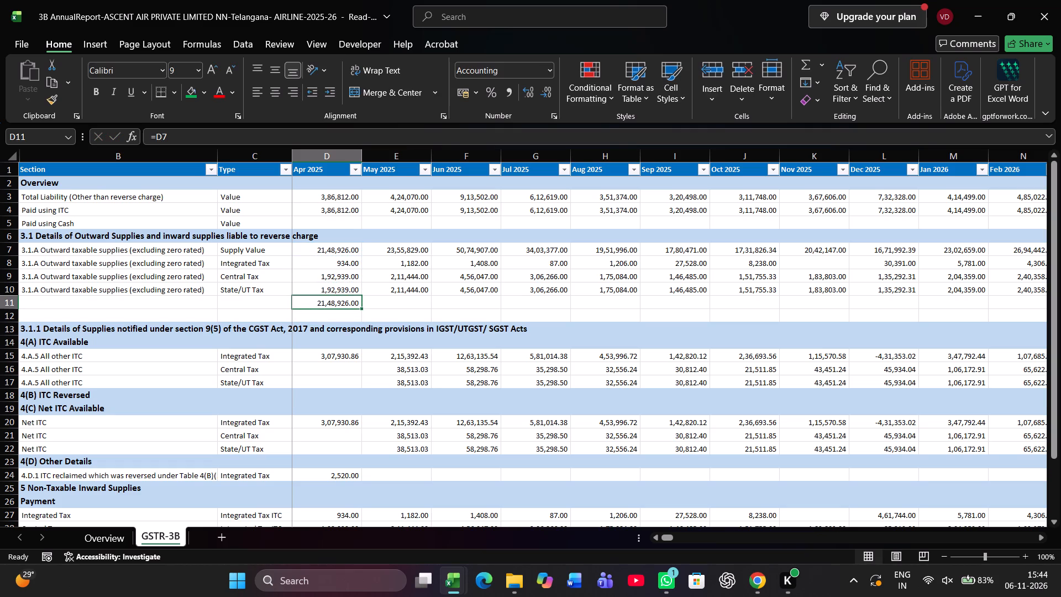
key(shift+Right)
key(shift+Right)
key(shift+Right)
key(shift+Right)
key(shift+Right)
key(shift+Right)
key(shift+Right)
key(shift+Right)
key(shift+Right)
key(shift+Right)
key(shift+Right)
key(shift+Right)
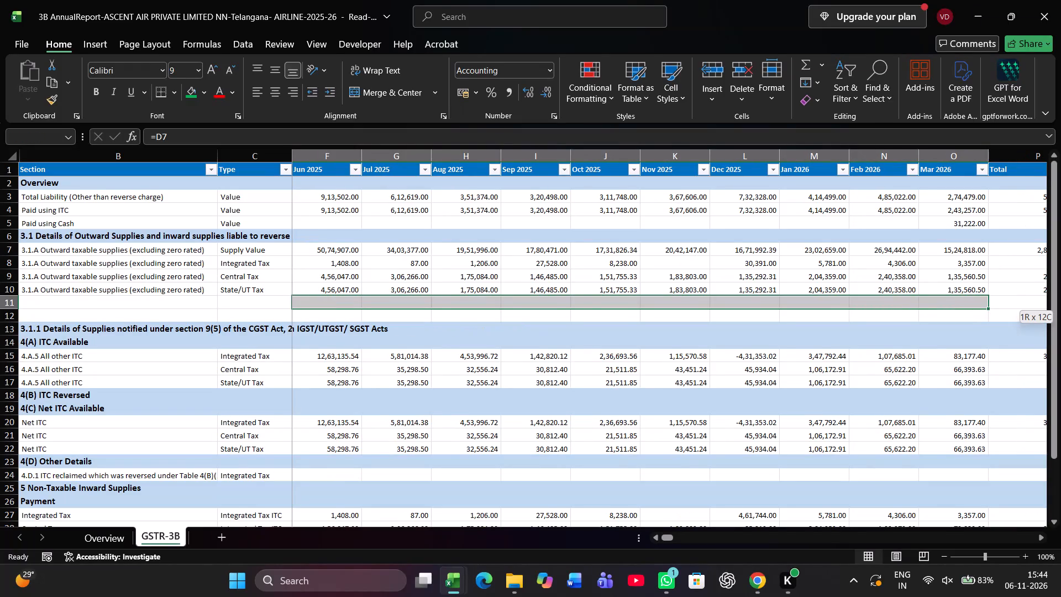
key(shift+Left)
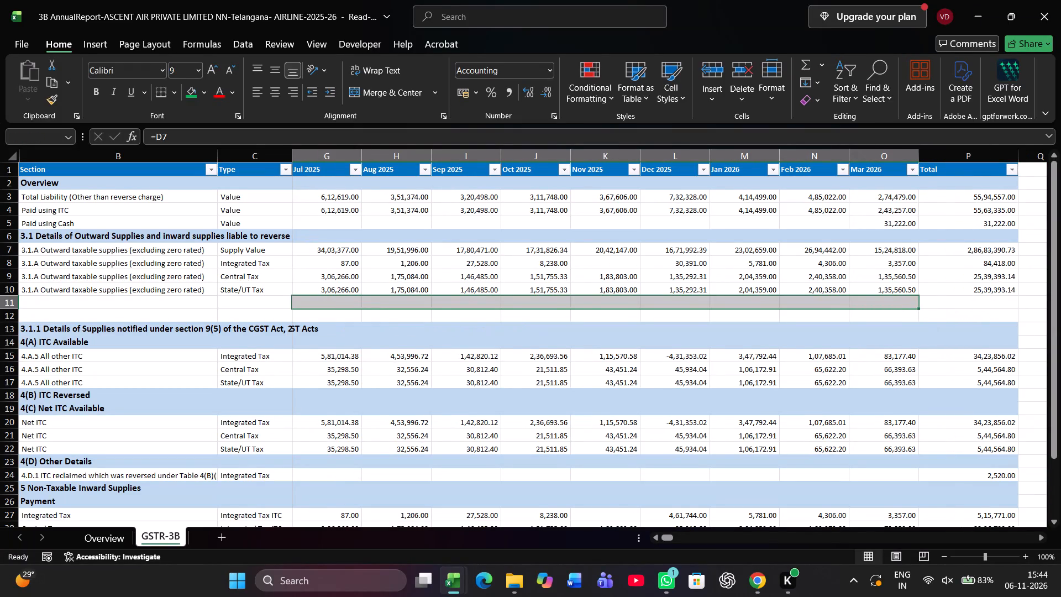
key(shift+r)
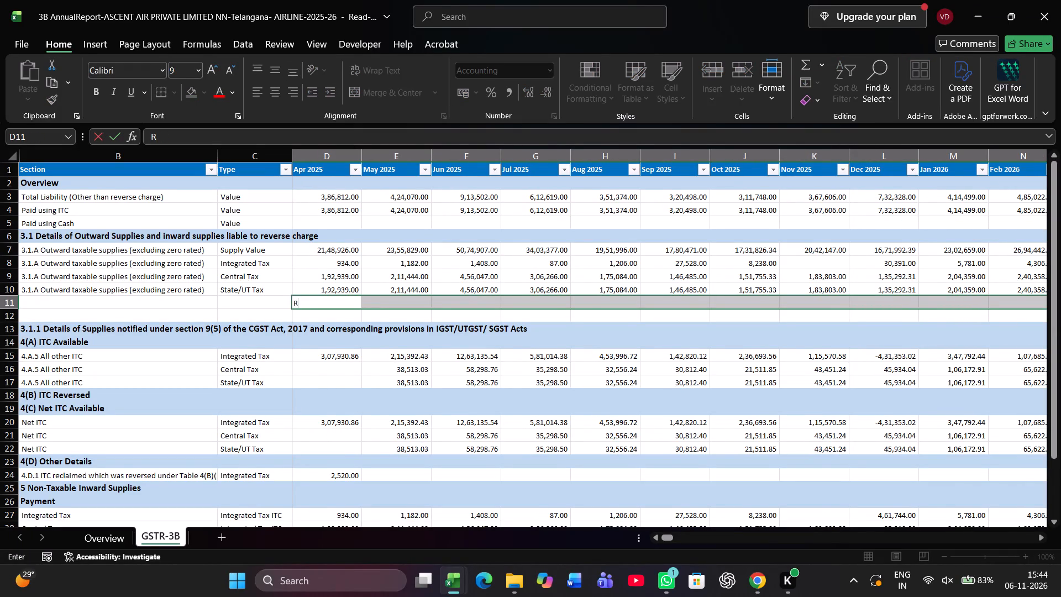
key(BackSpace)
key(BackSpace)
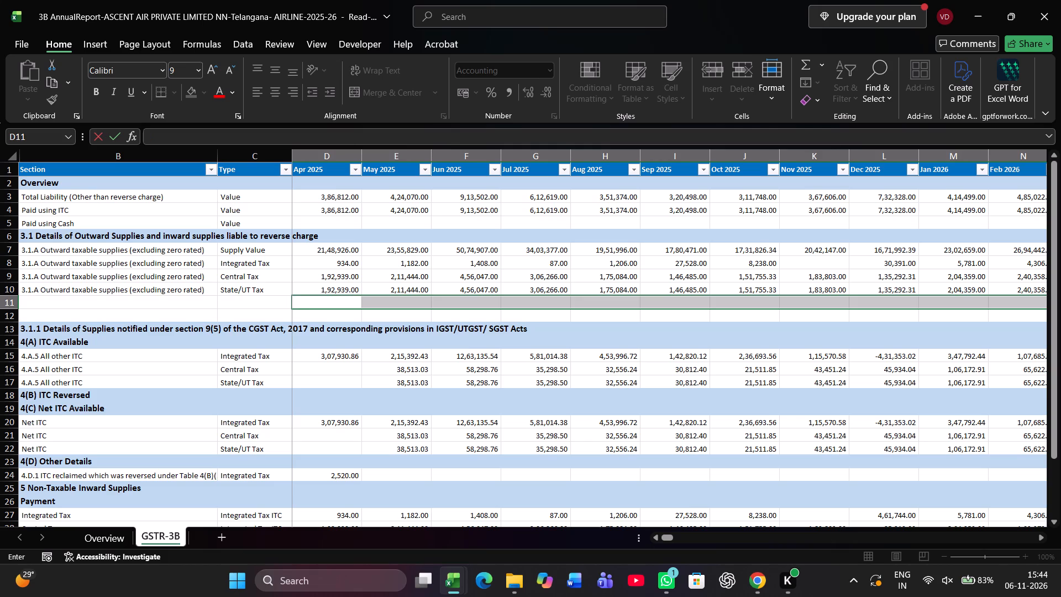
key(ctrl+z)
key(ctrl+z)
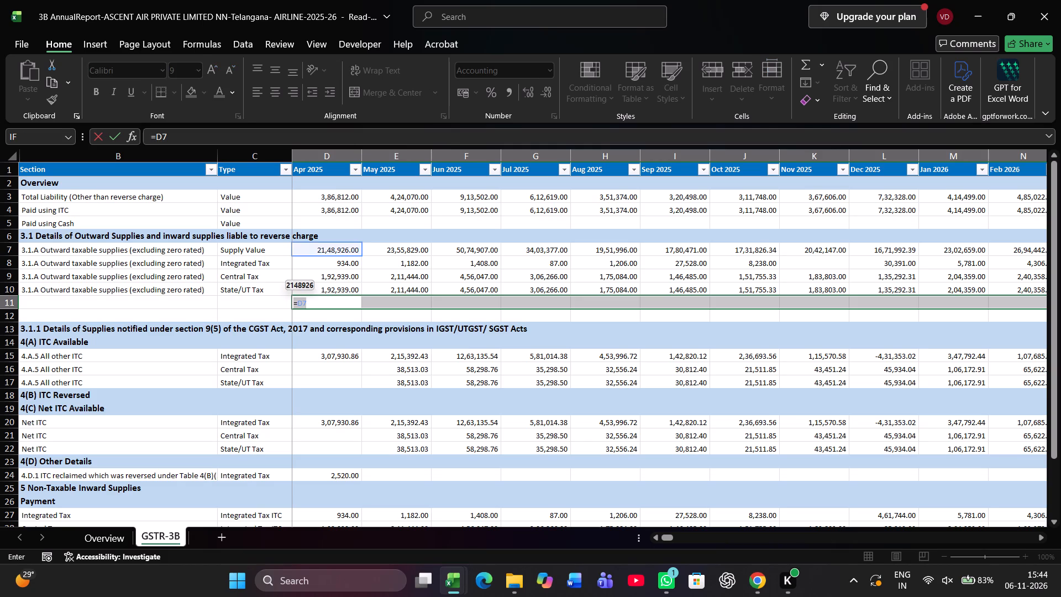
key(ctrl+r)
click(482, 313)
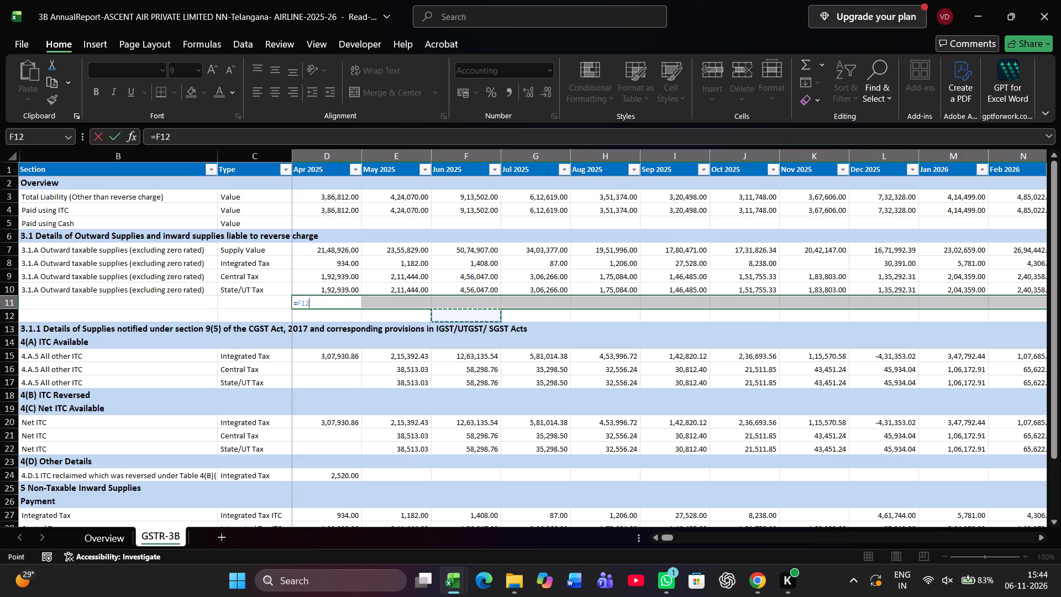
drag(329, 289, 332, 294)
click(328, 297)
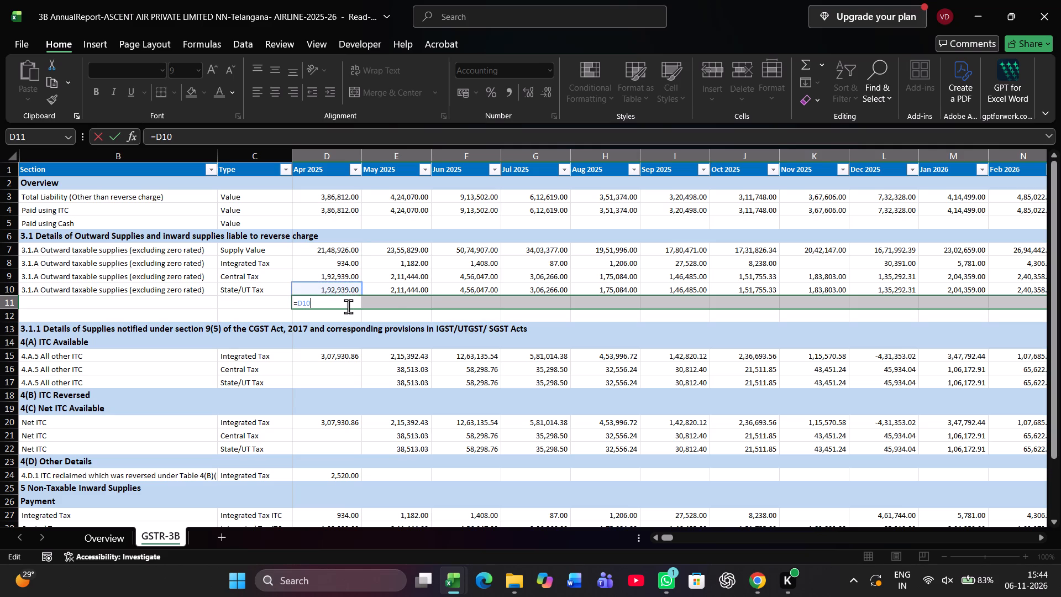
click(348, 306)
Close the Telangana 3B annual report workbook without saving its changes.
click(1044, 15)
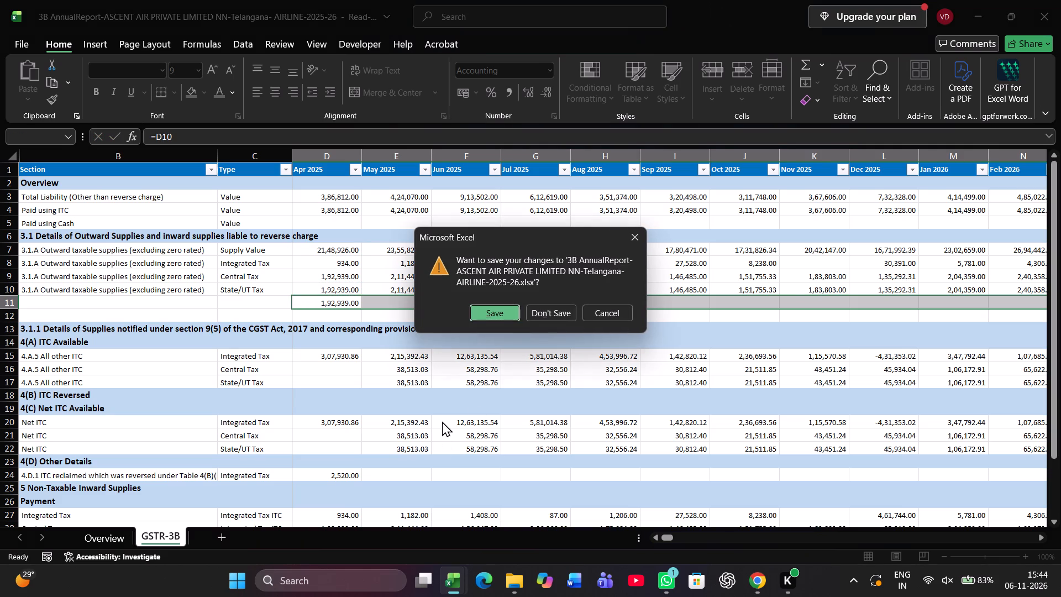
click(559, 320)
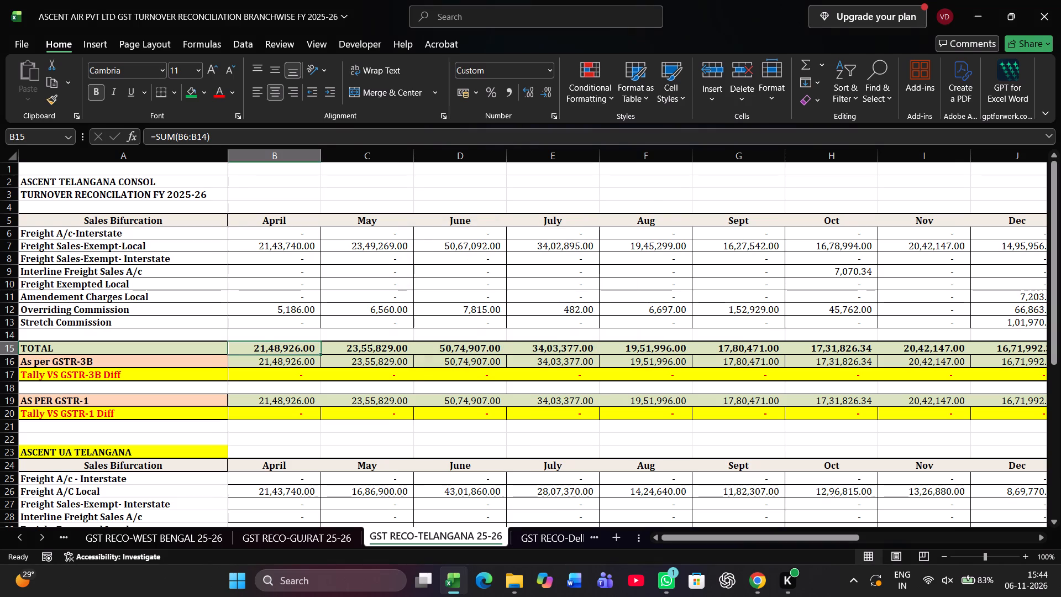
Show the GST RECO-WEST BENGAL 25-26 sheet, and open the 3B AnnualReport workbook from File Explorer's WEST BENGAL folder.
click(188, 541)
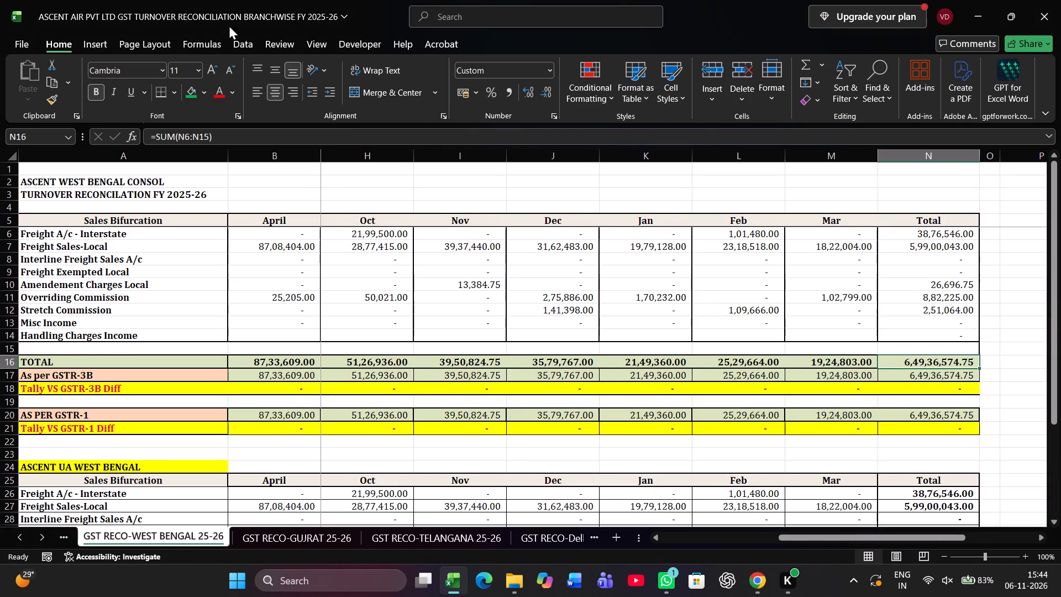
key(alt+Tab)
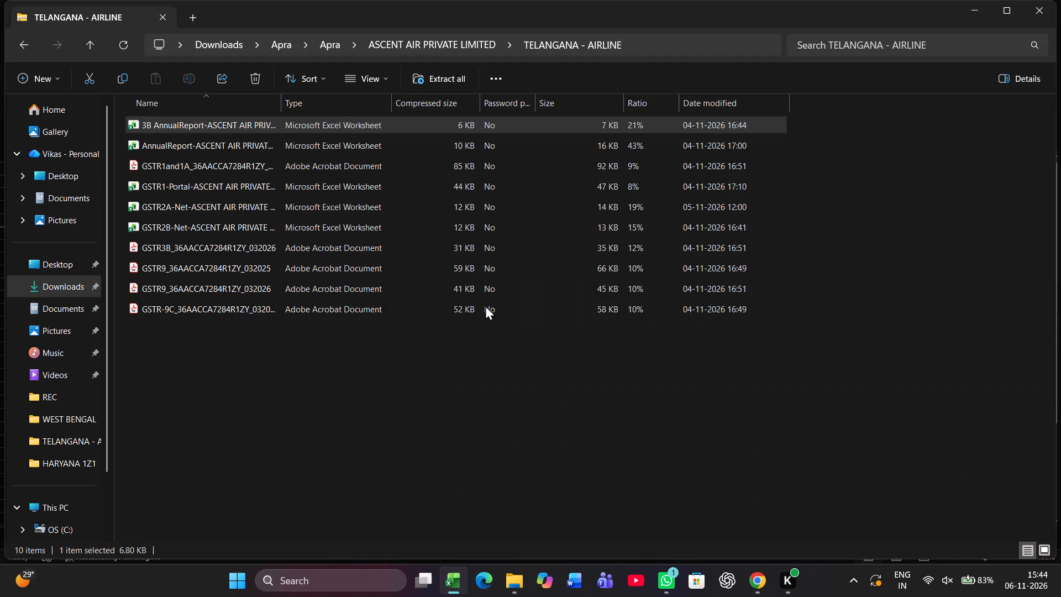
key(BackSpace)
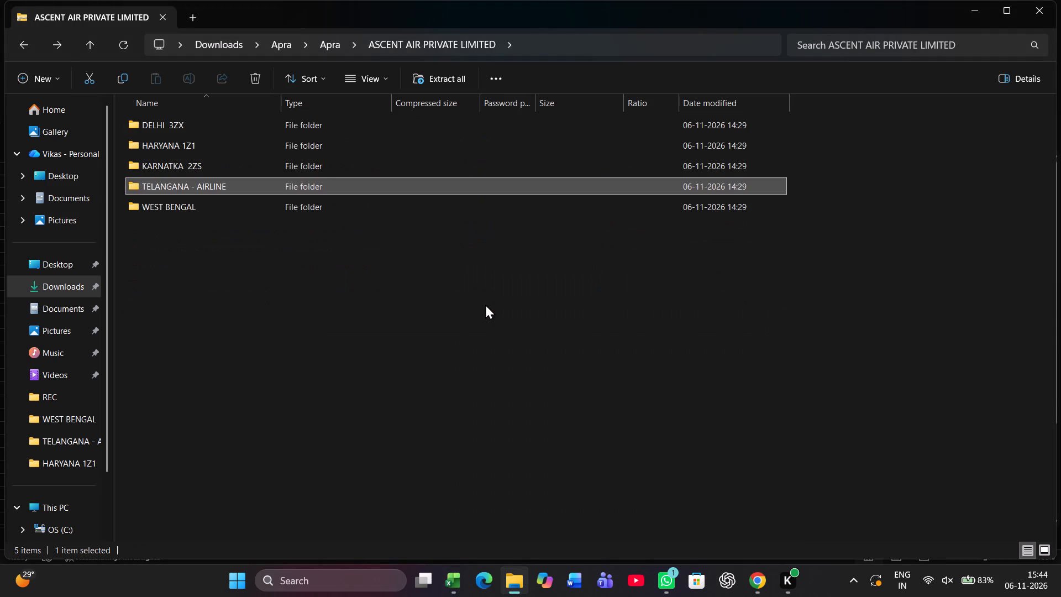
key(Down)
key(Return)
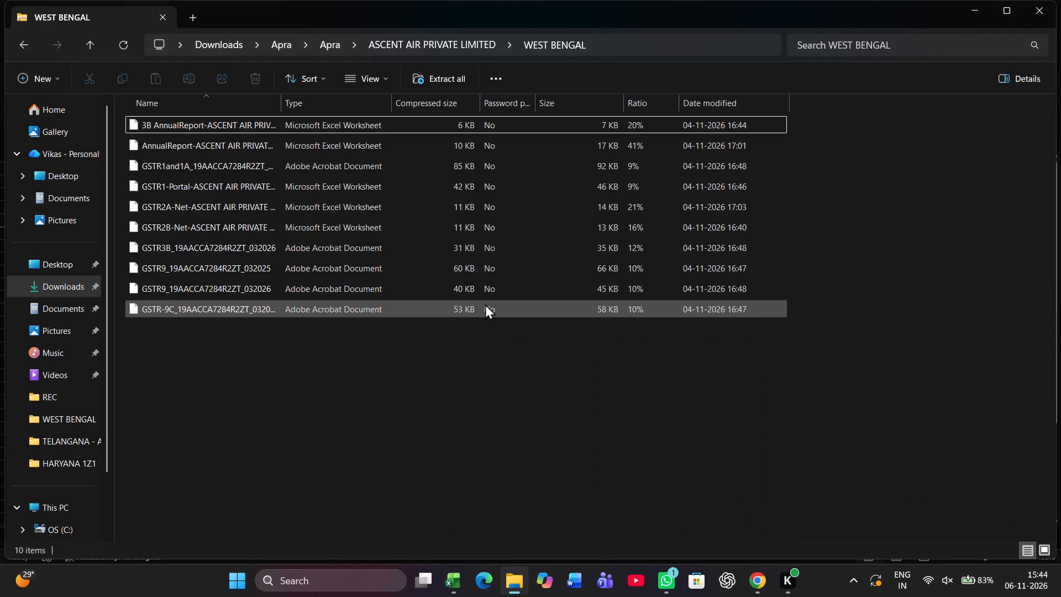
key(Up)
key(Down)
key(Up)
key(Return)
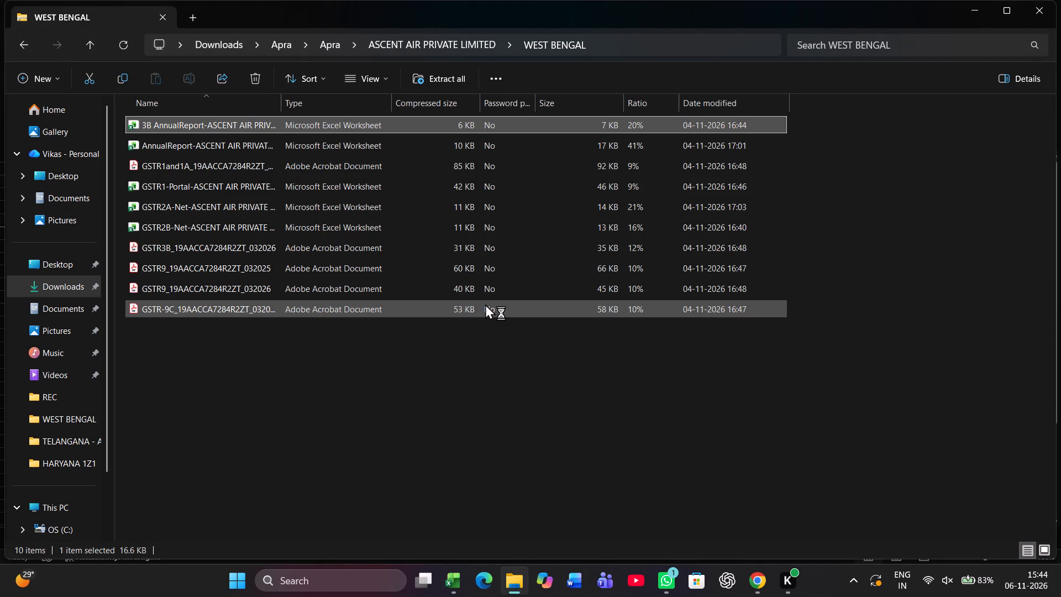
Copy only the GSTIN from C7 of the West Bengal report's Overview sheet, leaving out the state name in brackets.
click(185, 235)
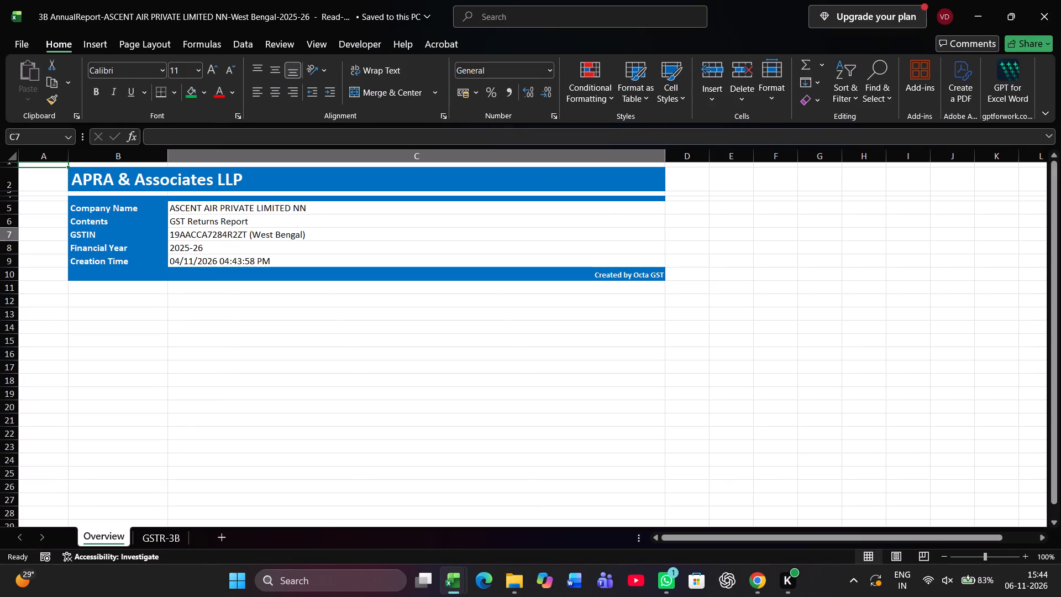
key(F2)
key(Left)
key(Left)
key(Left)
key(Left)
key(Left)
key(Left)
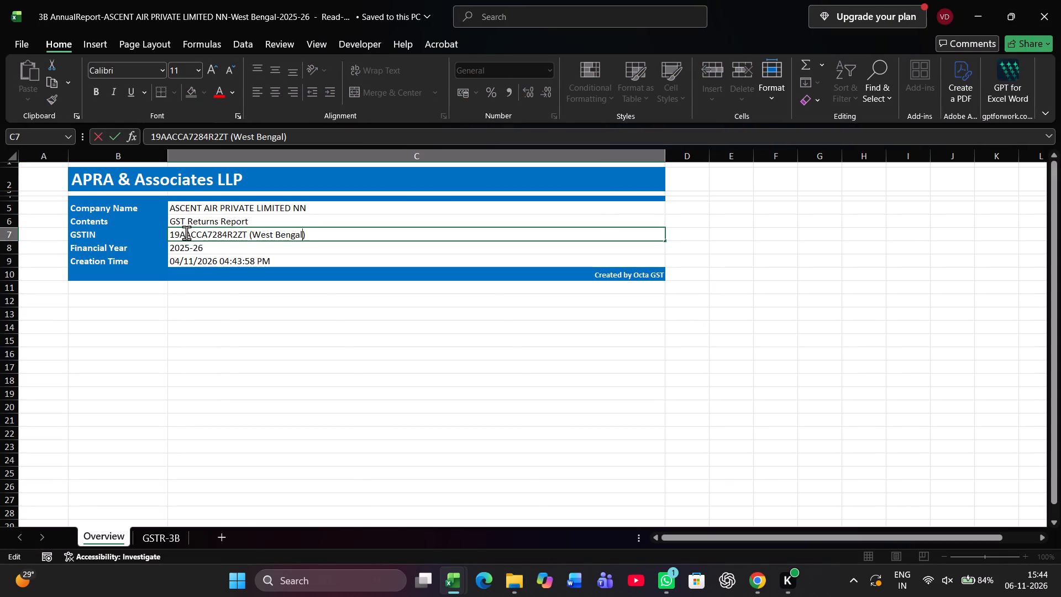
key(Left)
key(Left)
key(Left)
key(Left)
key(Left)
key(Left)
key(Left)
key(Left)
key(shift+Left)
key(shift+Left)
key(shift+Left)
key(shift+Left)
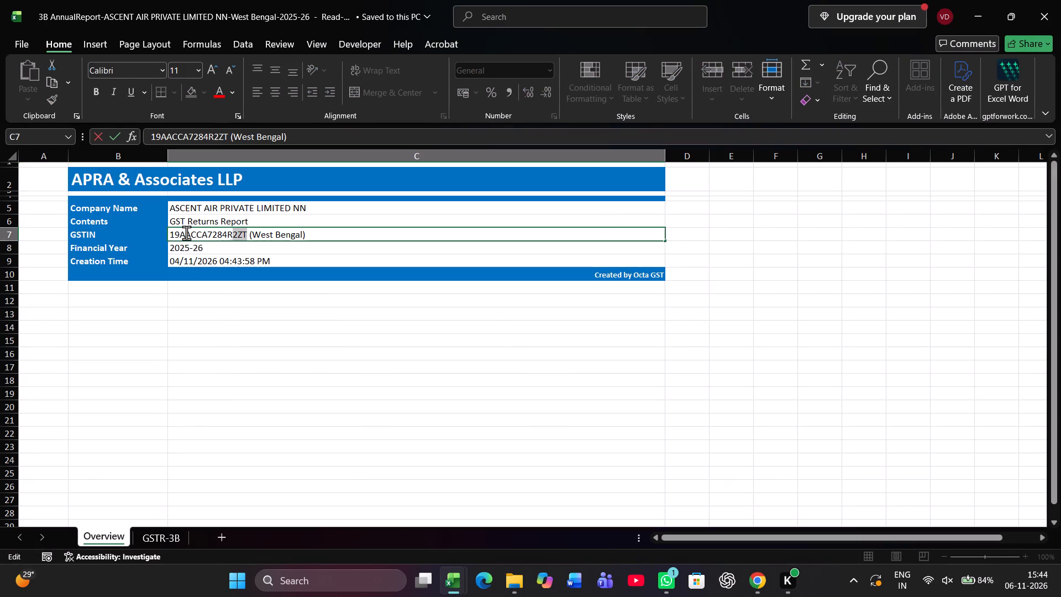
key(shift+Left)
key(shift+Left)
key(shift+Left)
key(shift+Left)
key(shift+Left)
key(shift+Left)
key(shift+Left)
key(shift+Left)
key(shift+Left)
key(shift+Left)
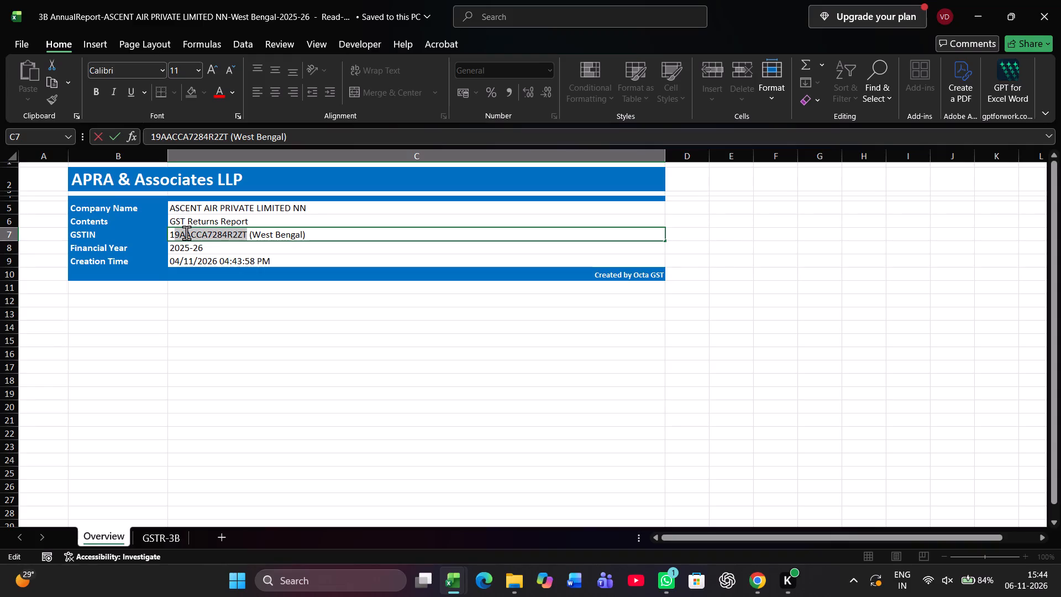
key(shift+Left)
key(ctrl+c)
Paste the copied GSTIN into B2 beside ASCENT WEST BENGAL CONSOL in the turnover reconciliation workbook and save it.
key(alt+Tab)
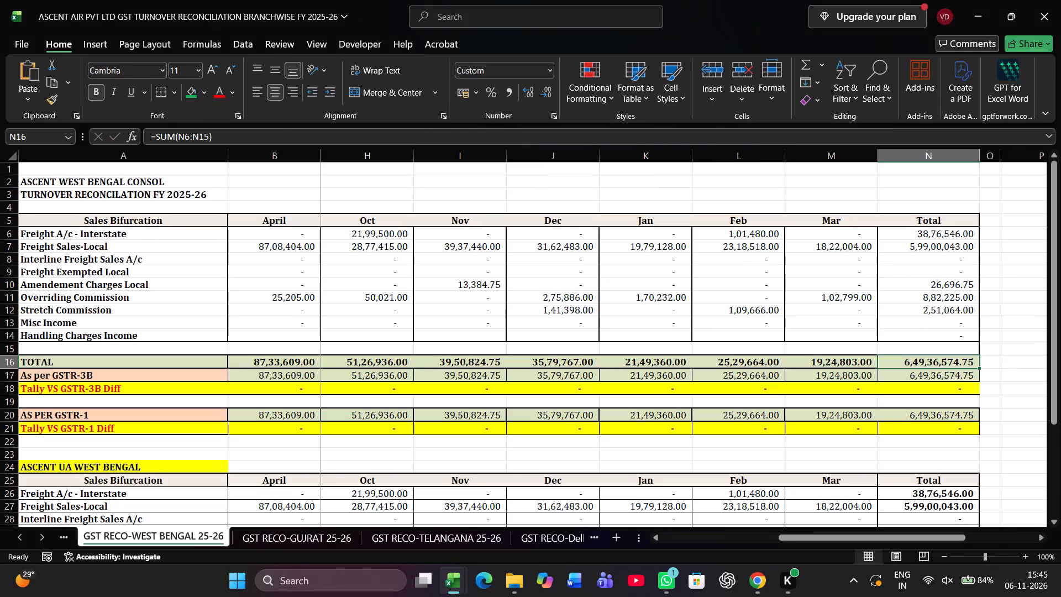
click(291, 183)
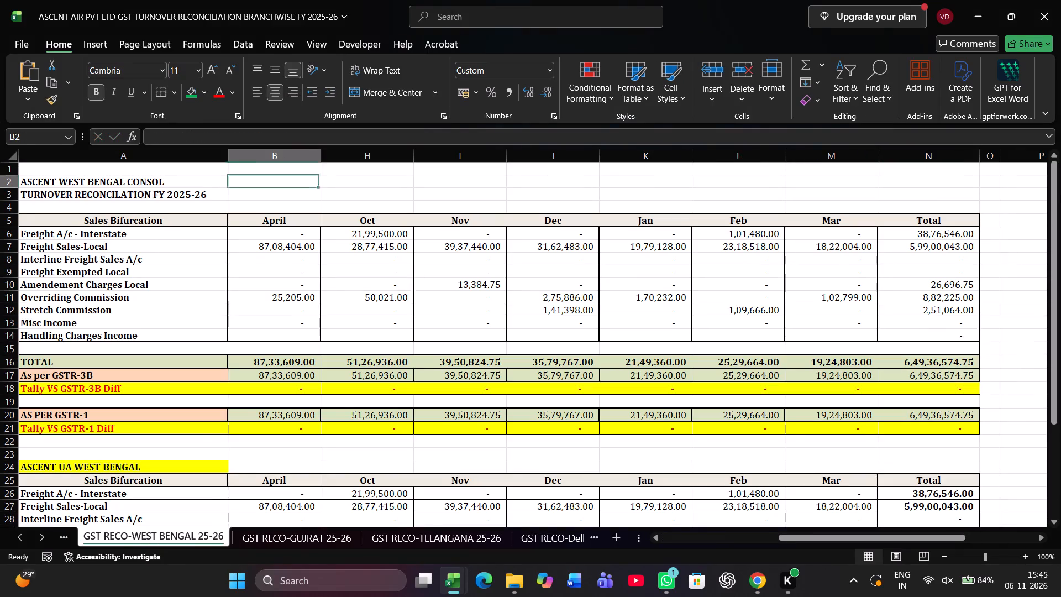
key(ctrl+v)
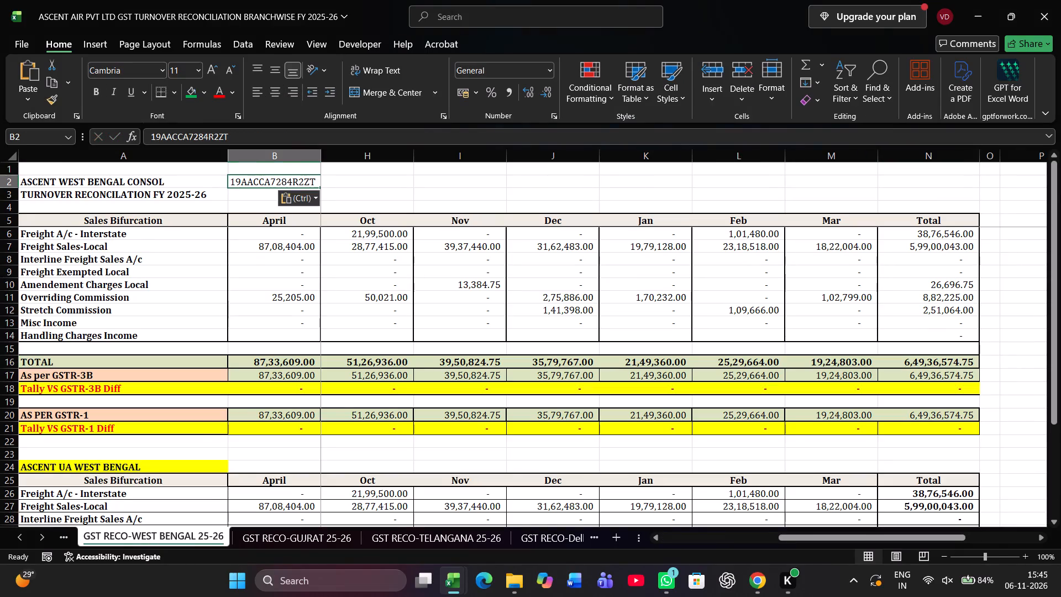
key(Return)
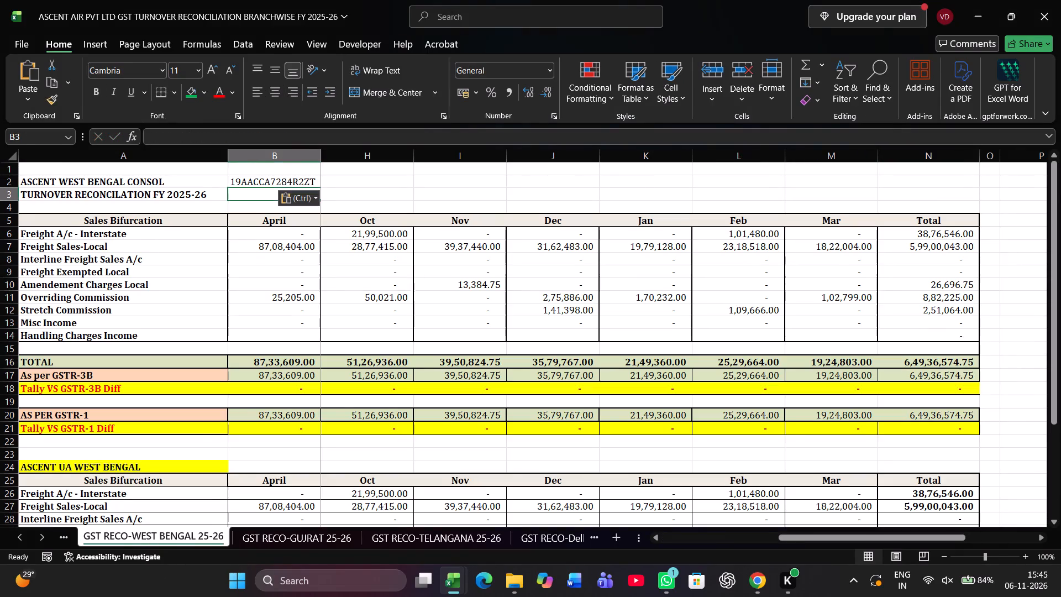
key(ctrl+s)
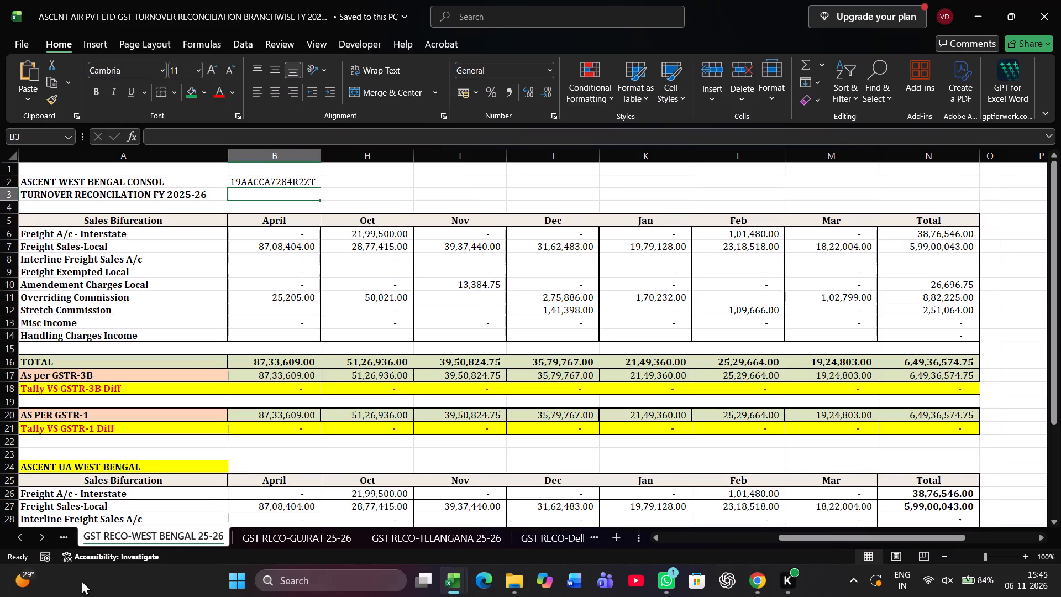
Select B2 on the GST RECO-TELANGANA 25-26 sheet, and close the West Bengal 3B annual report without saving.
click(466, 532)
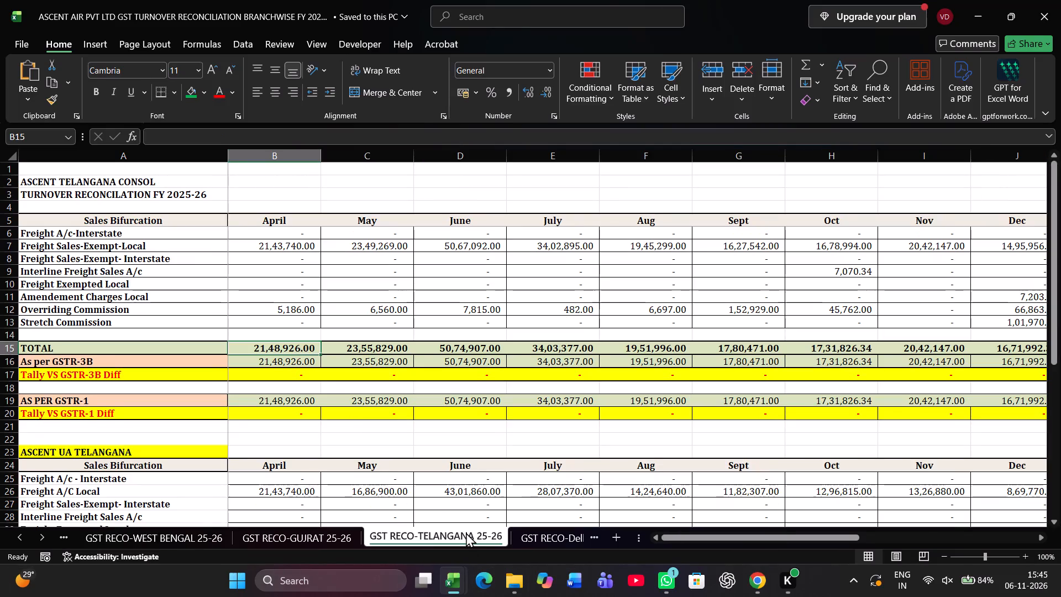
click(258, 182)
key(alt+Tab)
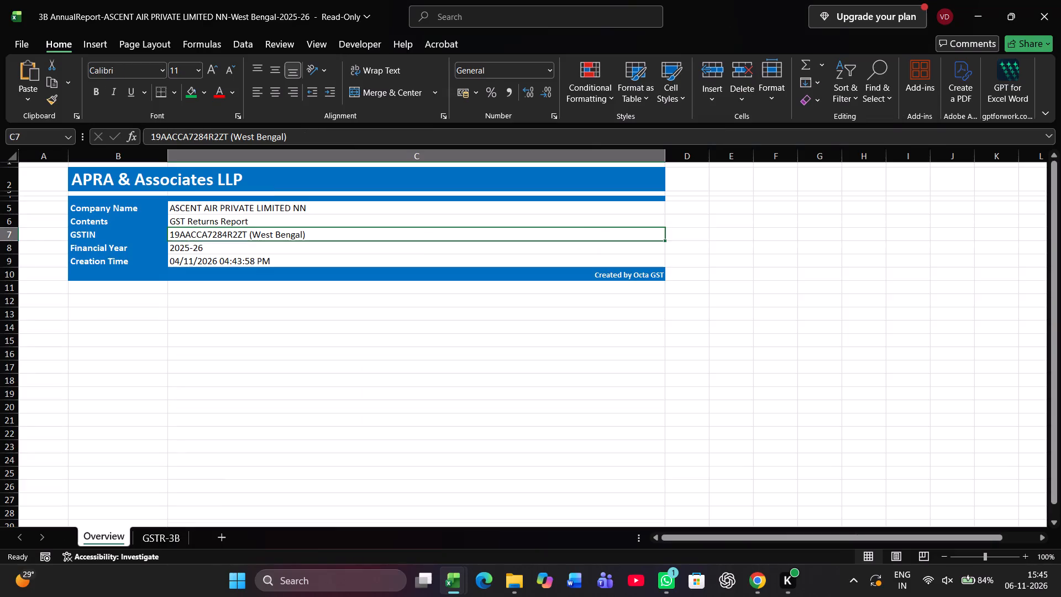
click(1046, 17)
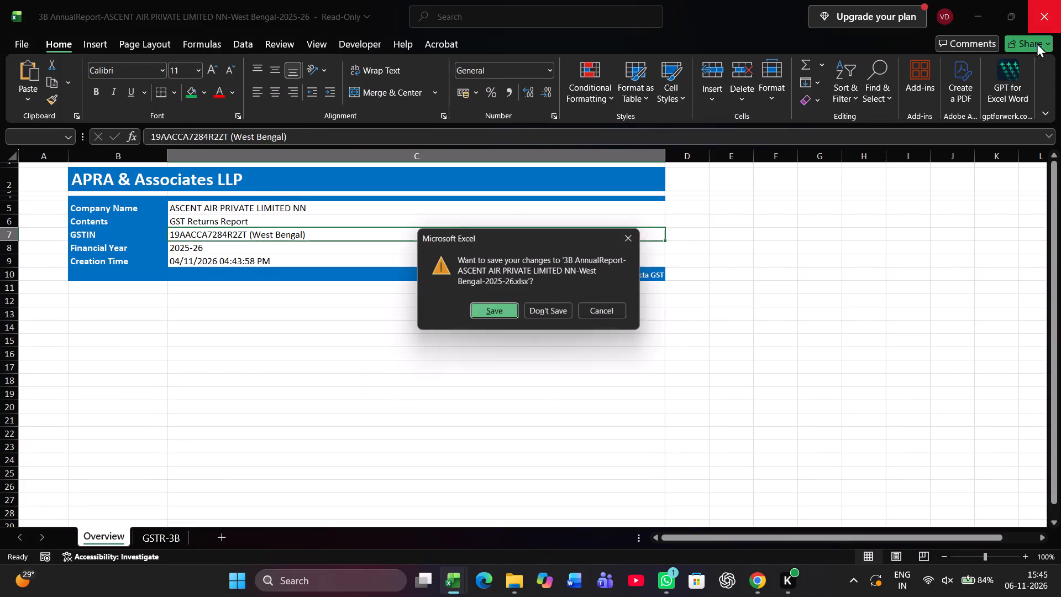
click(570, 306)
Open the Telangana 3B AnnualReport workbook from File Explorer's TELANGANA - AIRLINE folder.
key(alt+Tab)
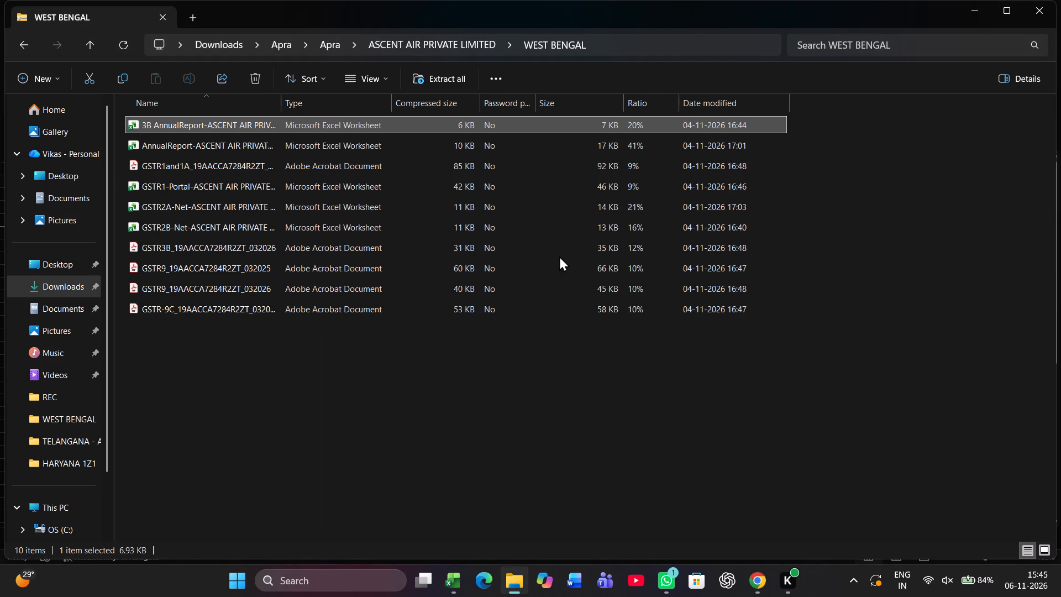
key(BackSpace)
key(Down)
key(Up)
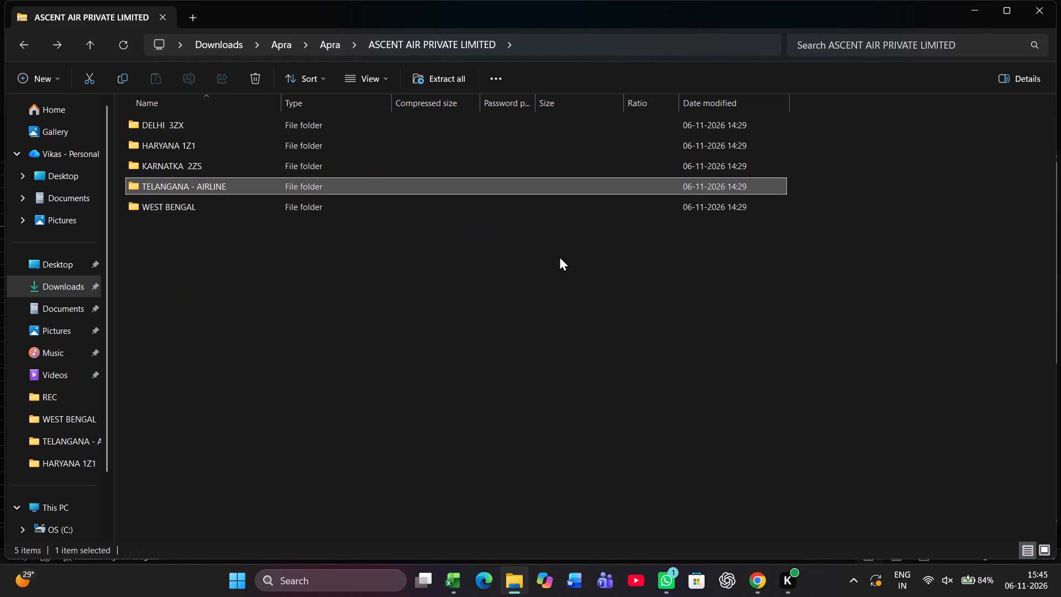
key(Return)
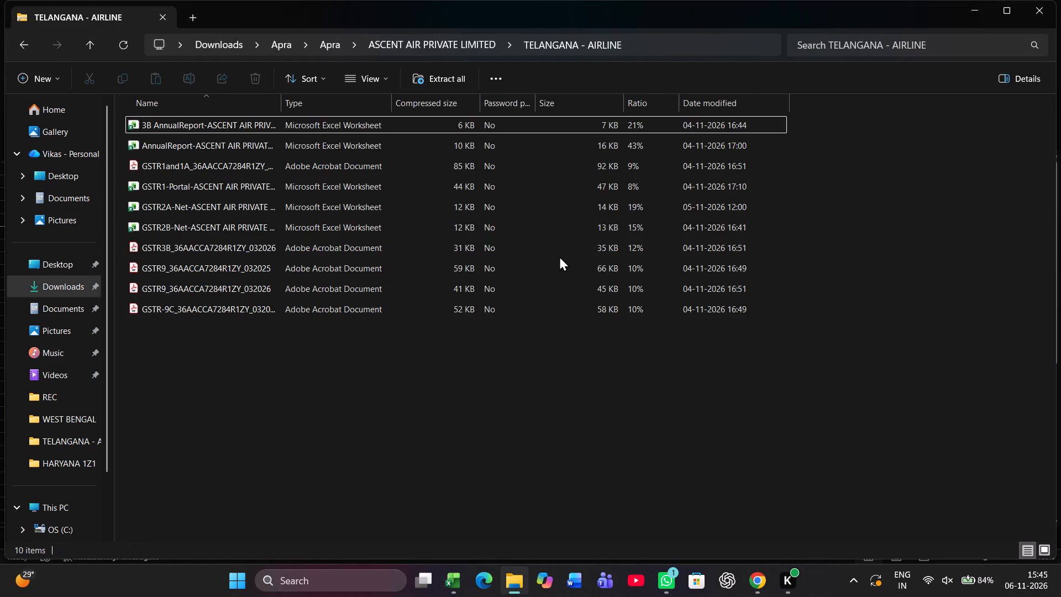
key(Down)
key(Up)
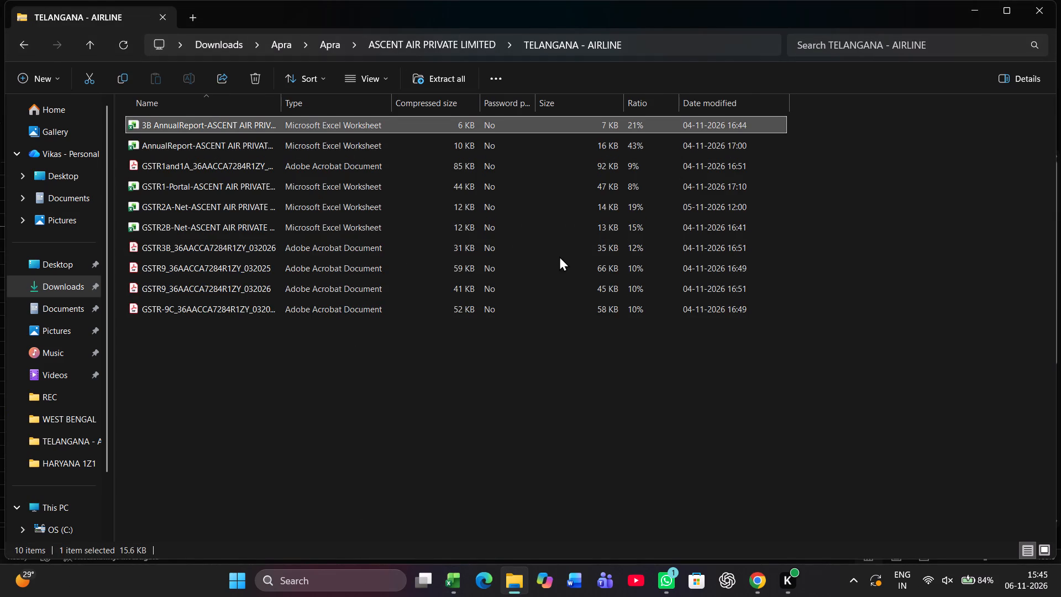
key(Return)
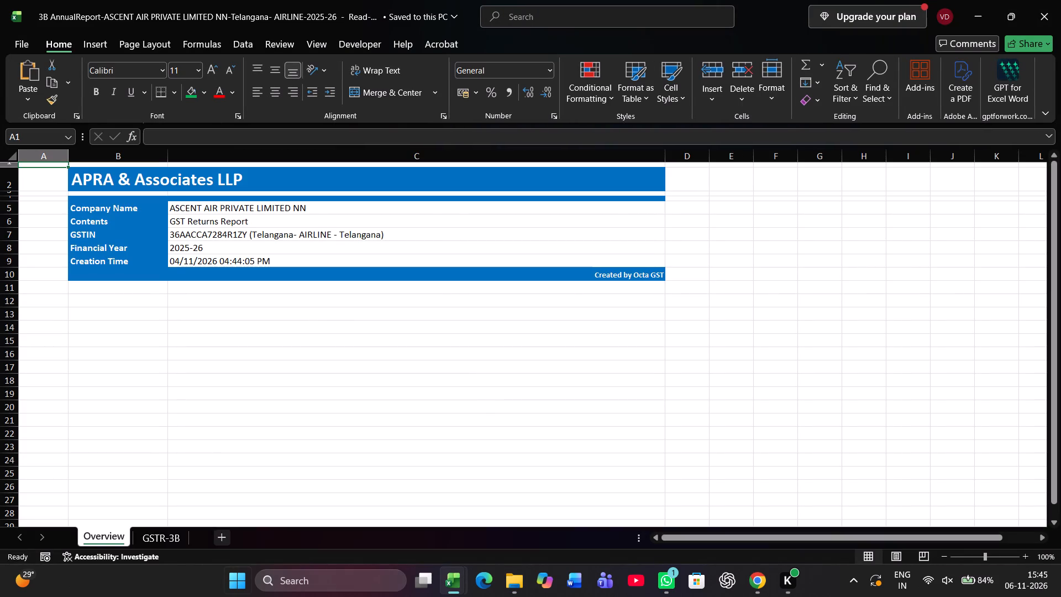
Compare the April 2025 supply value on the report's GSTR-3B sheet with the April TOTAL on GST RECO-TELANGANA 25-26.
click(156, 538)
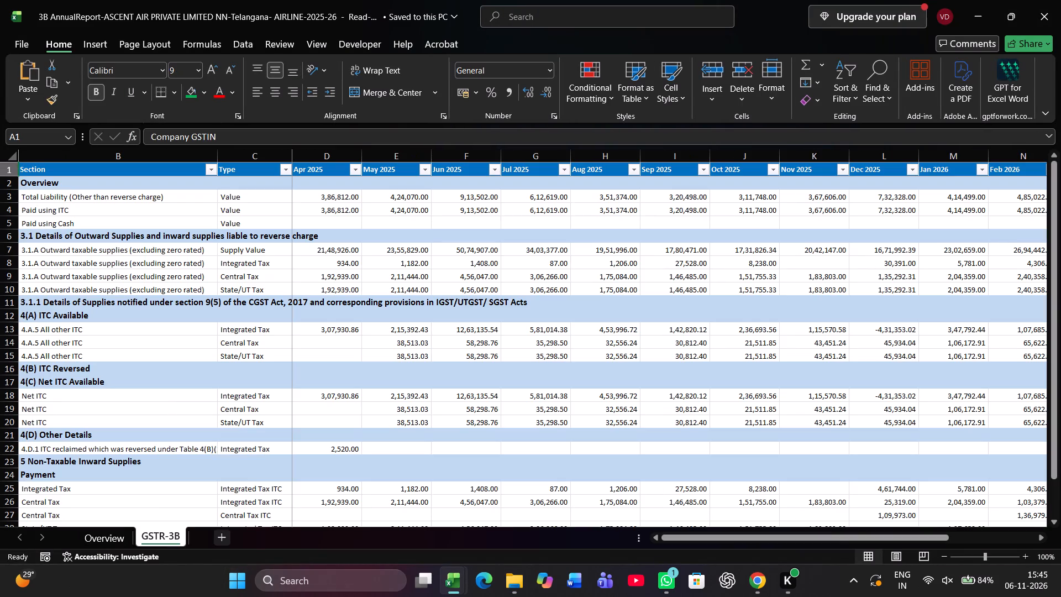
click(339, 254)
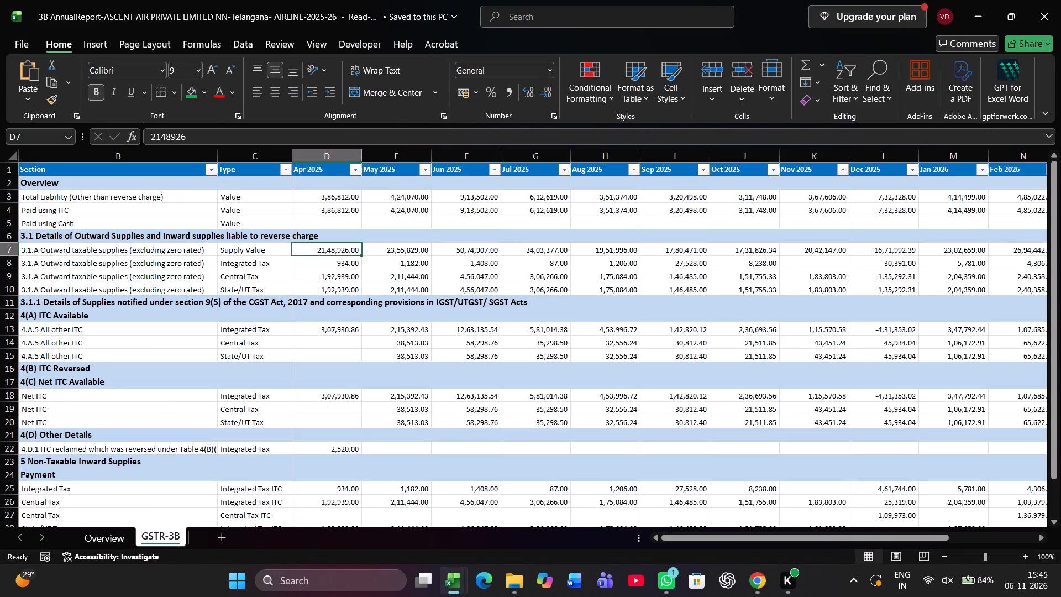
key(alt+Tab)
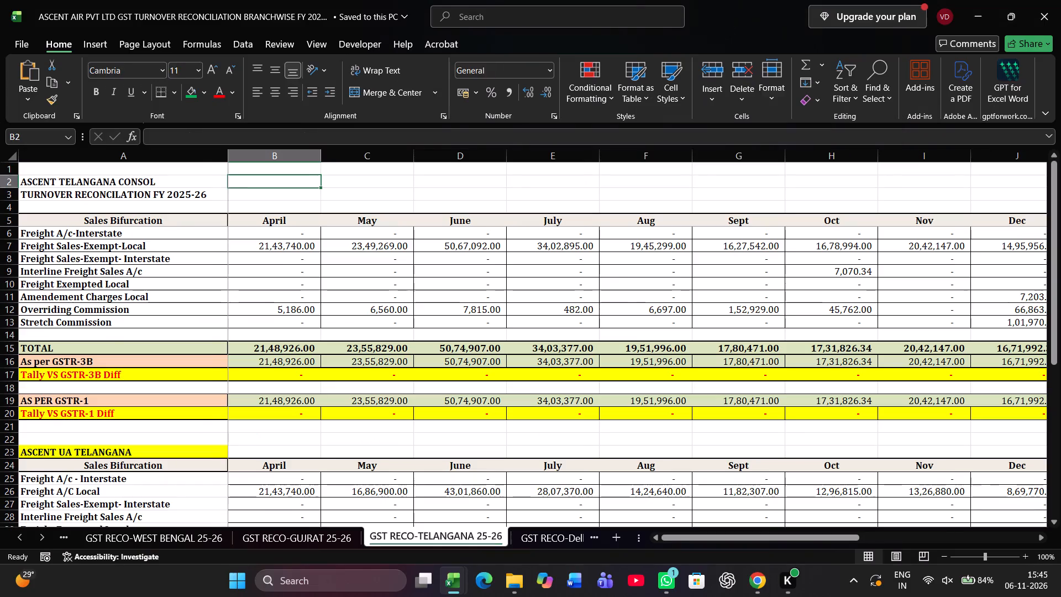
key(Down)
key(Down)
key(Down)
key(Down)
key(Down)
key(Down)
key(Down)
key(Down)
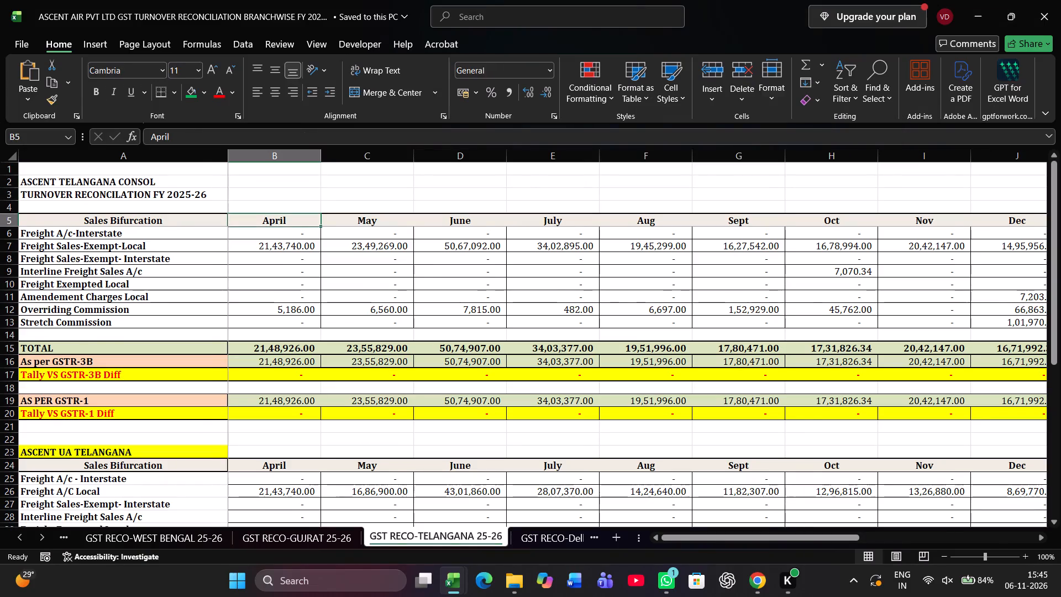
key(Down)
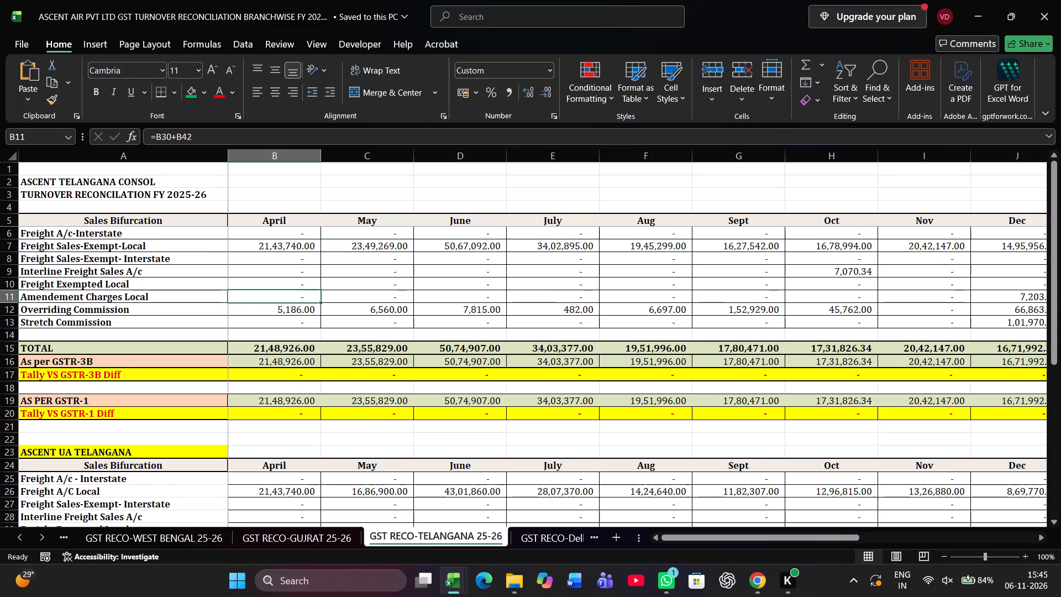
key(Down)
key(Down)
key(Down)
key(Down)
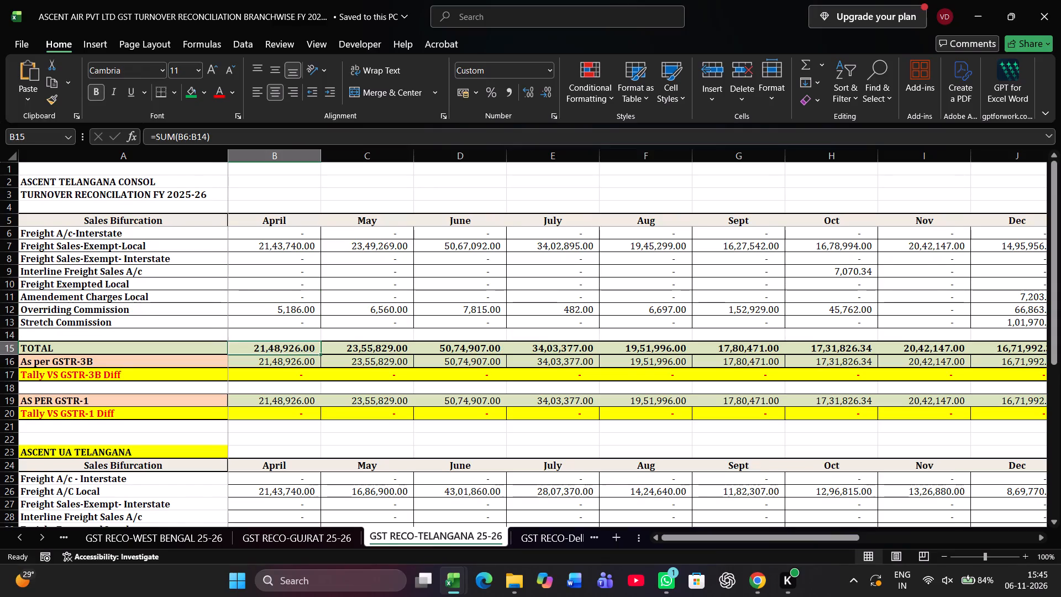
Insert two blank rows above the 3.1.1 section heading on the Telangana report's GSTR-3B sheet.
key(alt+Tab)
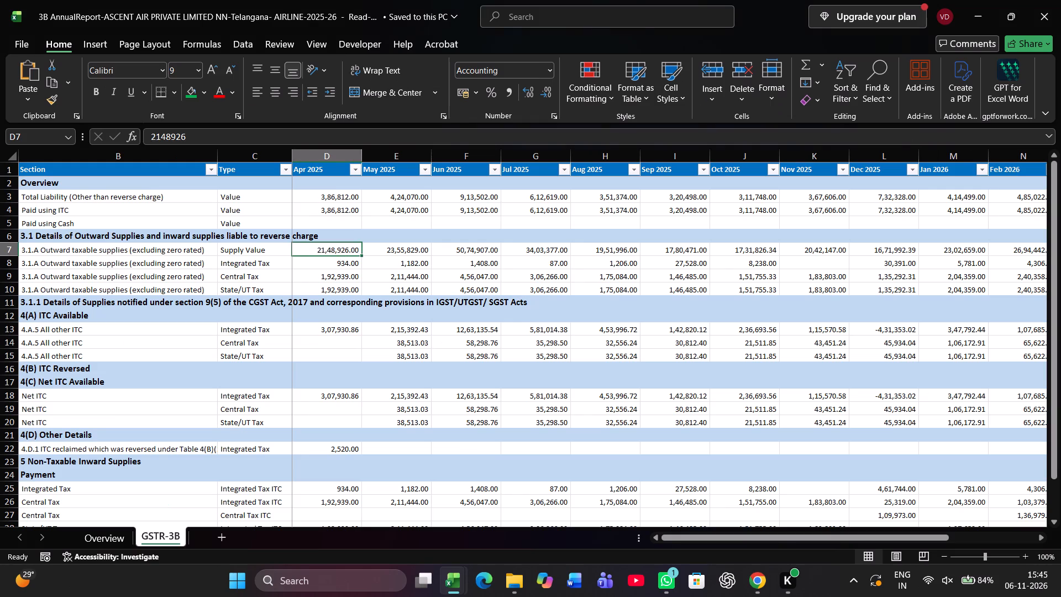
key(Down)
key(Down)
key(Down)
key(Left)
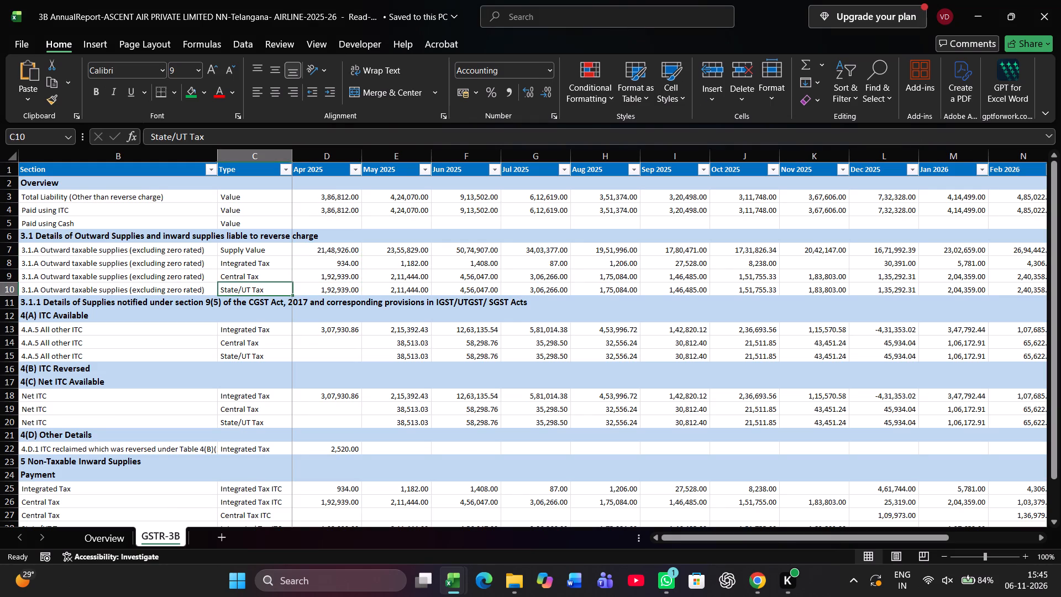
key(Left)
key(Down)
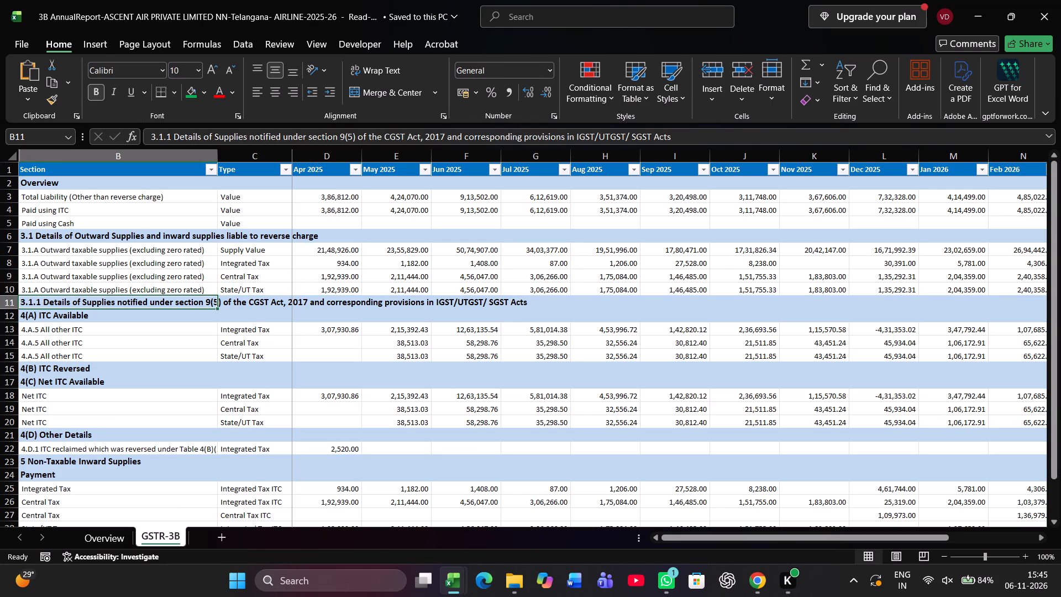
key(ctrl+shift+Right)
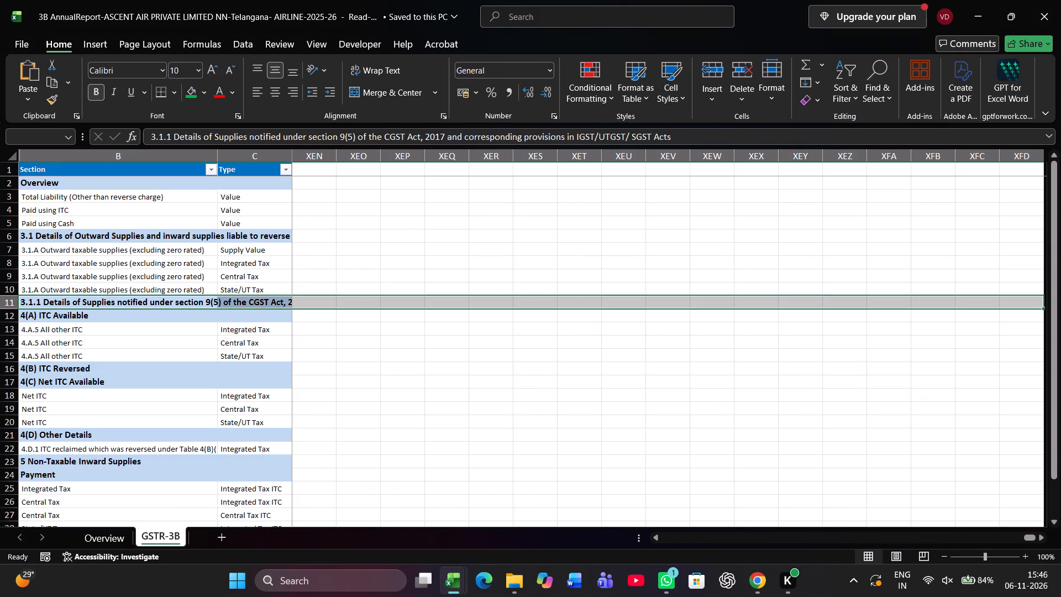
key(ctrl+shift+equal)
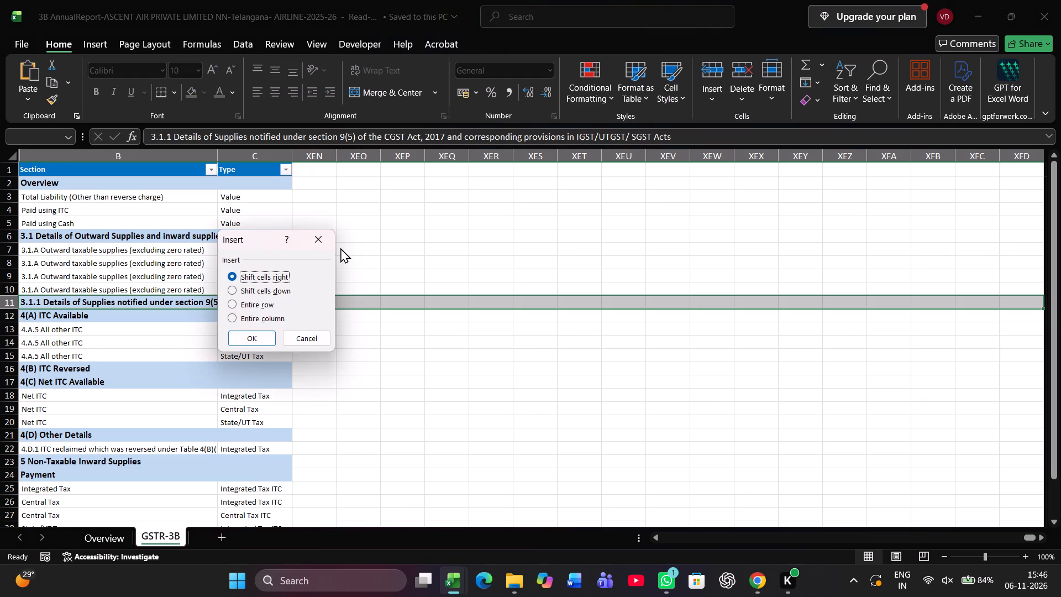
key(Down)
key(Down)
key(Return)
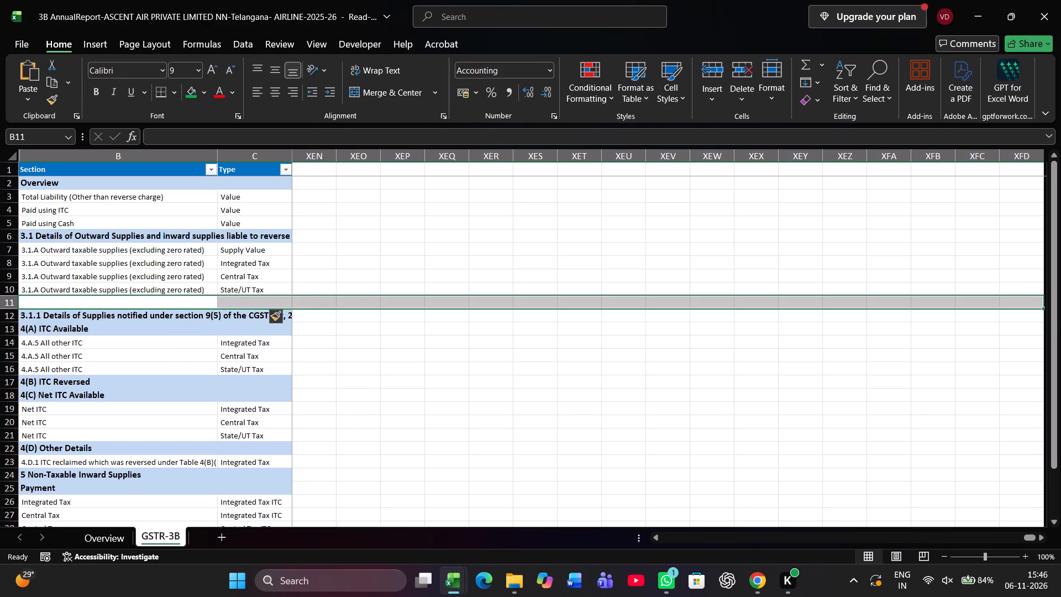
key(ctrl+shift+equal)
key(Down)
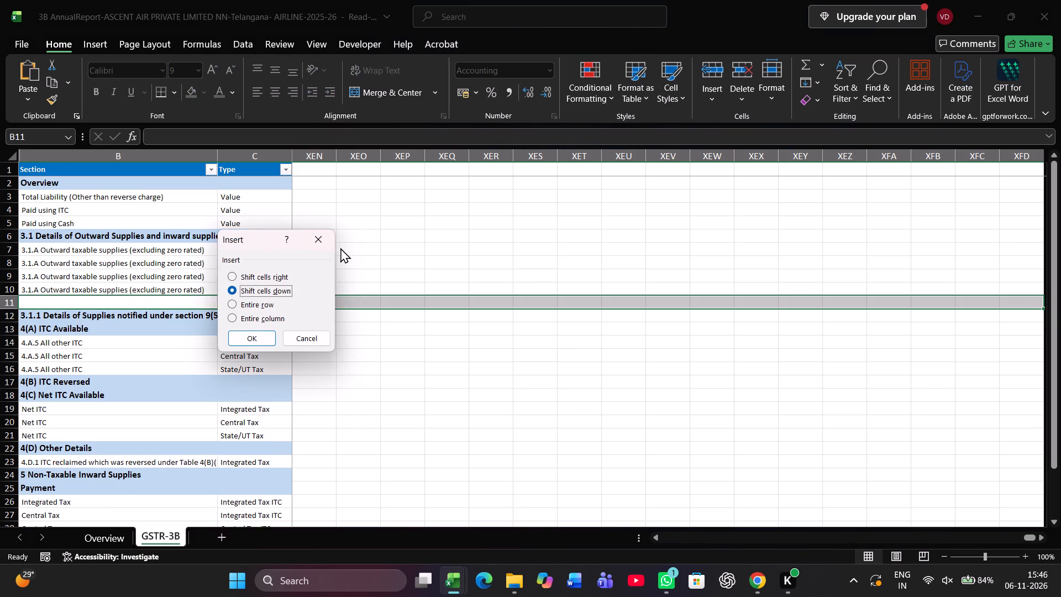
key(Down)
key(Return)
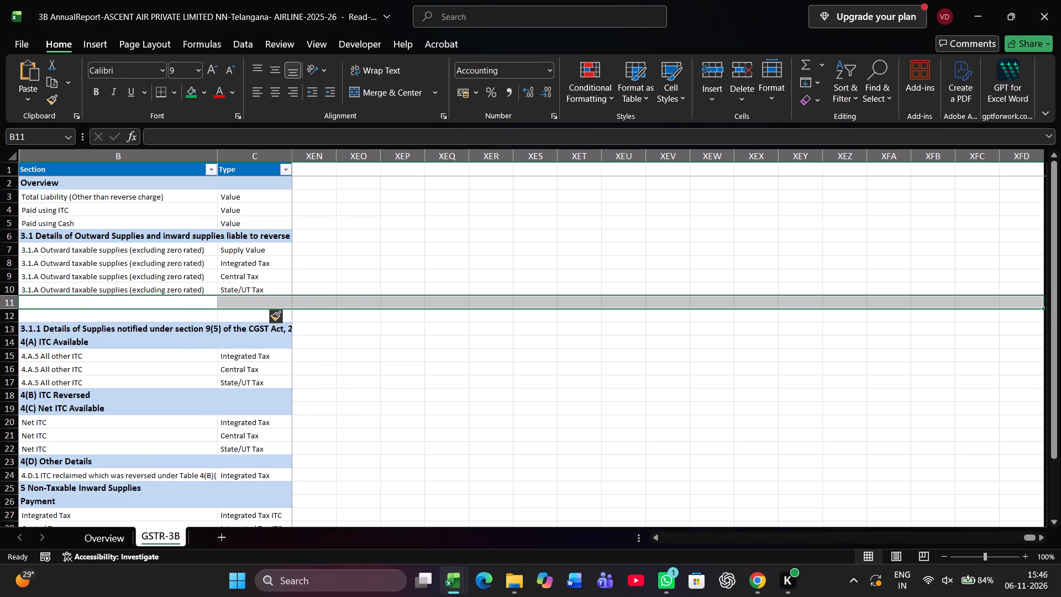
Enter the formula =D7 in D11 to bring down the April 2025 outward supply value.
key(Left)
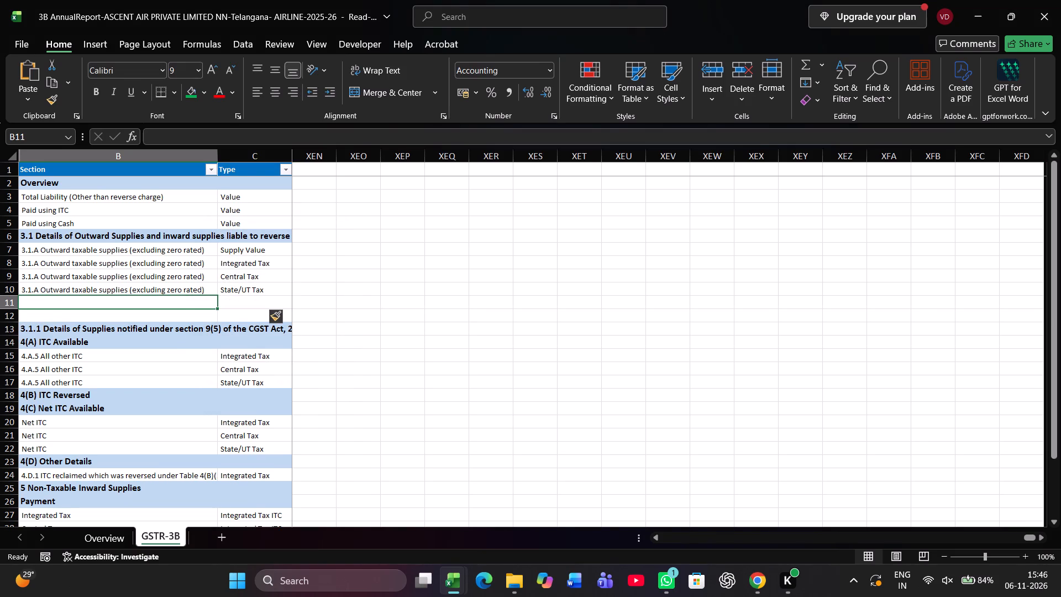
key(Right)
key(Right)
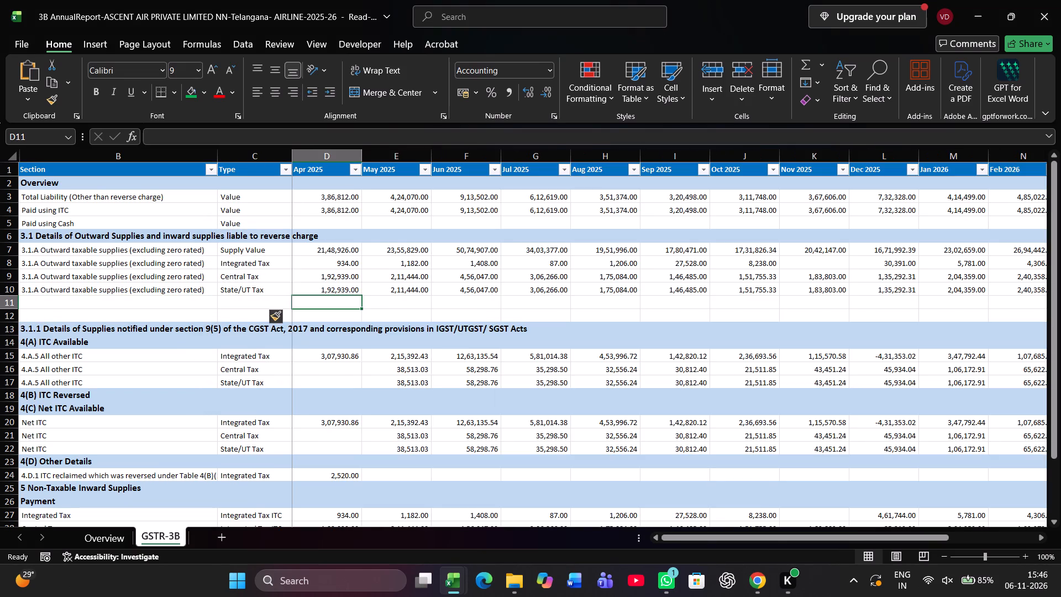
key(equal)
key(Up)
key(Up)
key(Up)
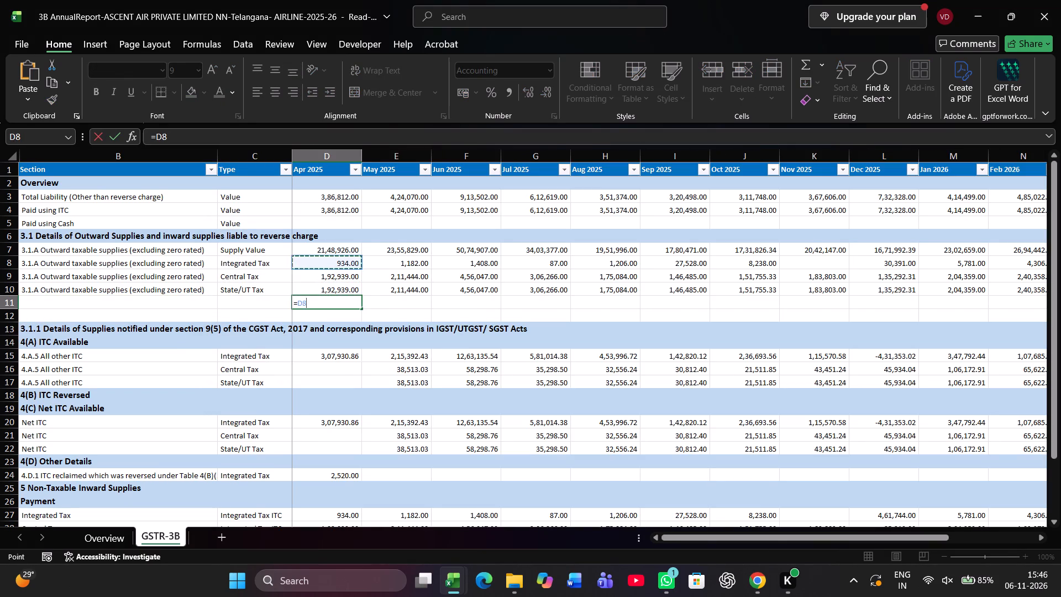
key(Up)
key(Return)
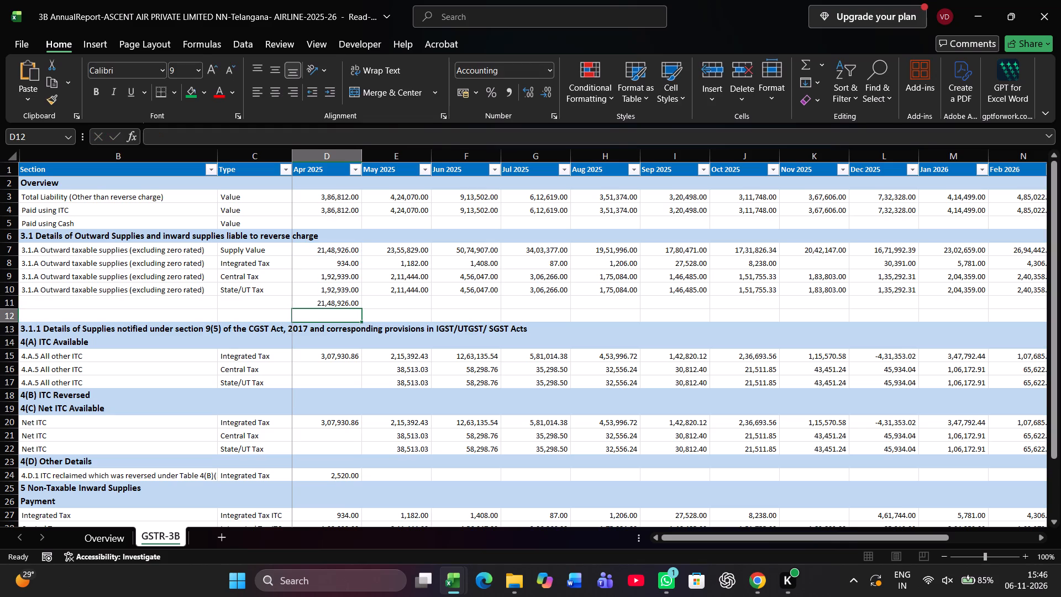
Fill the D11 formula across row 11 through Mar 2026, leaving out the Total column.
key(Up)
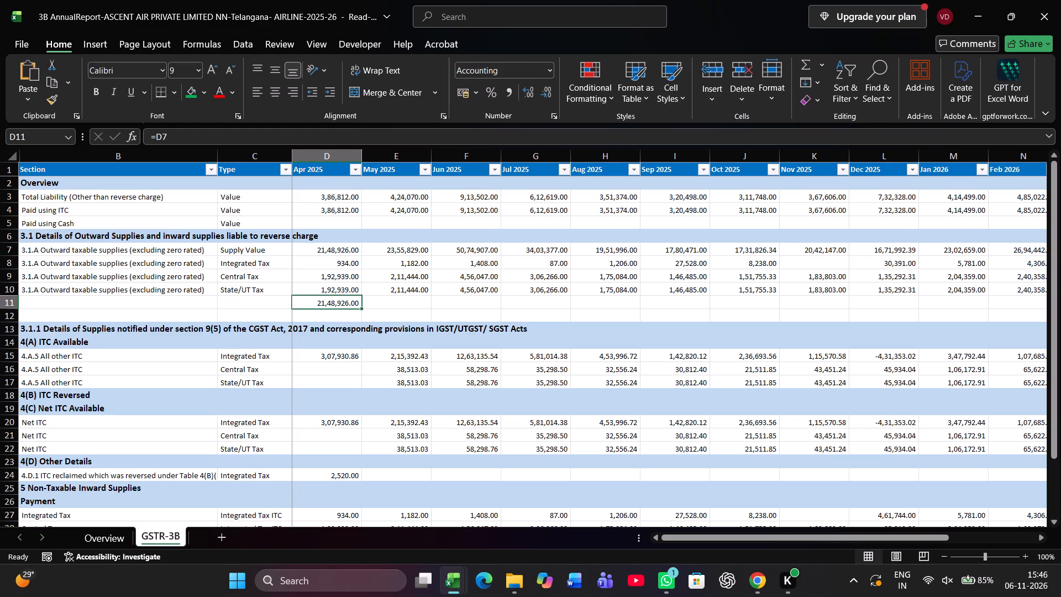
key(shift+Right)
key(shift+Right)
key(shift+Right)
key(shift+Right)
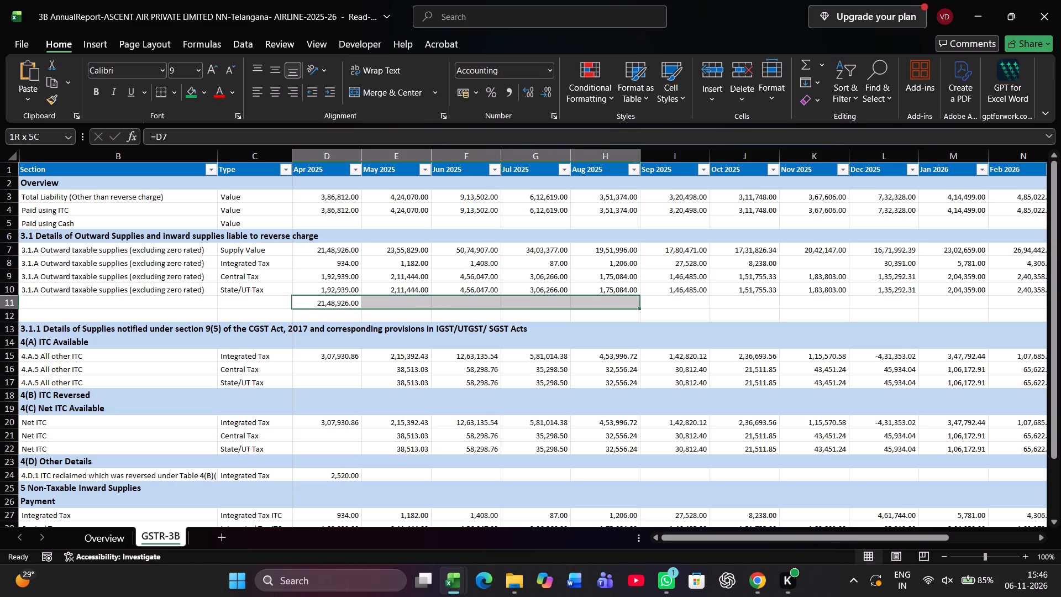
key(shift+Right)
key(shift+Right)
key(shift+Right)
key(shift+Right)
key(shift+Right)
key(shift+Right)
key(shift+Right)
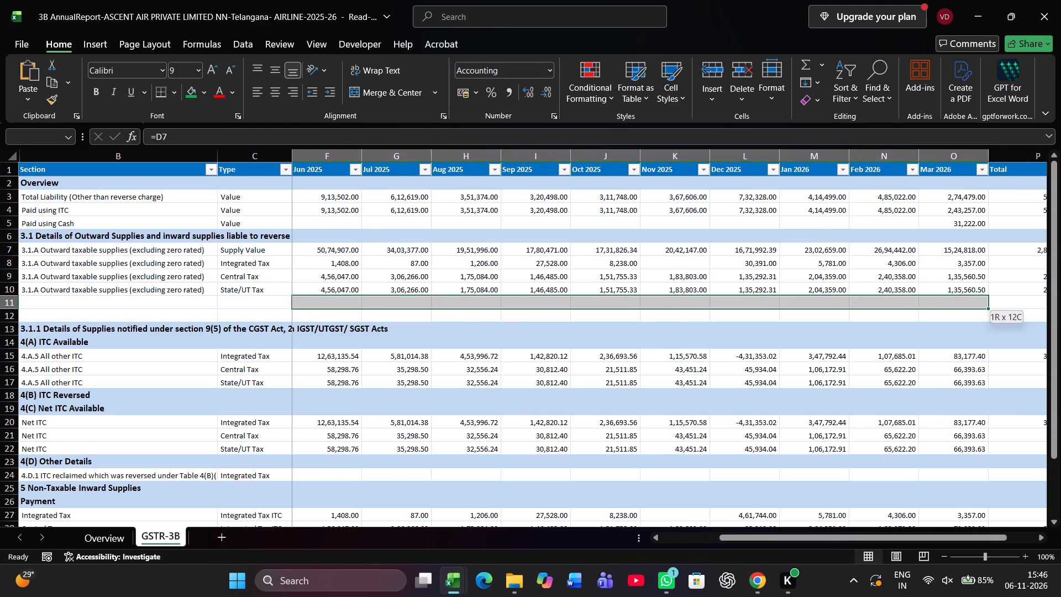
key(shift+Right)
key(shift+Left)
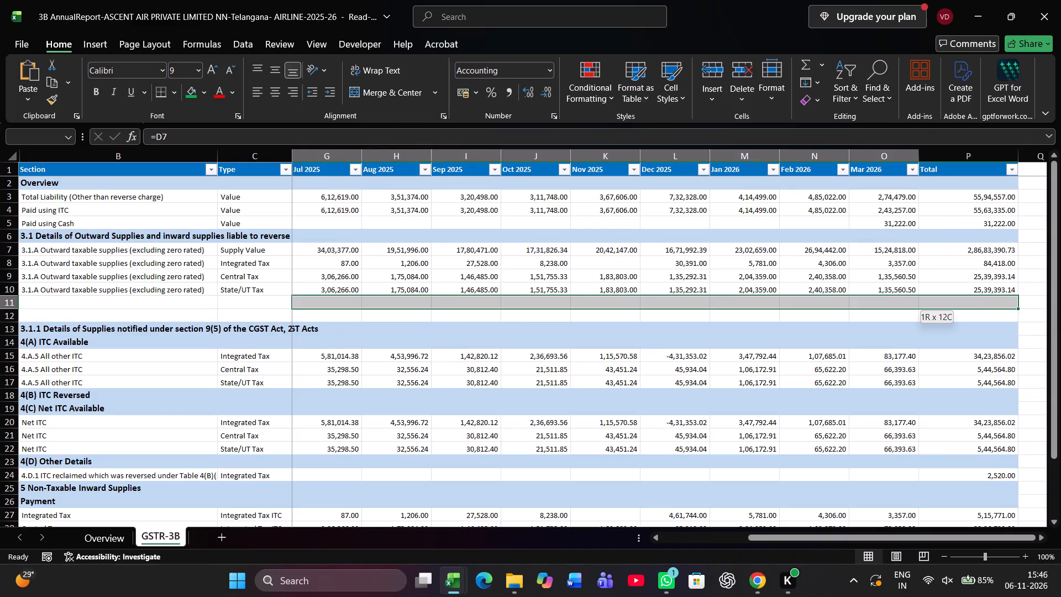
key(ctrl+r)
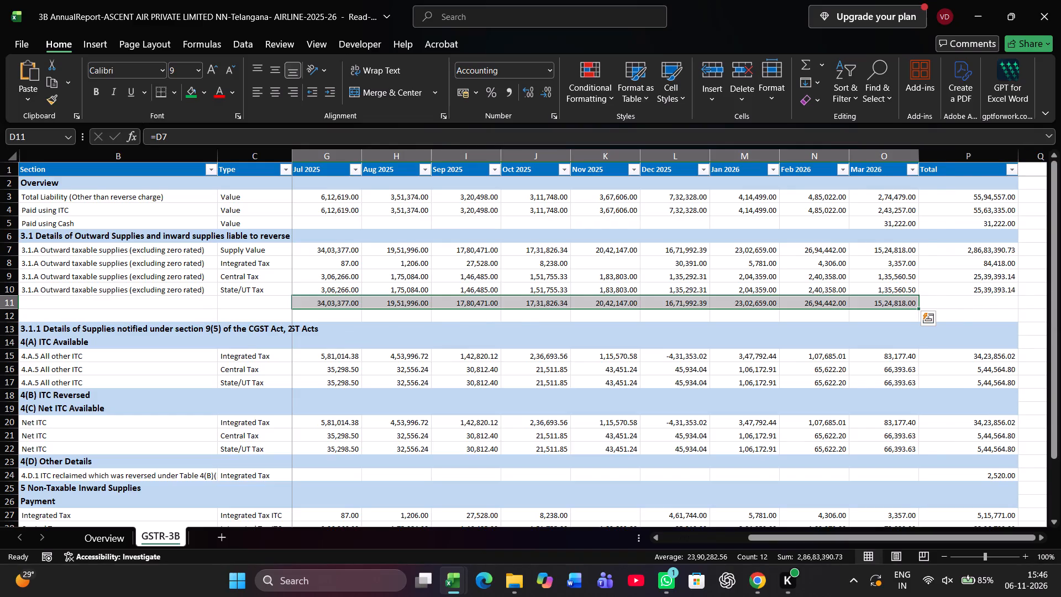
Copy the April to March TOTAL values from GST RECO-TELANGANA 25-26 and paste them as values from D12 on the Telangana report's GSTR-3B sheet.
key(Down)
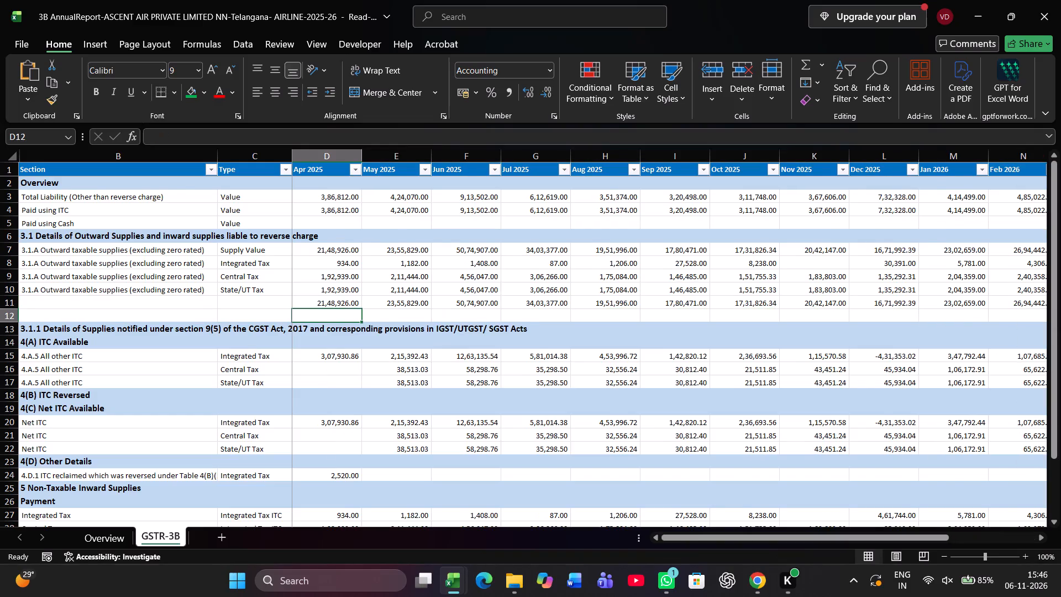
key(alt+Tab)
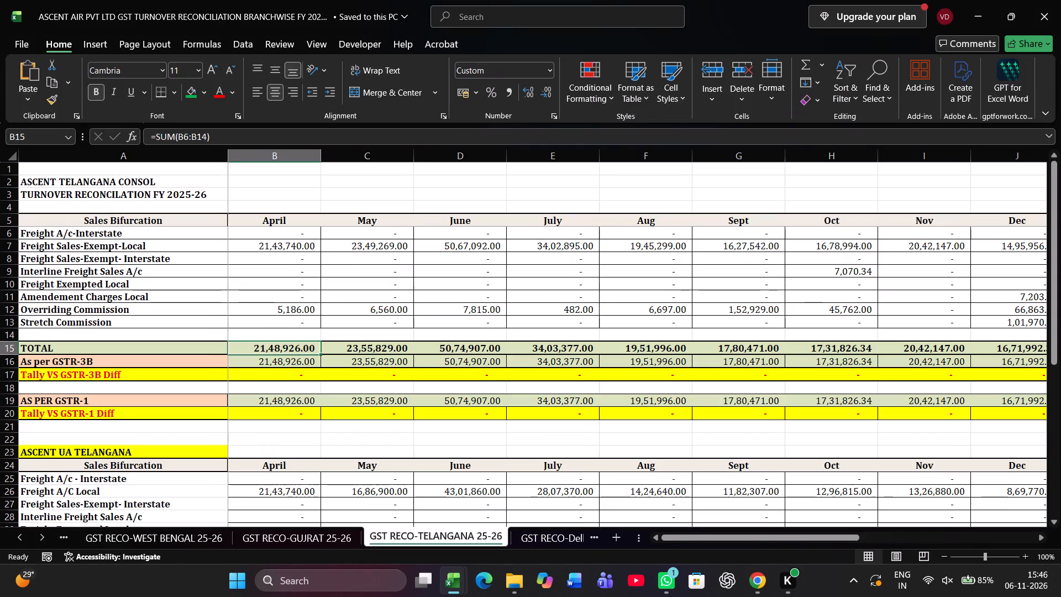
click(258, 346)
key(shift+Right)
key(shift+Right)
key(shift+Right)
key(shift+Right)
key(shift+Right)
key(shift+Right)
key(shift+Right)
key(shift+Right)
key(shift+Right)
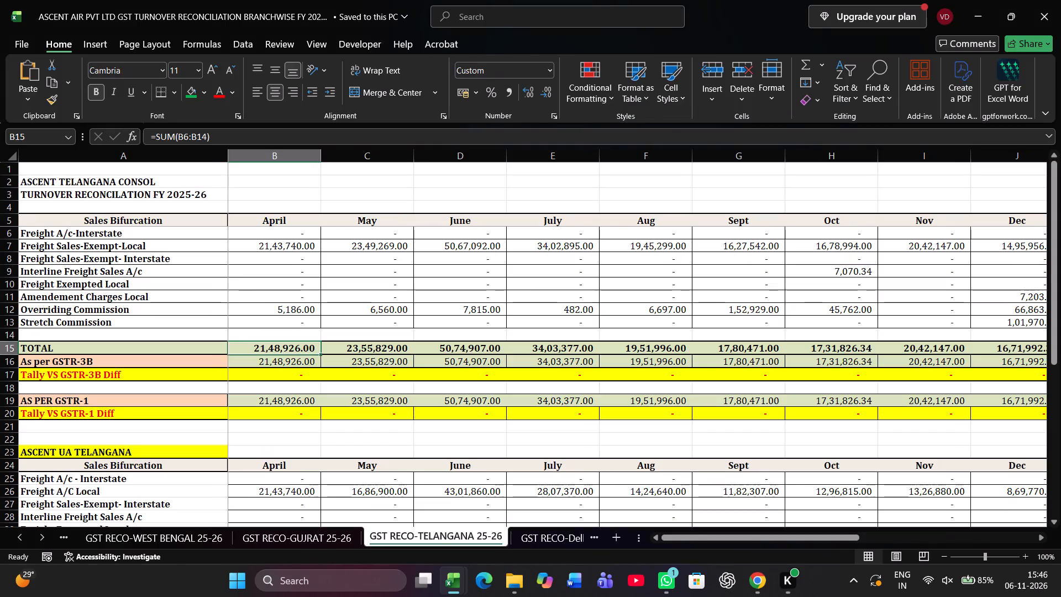
key(shift+Right)
key(shift+Right)
key(shift+Right)
key(shift+Right)
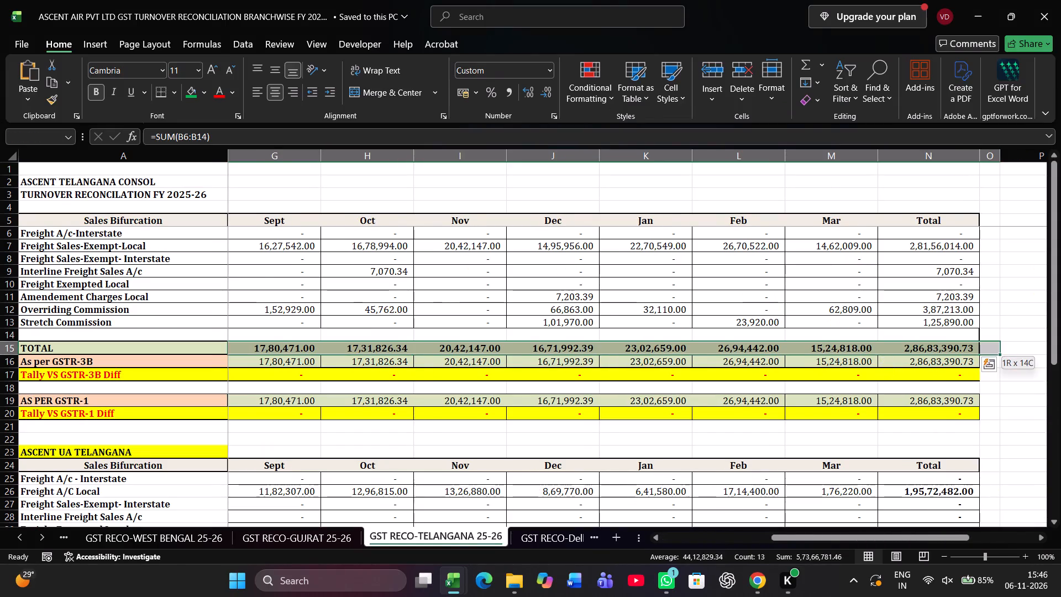
key(shift+Left)
key(shift+Left)
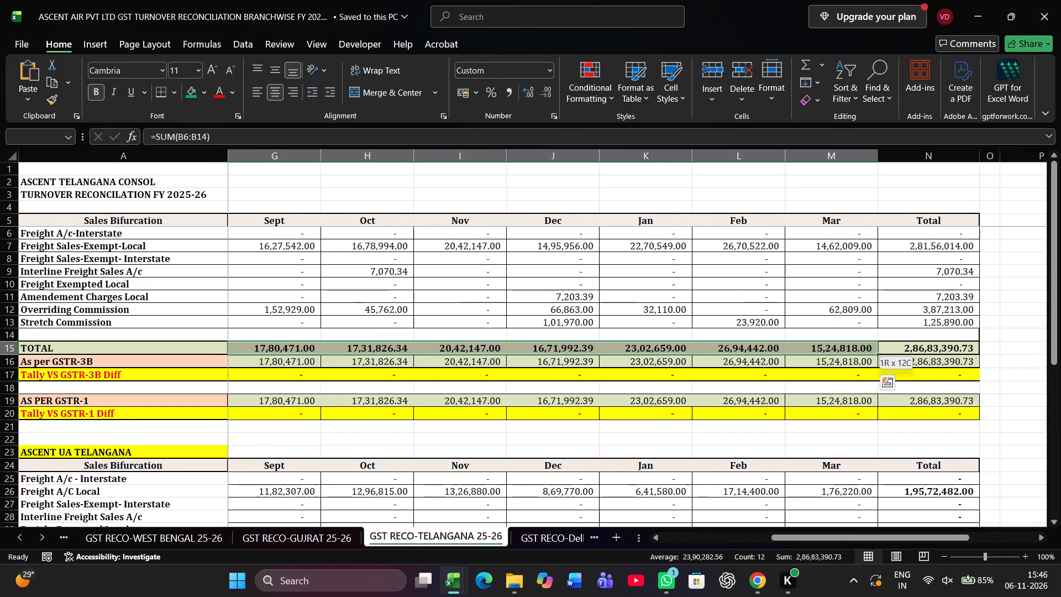
key(ctrl+c)
key(alt+Tab)
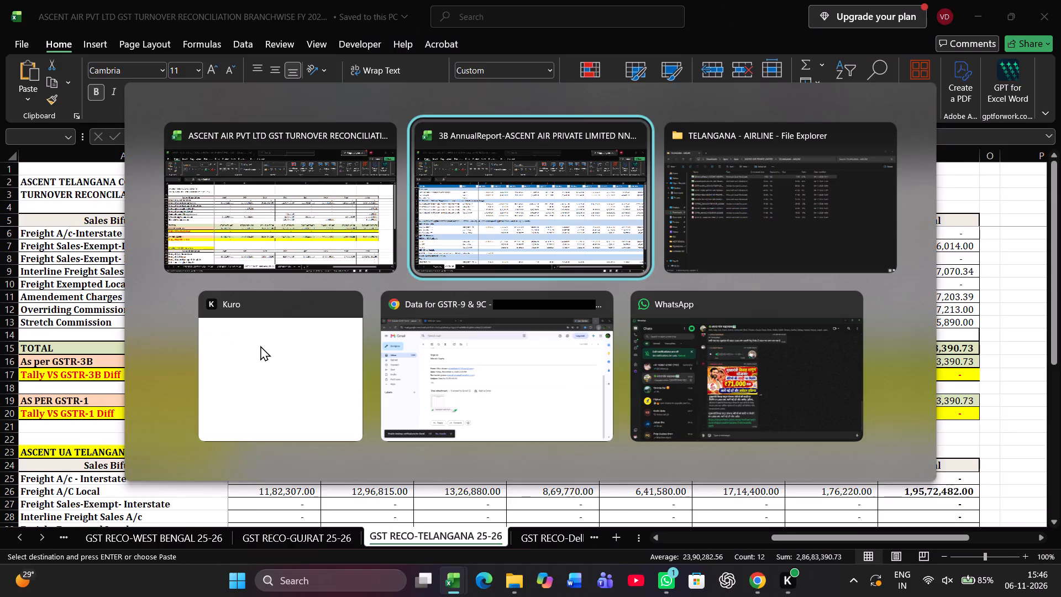
key(ctrl+v)
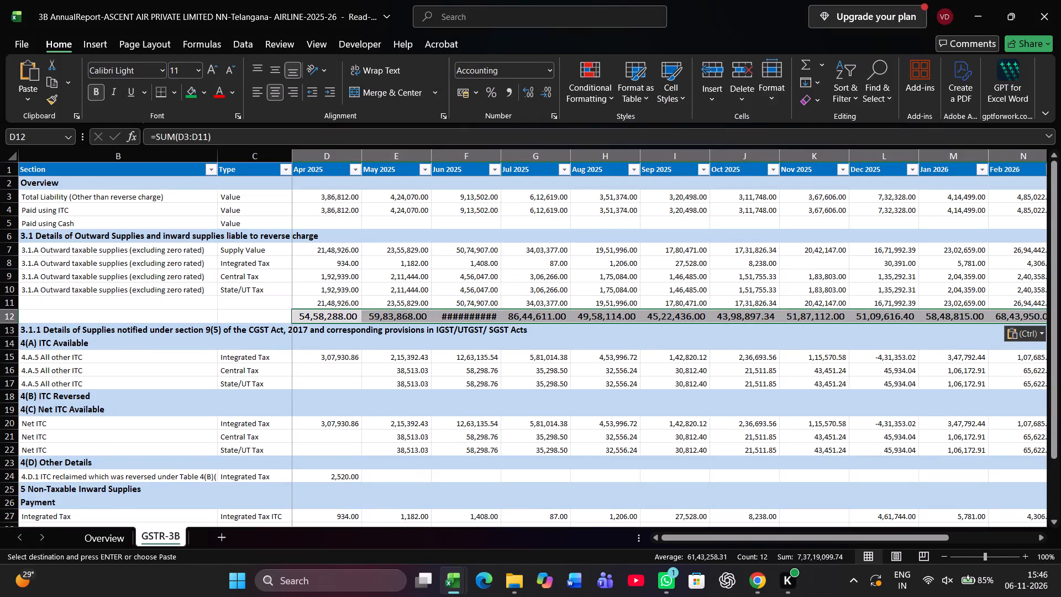
right_click(884, 315)
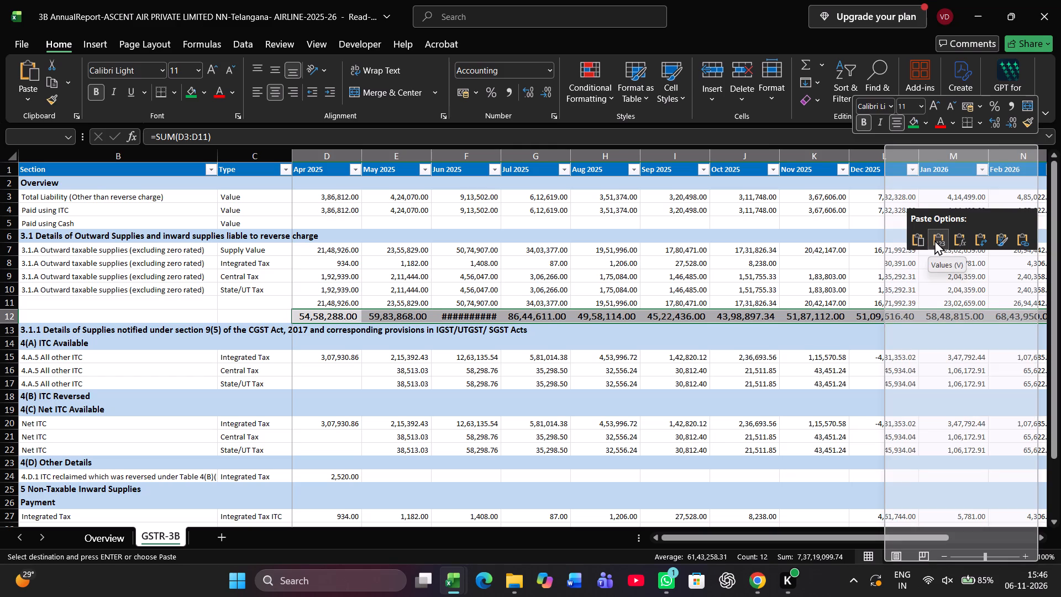
click(934, 240)
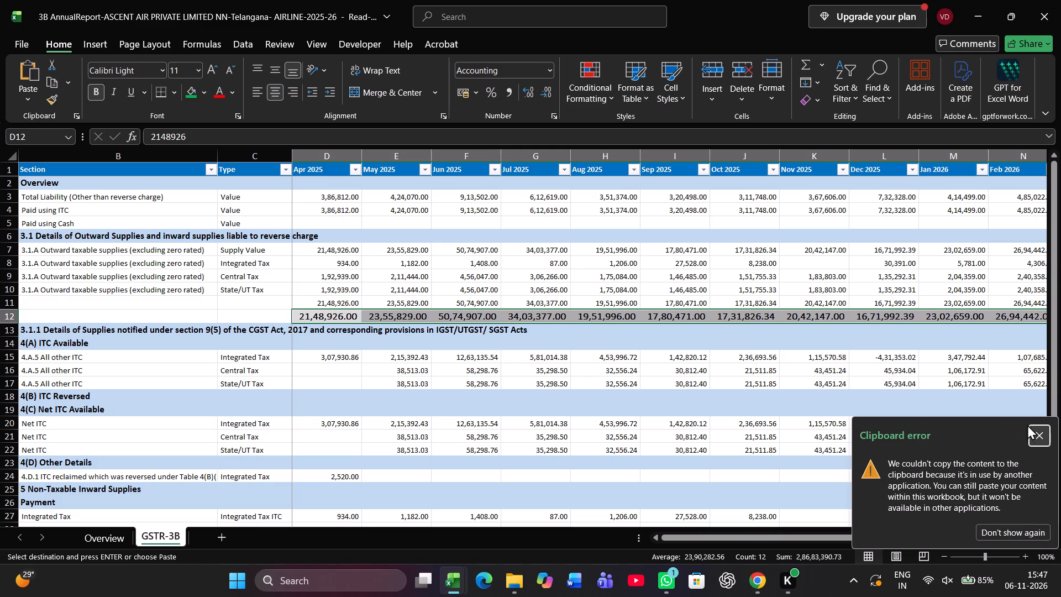
click(1035, 437)
Insert one entire blank row above the 3.1.1 section heading, directly below the pasted totals.
scroll(658, 378, up, 1)
scroll(480, 387, up, 1)
scroll(476, 347, down, 1)
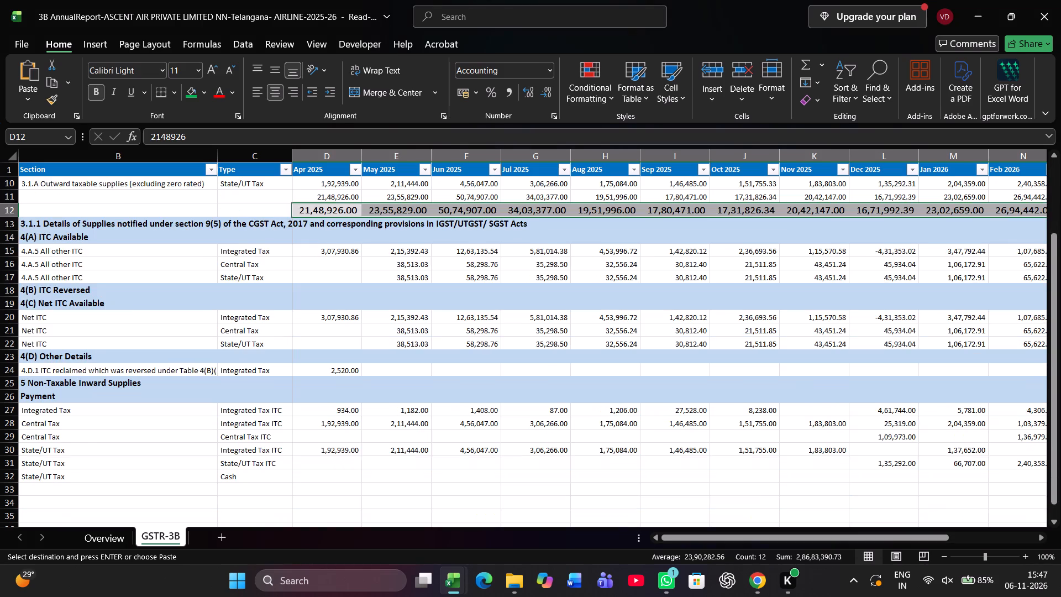
scroll(476, 347, up, 2)
scroll(941, 427, up, 1)
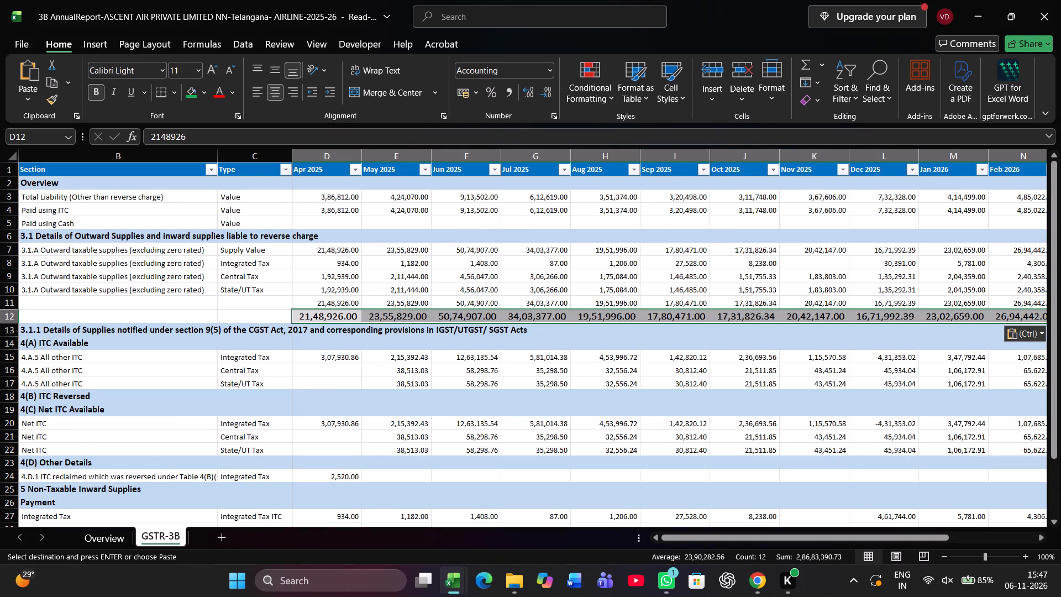
scroll(626, 401, down, 1)
scroll(626, 401, up, 2)
click(78, 328)
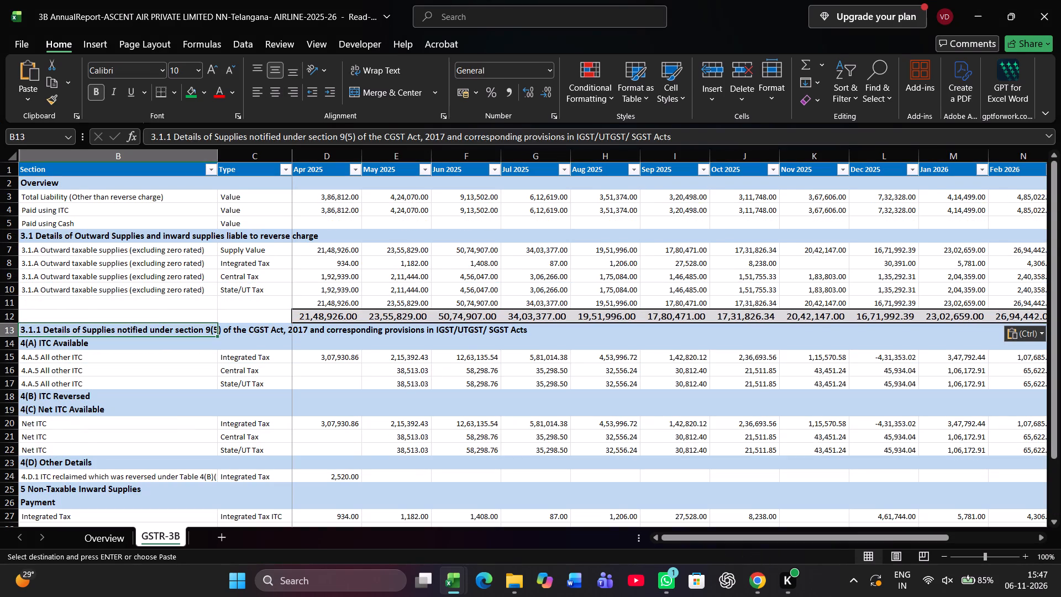
key(ctrl+shift+Right)
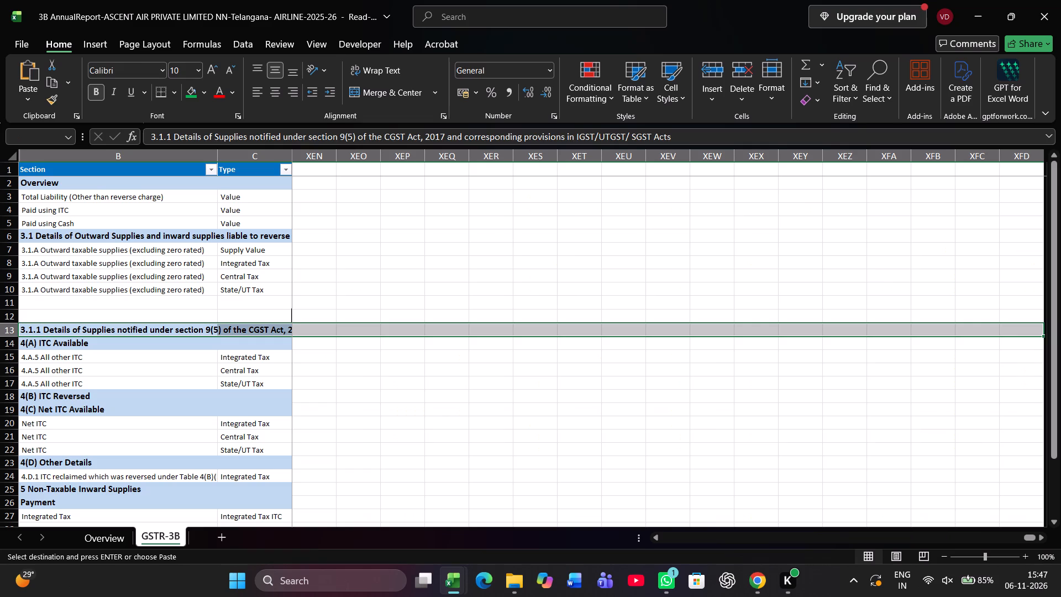
key(ctrl+shift+equal)
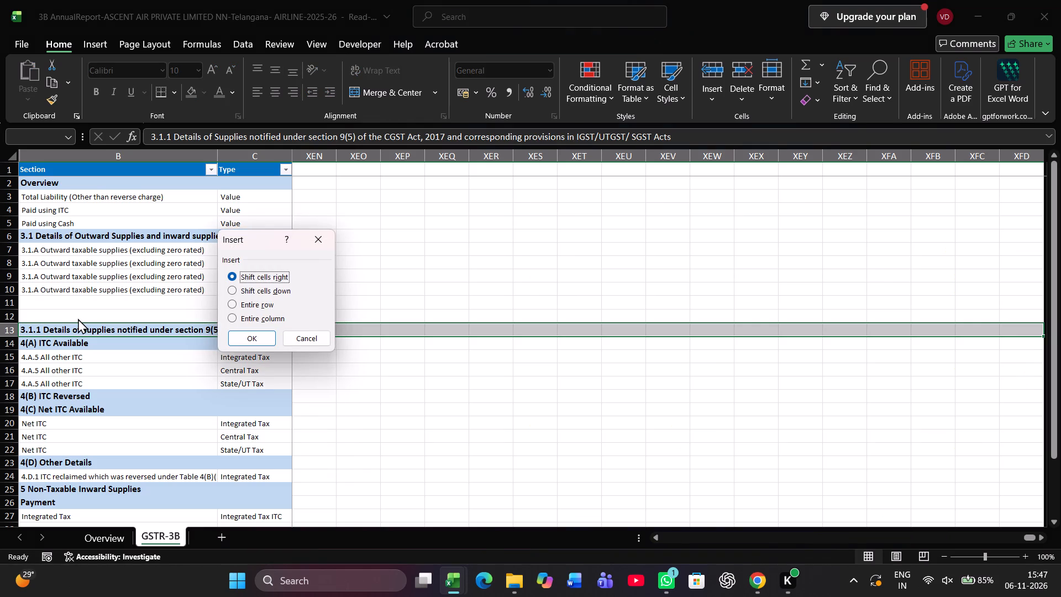
key(Down)
key(Down)
key(Return)
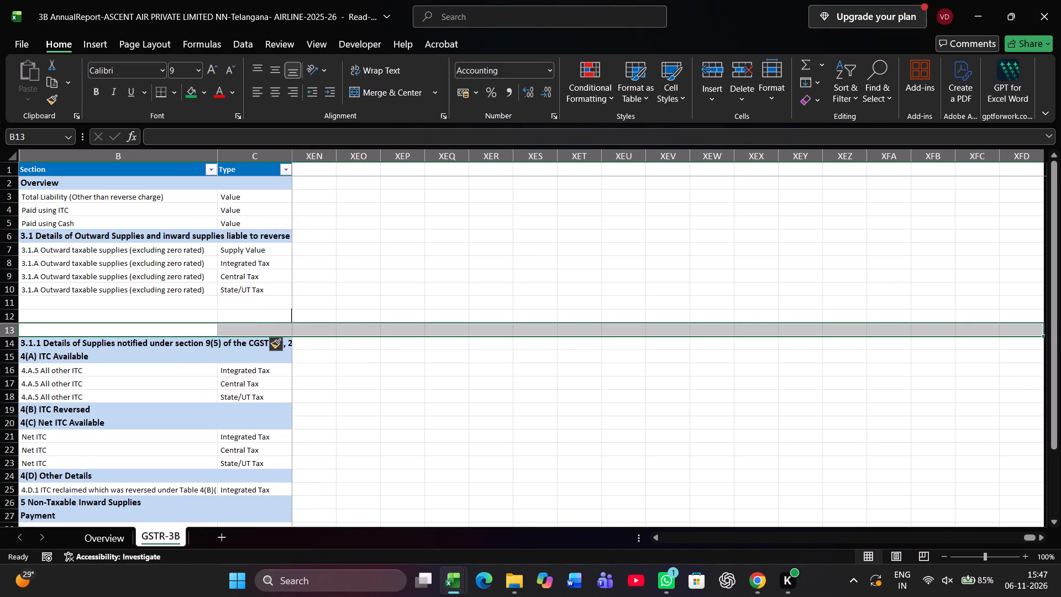
Enter the formula =D11-D12 in D13 to calculate the April 2025 difference.
key(Left)
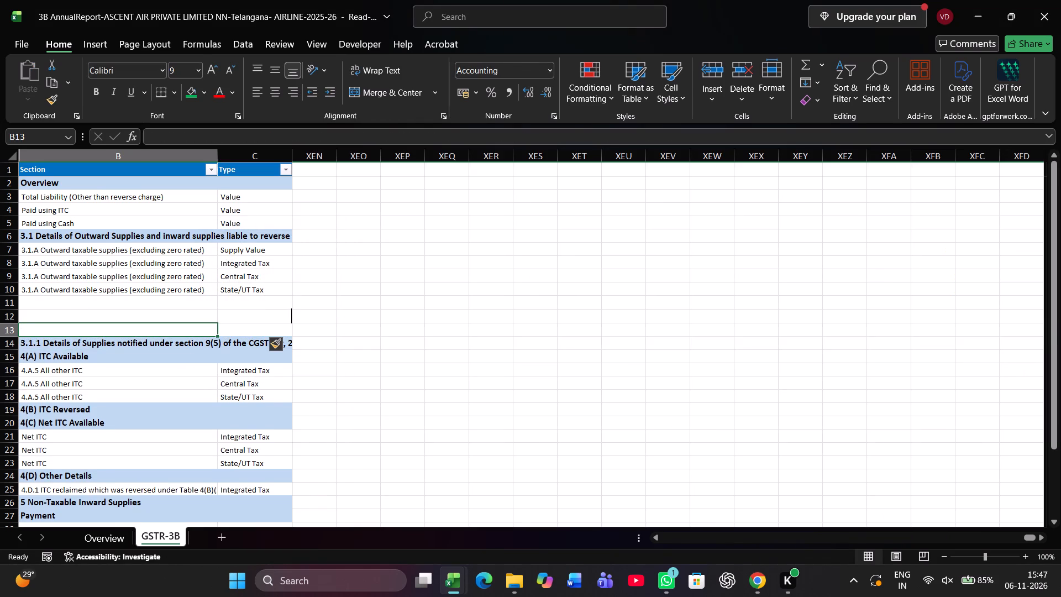
key(Right)
key(Right)
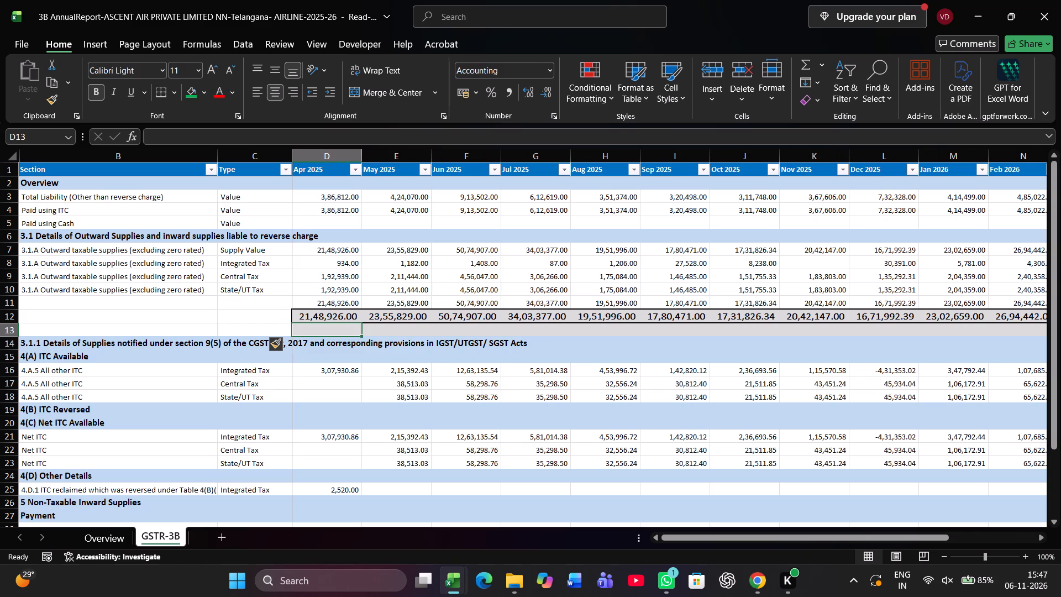
key(equal)
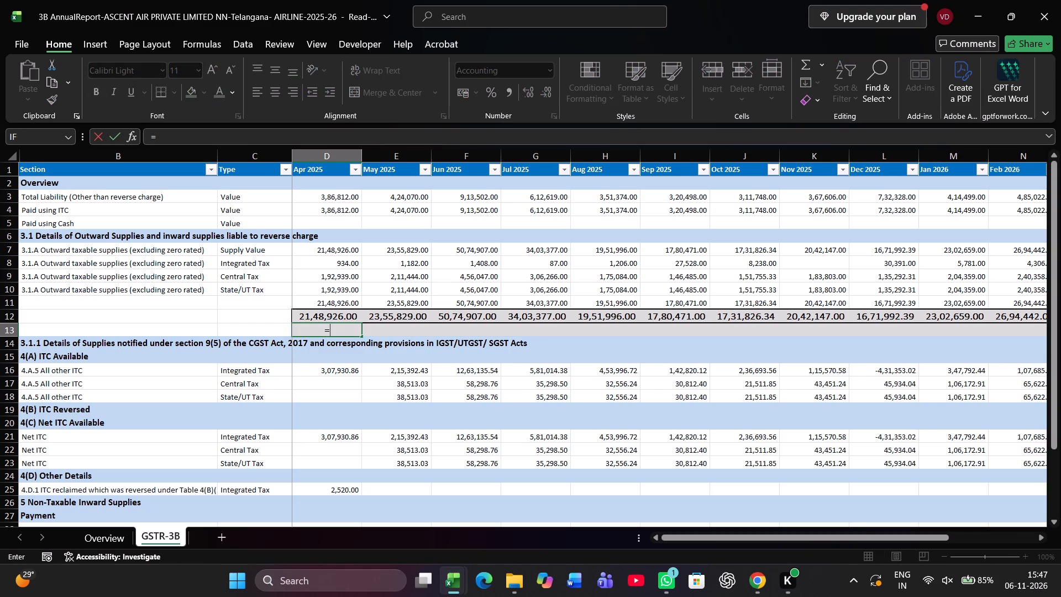
click(330, 300)
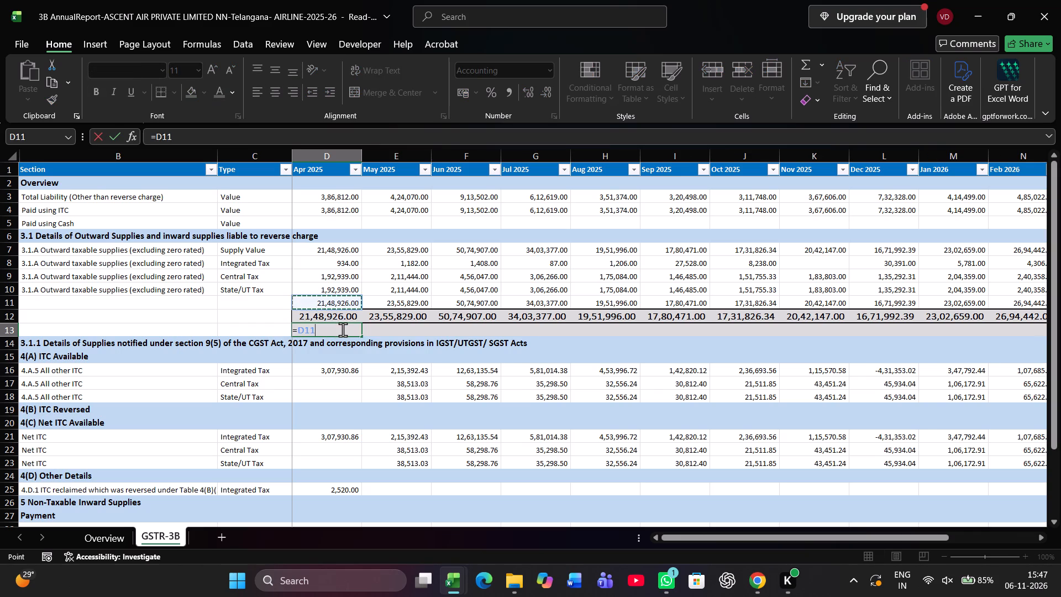
key(minus)
click(343, 319)
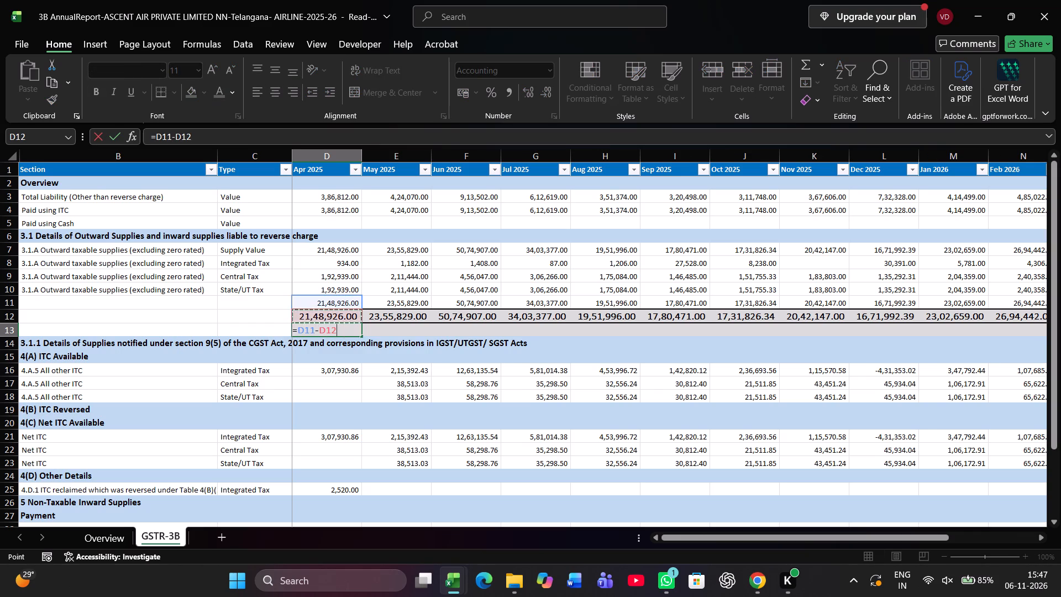
key(Return)
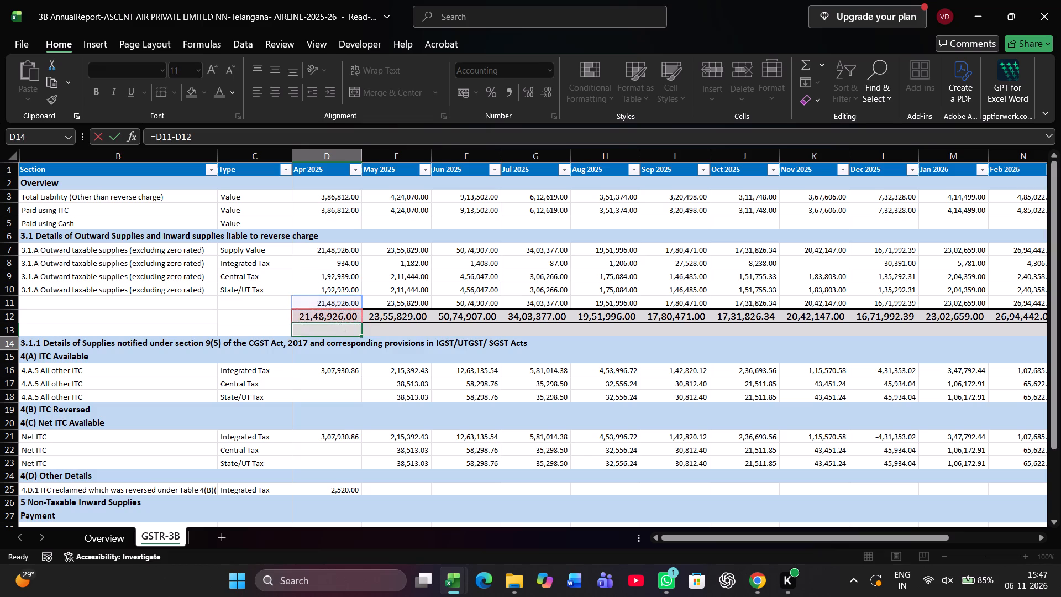
Fill the D13 difference formula across row 13 through Mar 2026, leaving out the Total column.
key(Up)
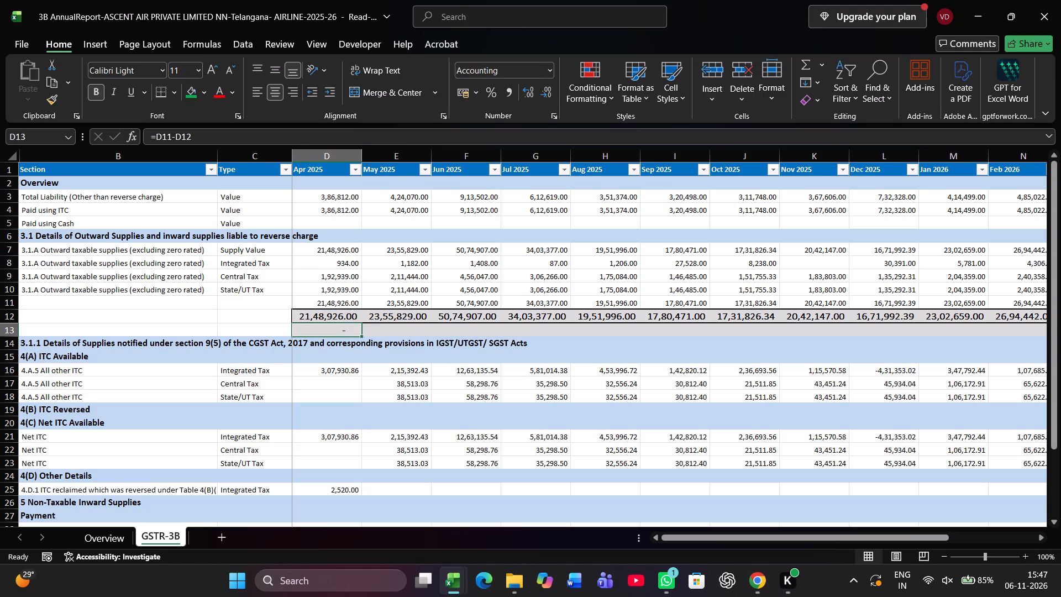
key(shift+Right)
key(shift+Right)
key(shift+Right)
key(shift+Right)
key(shift+Right)
key(shift+Right)
key(shift+Right)
key(shift+Right)
key(shift+Right)
key(shift+Right)
key(shift+Right)
key(shift+Right)
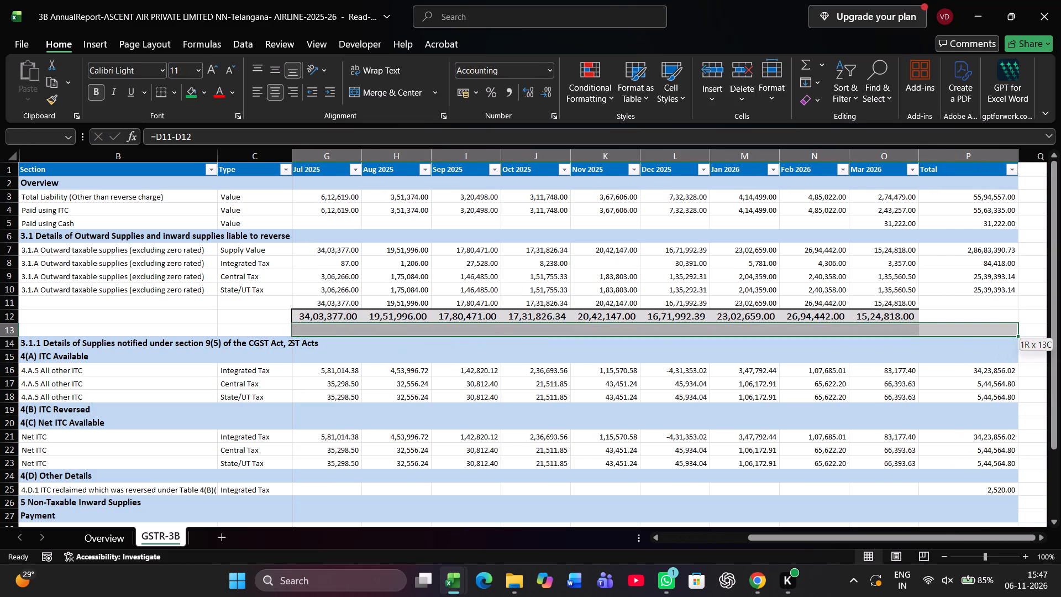
key(shift+Left)
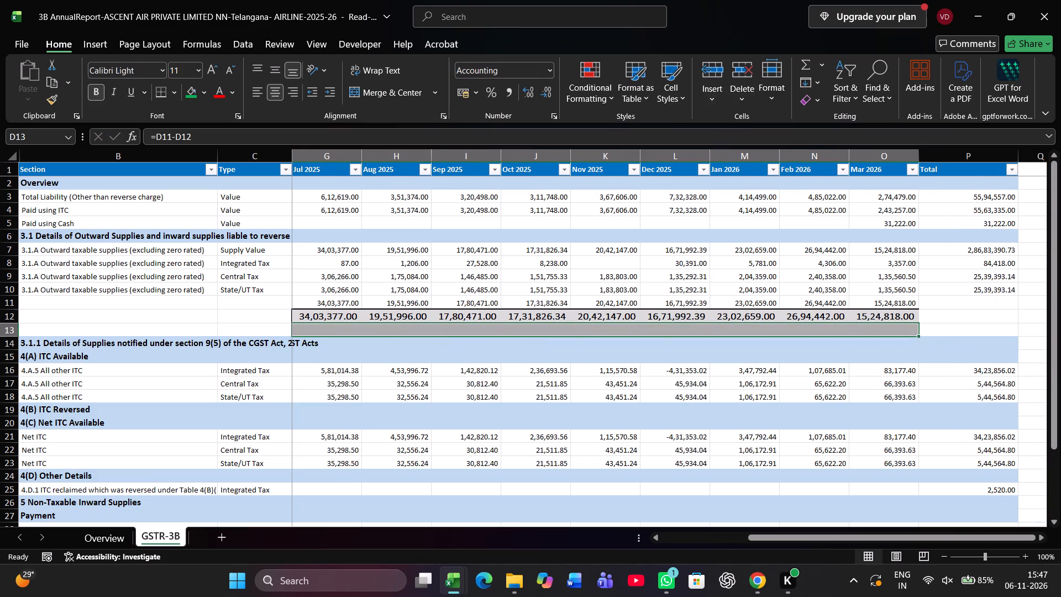
key(ctrl+r)
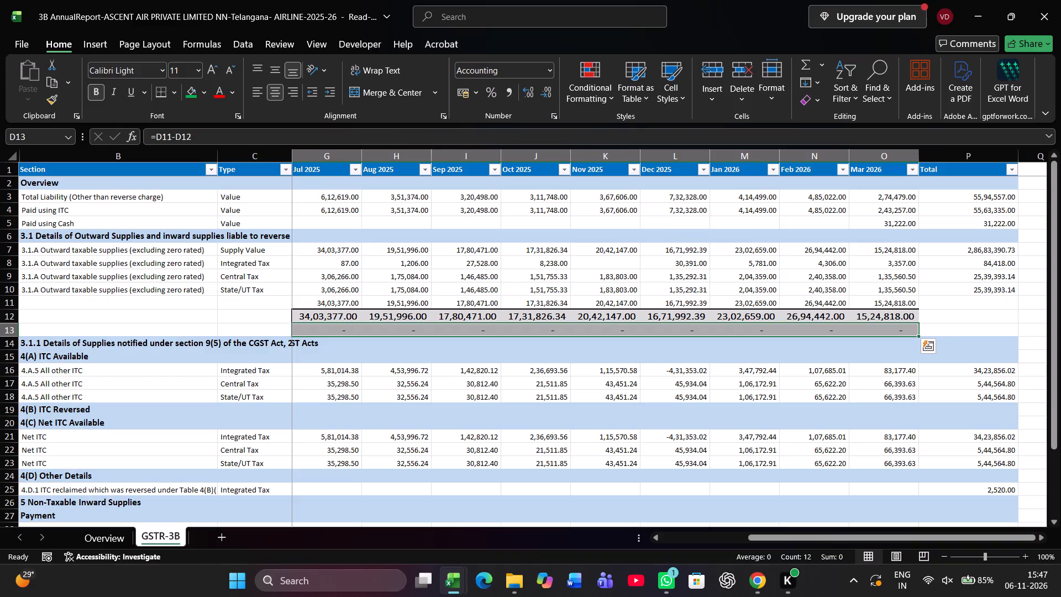
Review the monthly differences in row 13 from Apr 2025 through Mar 2026.
key(Left)
key(Left)
key(Left)
key(Left)
key(Left)
key(Left)
key(Left)
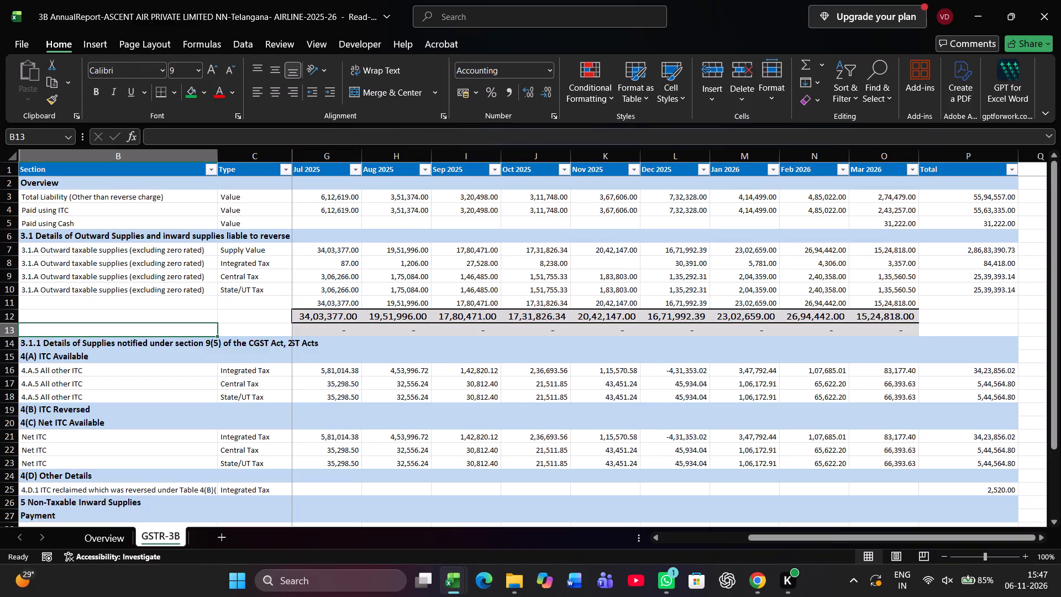
key(Right)
key(Right)
key(Right)
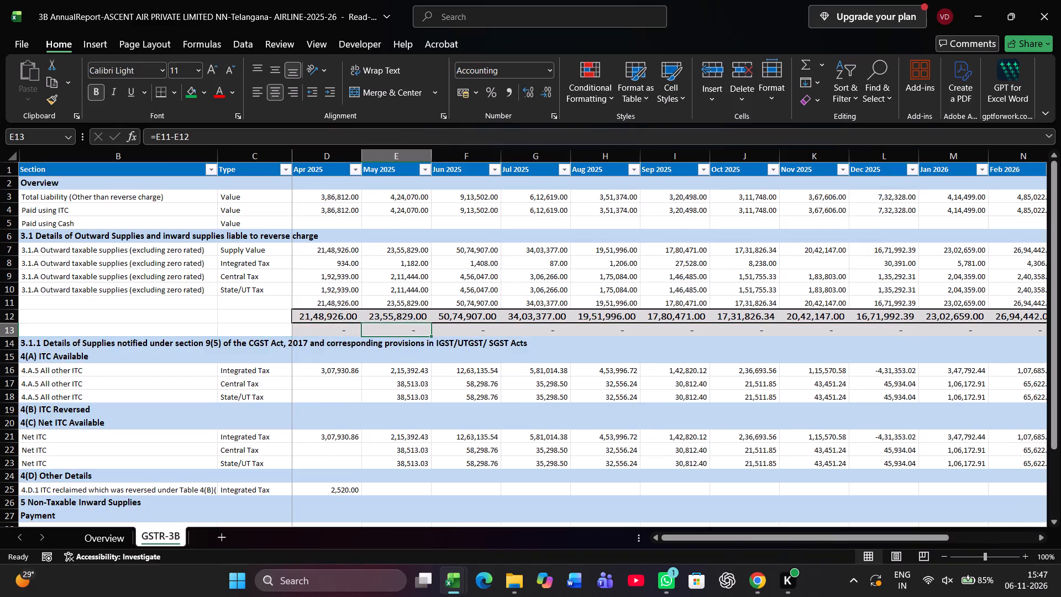
key(Right)
key(Right)
key(Right)
key(Right)
key(Right)
key(Right)
key(Right)
key(Right)
key(Right)
key(Right)
key(Right)
key(Right)
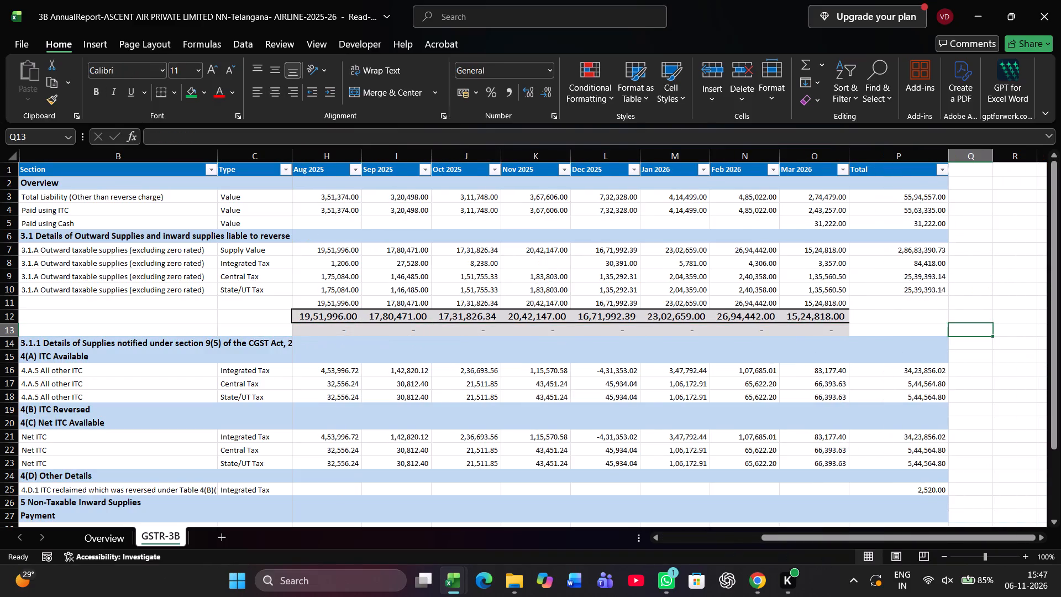
key(Left)
key(Left)
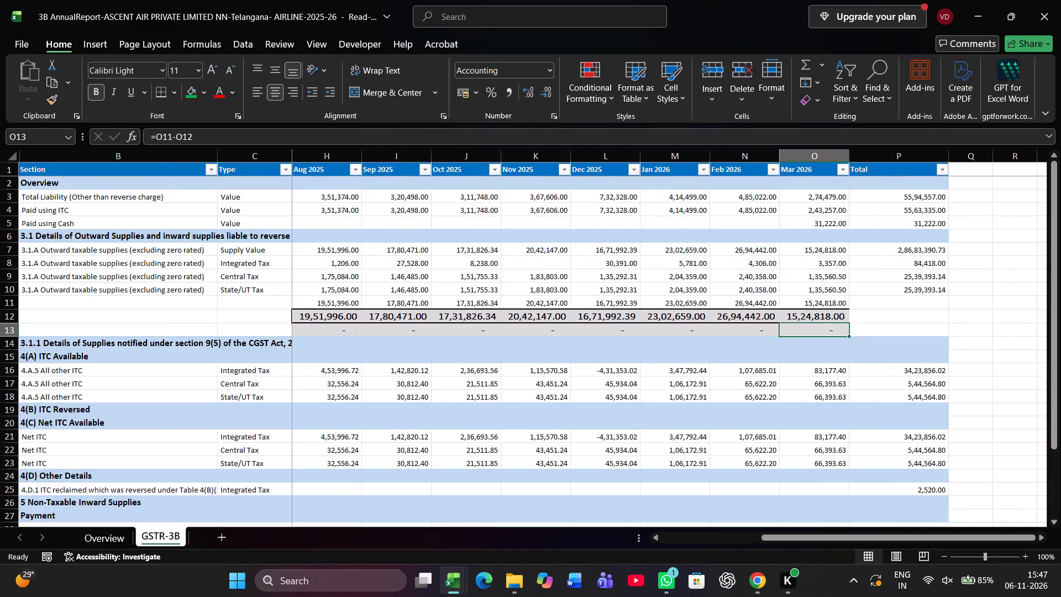
Copy only the GSTIN from C7 of the Telangana annual report's Overview sheet into G2 of the reconciliation workbook's Telangana sheet.
key(alt+Tab)
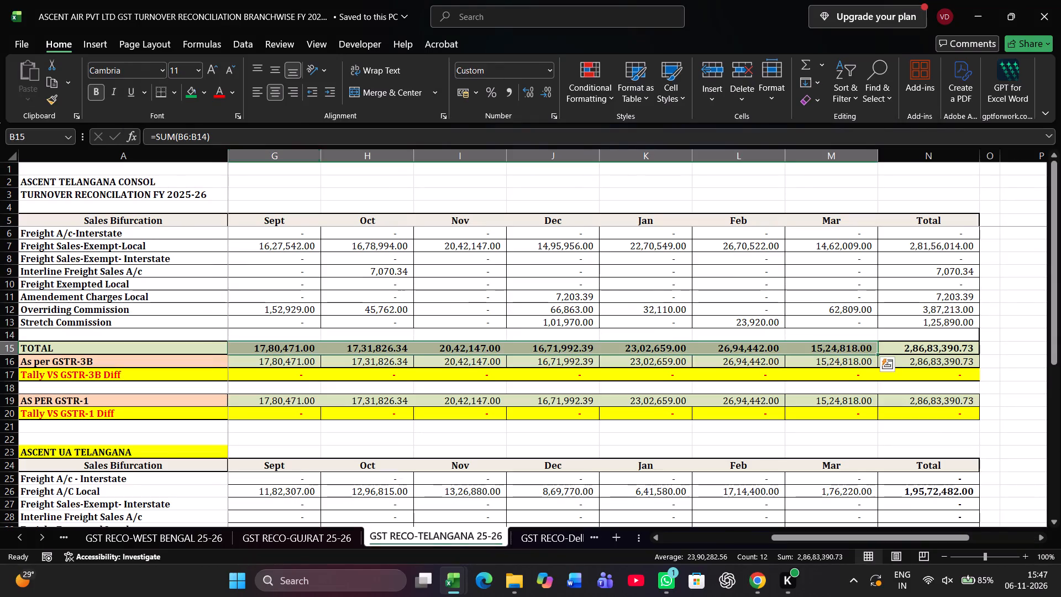
click(270, 180)
key(alt+Tab)
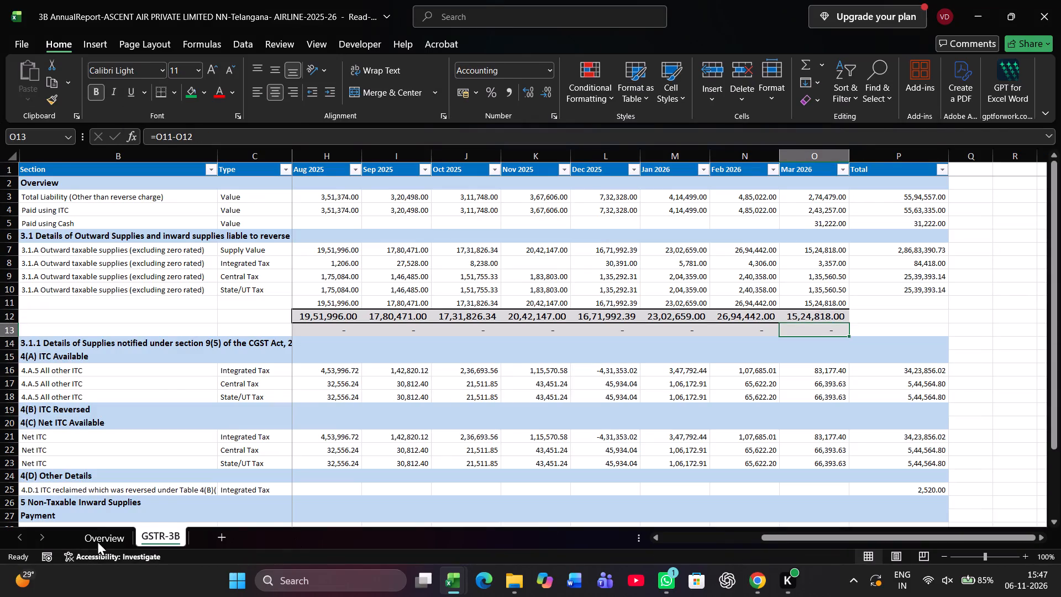
click(97, 541)
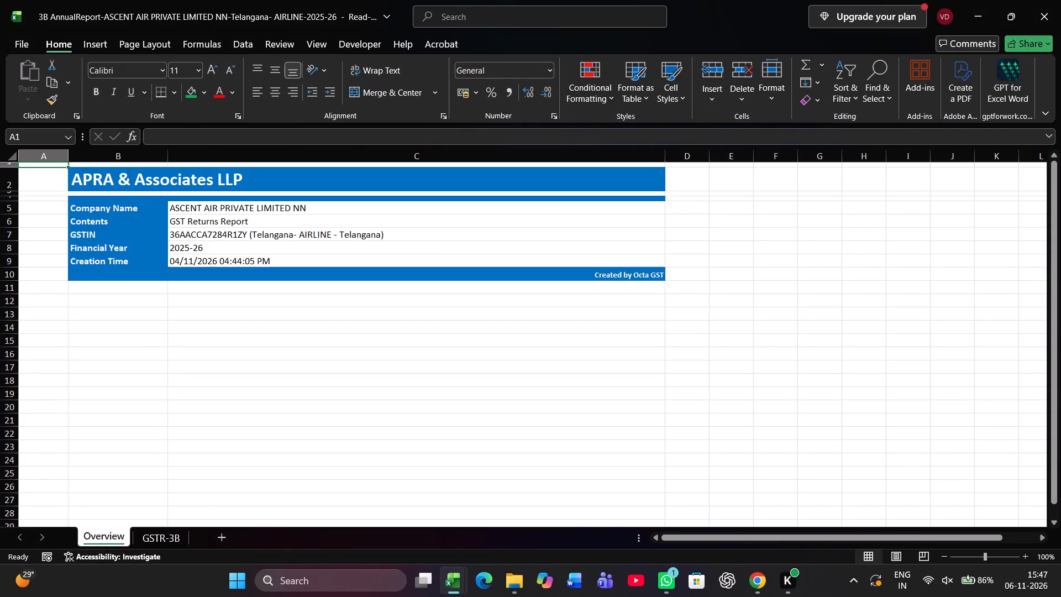
click(234, 232)
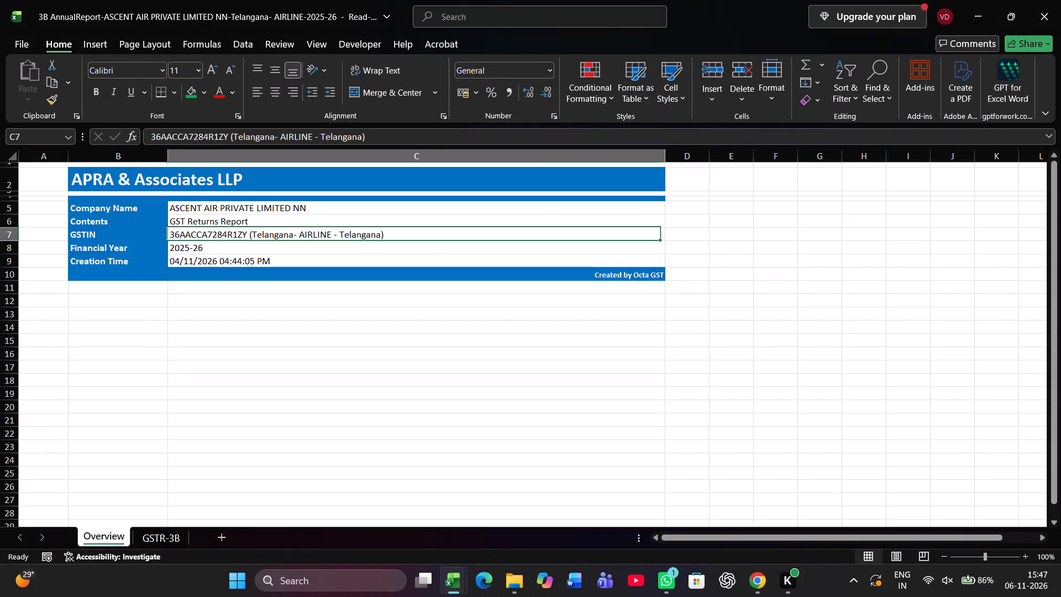
key(F2)
key(Left)
key(Left)
key(Left)
key(Left)
key(Left)
key(Left)
key(Left)
key(Left)
key(Left)
key(Left)
key(Left)
key(Left)
key(Left)
key(Left)
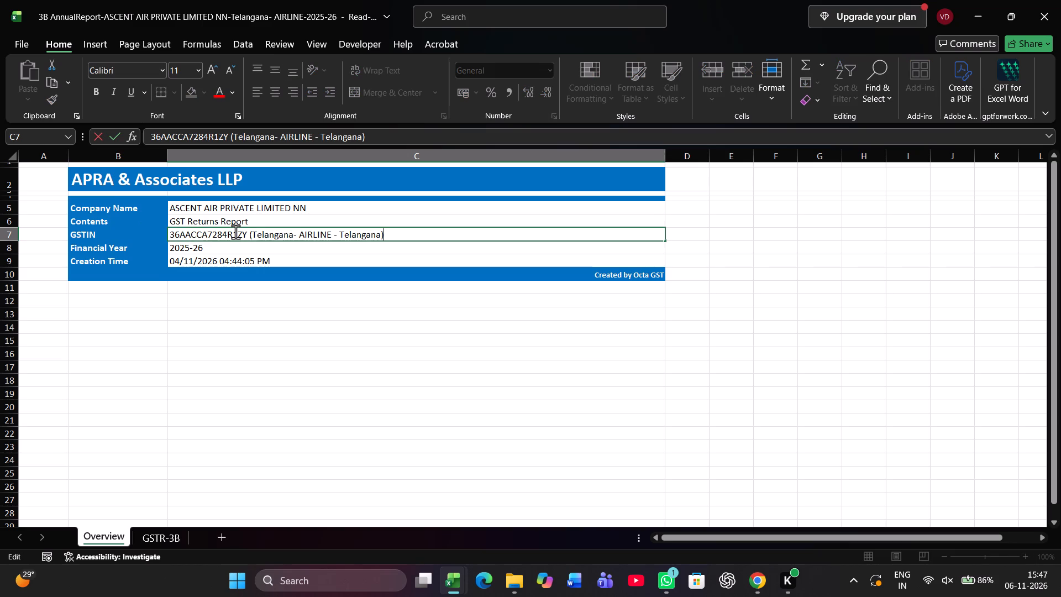
key(Left)
key(Left)
key(Left)
key(Left)
key(Left)
key(Left)
key(Left)
key(Left)
key(Left)
key(Left)
key(Left)
key(Left)
key(Left)
key(Left)
key(Left)
key(Left)
key(Left)
key(Left)
key(Left)
key(Left)
key(Left)
key(Right)
key(Right)
key(shift+Left)
key(shift+Left)
key(shift+Left)
key(shift+Left)
key(shift+Left)
key(shift+Left)
key(shift+Left)
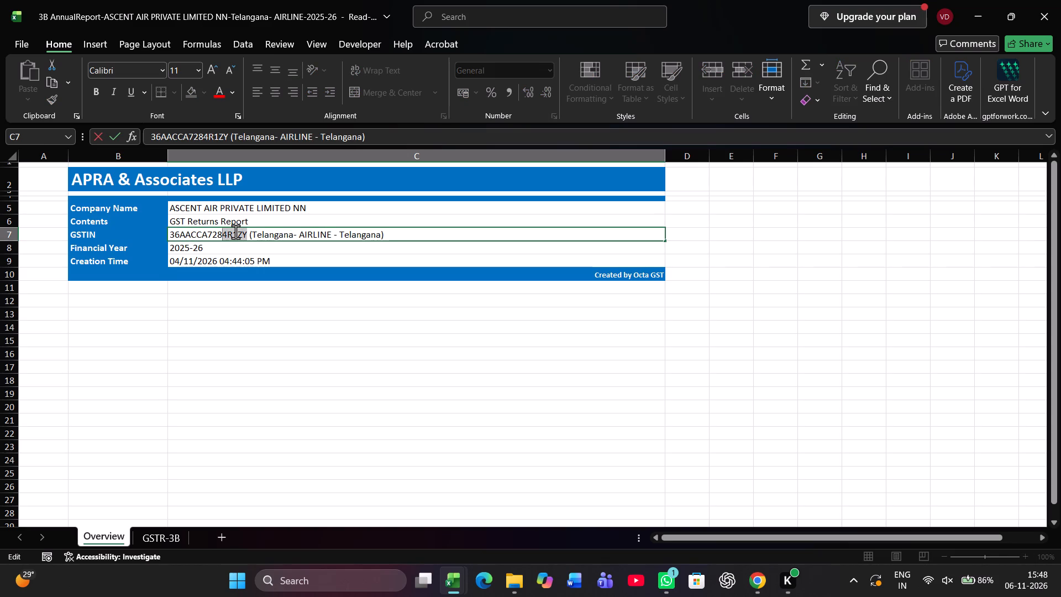
key(shift+Left)
key(shift+Left)
key(shift+Left)
key(shift+Left)
key(shift+Left)
key(shift+Left)
key(shift+Left)
key(shift+Left)
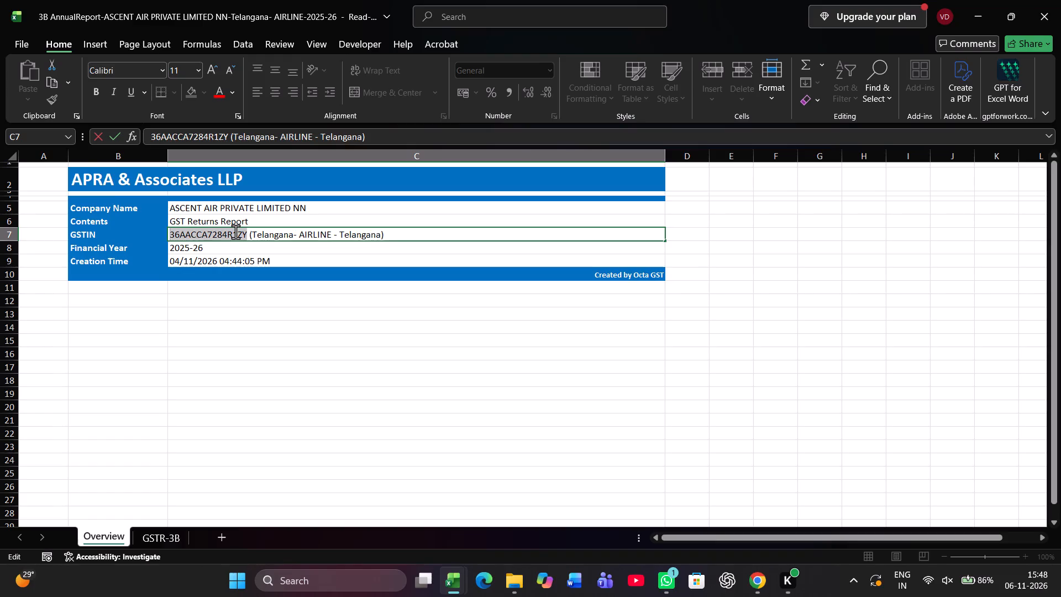
key(ctrl+c)
key(alt+Tab)
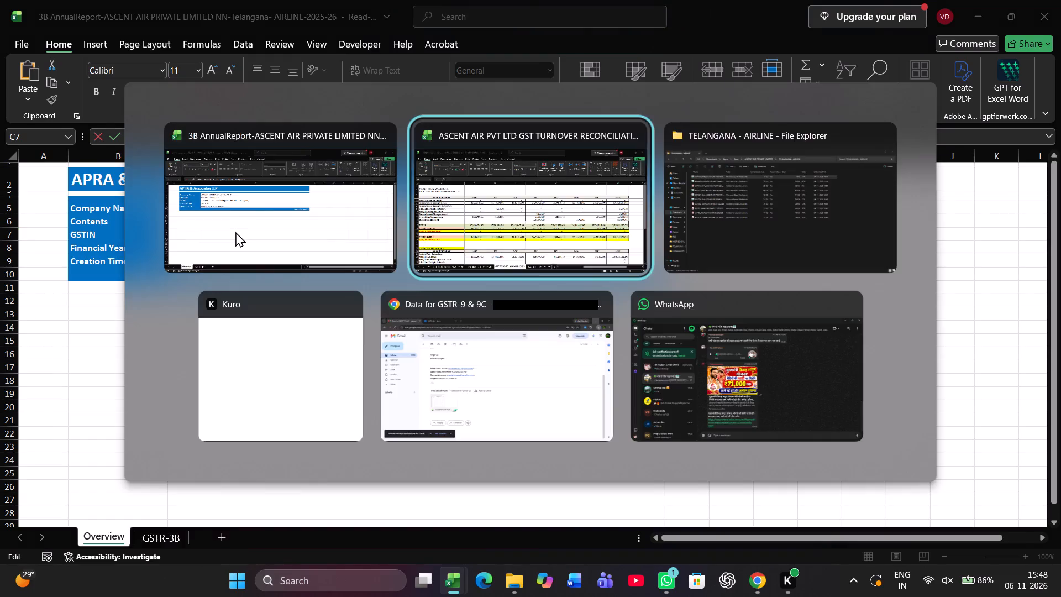
key(ctrl+v)
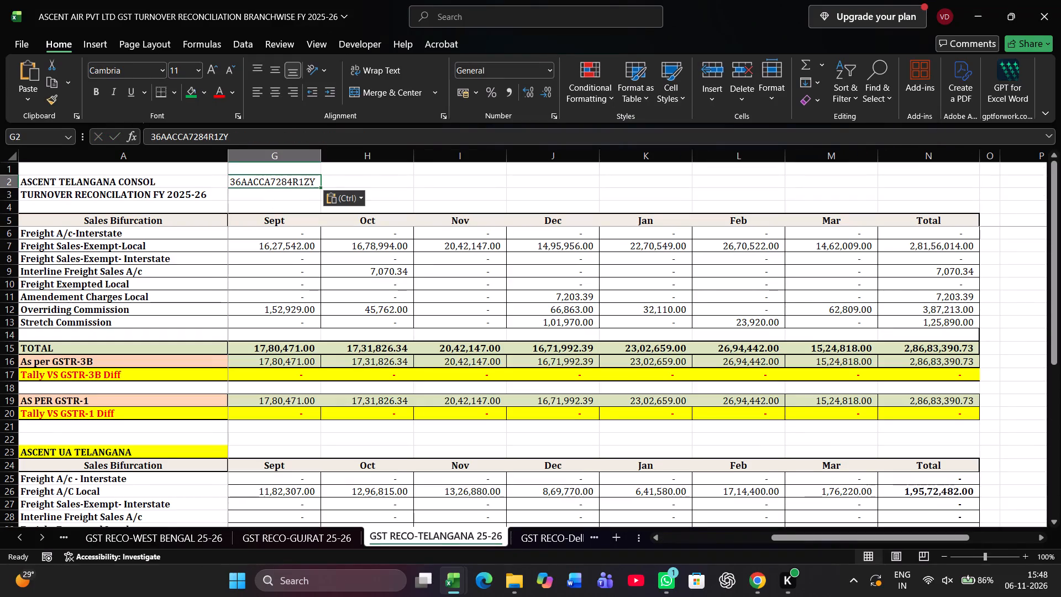
key(Return)
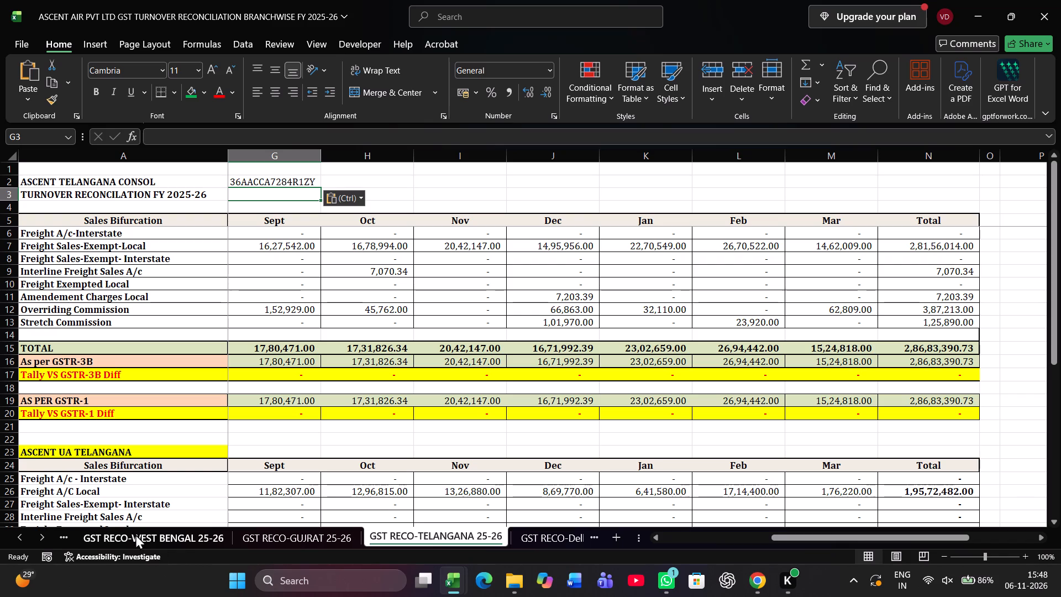
On the Summary Sheet, change the name of entry 6 in C8 to GST Reco Telangana Airline 25-26.
key(ctrl+Page_Up)
key(ctrl+Page_Up)
key(ctrl+Page_Up)
key(ctrl+Page_Up)
key(ctrl+Page_Up)
key(ctrl+Page_Up)
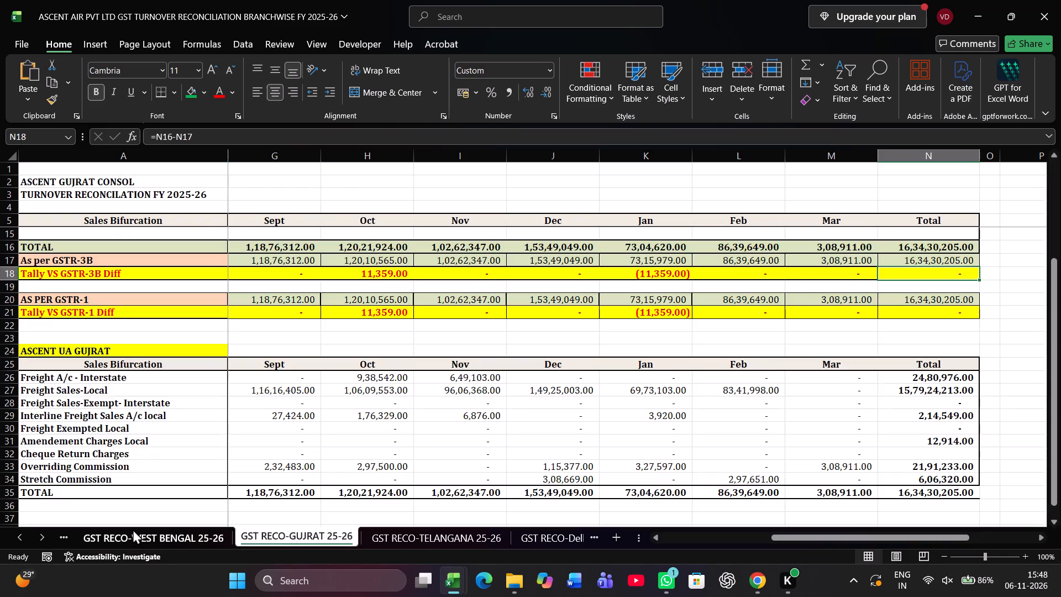
key(ctrl+Page_Up)
key(ctrl+Page_Up)
key(ctrl+Page_Up)
key(ctrl+Page_Up)
key(ctrl+Page_Up)
key(ctrl+Page_Up)
key(ctrl+Page_Up)
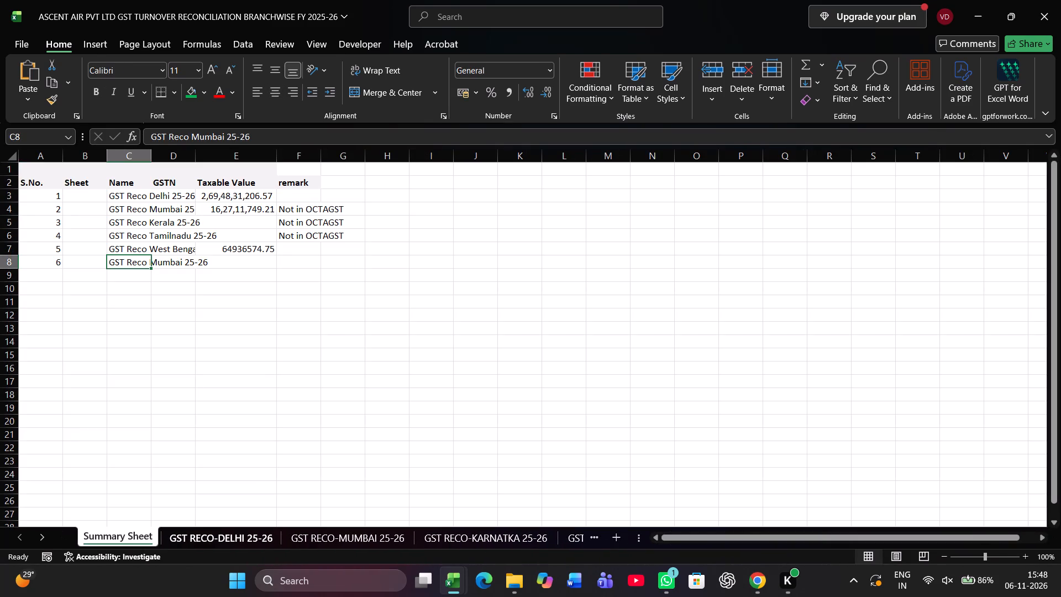
click(165, 262)
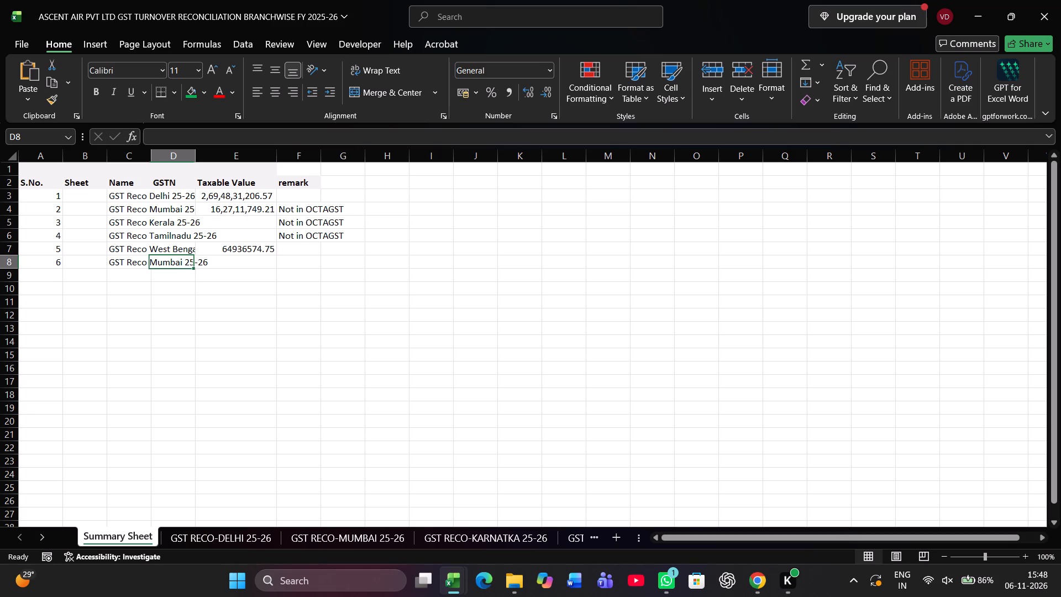
click(122, 265)
key(F2)
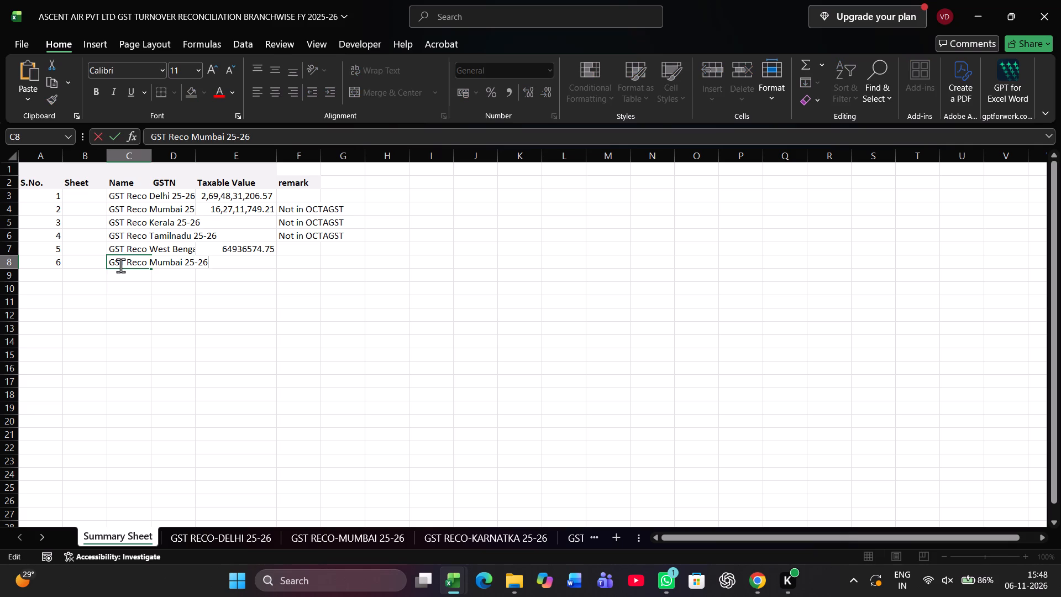
key(Left)
key(Left)
key(Left)
key(Left)
key(Left)
key(Left)
key(shift+Left)
key(shift+Left)
key(shift+Left)
key(shift+Left)
key(shift+Left)
key(shift+Left)
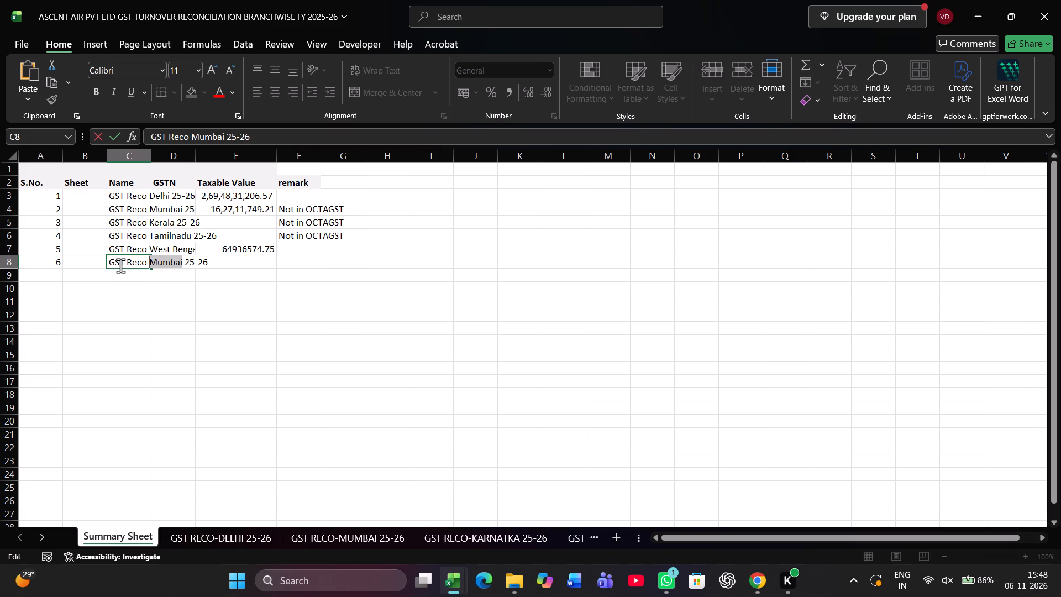
text(Telangana)
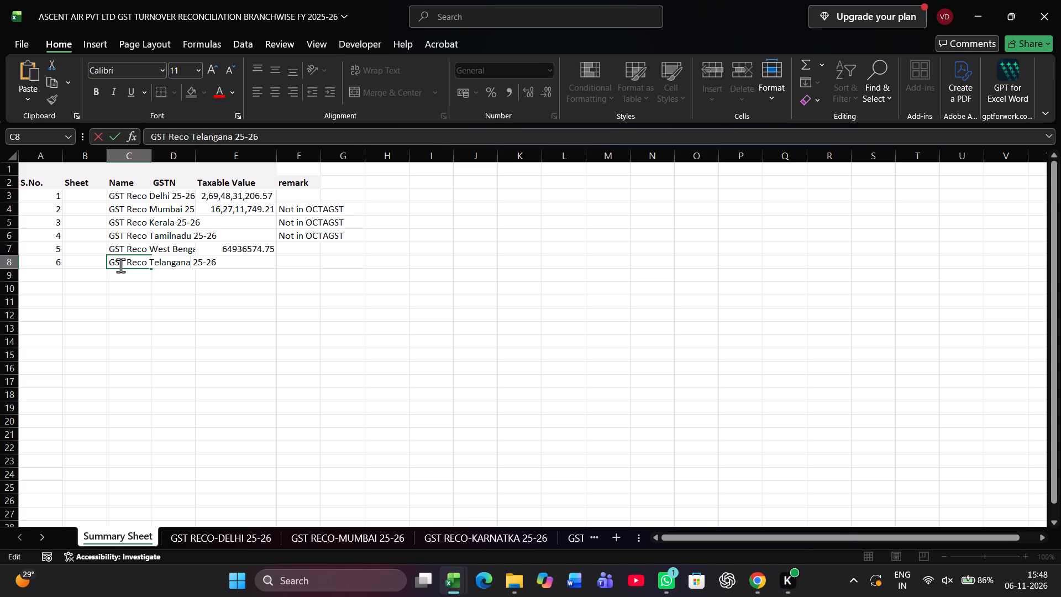
key(space)
text(Airlinr)
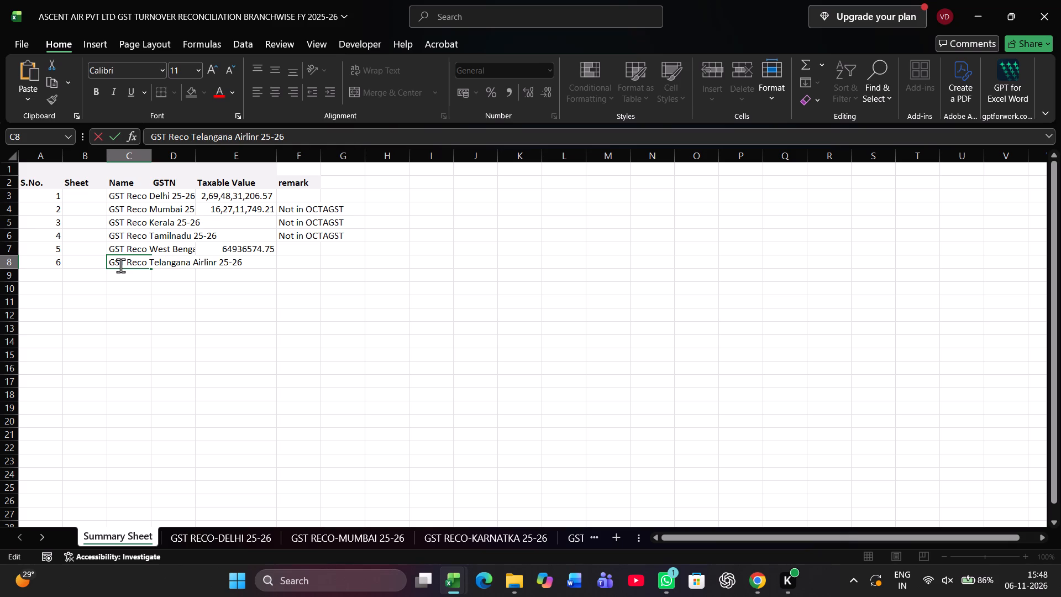
key(BackSpace)
key(e)
key(Return)
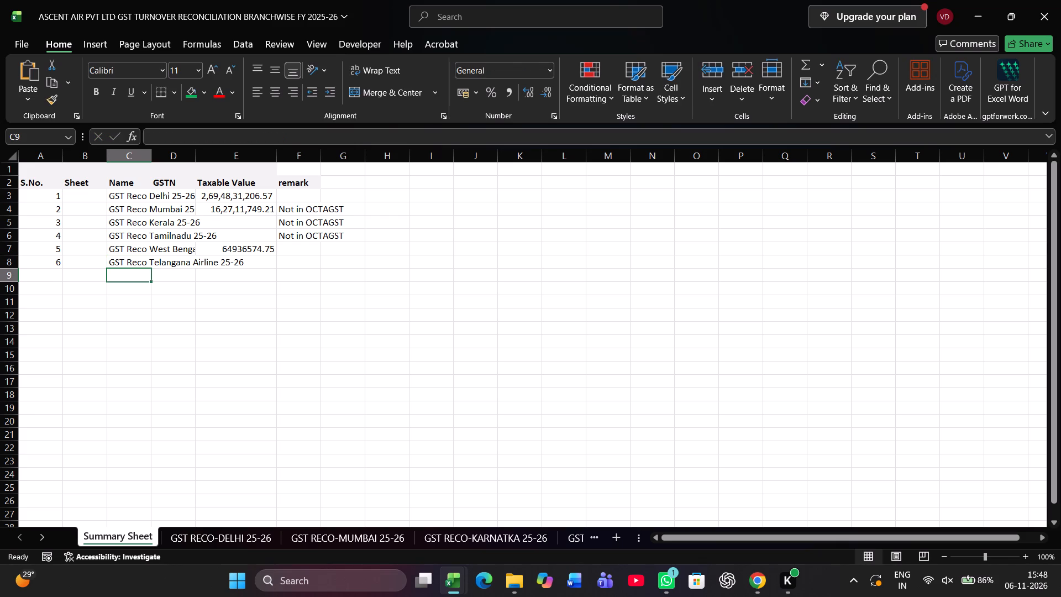
Link Taxable Value cell E8 on the Summary Sheet to the Telangana grand total with ='GST RECO-TELANGANA 25-26'!N15.
click(263, 262)
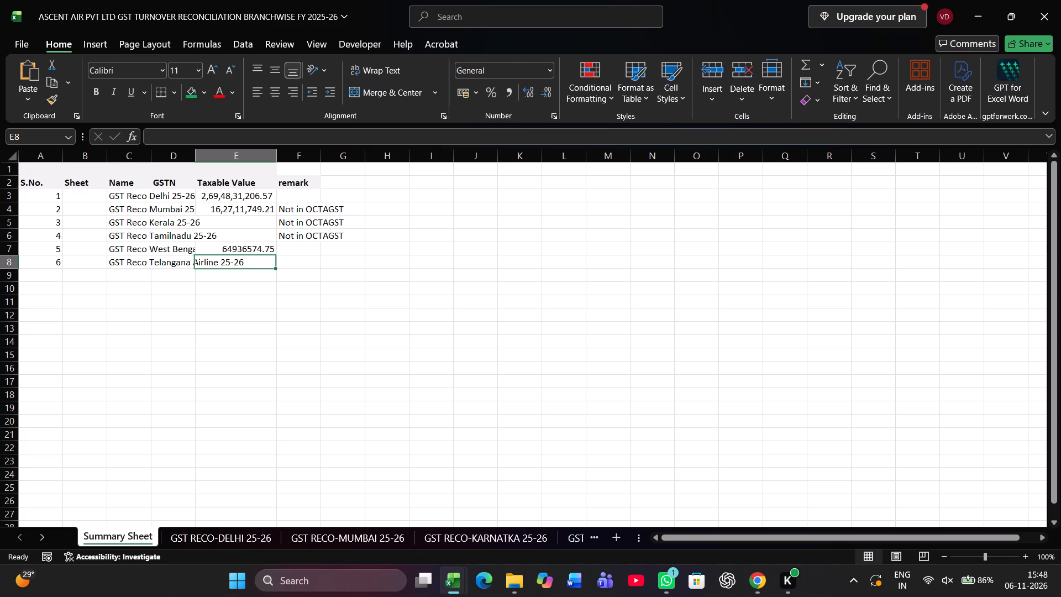
key(equal)
key(ctrl+Page_Up)
key(ctrl+Page_Up)
key(ctrl+Page_Up)
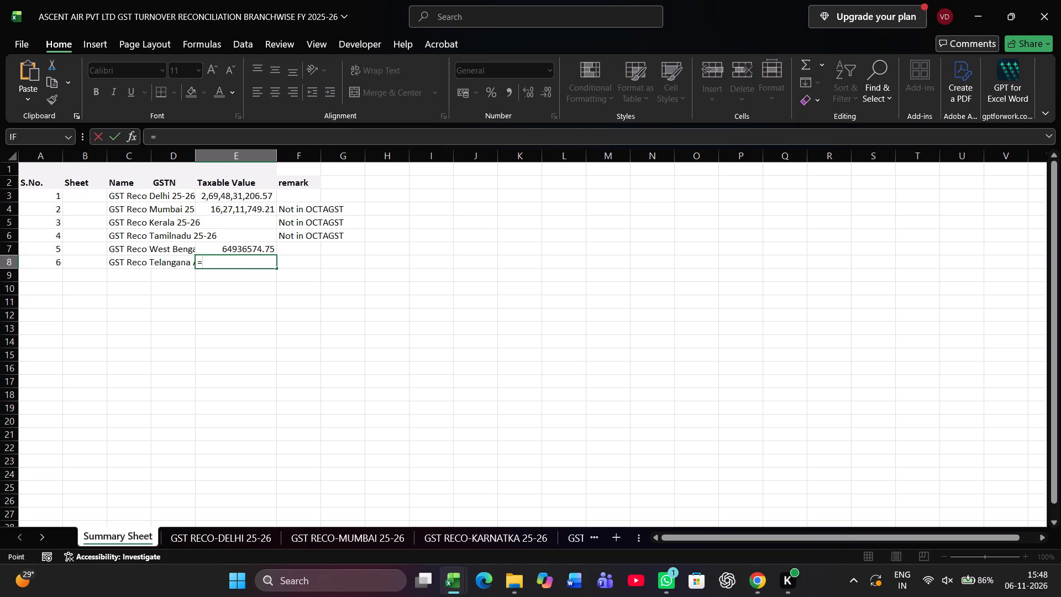
key(ctrl+Page_Up)
key(ctrl+Page_Up)
key(ctrl+Page_Up)
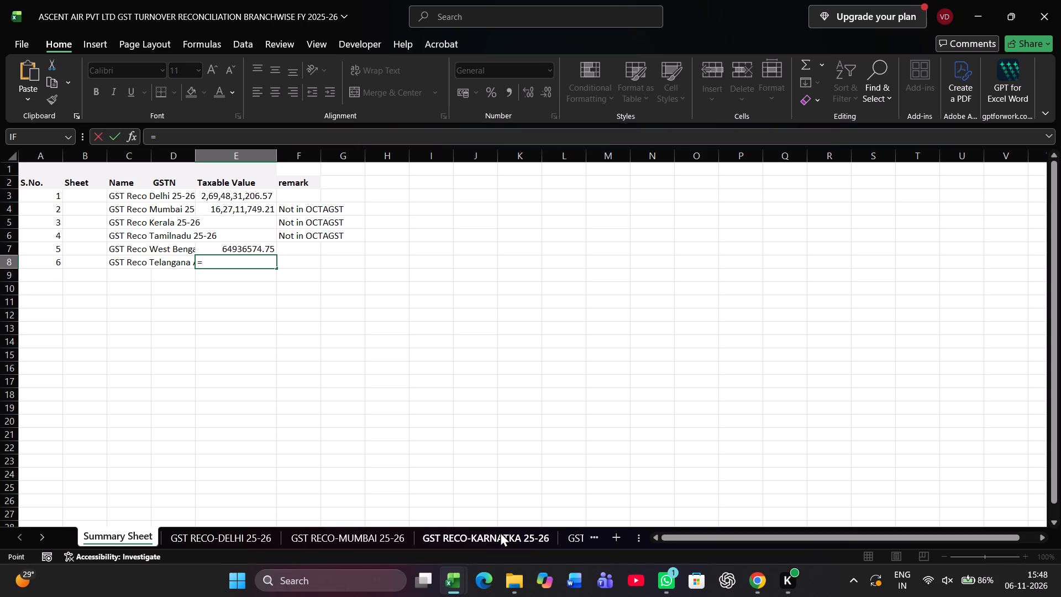
key(ctrl+Page_Up)
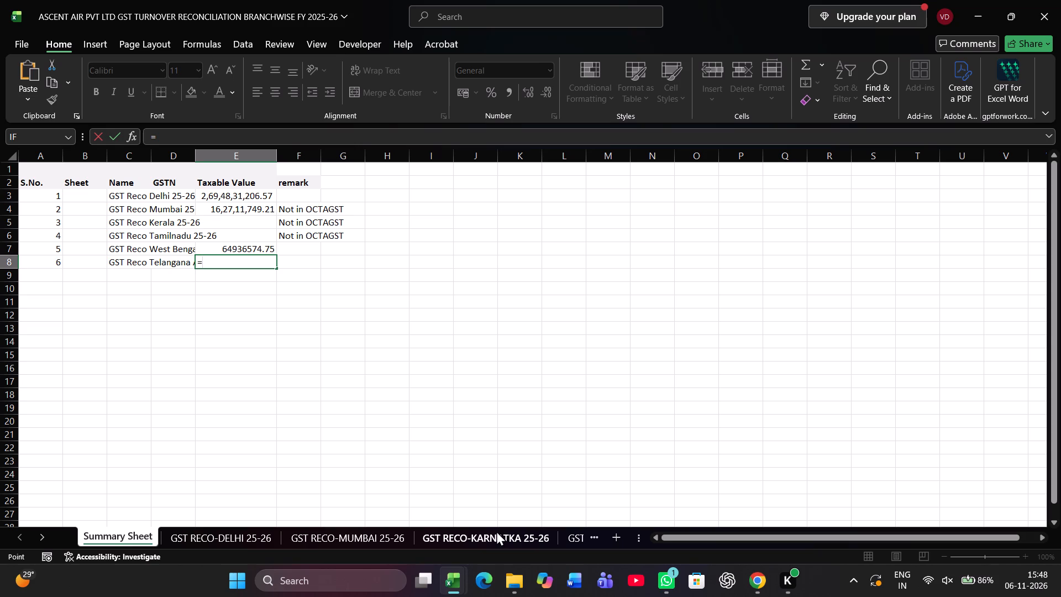
click(500, 530)
click(579, 537)
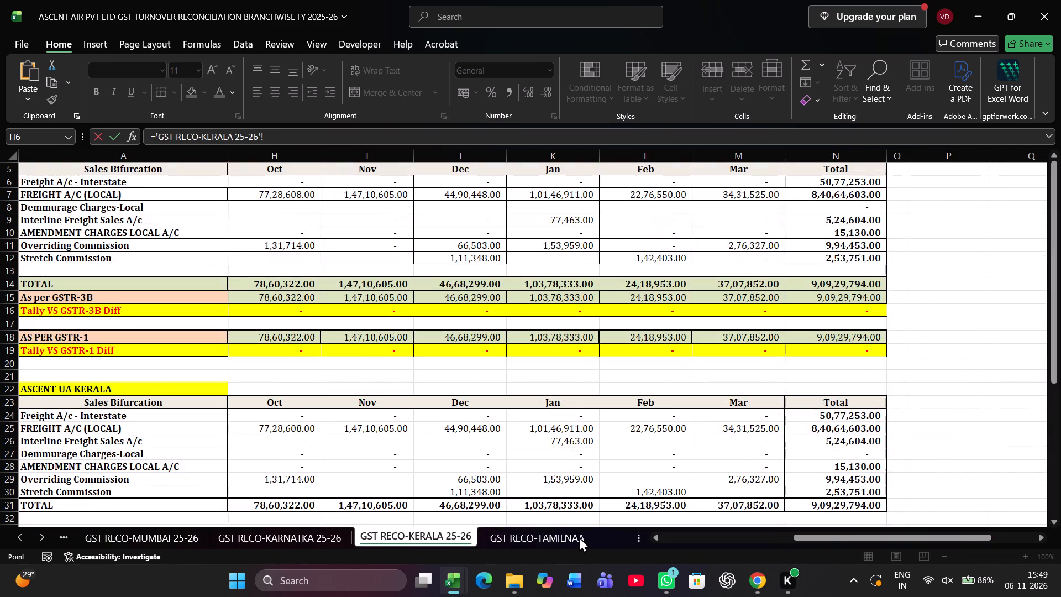
click(579, 537)
click(535, 532)
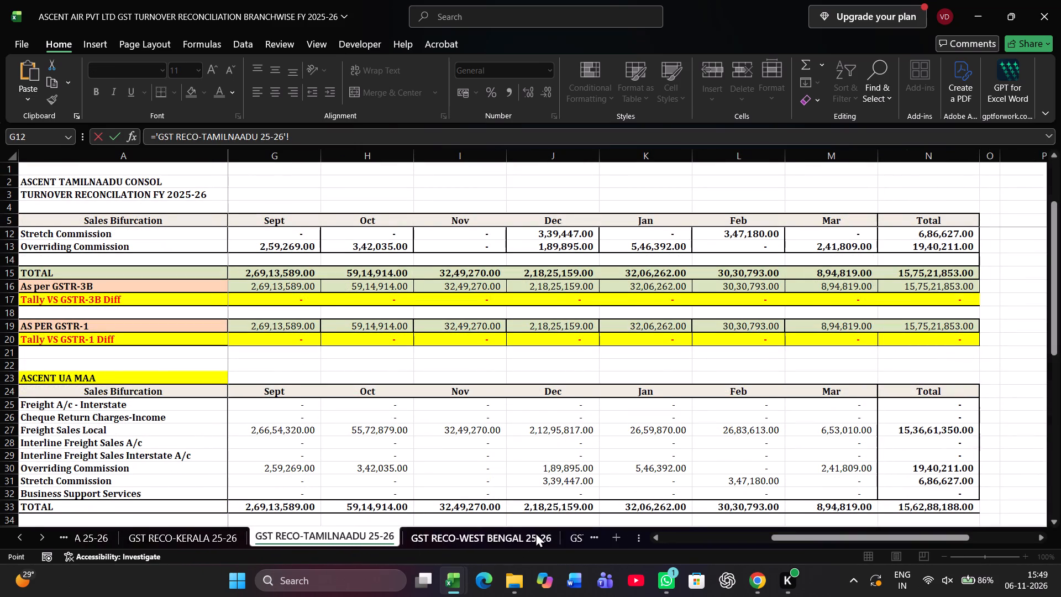
click(530, 536)
click(530, 536)
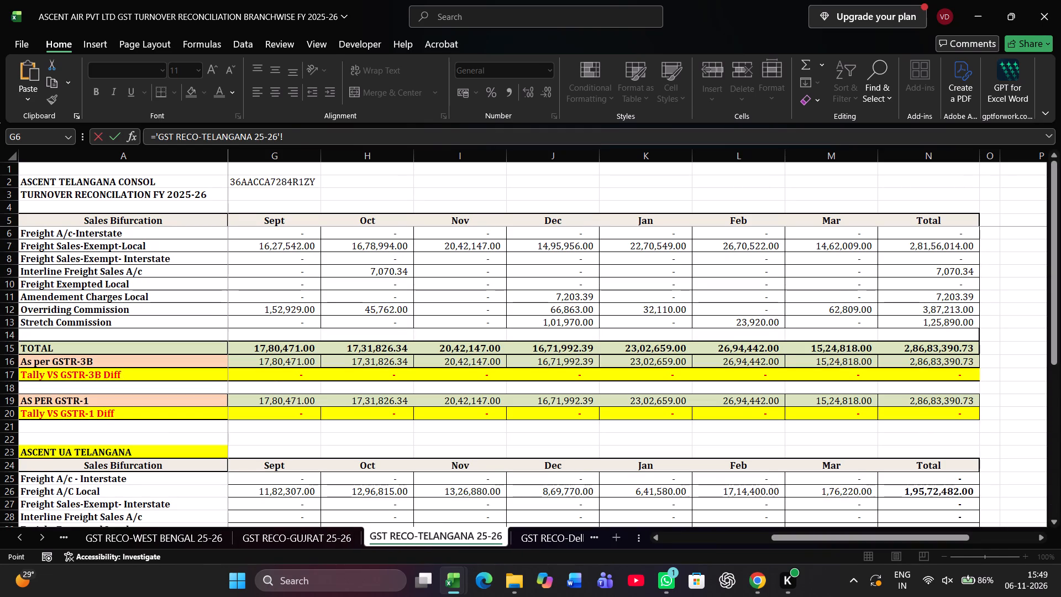
click(945, 346)
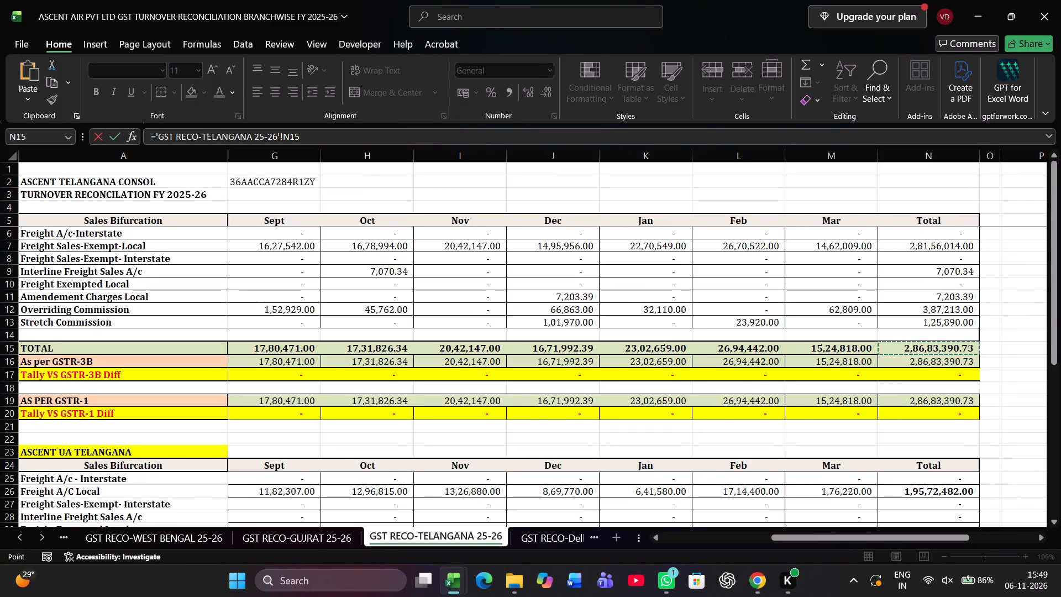
key(Return)
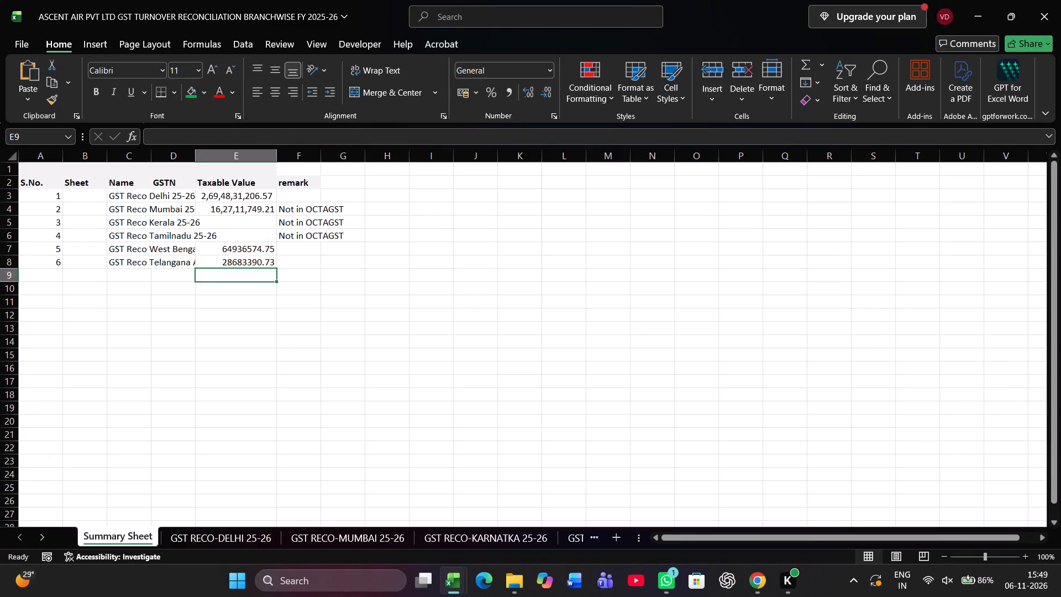
Switch back to the Telangana annual report workbook and view its GSTR-3B sheet.
key(alt+Tab)
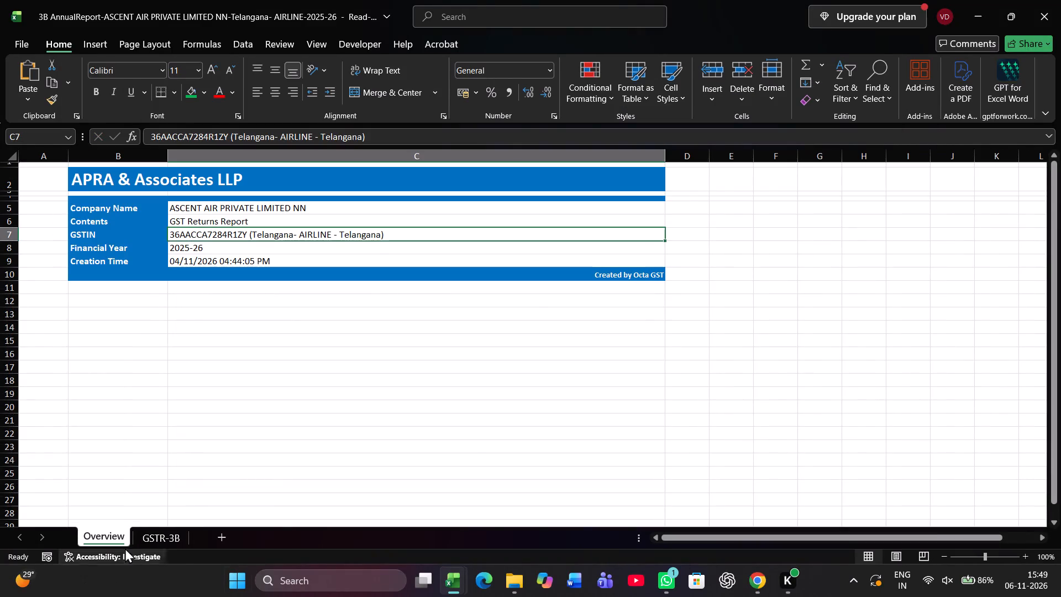
click(161, 535)
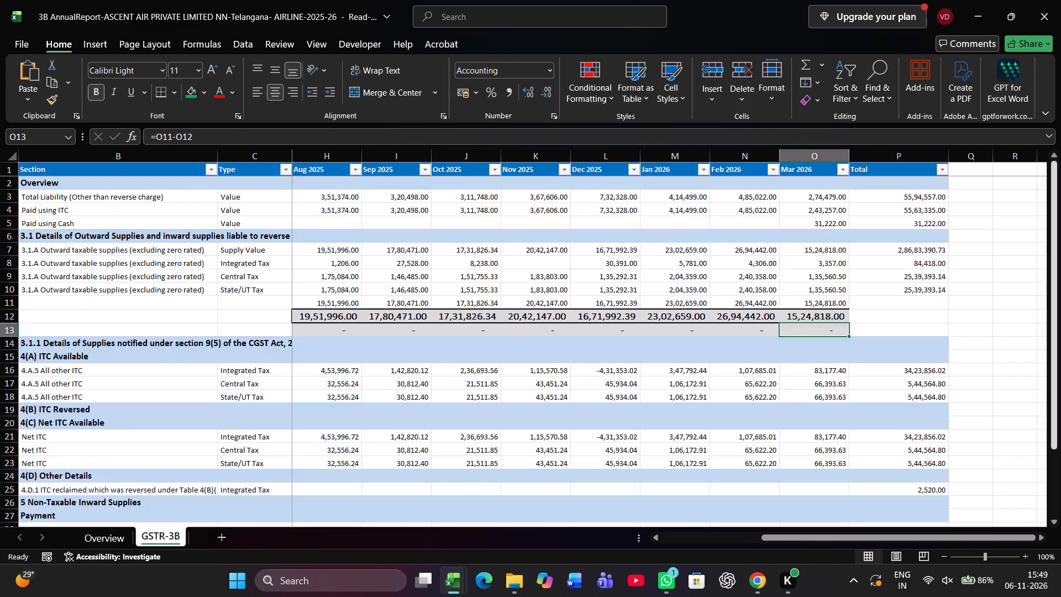
key(alt+Tab)
key(alt+Tab)
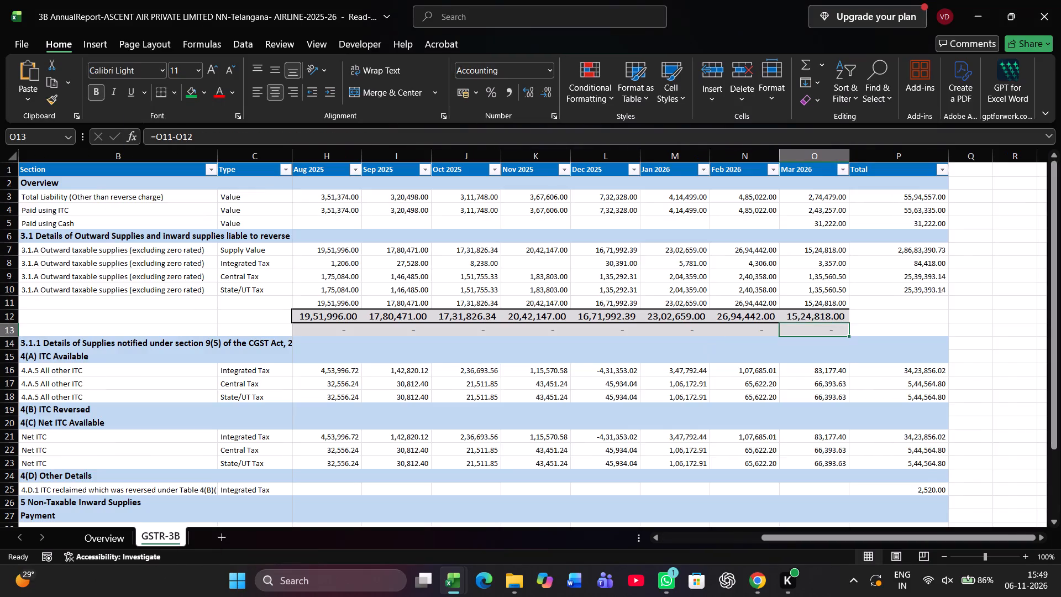
Close the Telangana Airline 3B annual report workbook without saving its changes.
key(alt+Tab)
key(alt+Tab)
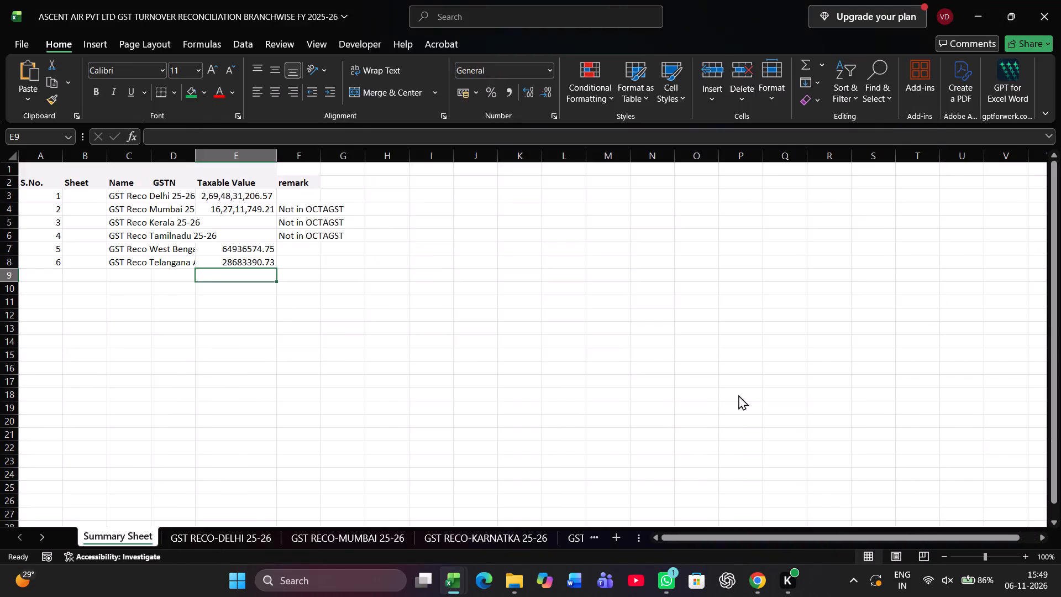
click(1060, 11)
click(540, 315)
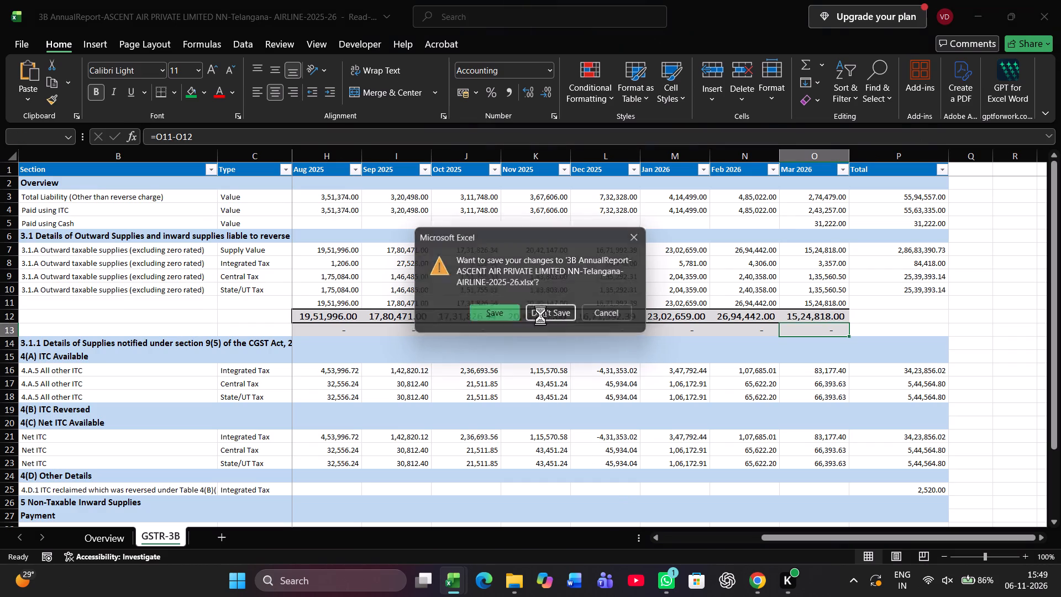
In the reconciliation workbook, look through the branch sheets from GST RECO-DELHI 25-26 to GST RECO-Pax Pioneer 25-26.
key(alt+Tab)
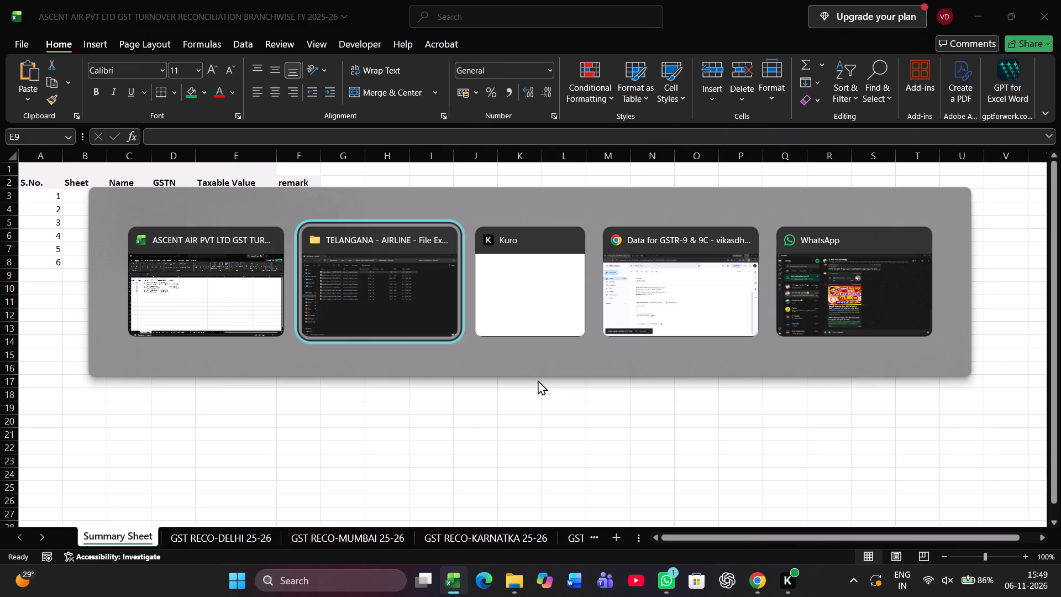
alt+click(221, 312)
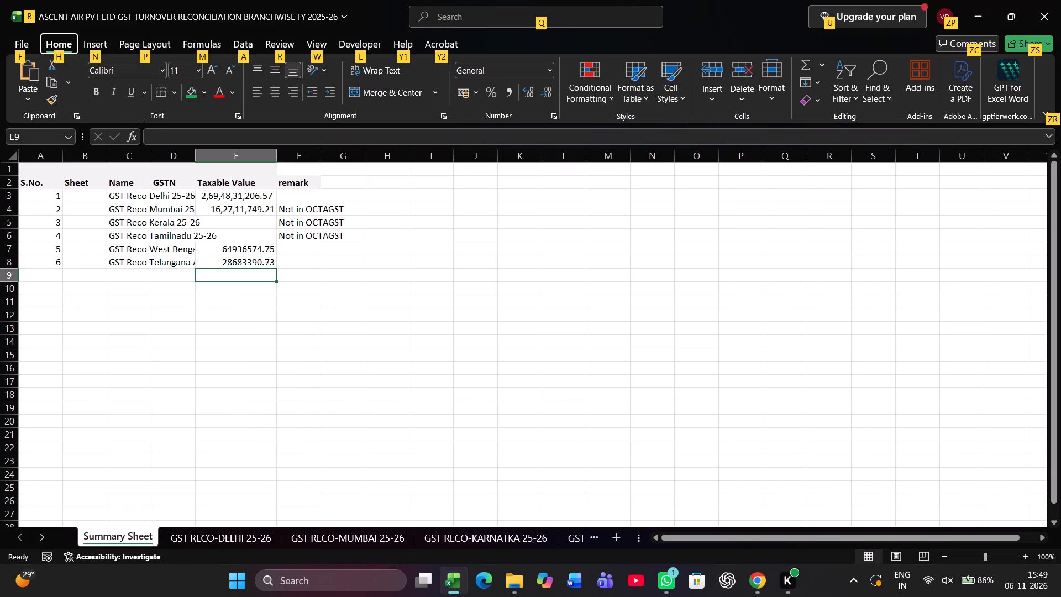
click(236, 531)
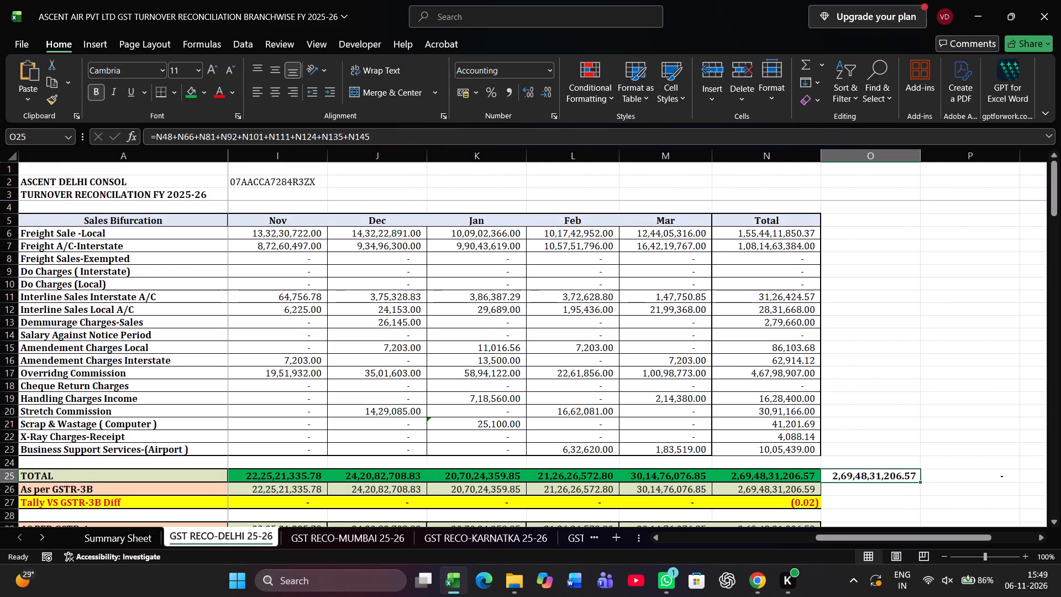
key(ctrl+Page_Down)
key(ctrl+Page_Down)
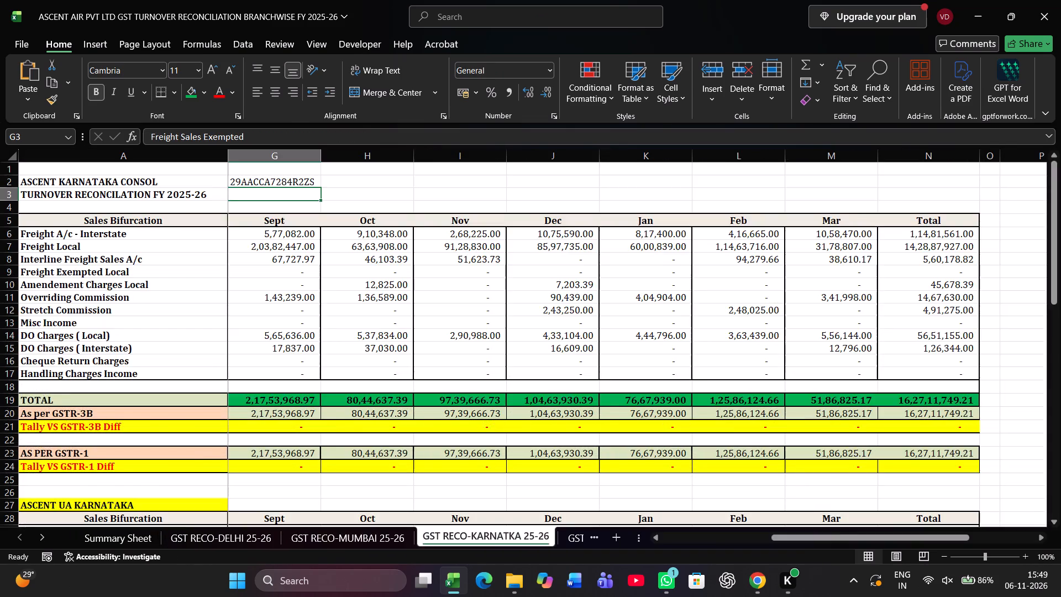
key(ctrl+Page_Down)
key(ctrl+Page_Down)
key(ctrl+Page_Down)
key(ctrl+Page_Down)
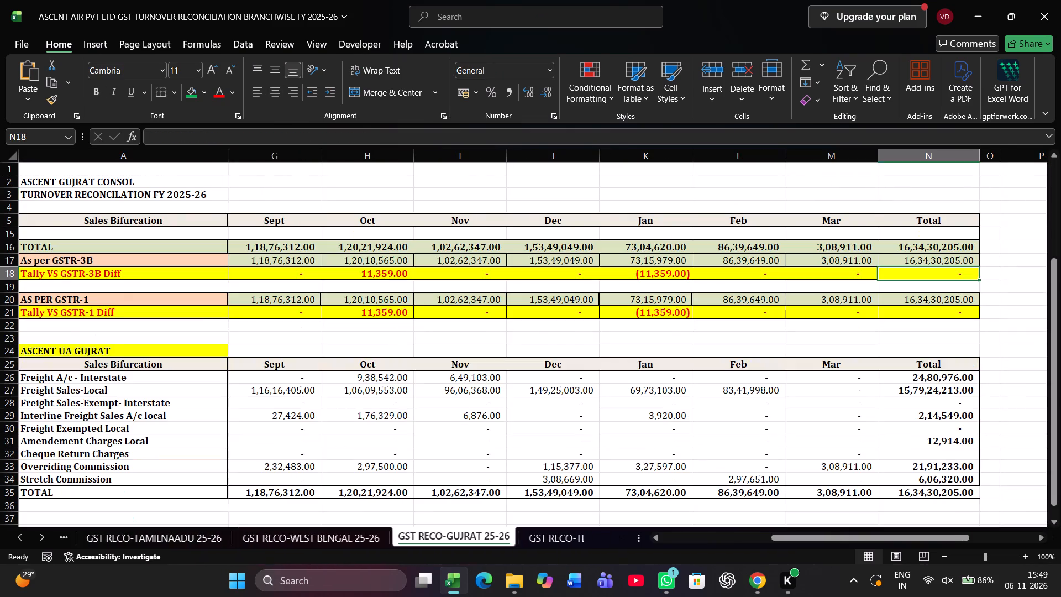
key(ctrl+Page_Down)
key(ctrl+Page_Down)
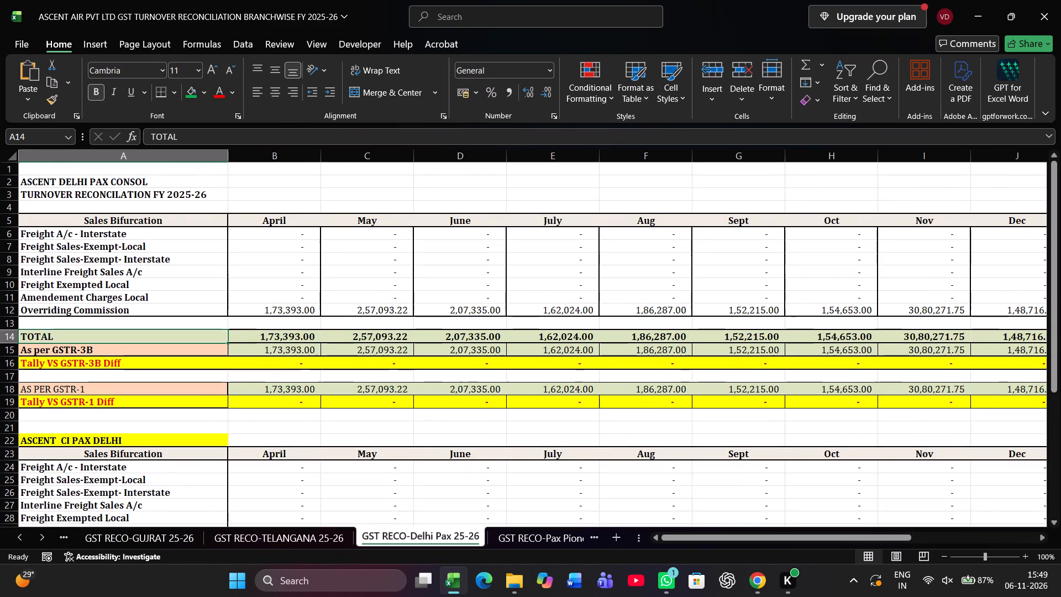
key(ctrl+Page_Down)
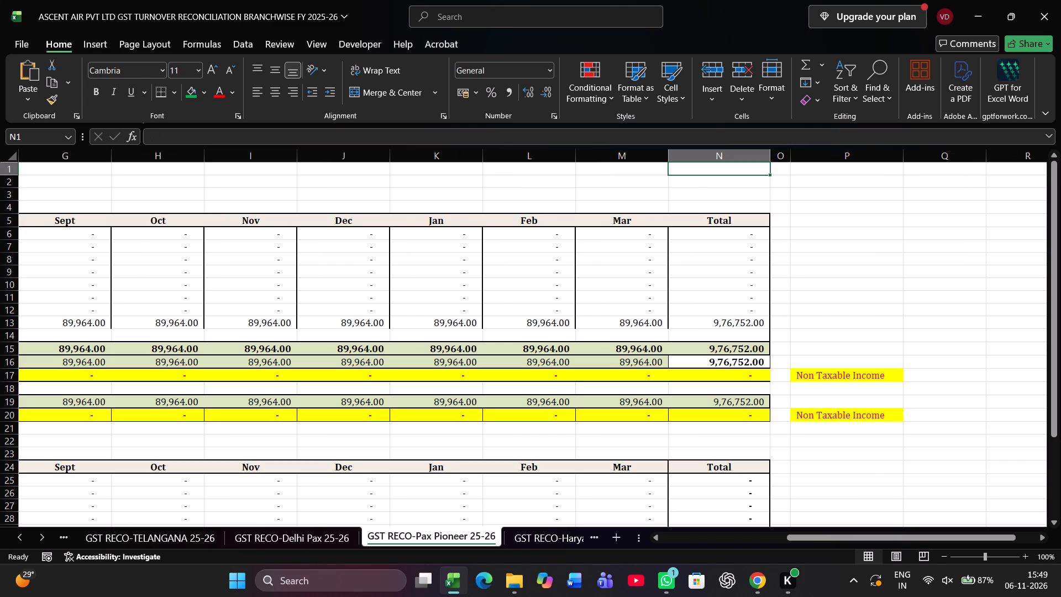
Examine the headings and monthly figures on the Pax Pioneer sheet, and go on to GST RECO-Haryana 25-26.
key(Left)
key(Left)
key(Left)
key(Left)
key(Left)
key(Left)
key(Left)
key(Left)
key(Left)
key(Left)
key(Left)
key(Left)
key(Left)
key(Left)
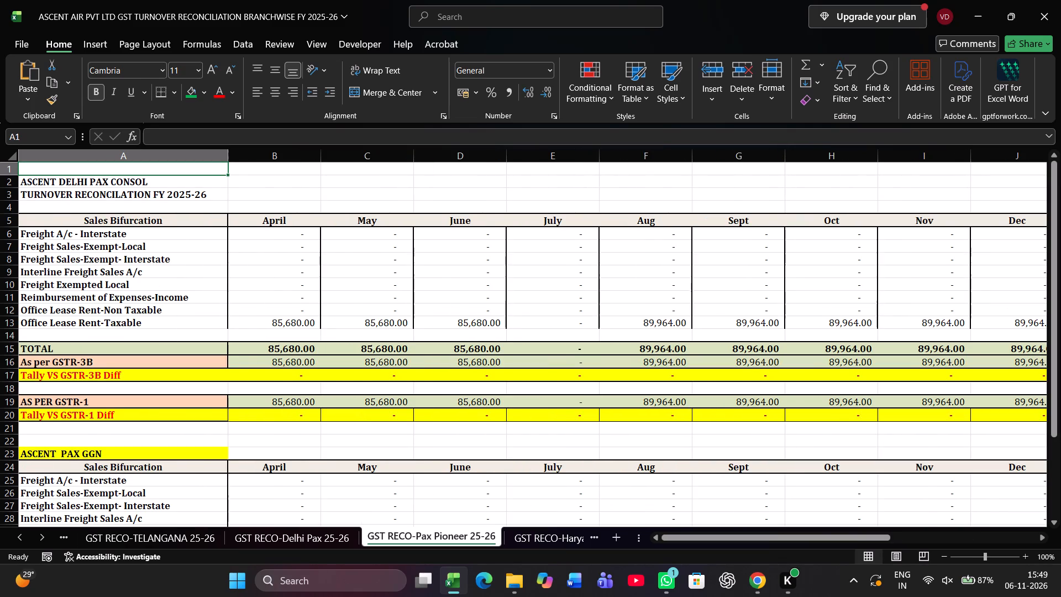
key(Down)
key(Down)
key(Down)
key(Down)
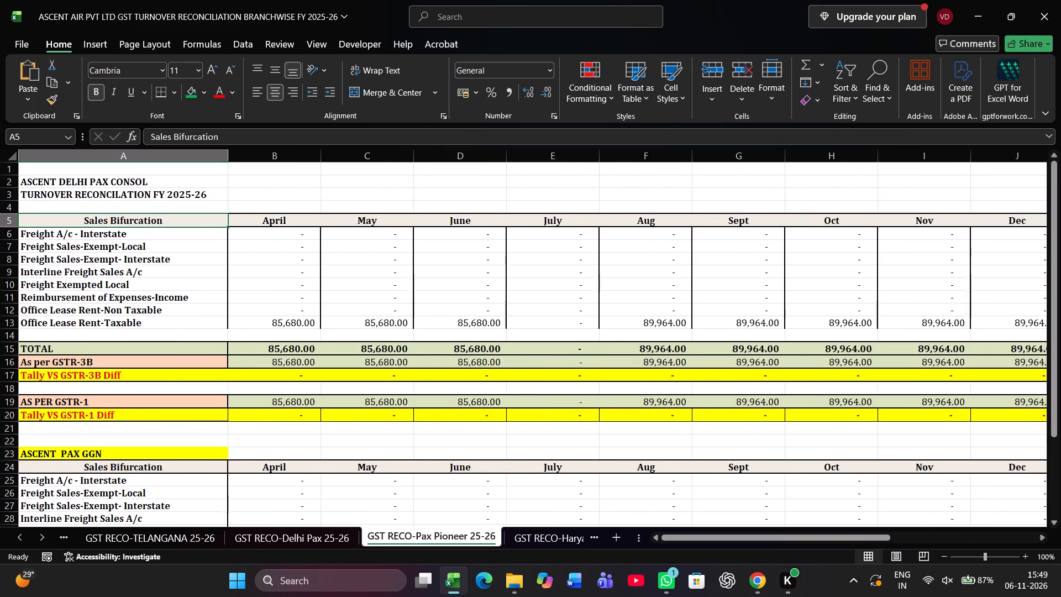
key(Right)
key(Right)
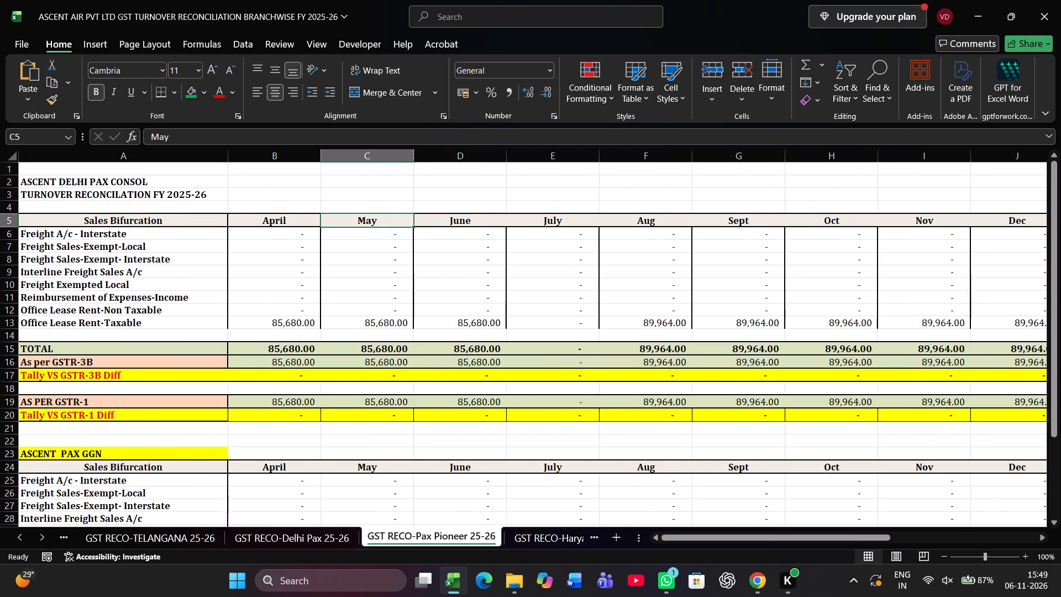
key(ctrl+Page_Down)
Open the 3B AnnualReport workbook from the HARYANA 1Z1 folder and view the supplies on its GSTR-3B sheet.
key(alt+Tab)
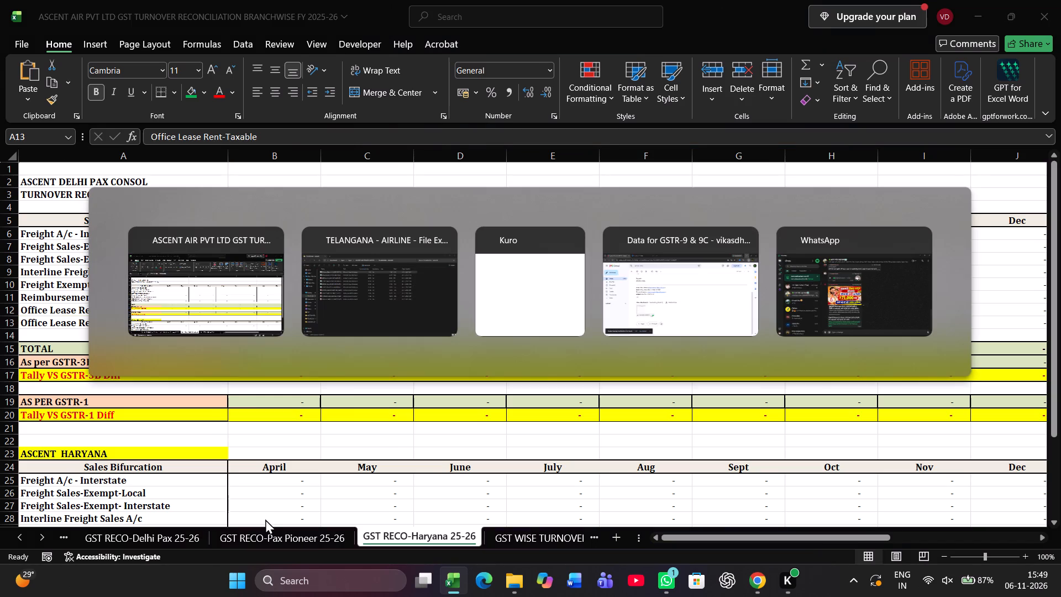
key(BackSpace)
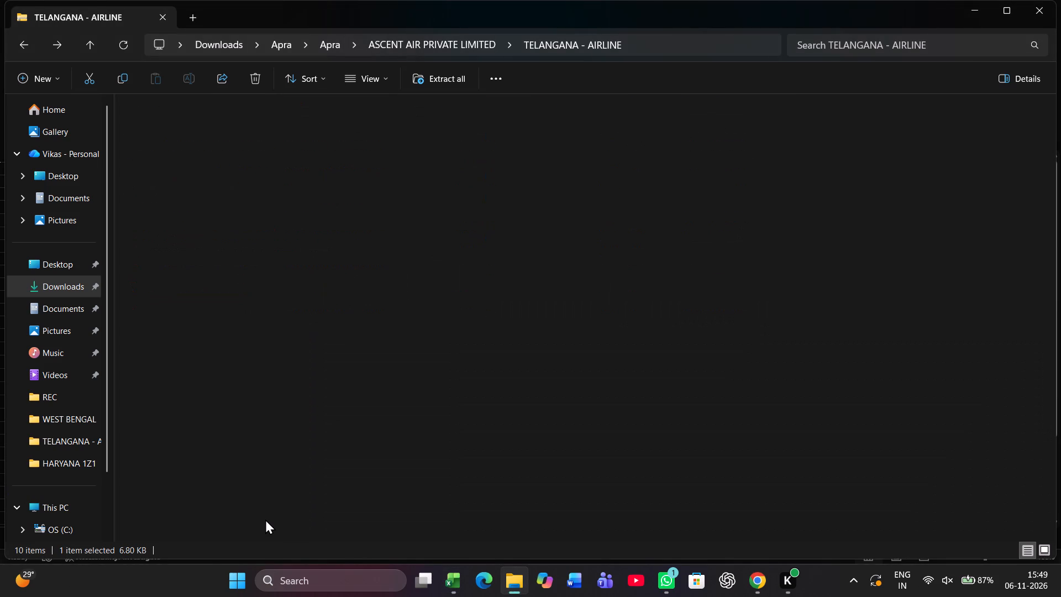
key(Up)
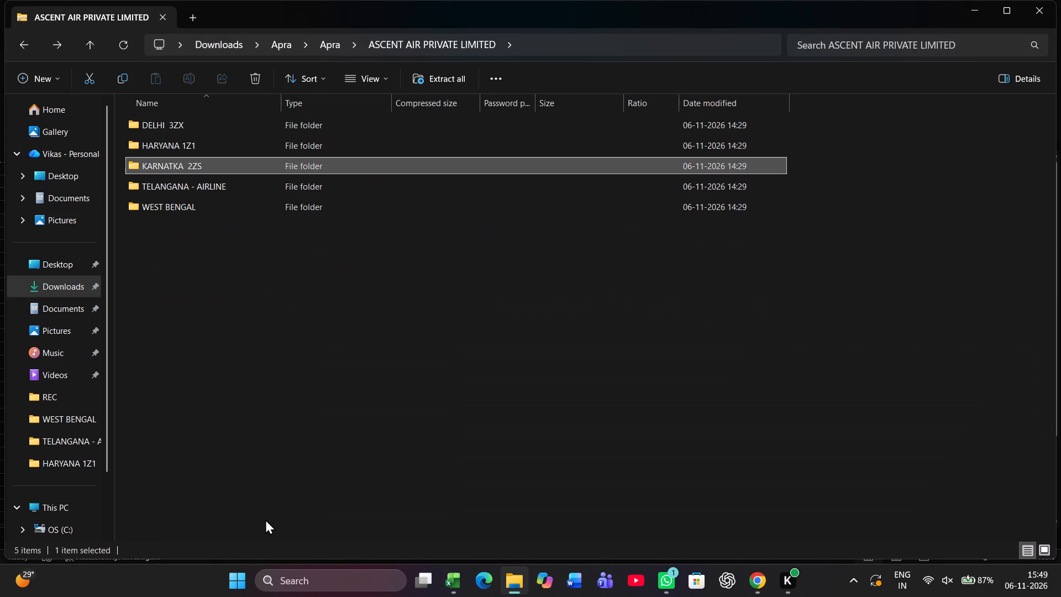
key(Up)
key(Return)
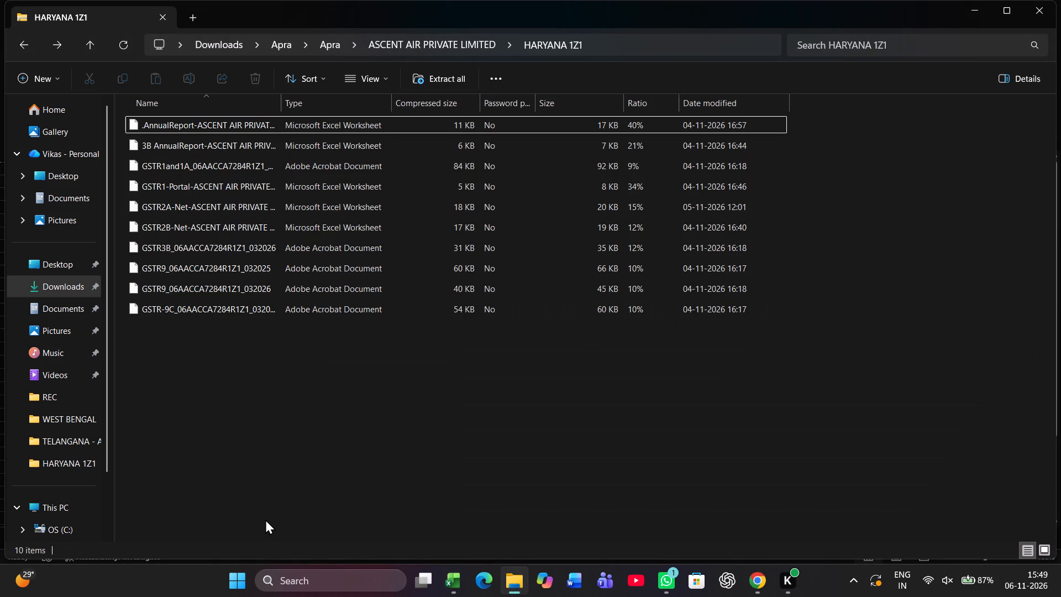
key(Down)
key(Return)
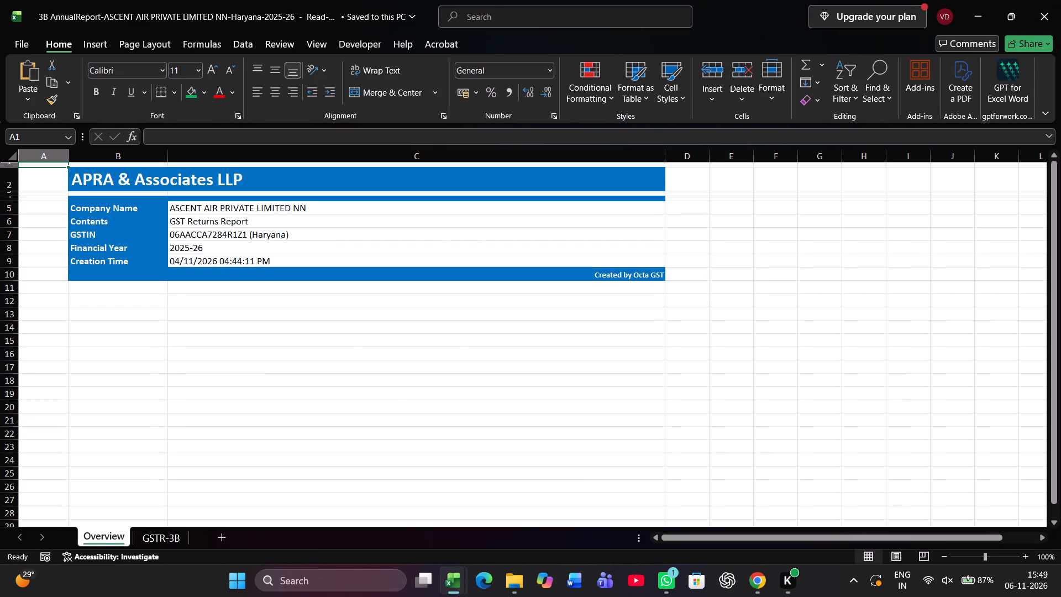
key(ctrl+Page_Down)
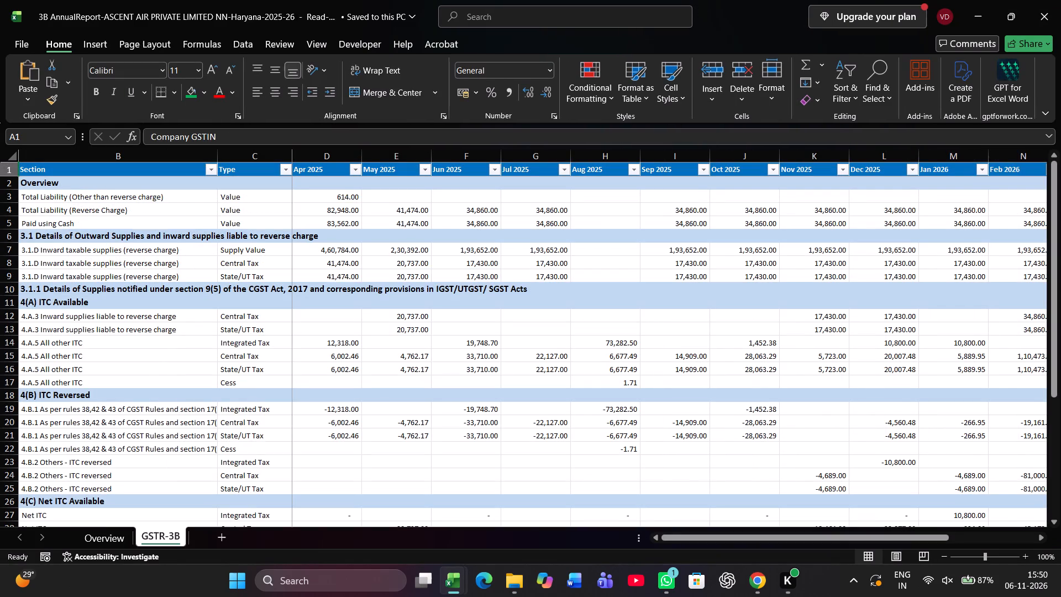
scroll(349, 329, up, 3)
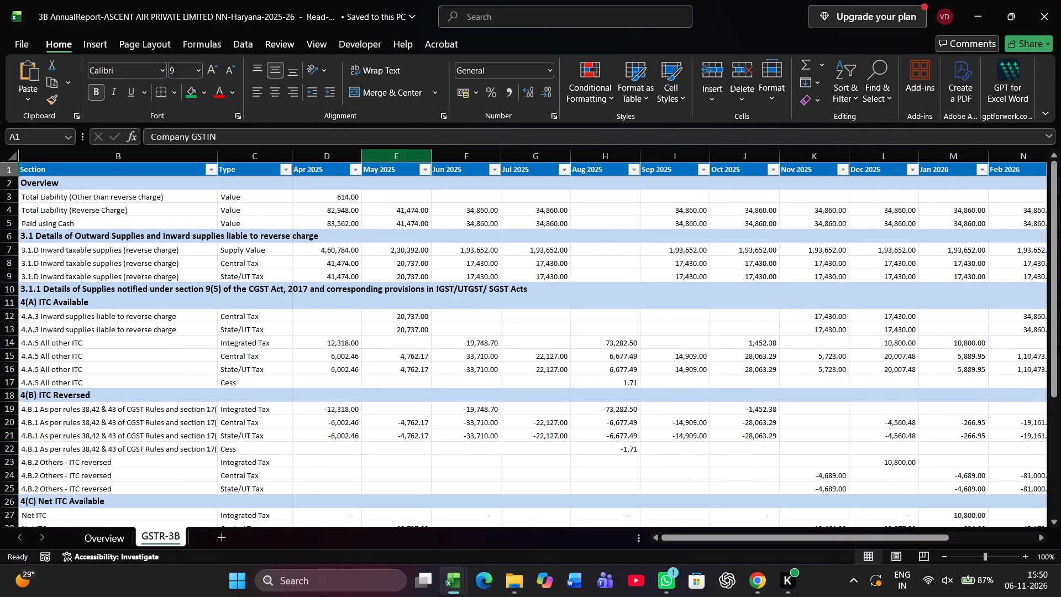
scroll(474, 336, down, 3)
scroll(387, 397, up, 7)
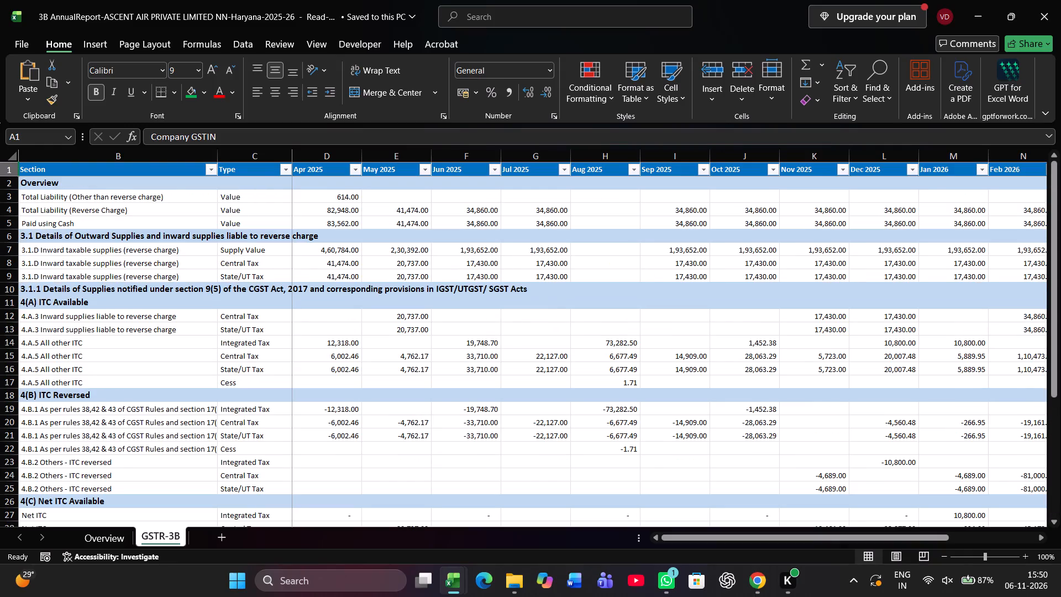
Back in the reconciliation workbook, check the sheets from GST RECO-TELANGANA 25-26 to GST WISE TURNOVER FY 2025-26, ending on Haryana.
key(alt+Tab)
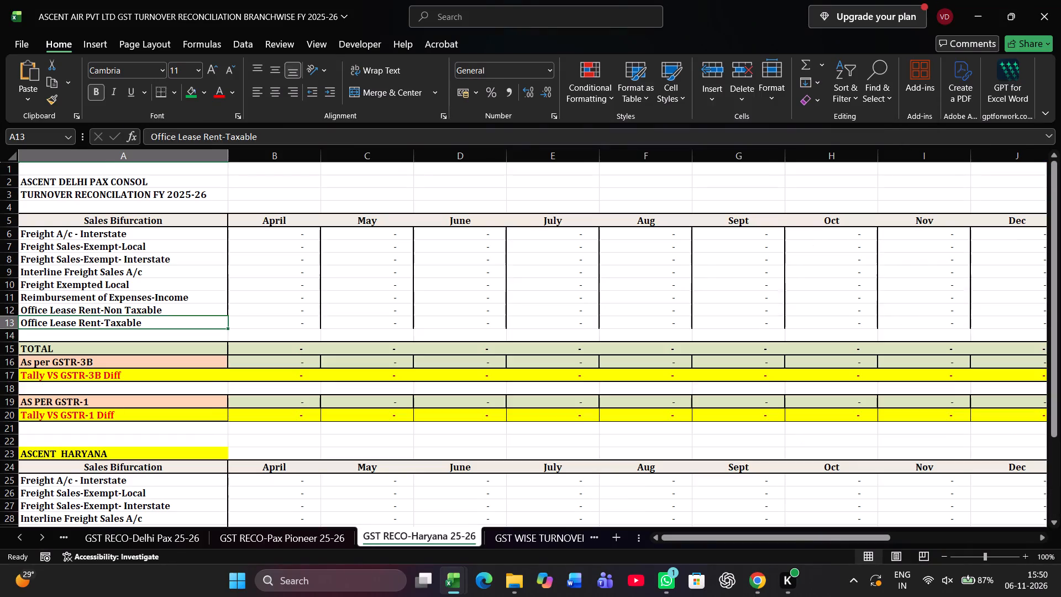
click(521, 527)
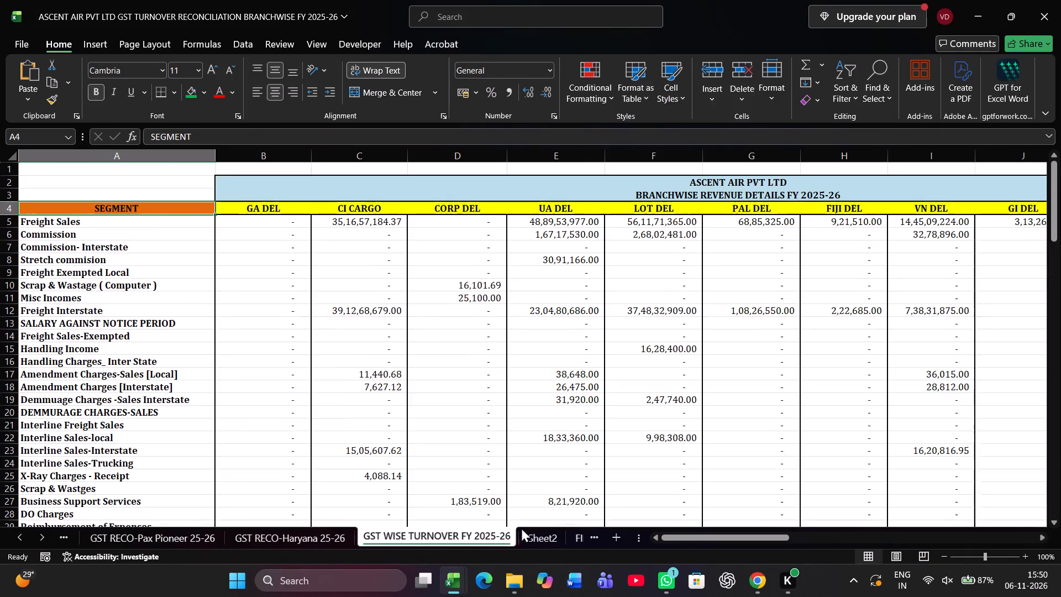
click(287, 536)
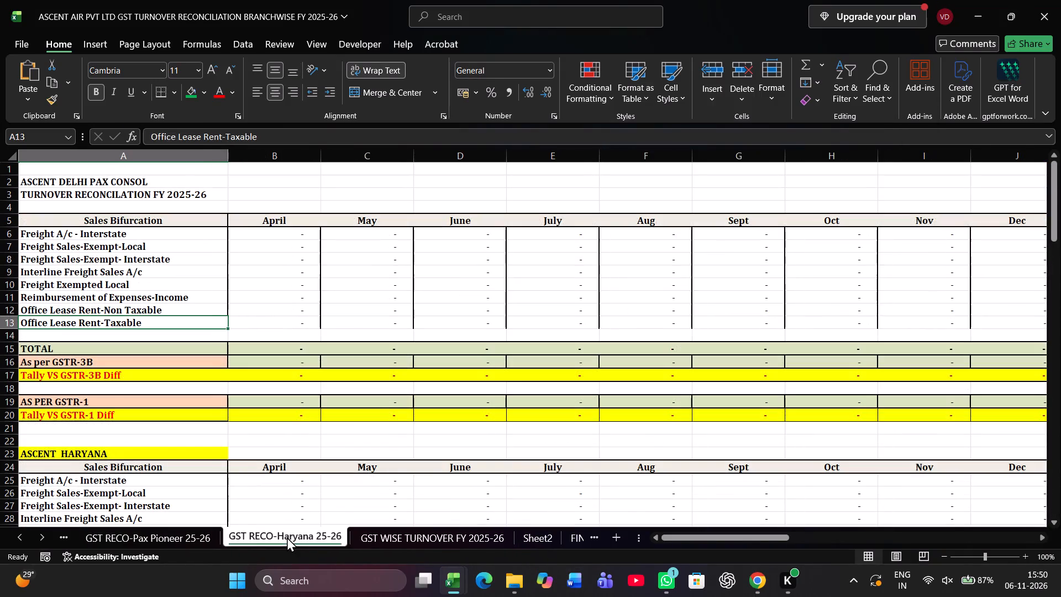
click(146, 535)
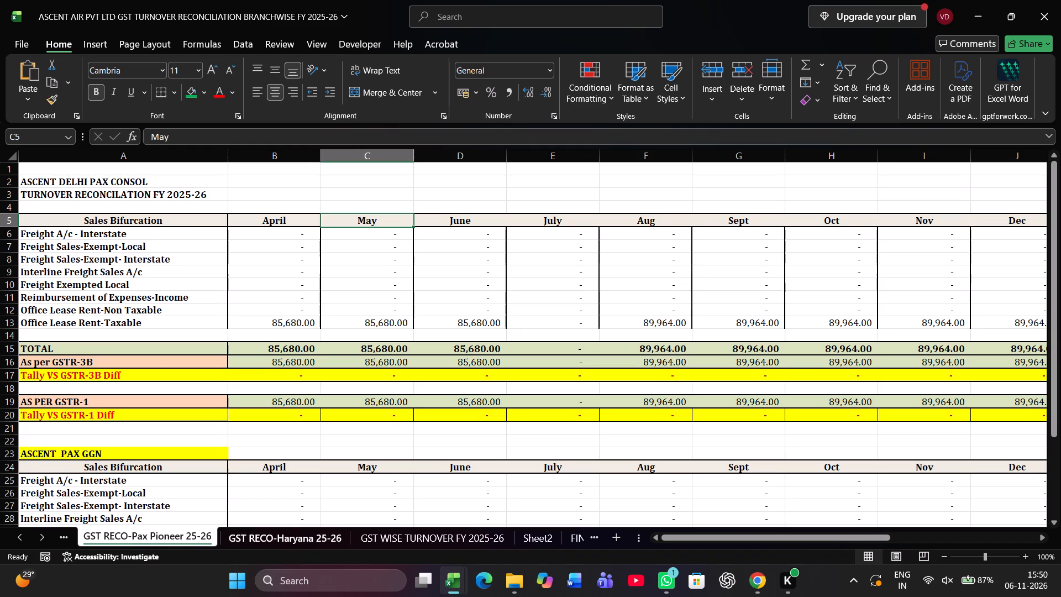
key(ctrl+Page_Up)
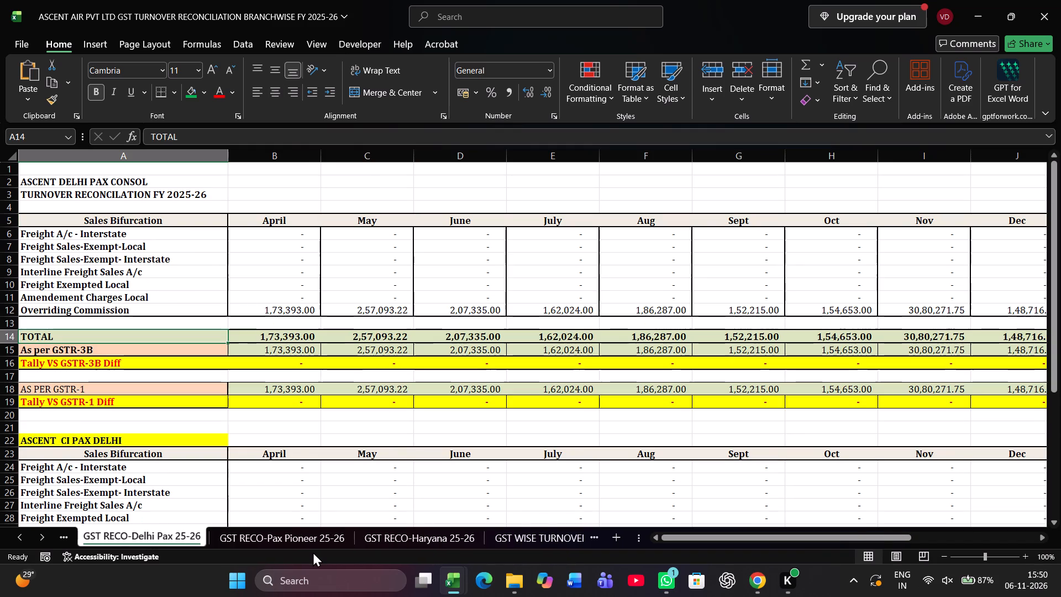
key(ctrl+Page_Up)
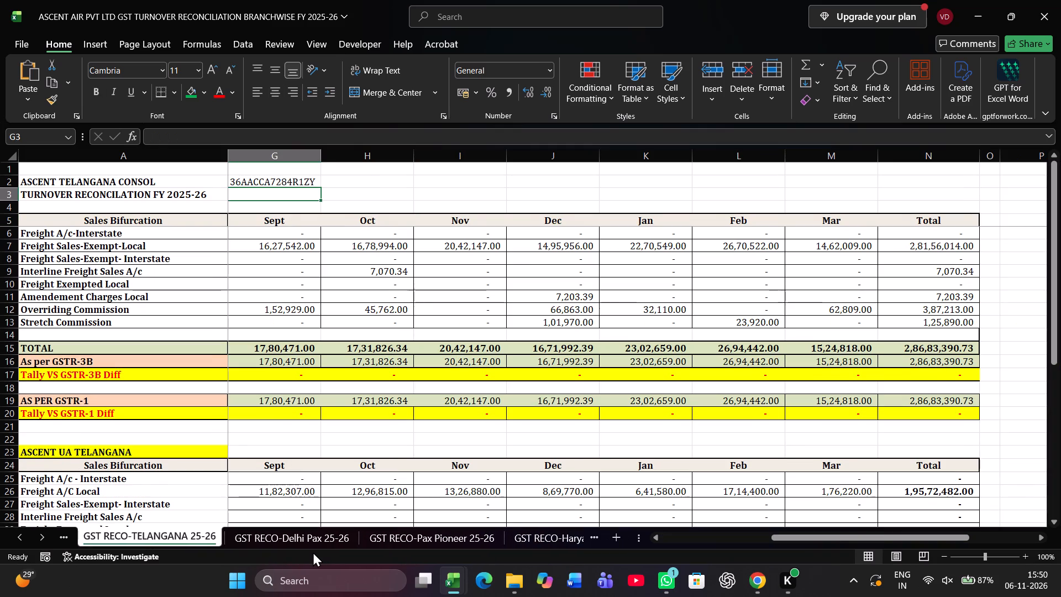
key(ctrl+Page_Down)
key(ctrl+Page_Down)
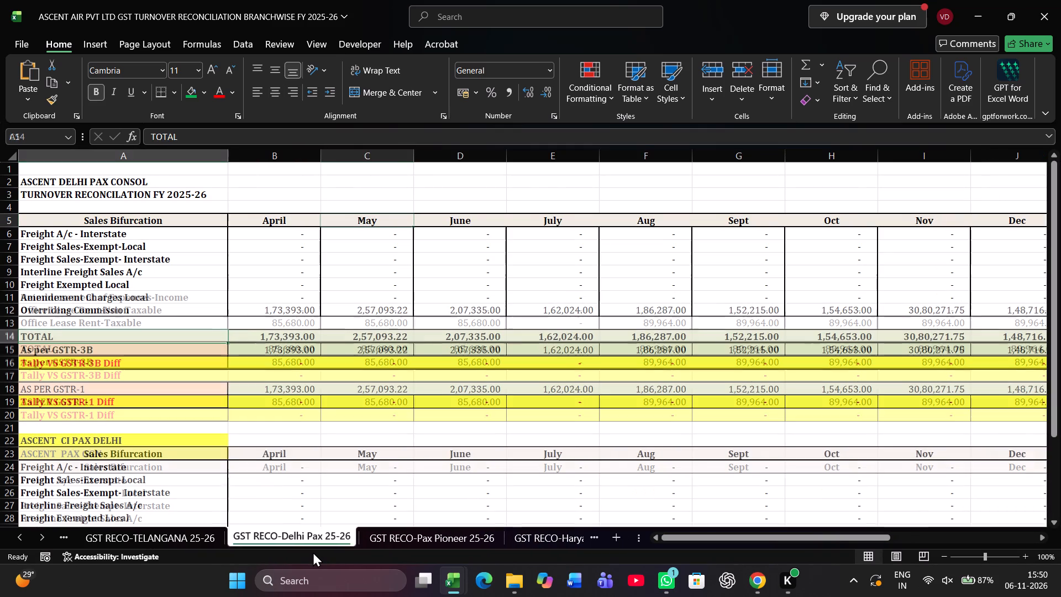
key(ctrl+Page_Down)
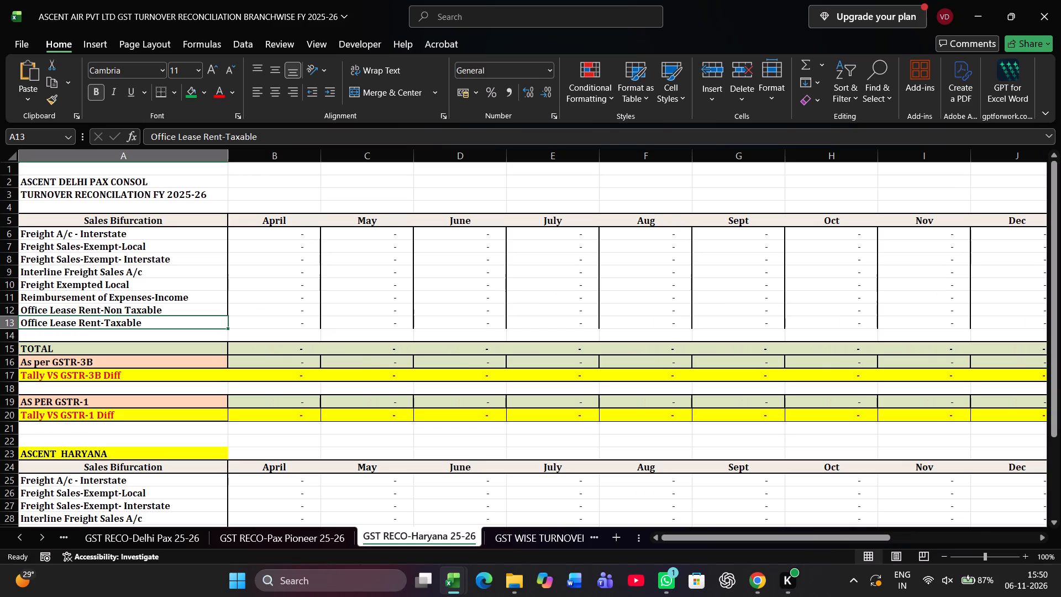
Set the tab colour of the GST RECO-Haryana 25-26 sheet to the standard dark red.
right_click(459, 531)
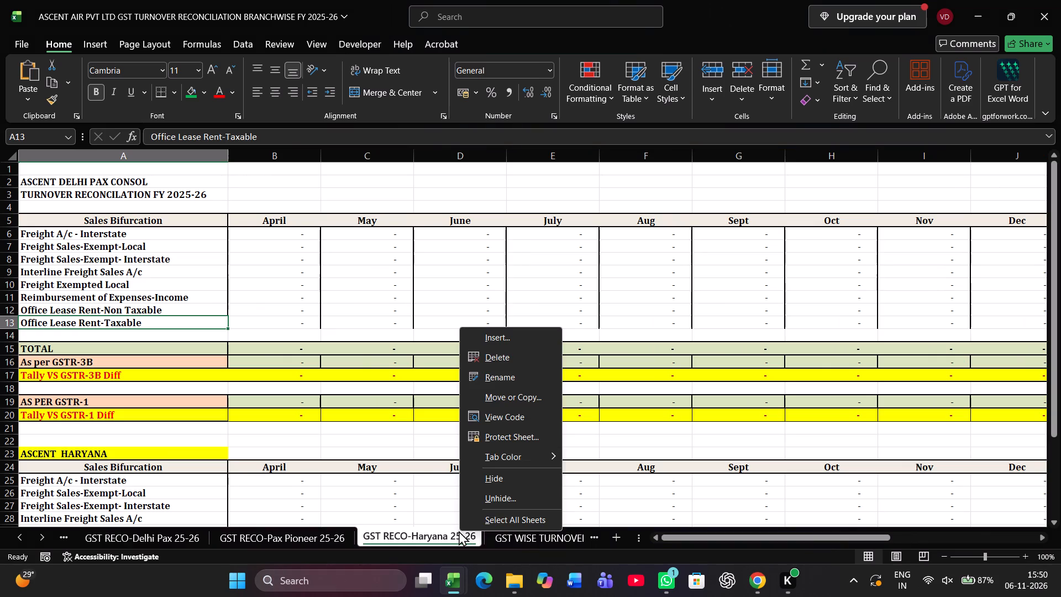
click(524, 456)
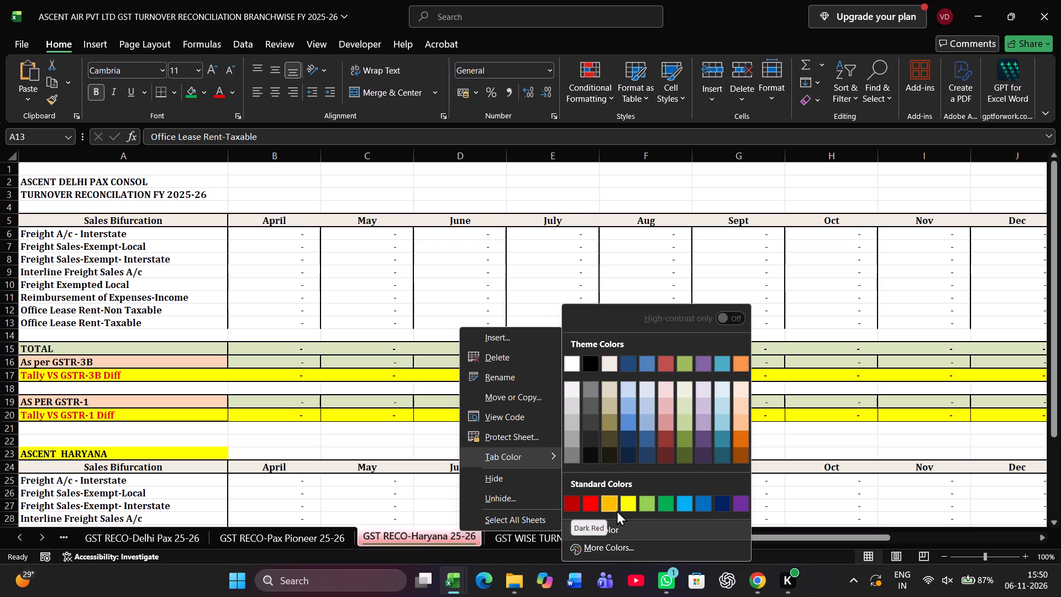
click(574, 502)
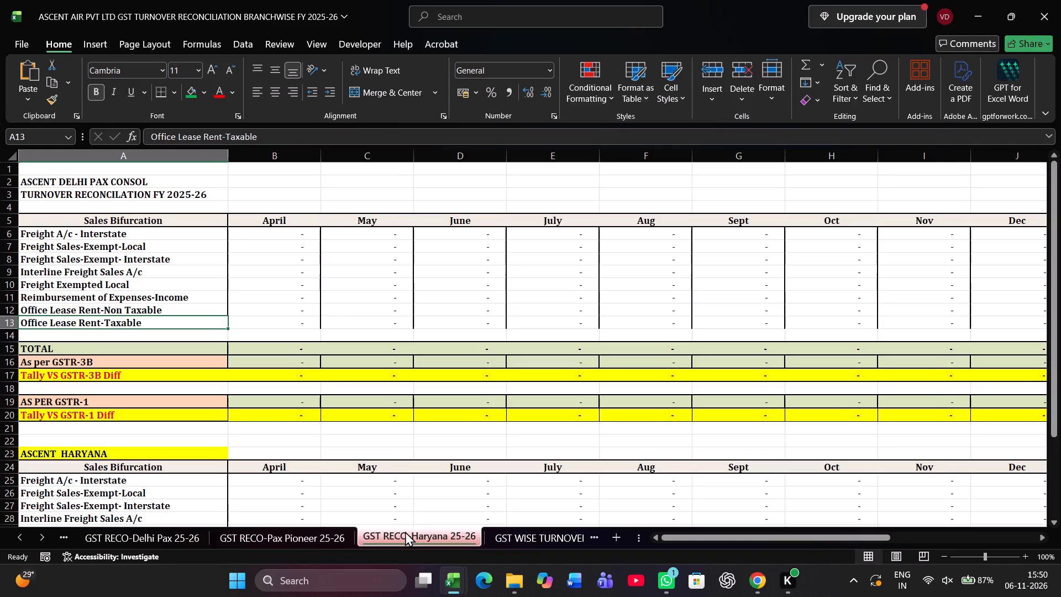
Compare the Haryana annual report's GSTR-3B sheet with the reconciliation workbook's Haryana sheet, checking that sheet down its full length.
key(alt+Tab)
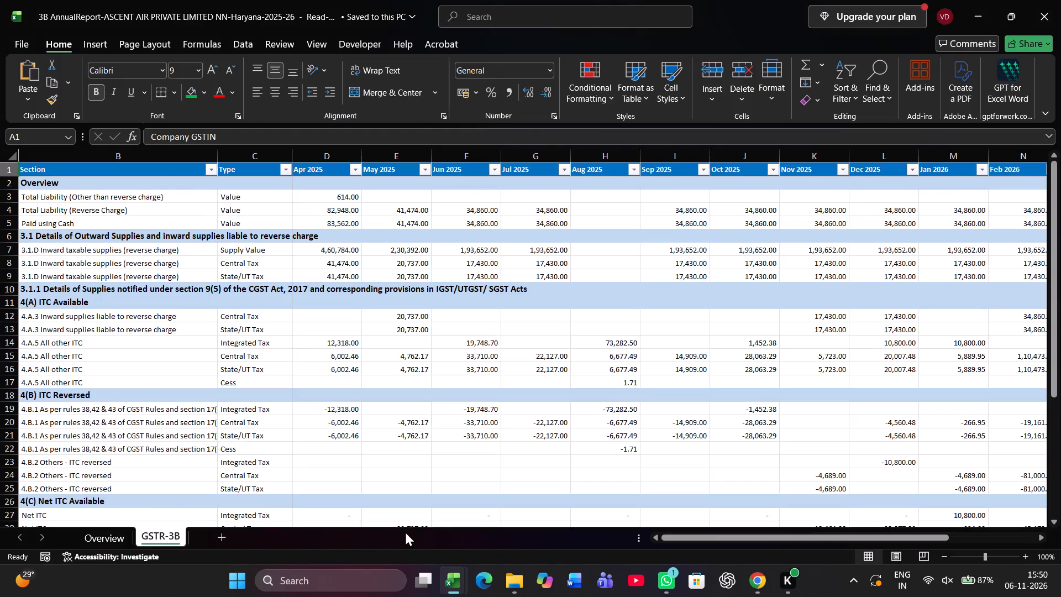
key(alt+Tab)
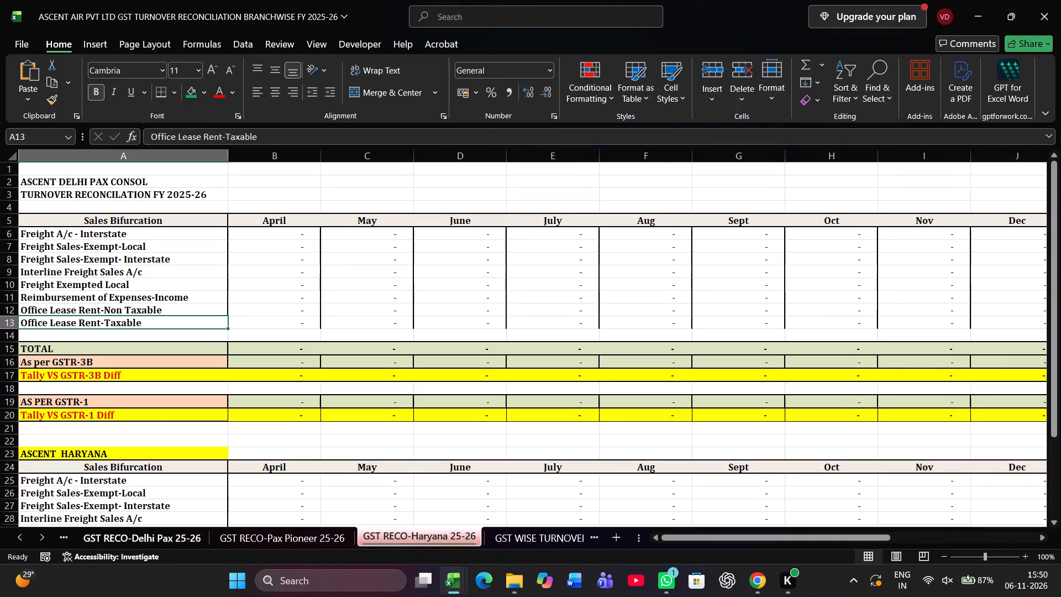
scroll(271, 419, down, 5)
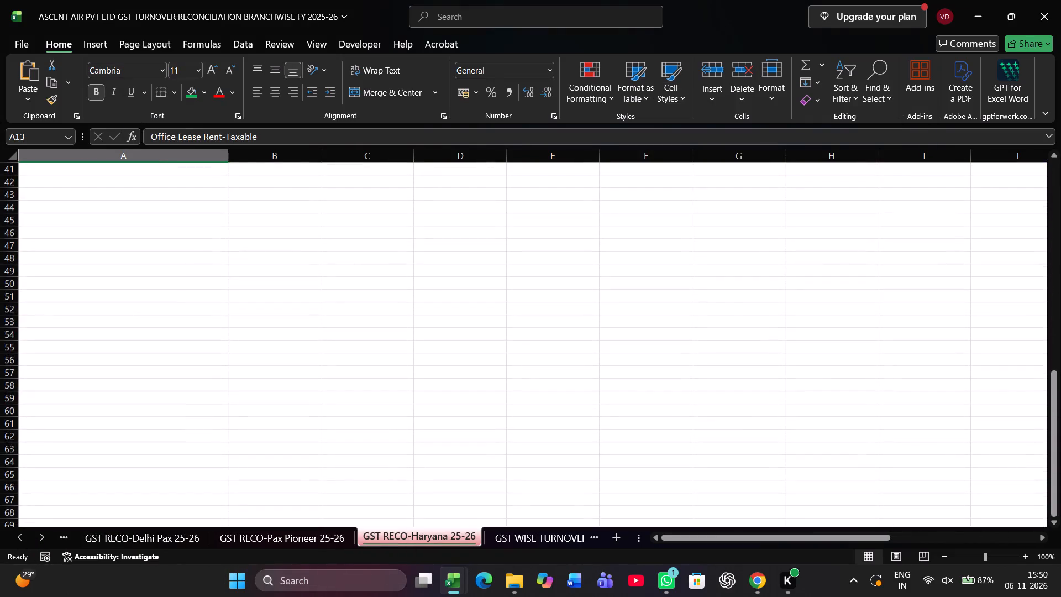
scroll(260, 404, down, 3)
scroll(260, 404, up, 10)
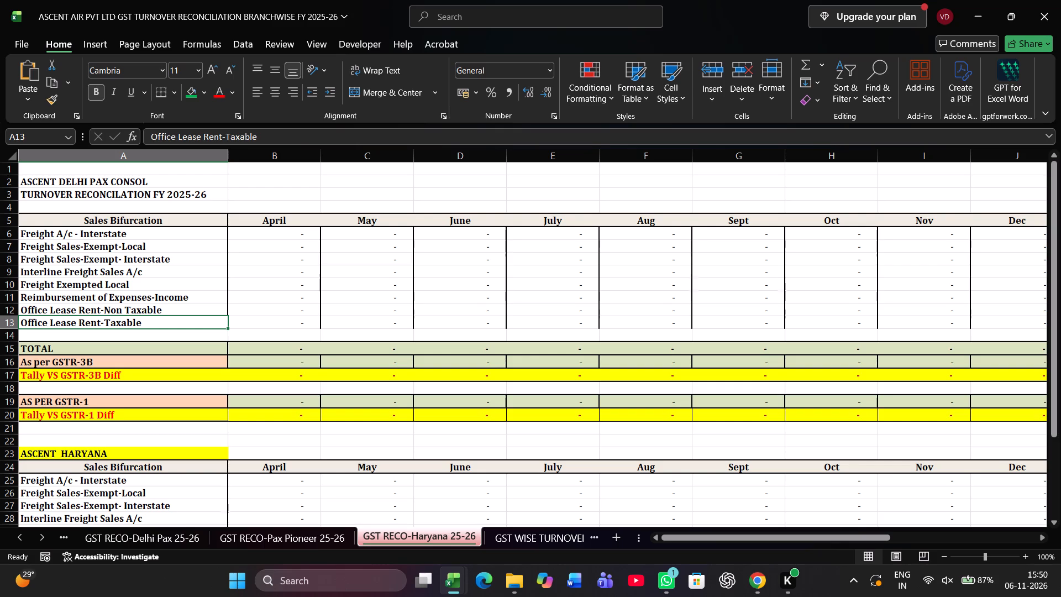
Review the Pax Pioneer, Delhi Pax and Telangana reconciliation sheets, including their branch breakdowns and differences against GSTR-3B and GSTR-1.
scroll(380, 437, down, 1)
click(301, 542)
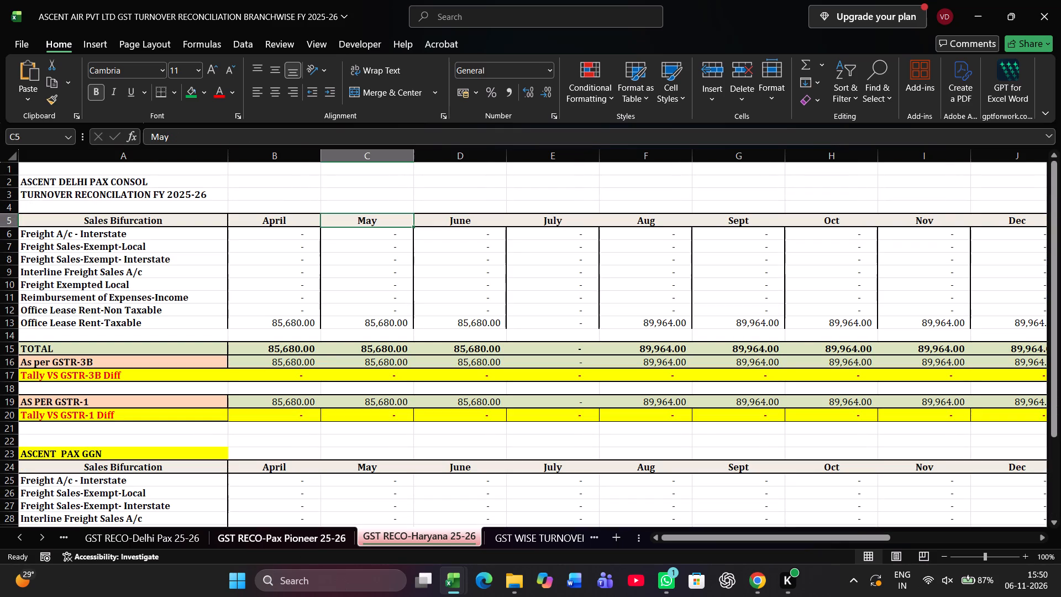
scroll(284, 414, down, 2)
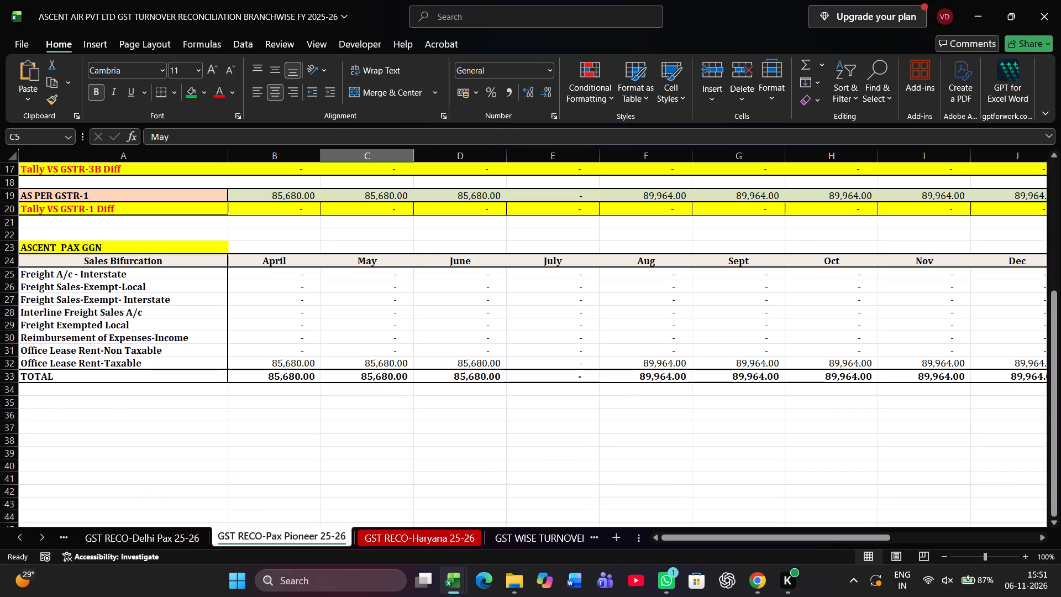
scroll(284, 414, up, 3)
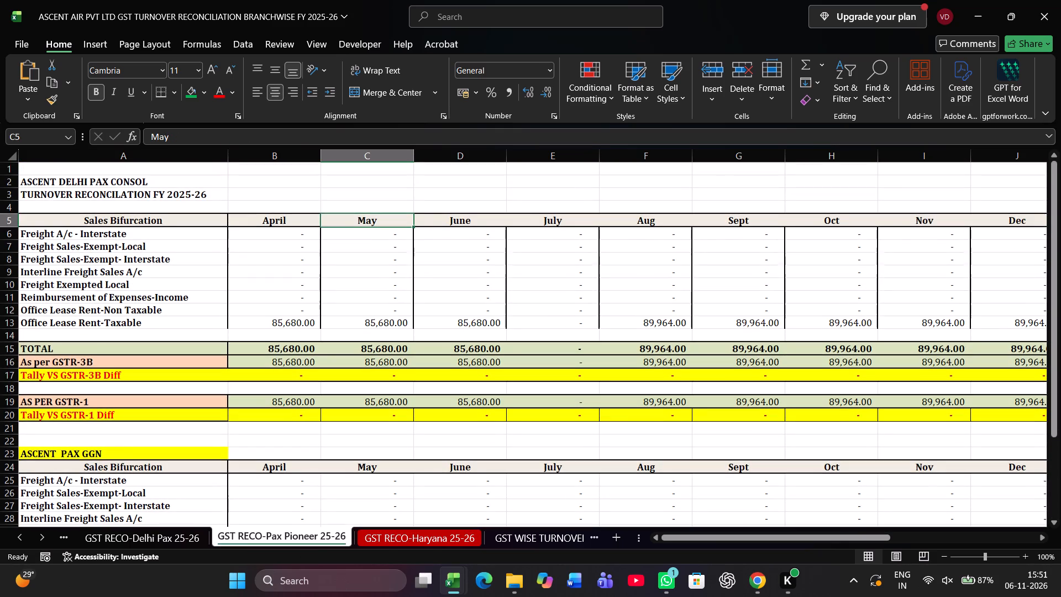
key(ctrl+Page_Up)
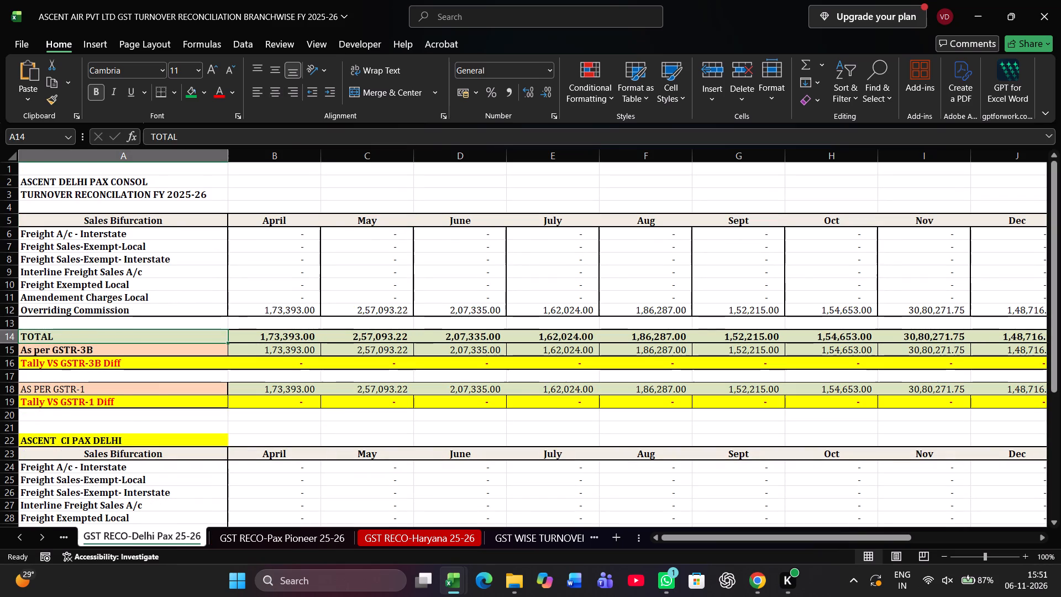
scroll(325, 342, down, 5)
scroll(328, 345, up, 3)
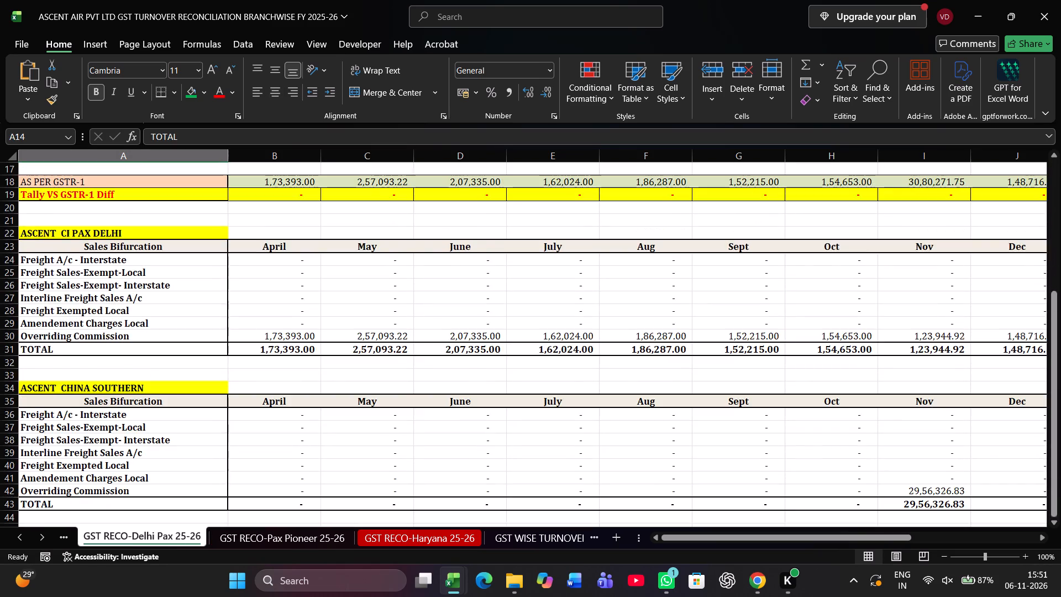
scroll(327, 345, up, 4)
key(ctrl+Page_Up)
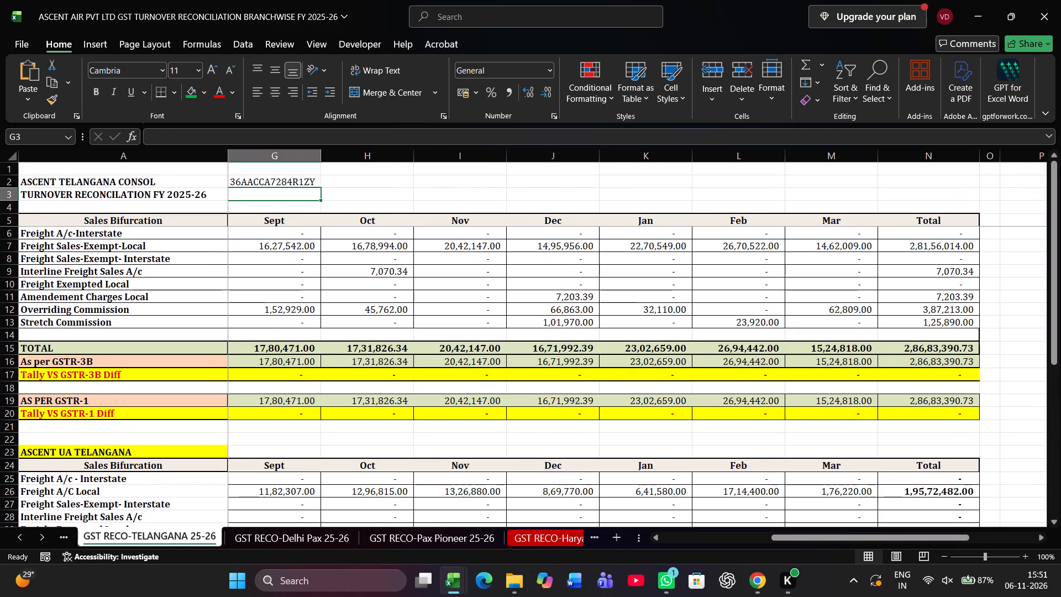
scroll(287, 378, down, 1)
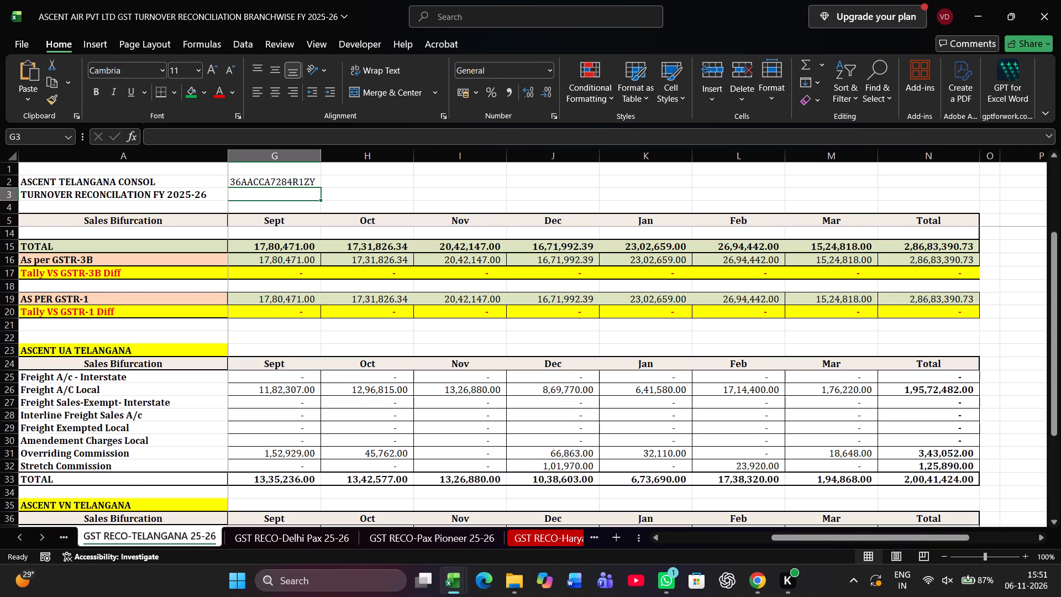
scroll(427, 401, down, 2)
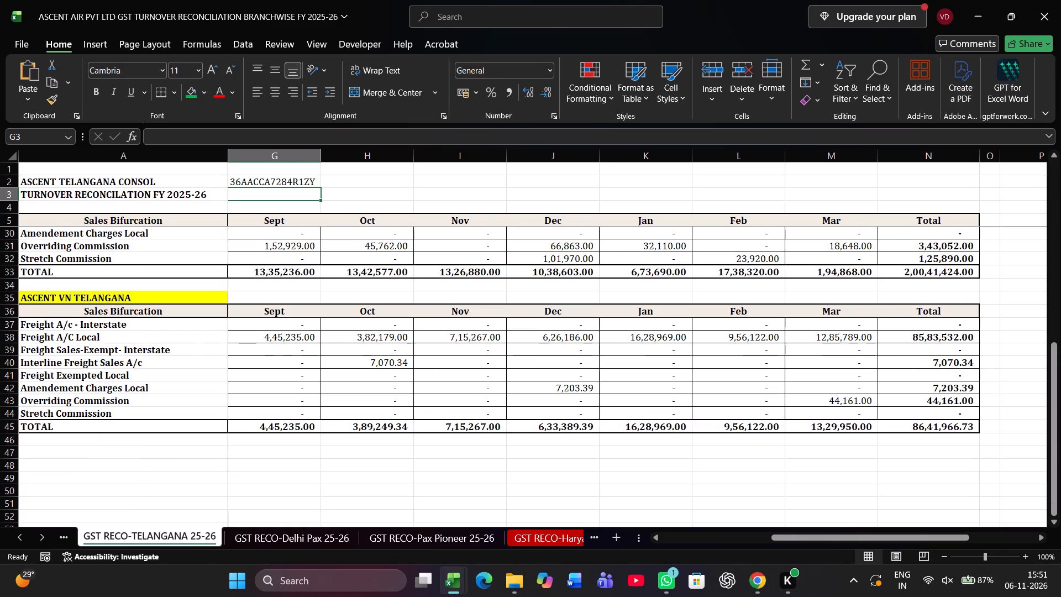
scroll(387, 374, up, 5)
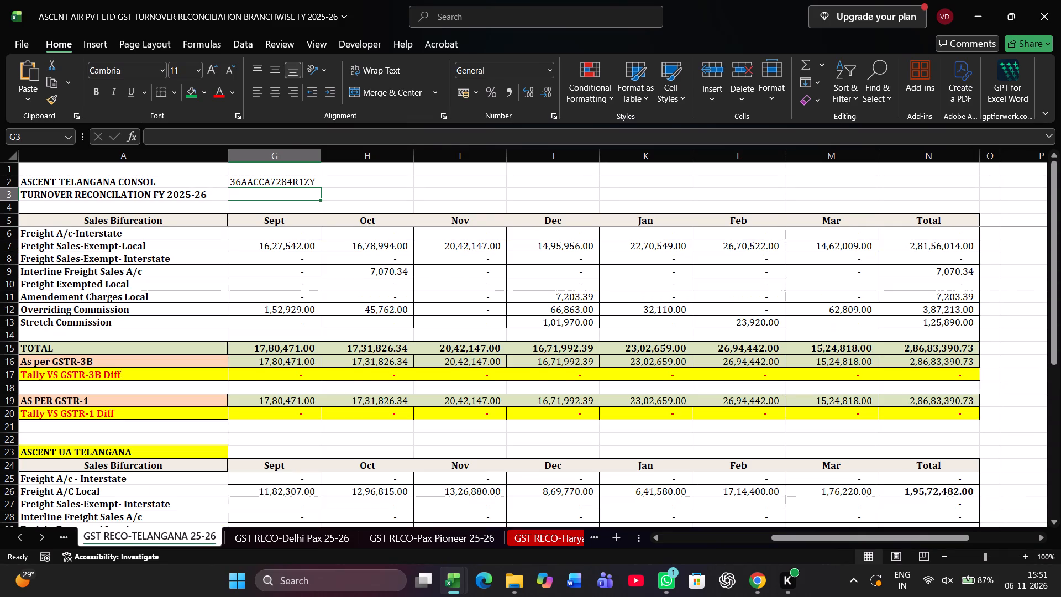
scroll(388, 372, up, 1)
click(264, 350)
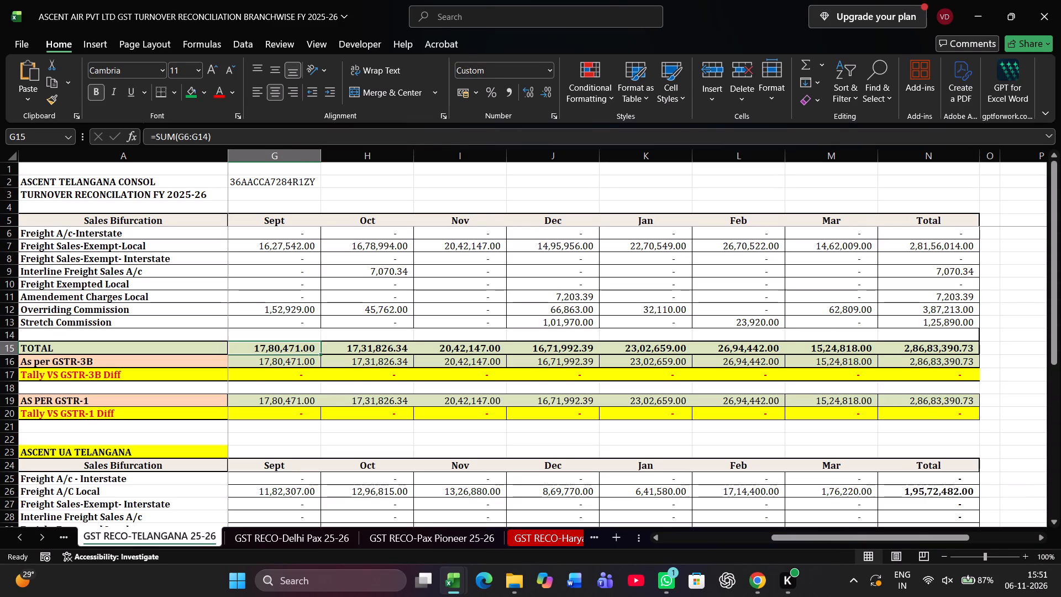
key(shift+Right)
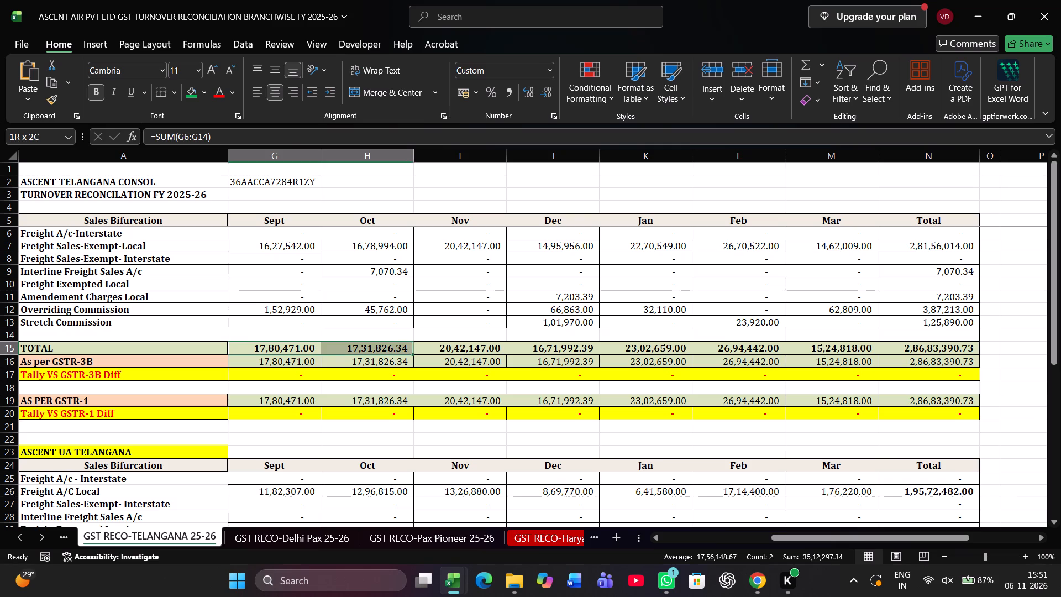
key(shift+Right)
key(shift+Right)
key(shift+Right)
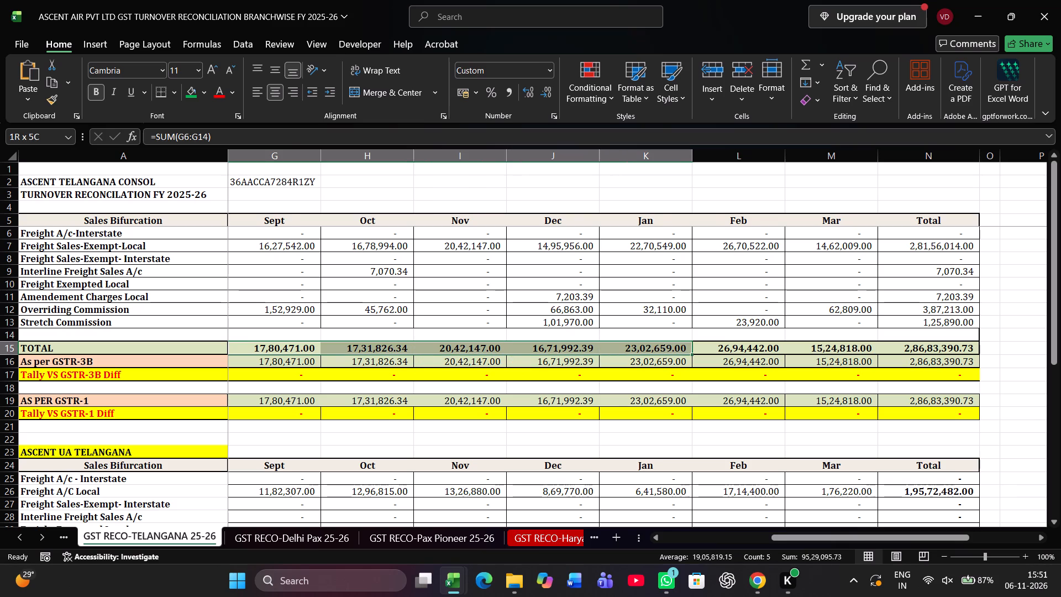
Fill the consolidated TOTAL row on the GST RECO-TELANGANA 25-26 sheet with green, from April through the Total column.
key(Left)
key(Left)
key(Left)
key(Left)
key(Left)
key(Left)
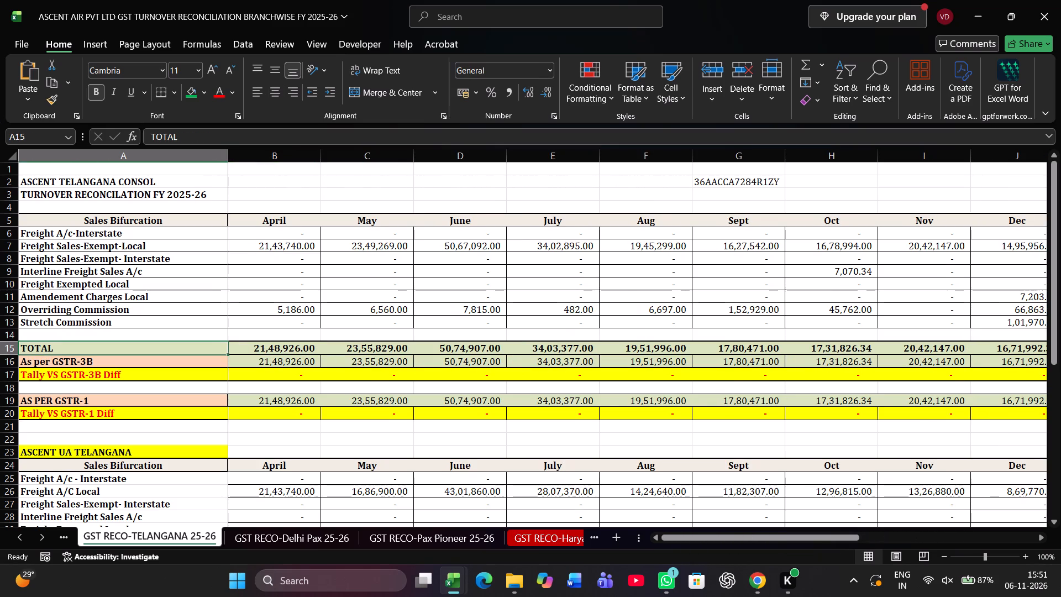
key(Right)
key(shift+Right)
key(shift+Right)
key(shift+Right)
key(shift+Right)
key(shift+Right)
key(shift+Right)
key(shift+Right)
key(shift+Right)
key(shift+Right)
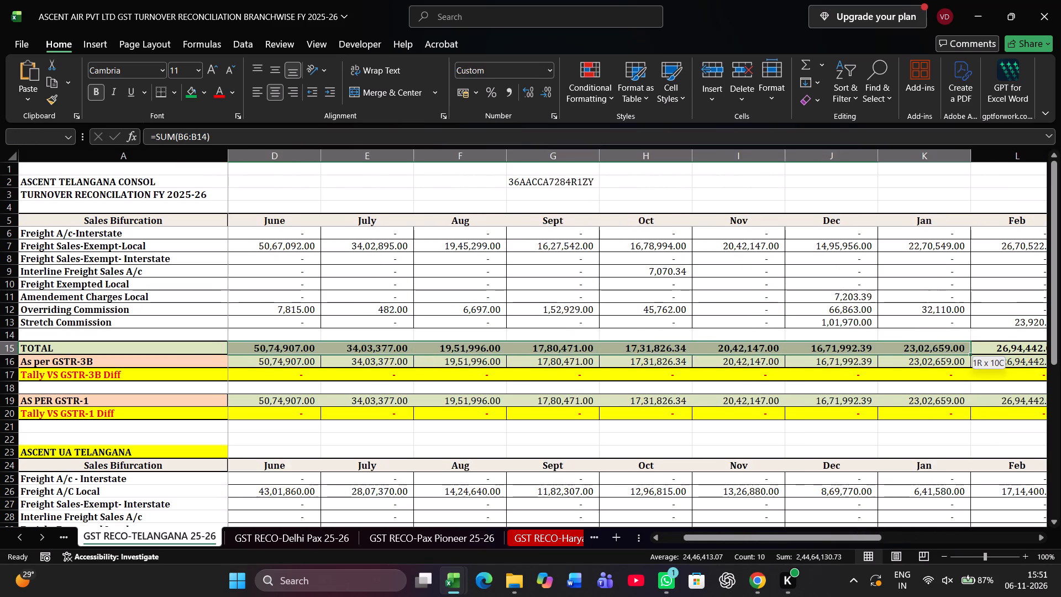
key(shift+Right)
key(shift+Right)
key(shift+Right)
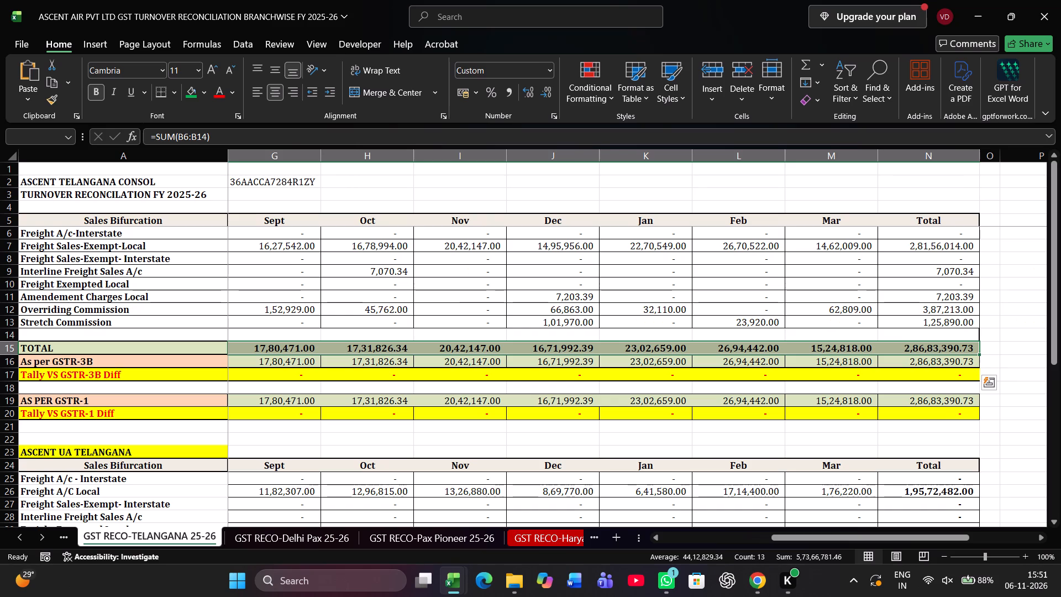
click(195, 95)
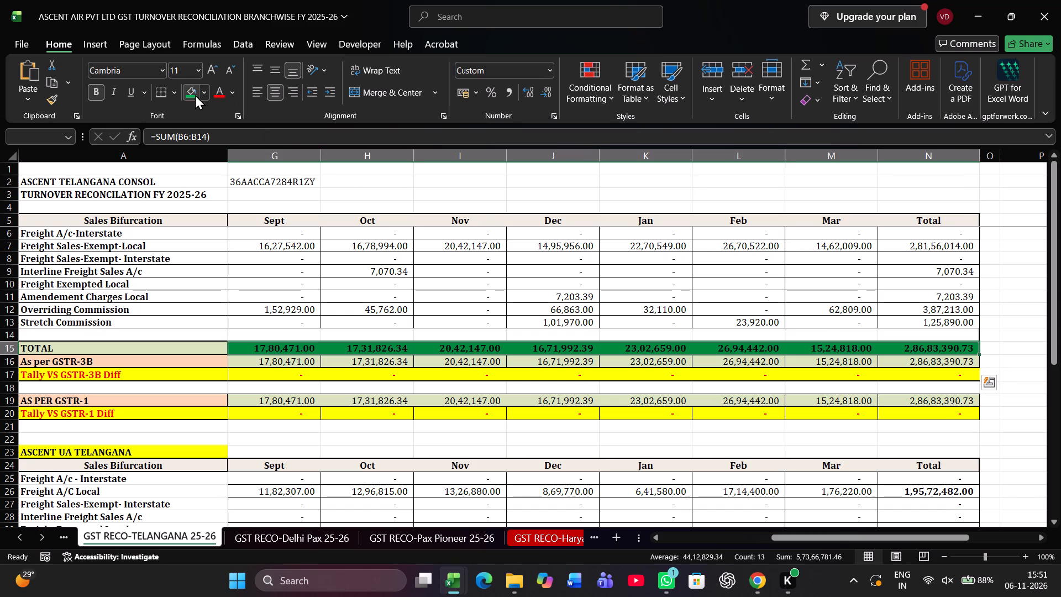
key(Left)
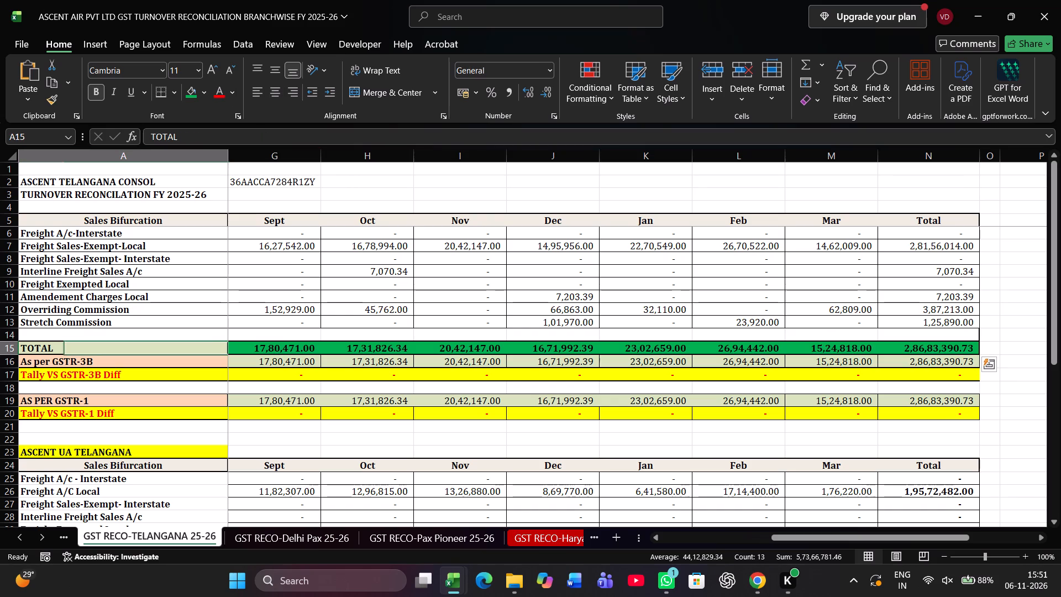
Fill the consolidated TOTAL row on the GST RECO-WEST BENGAL 25-26 sheet with green, from April through the Total column.
key(ctrl+Page_Up)
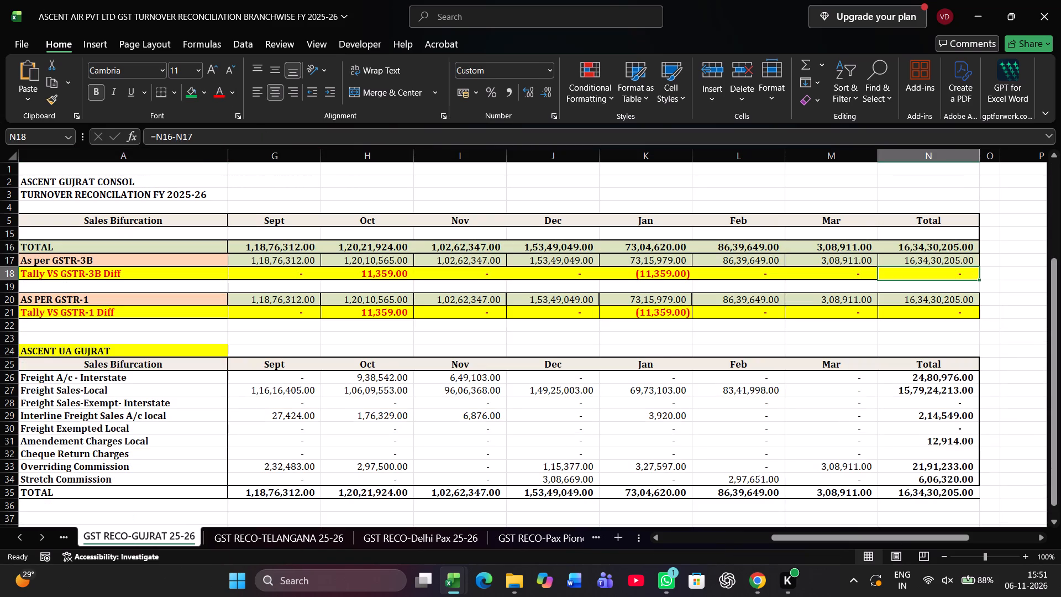
key(ctrl+Page_Up)
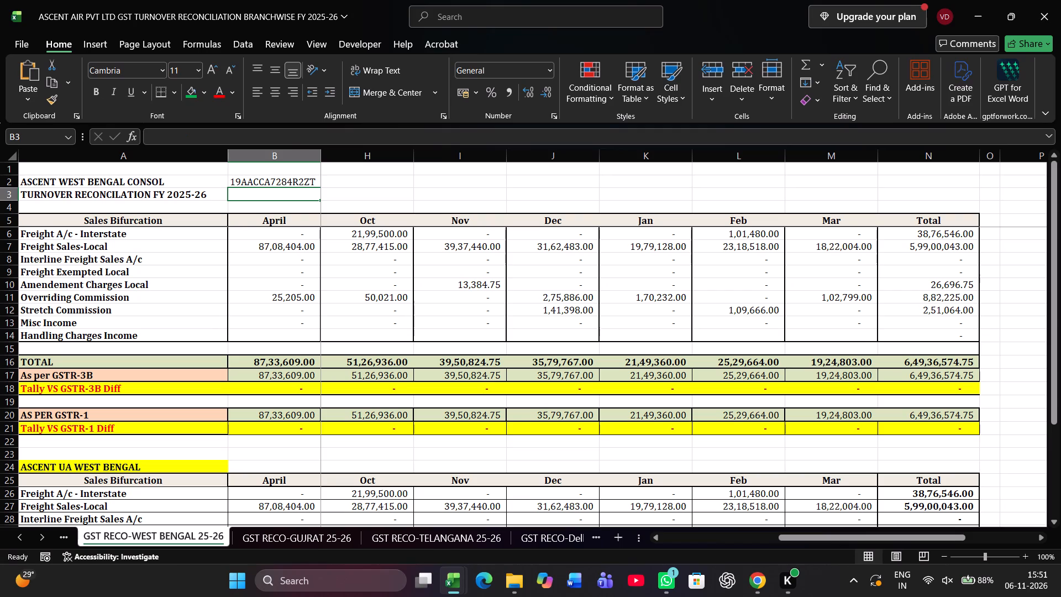
key(Down)
key(Down)
key(Down)
key(Down)
key(Down)
key(Down)
key(Down)
key(Down)
key(Down)
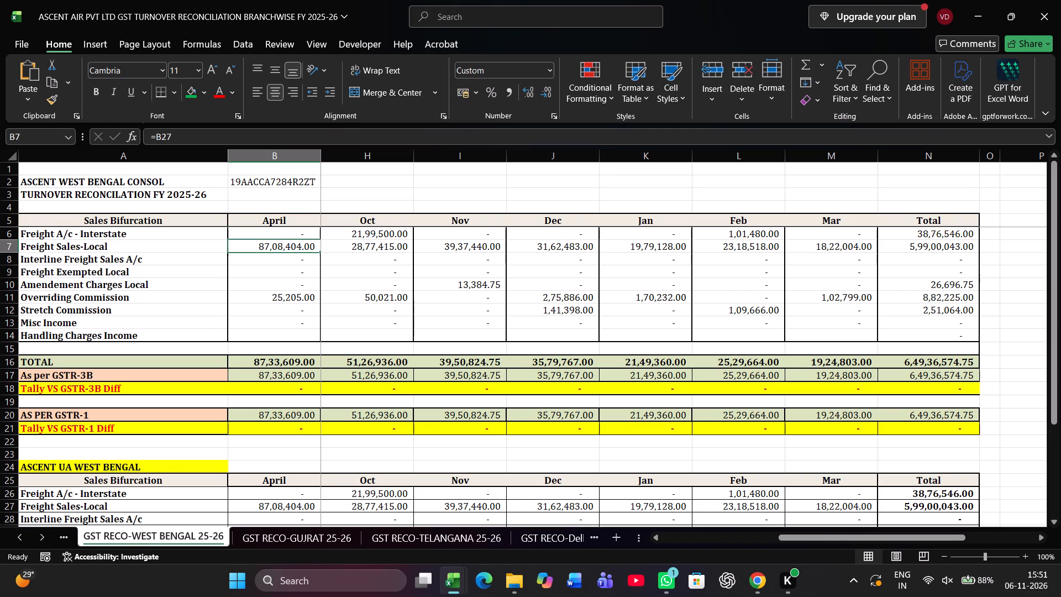
key(Down)
key(Down)
key(Down)
key(Down)
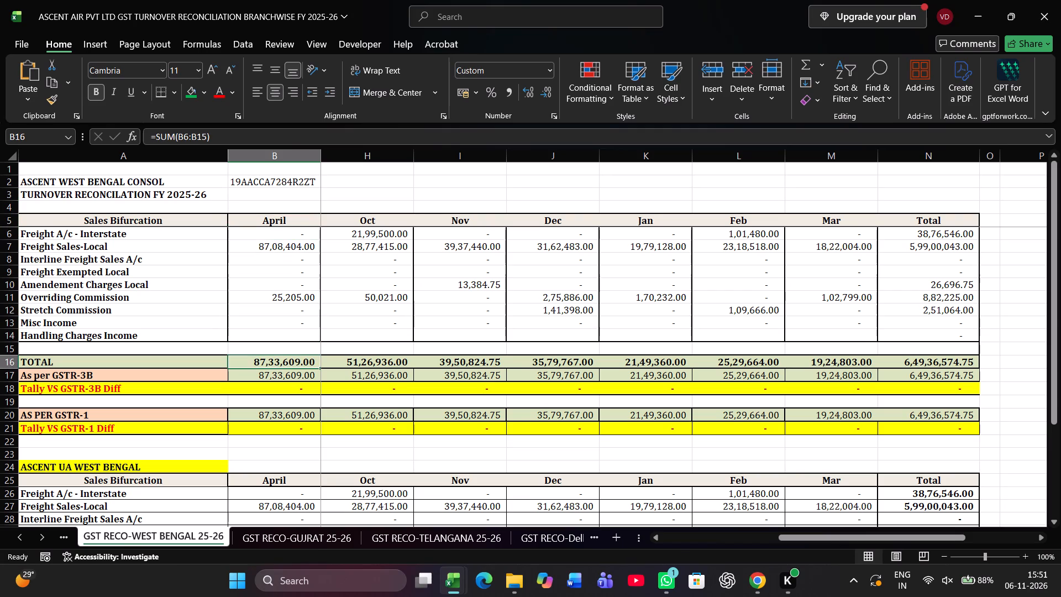
key(shift+Right)
key(shift+Right)
key(shift+Right)
key(shift+Right)
key(shift+Right)
key(shift+Right)
key(shift+Right)
key(shift+Right)
key(shift+Right)
key(shift+Right)
key(shift+Right)
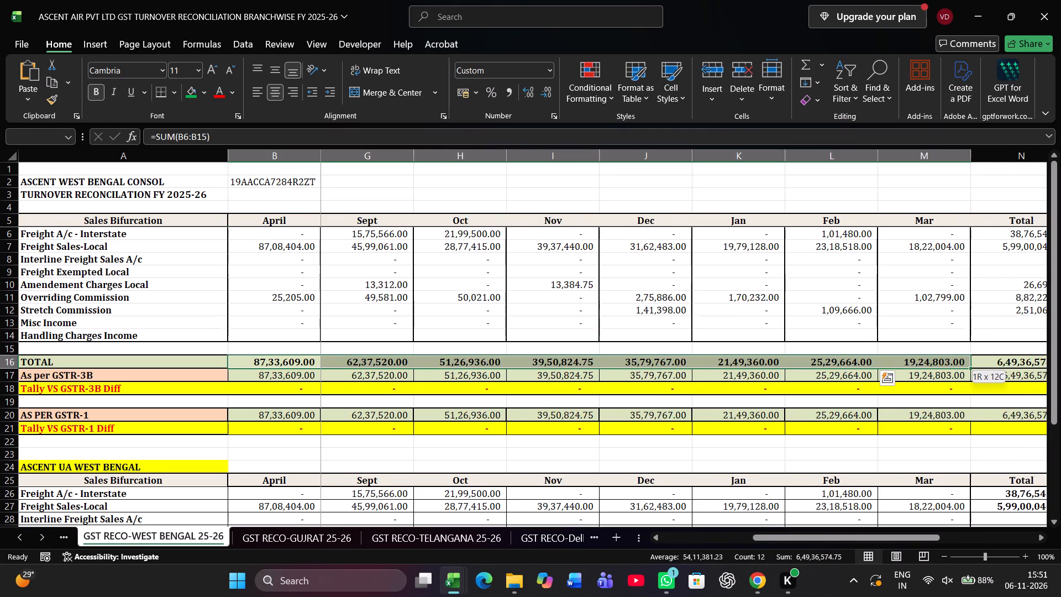
key(shift+Right)
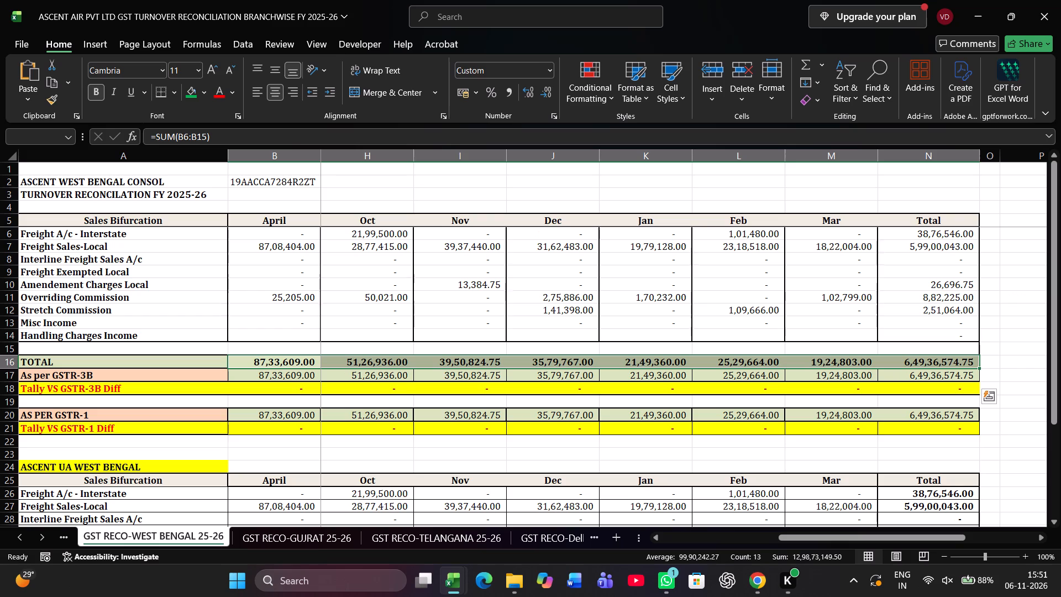
click(188, 95)
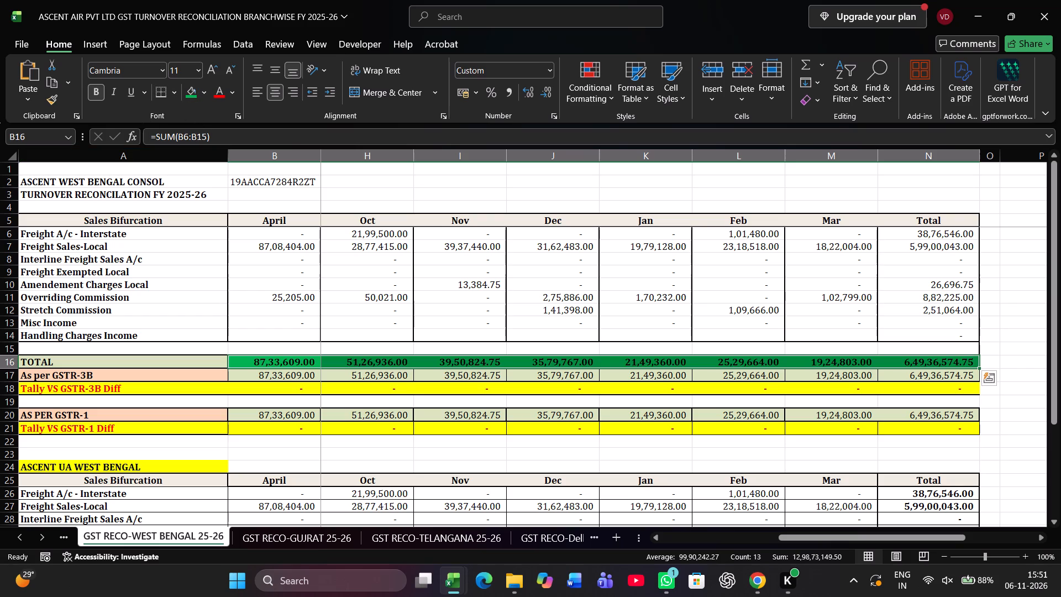
Link the Delhi row's GSTN cell D3 on the Summary Sheet to the GSTN on the GST RECO-DELHI 25-26 sheet.
key(ctrl+Page_Up)
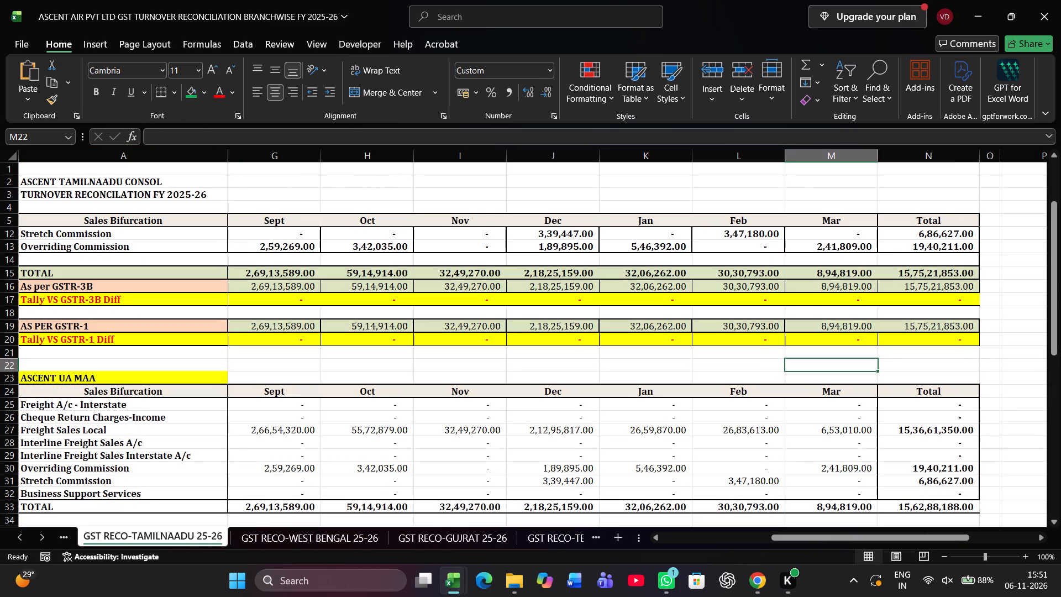
key(ctrl+Page_Up)
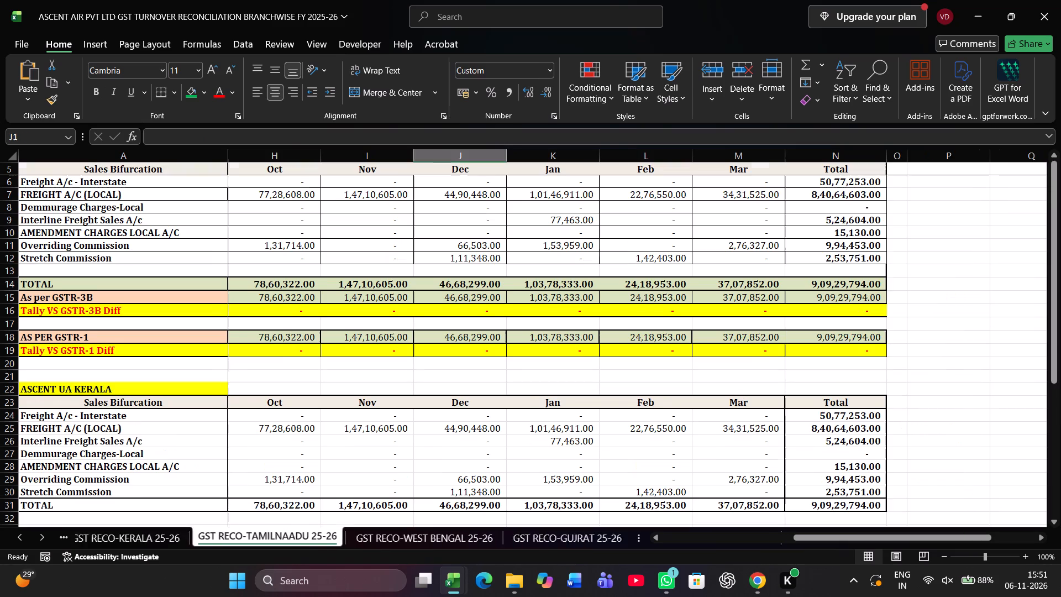
key(ctrl+Page_Up)
key(ctrl+Page_Up)
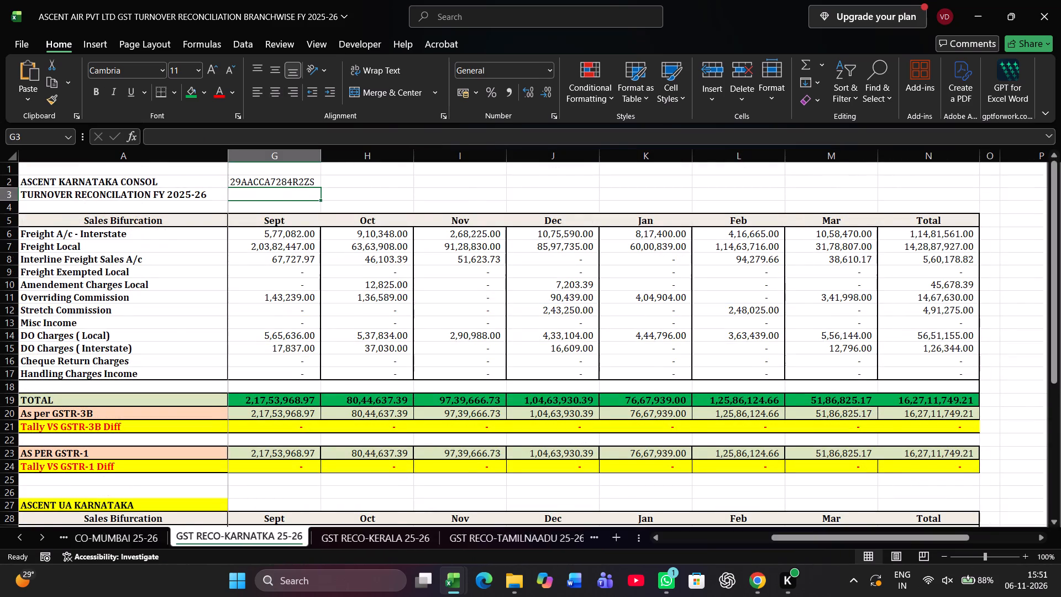
key(ctrl+Page_Up)
key(ctrl+Page_Up)
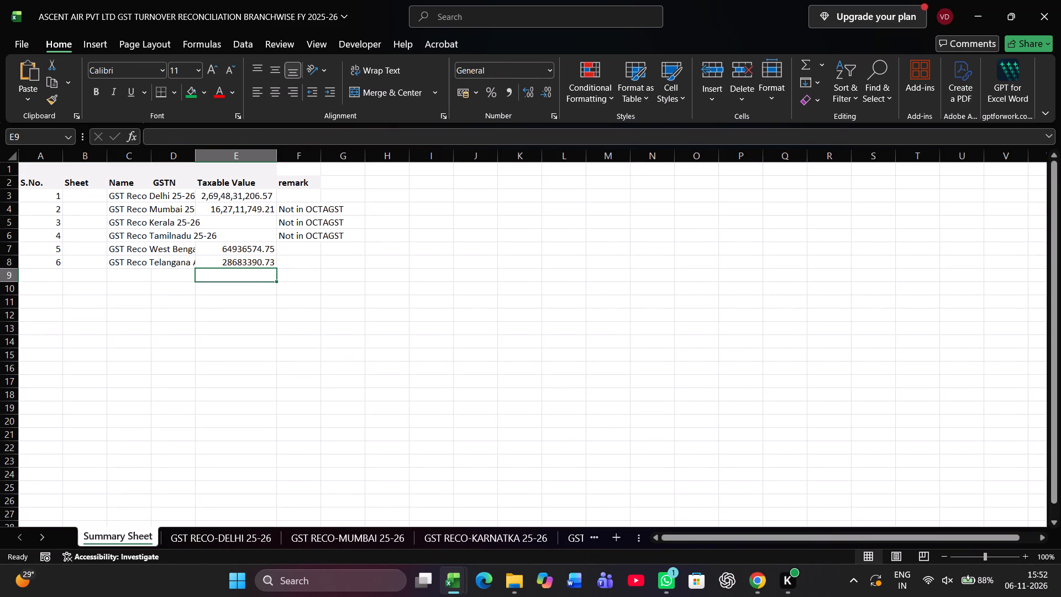
click(168, 199)
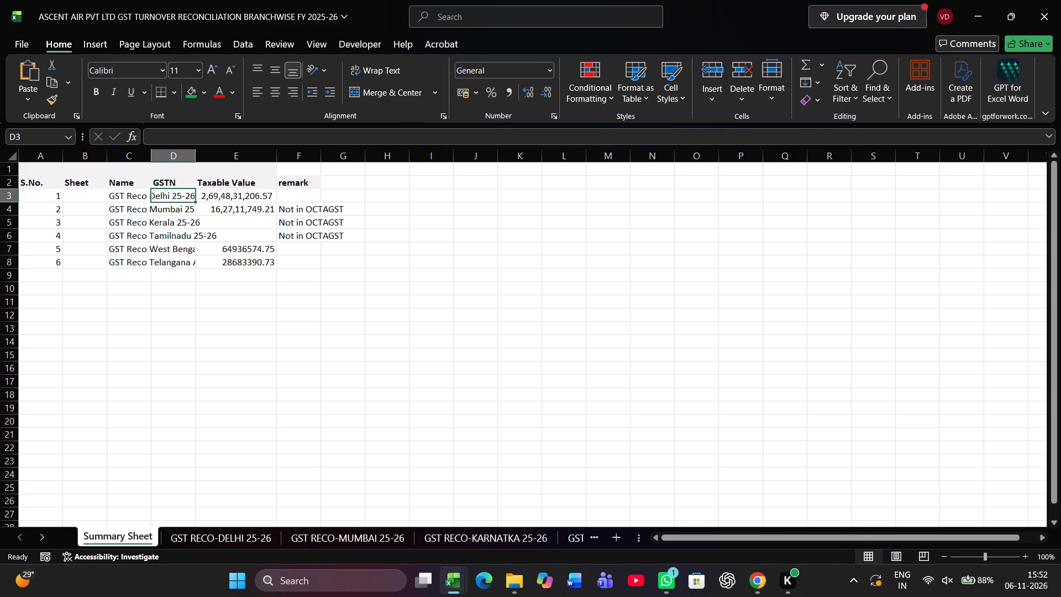
click(167, 184)
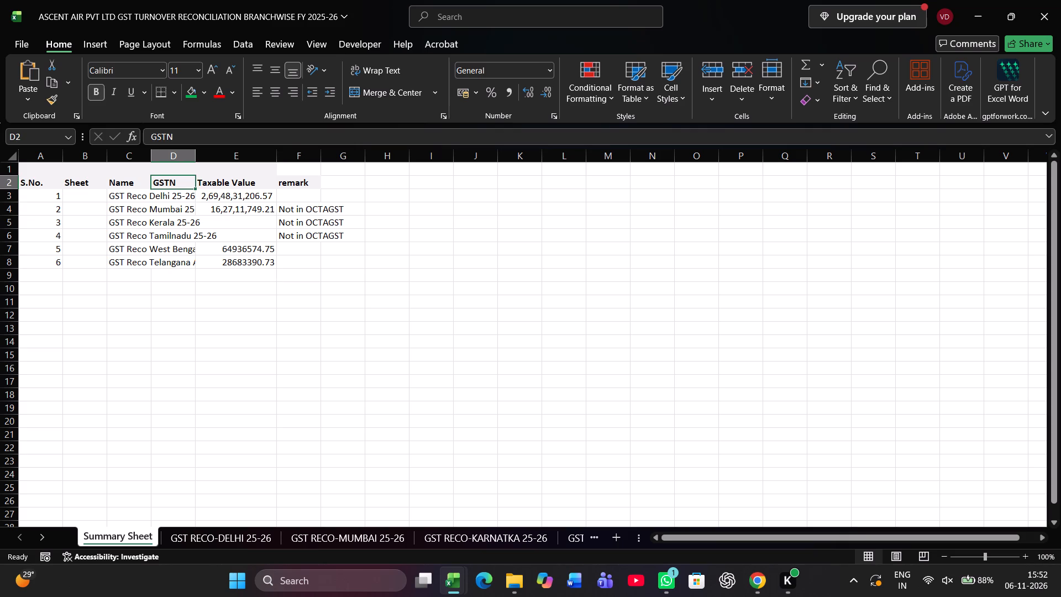
click(176, 197)
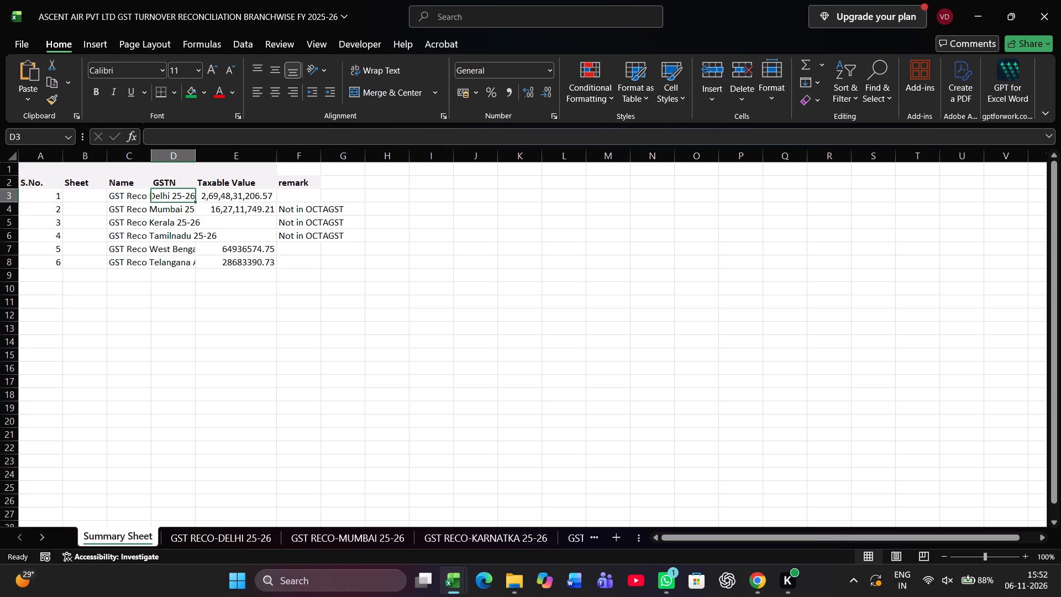
click(212, 544)
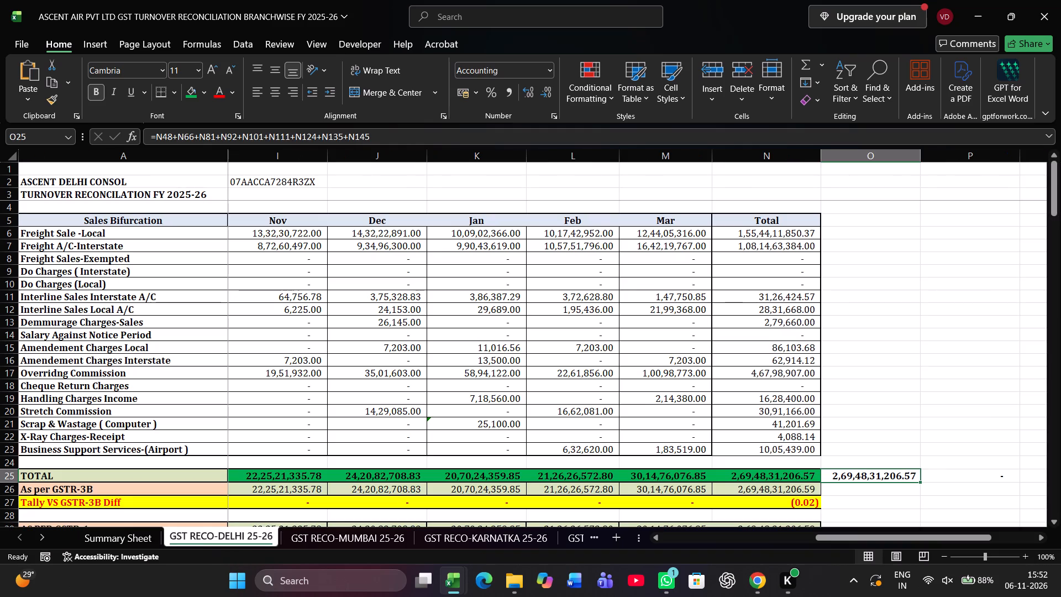
click(124, 537)
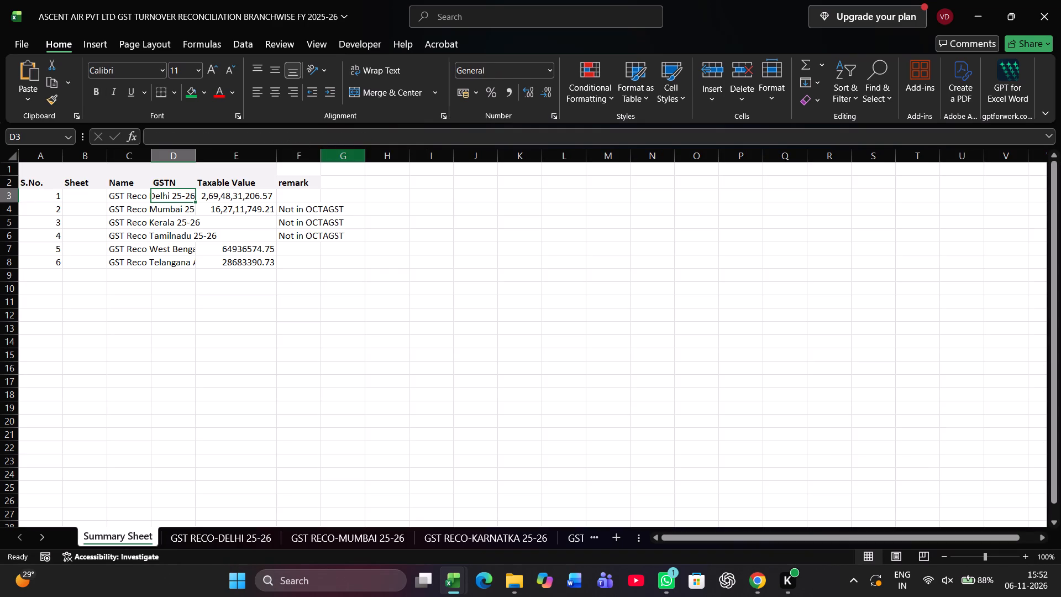
key(equal)
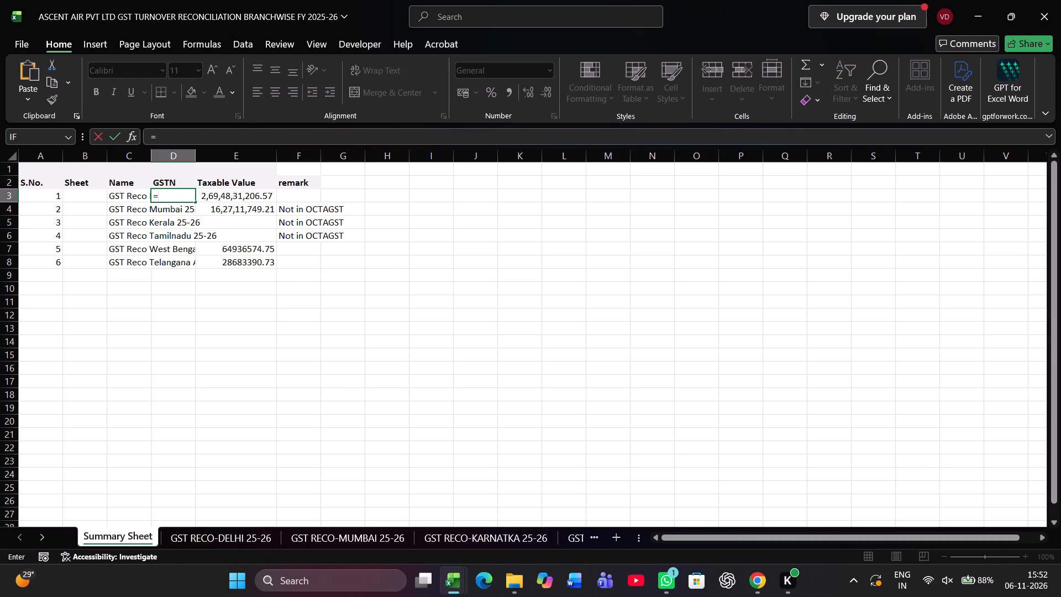
click(219, 541)
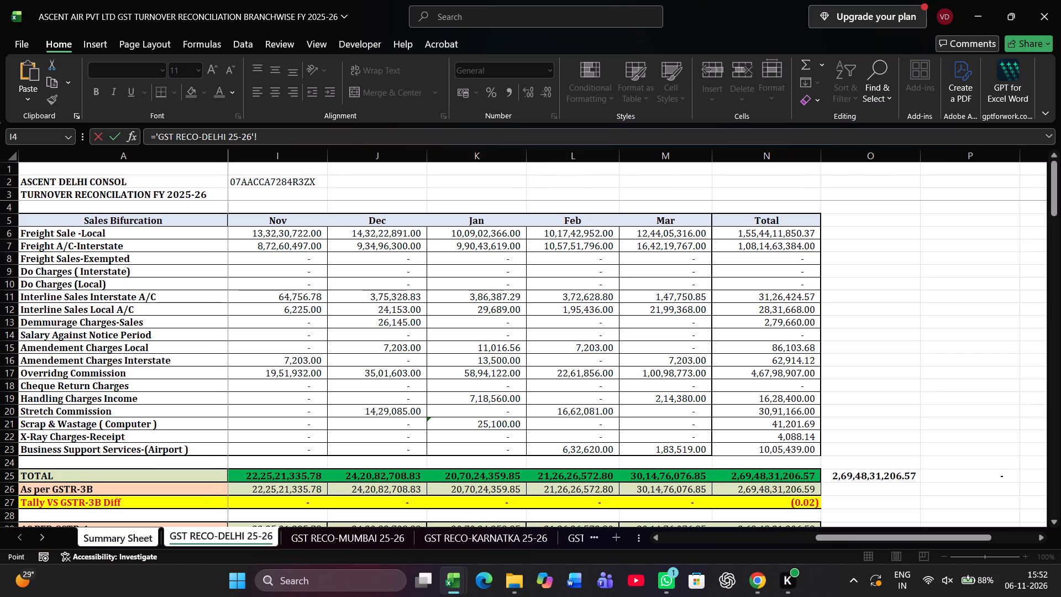
click(281, 182)
key(Return)
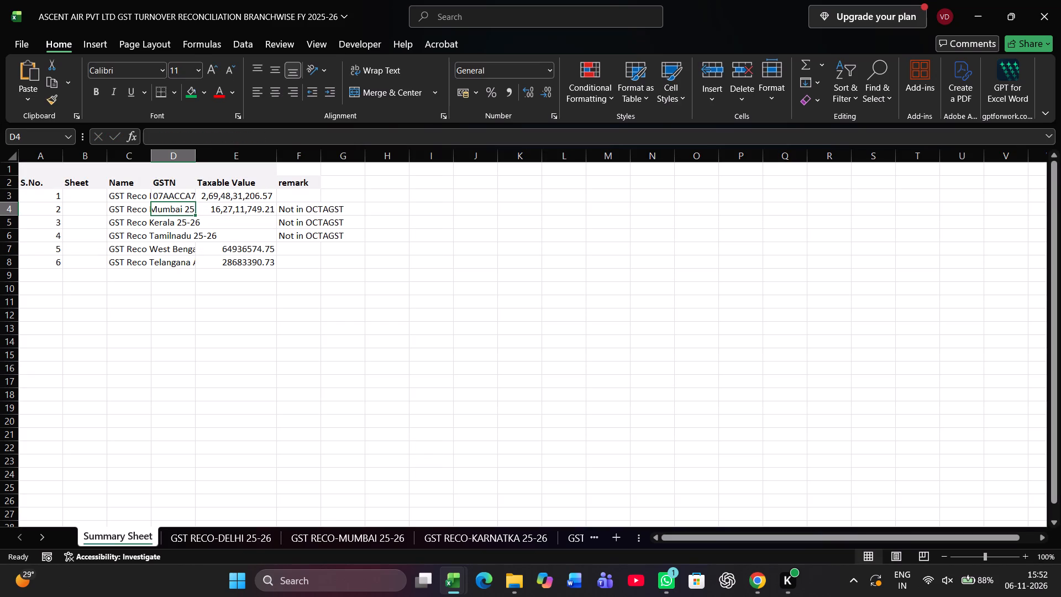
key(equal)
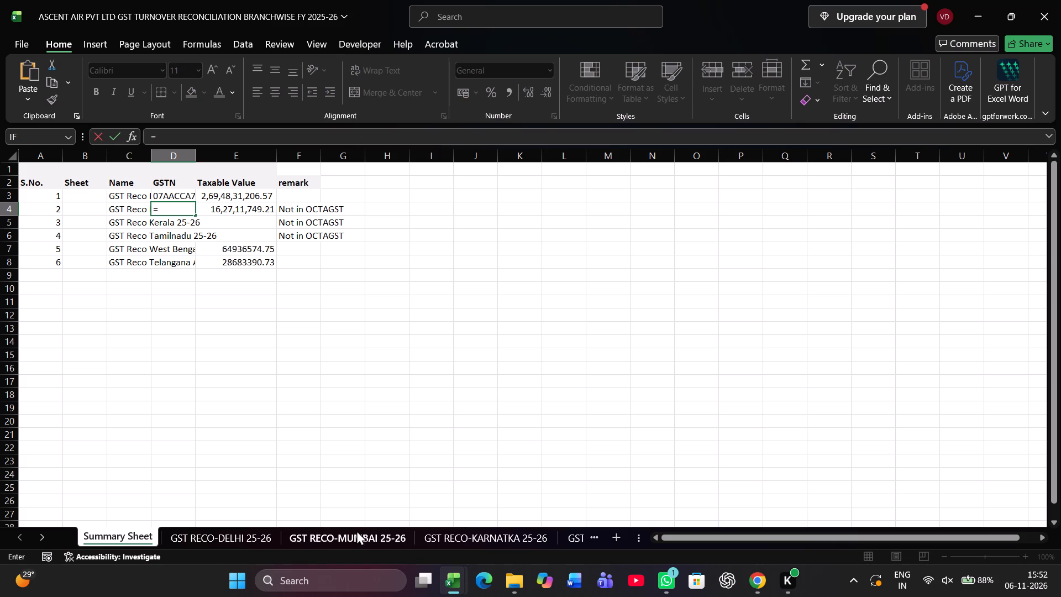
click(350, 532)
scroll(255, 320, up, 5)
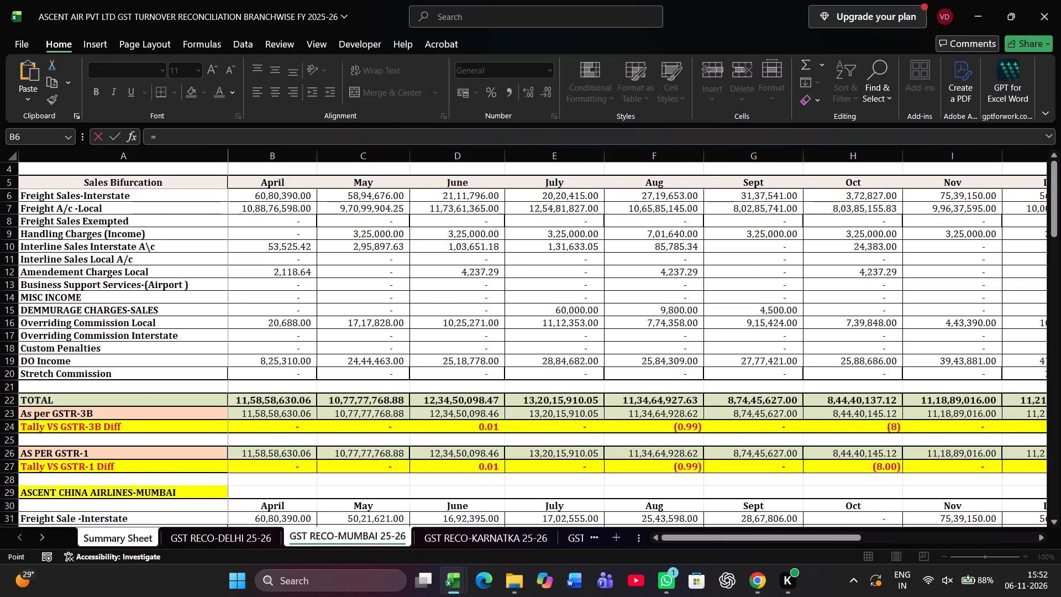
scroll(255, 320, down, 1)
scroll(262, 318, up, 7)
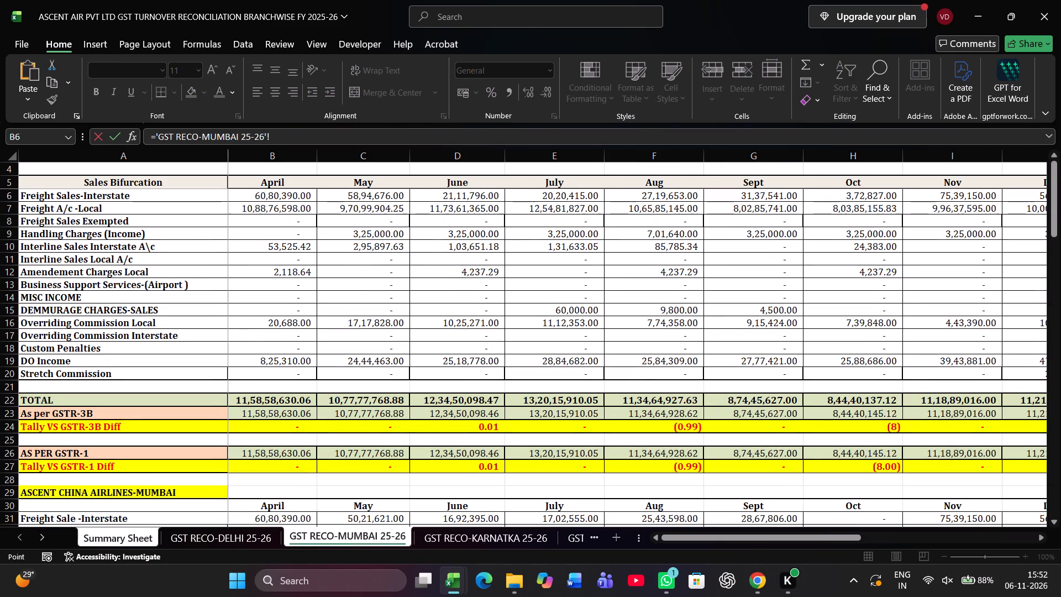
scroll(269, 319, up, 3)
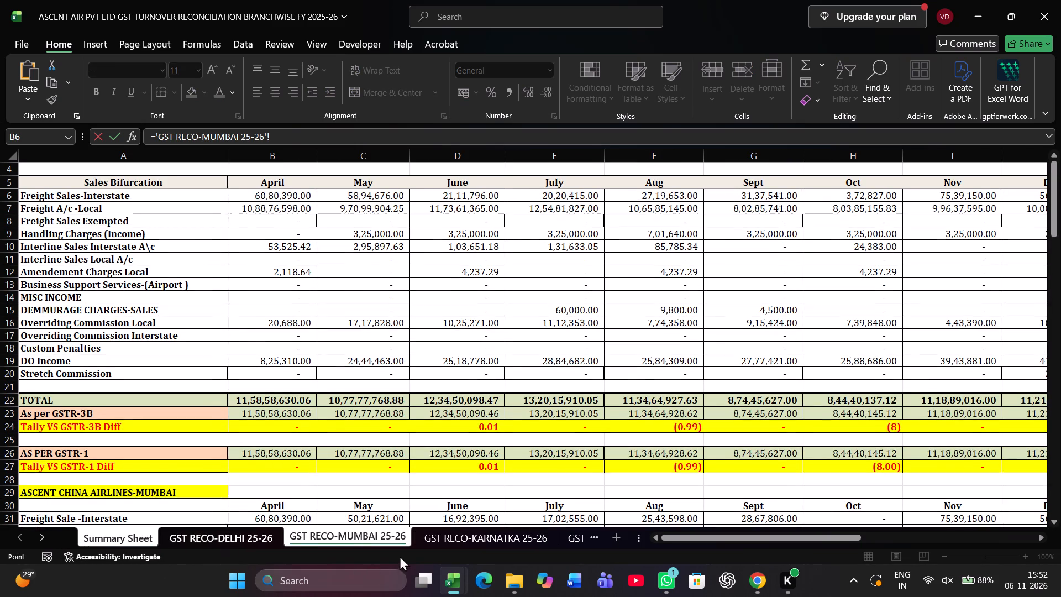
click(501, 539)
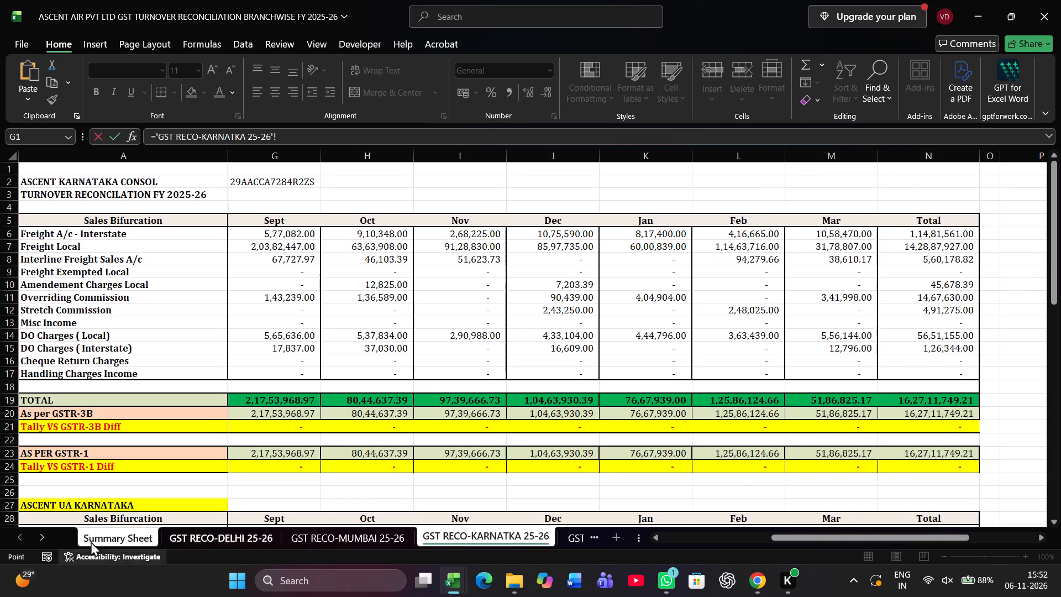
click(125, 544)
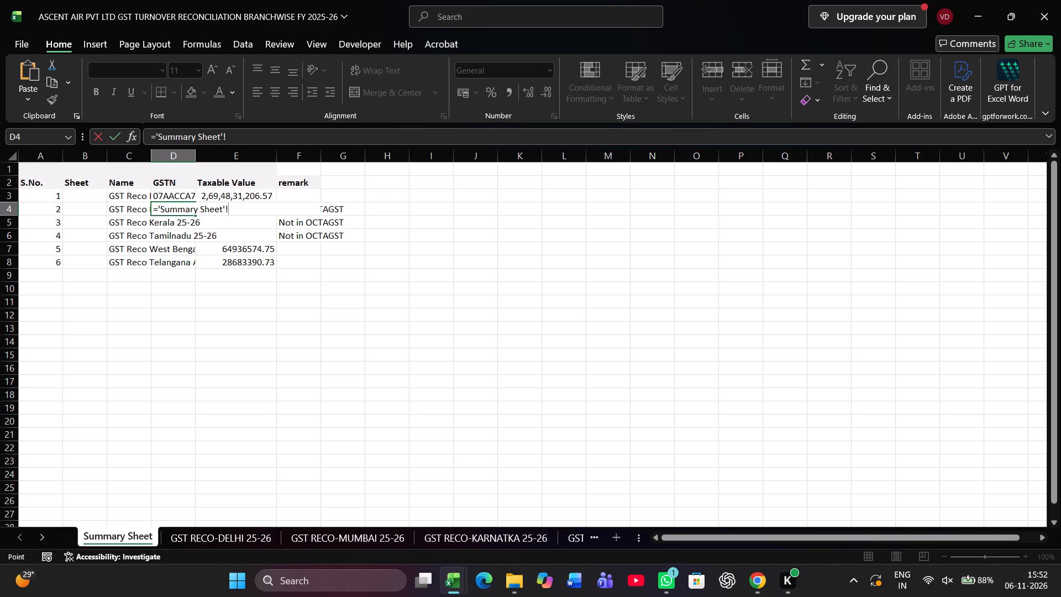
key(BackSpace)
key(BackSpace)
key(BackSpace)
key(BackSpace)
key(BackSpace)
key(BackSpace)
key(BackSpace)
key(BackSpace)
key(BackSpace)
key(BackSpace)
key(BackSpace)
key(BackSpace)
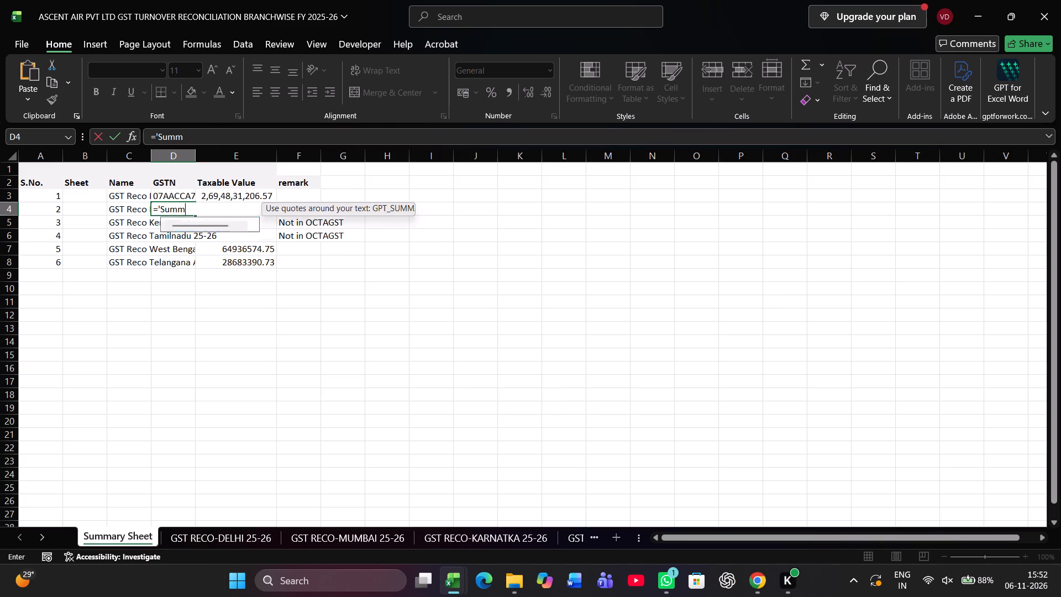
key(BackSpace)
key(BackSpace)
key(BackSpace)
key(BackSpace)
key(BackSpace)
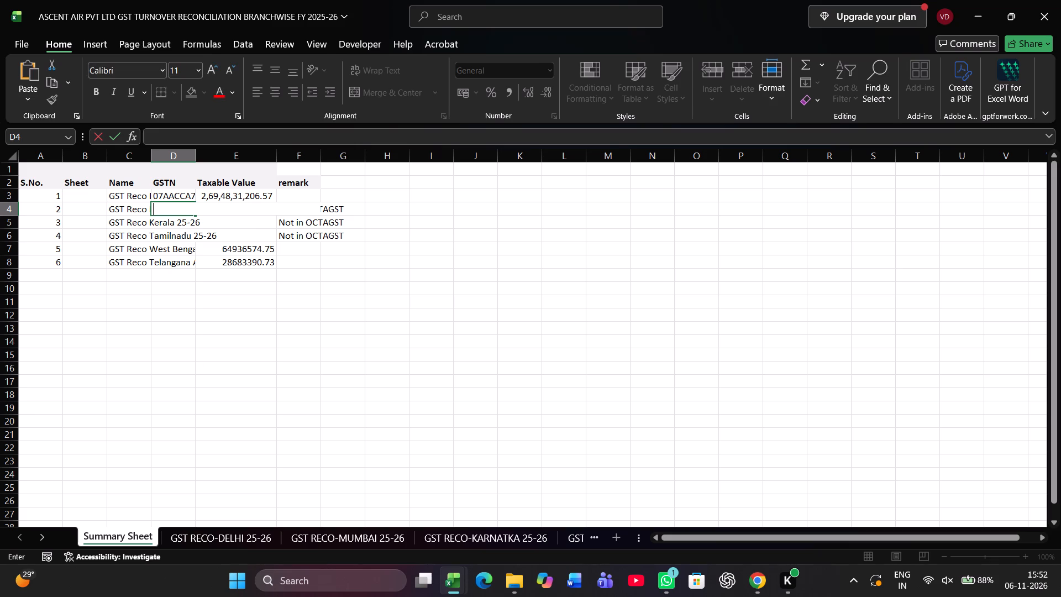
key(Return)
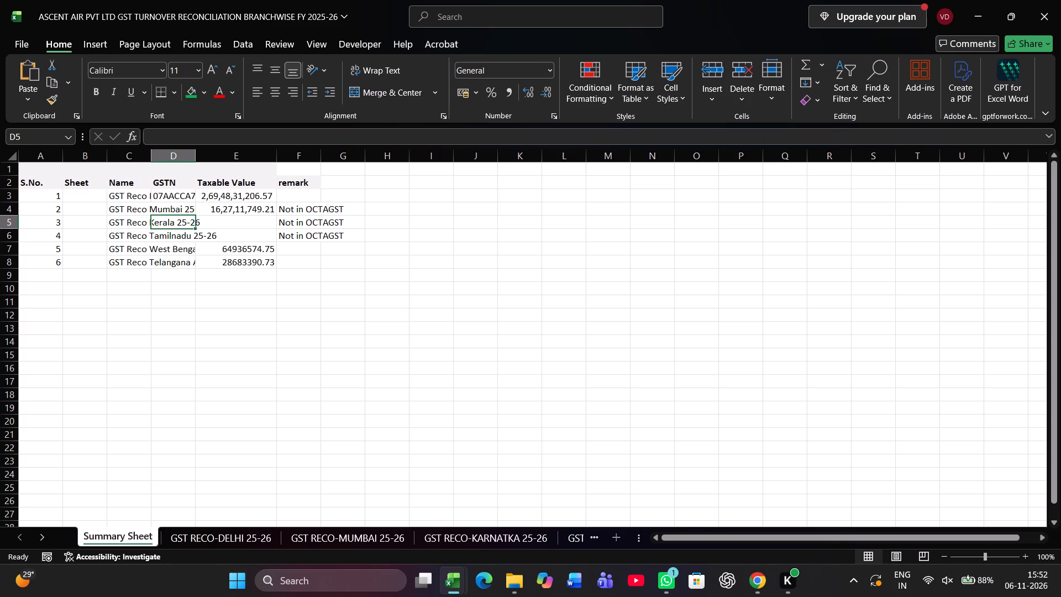
Check the GST RECO-DELHI 25-26 and GST RECO-KARNATKA 25-26 sheets against the Summary Sheet's Mumbai row.
click(235, 541)
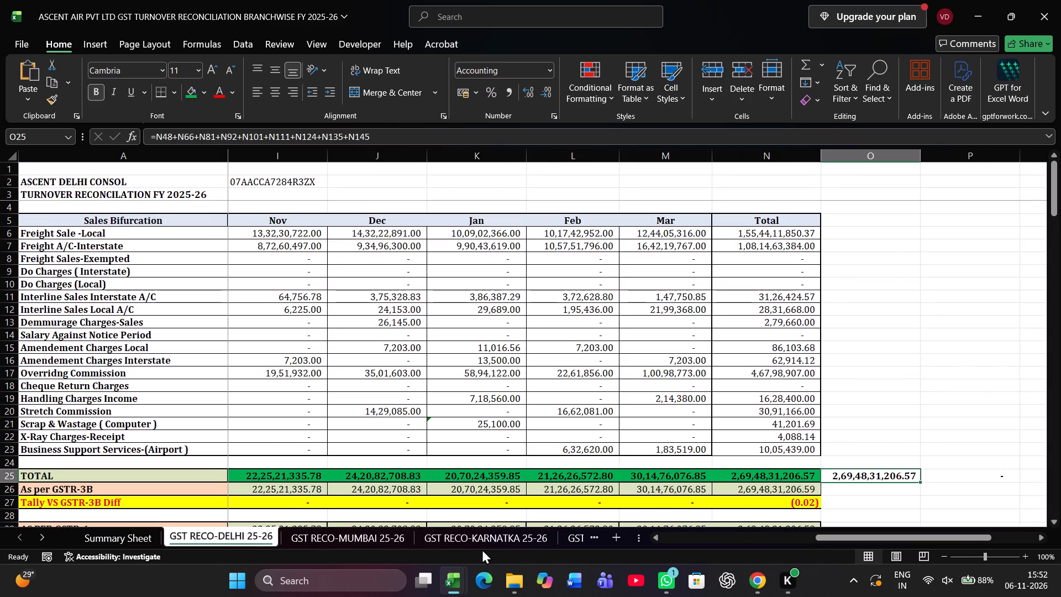
click(488, 531)
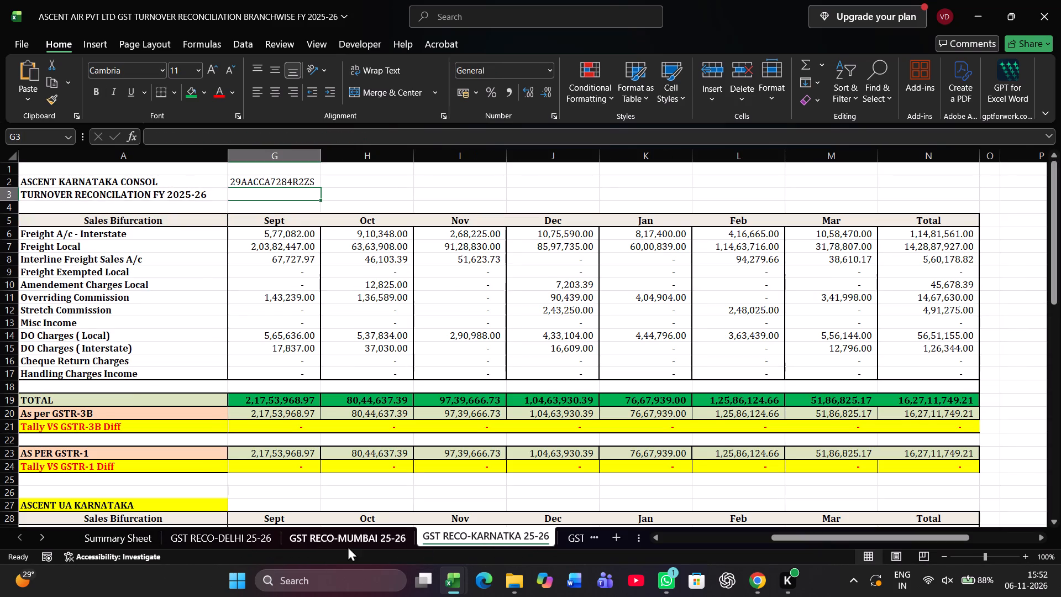
click(116, 544)
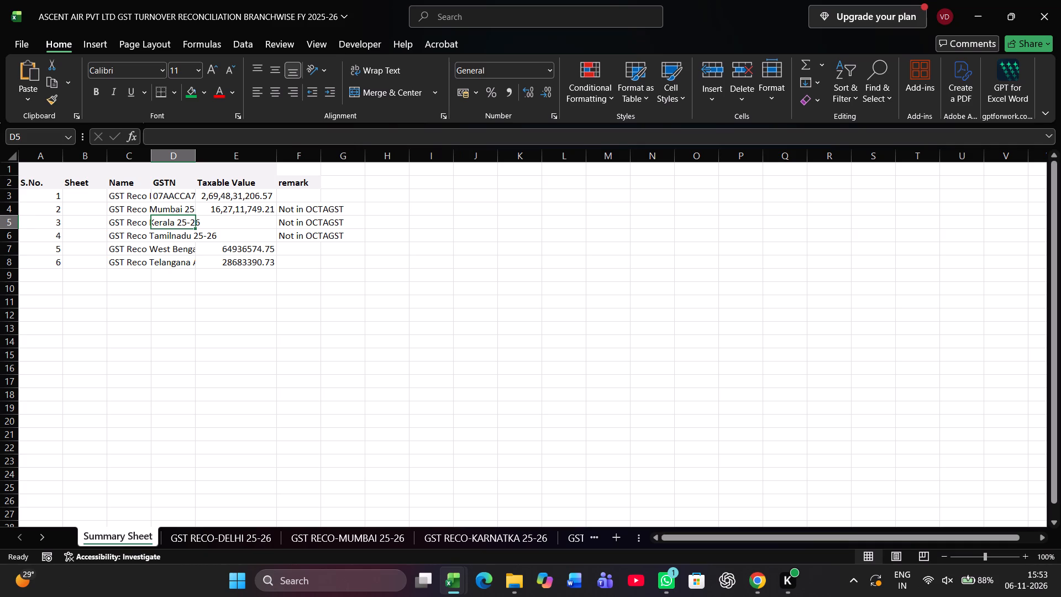
click(160, 207)
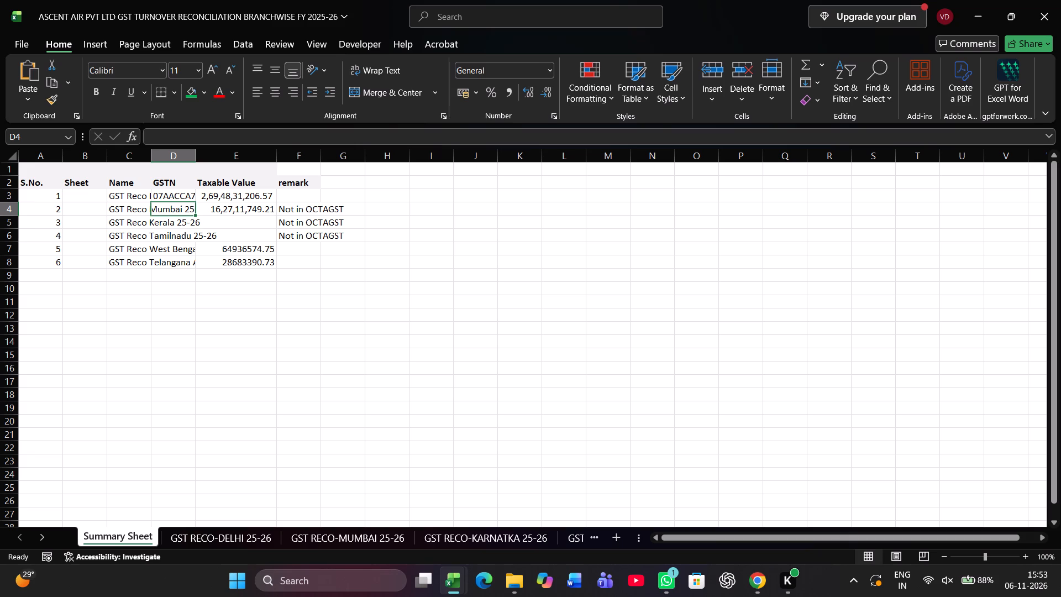
click(174, 212)
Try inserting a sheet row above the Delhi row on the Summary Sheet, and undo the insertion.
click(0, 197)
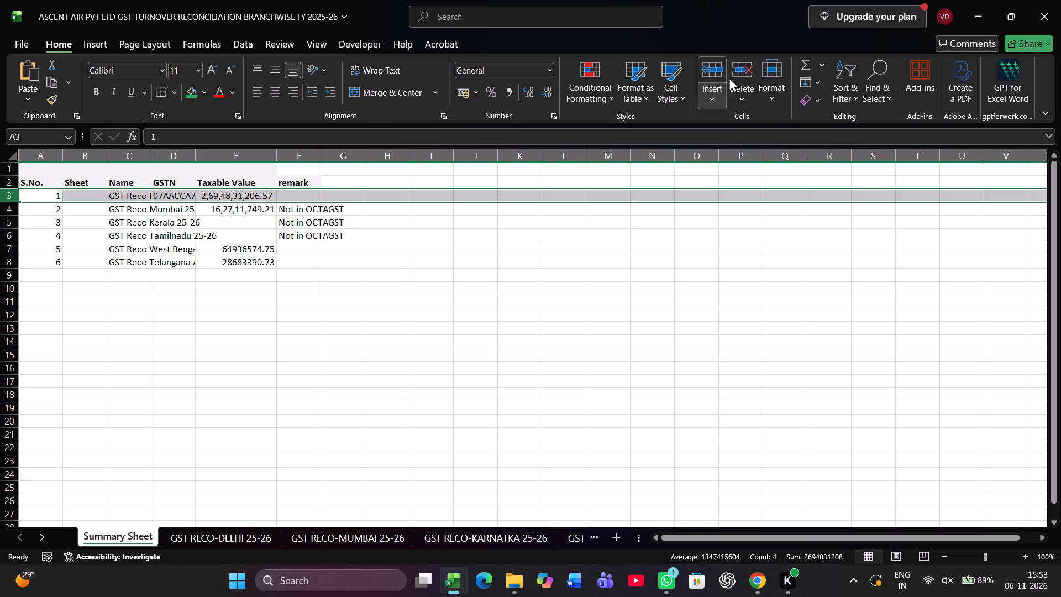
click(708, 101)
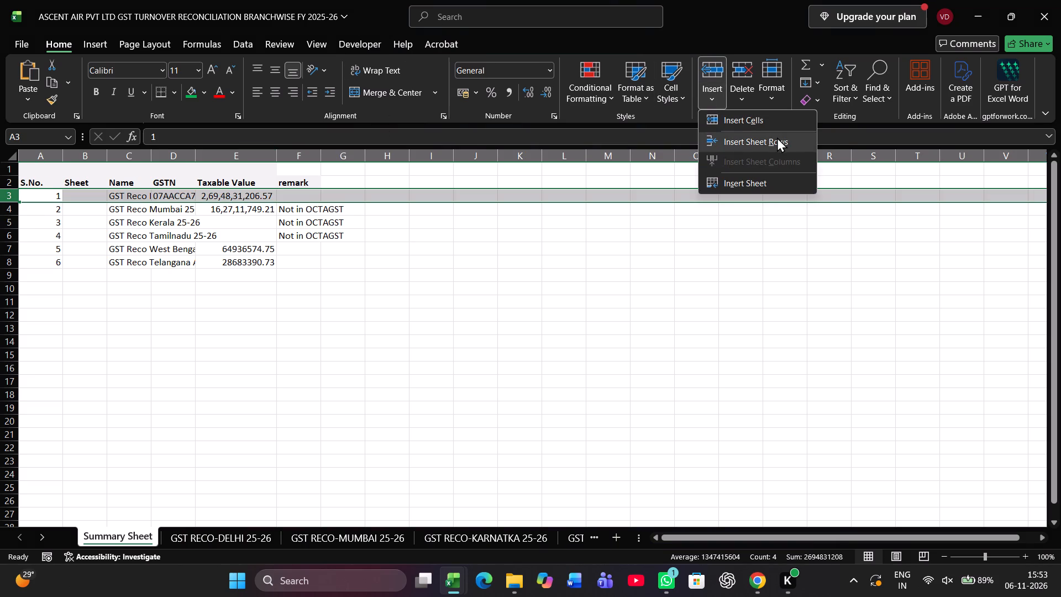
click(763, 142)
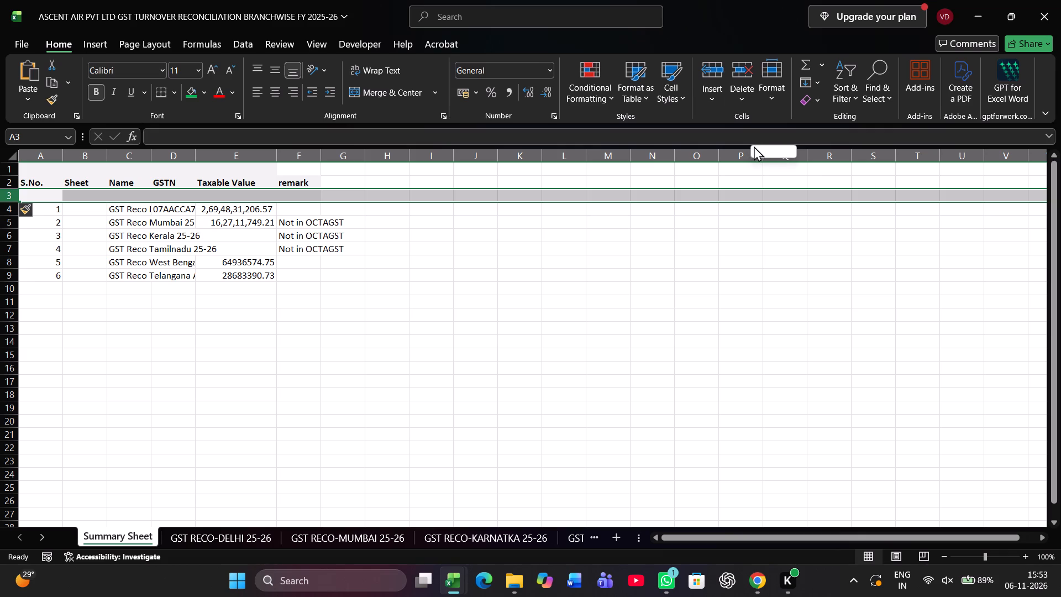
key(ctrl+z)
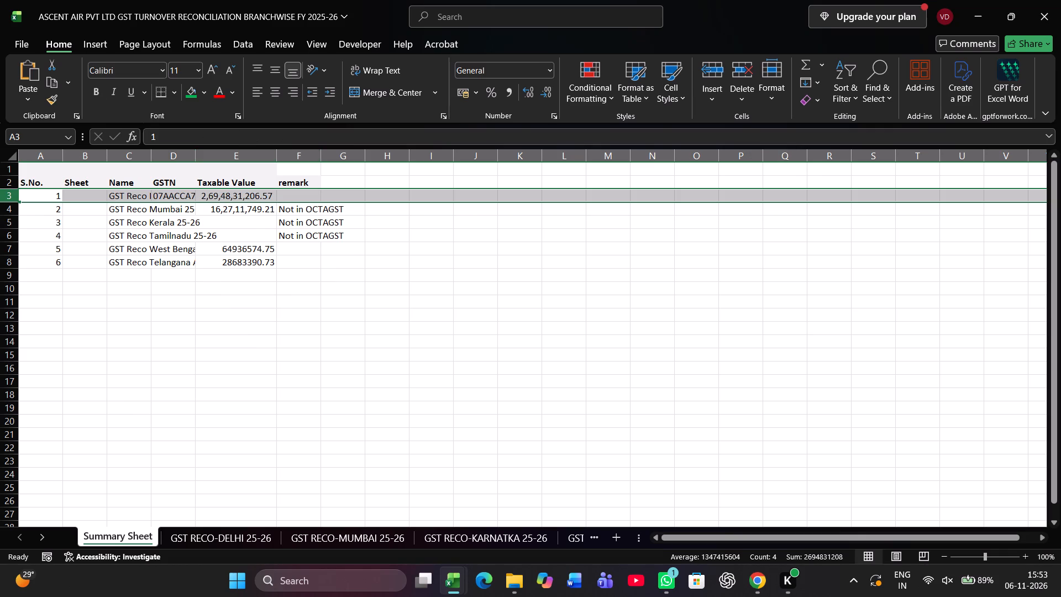
Clear the "Not in OCTAGST" remark from the Mumbai row, cell F4, on the Summary Sheet.
click(291, 210)
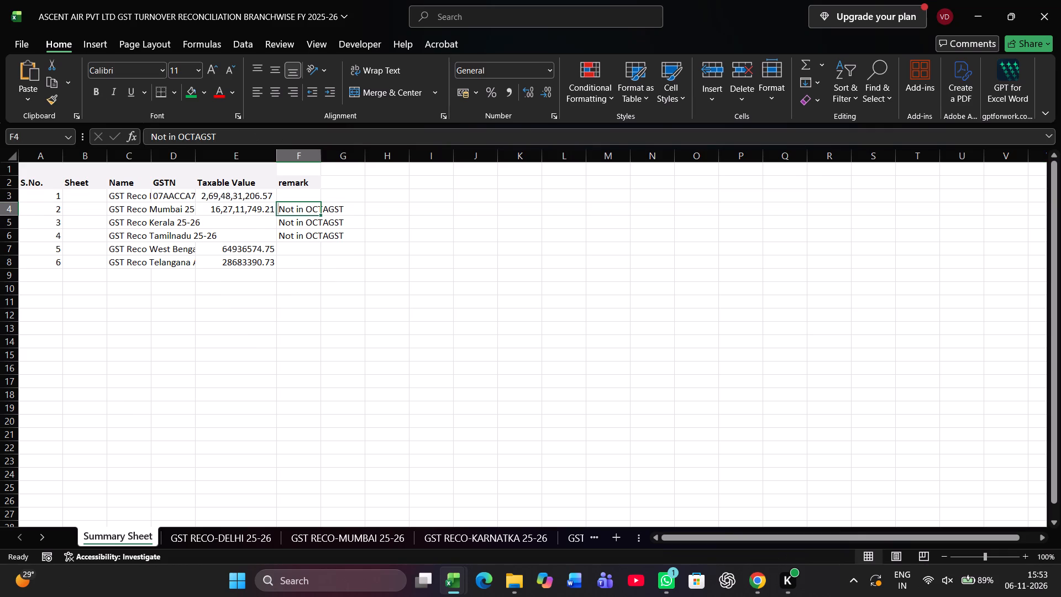
key(BackSpace)
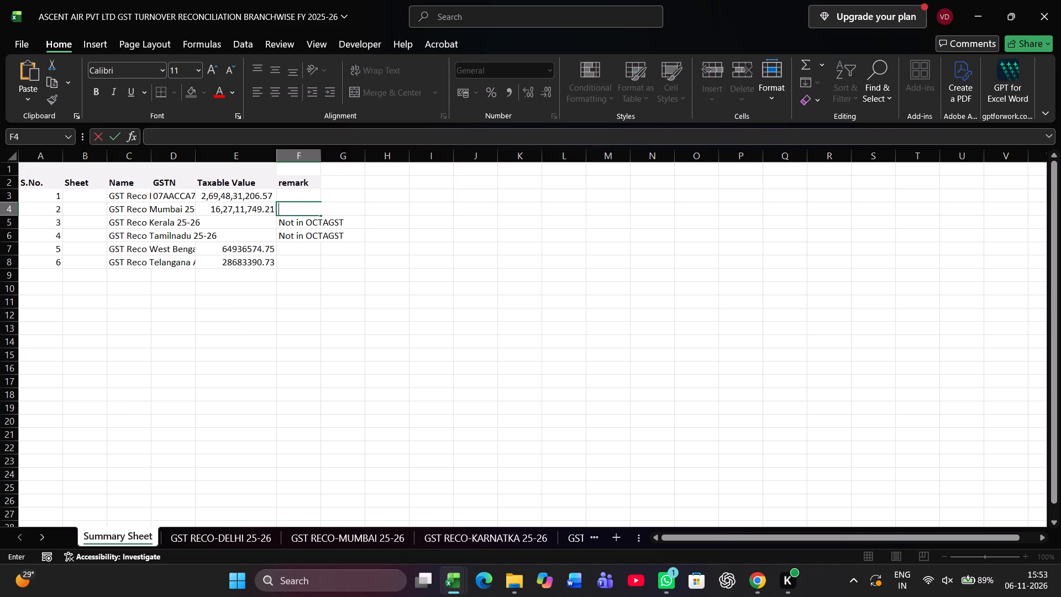
click(180, 210)
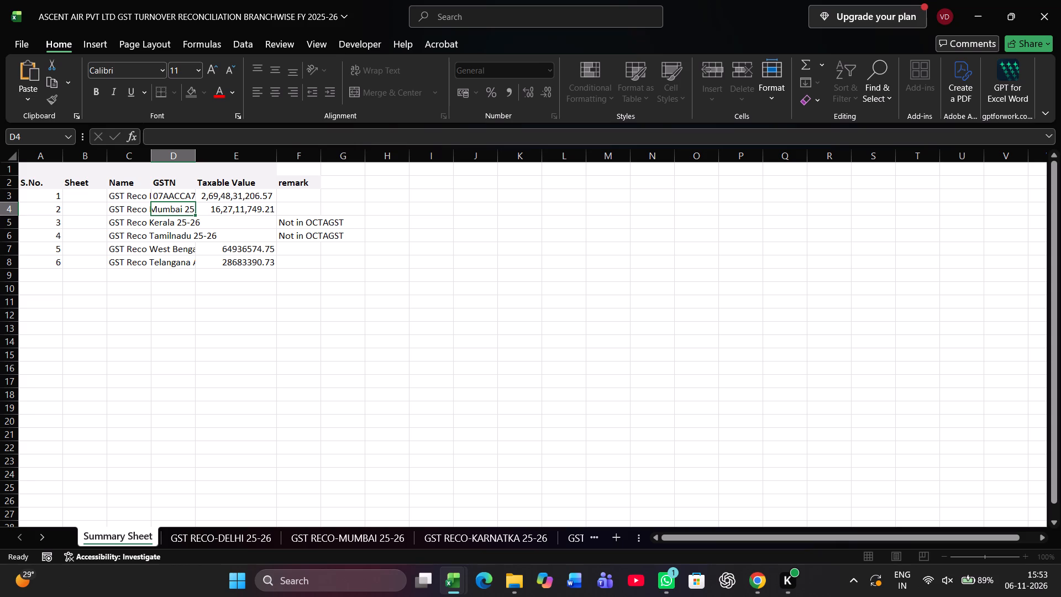
Change the name in cell C4 of the Summary Sheet to "GST Reco Karnatka 25-26".
key(Left)
key(F2)
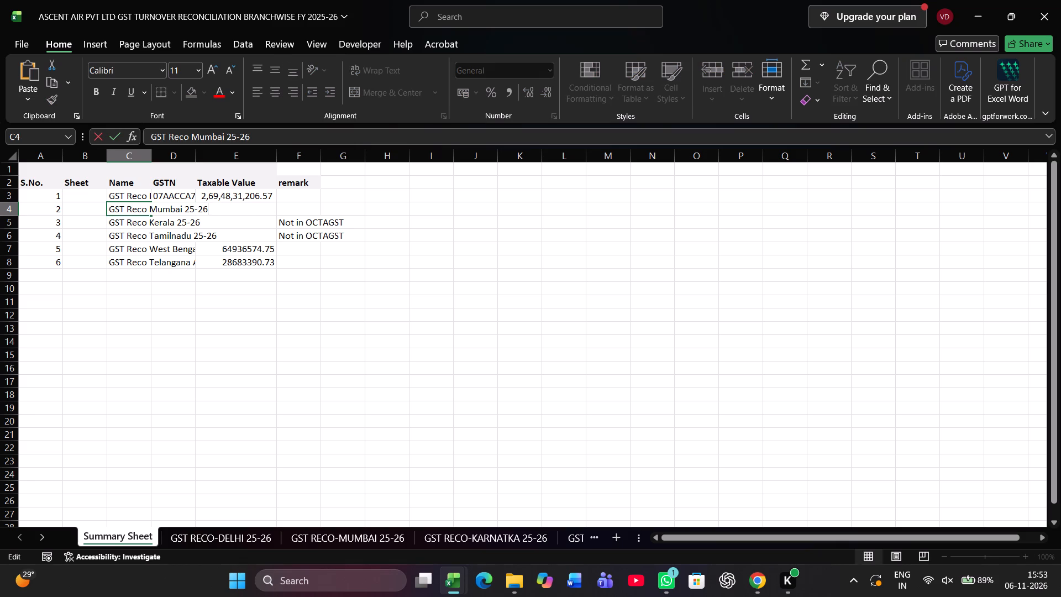
key(Left)
key(Left)
key(Left)
key(Left)
key(Left)
key(Left)
key(Left)
key(Right)
key(shift+Left)
key(shift+Left)
key(shift+Left)
key(shift+Left)
key(shift+Left)
key(shift+Left)
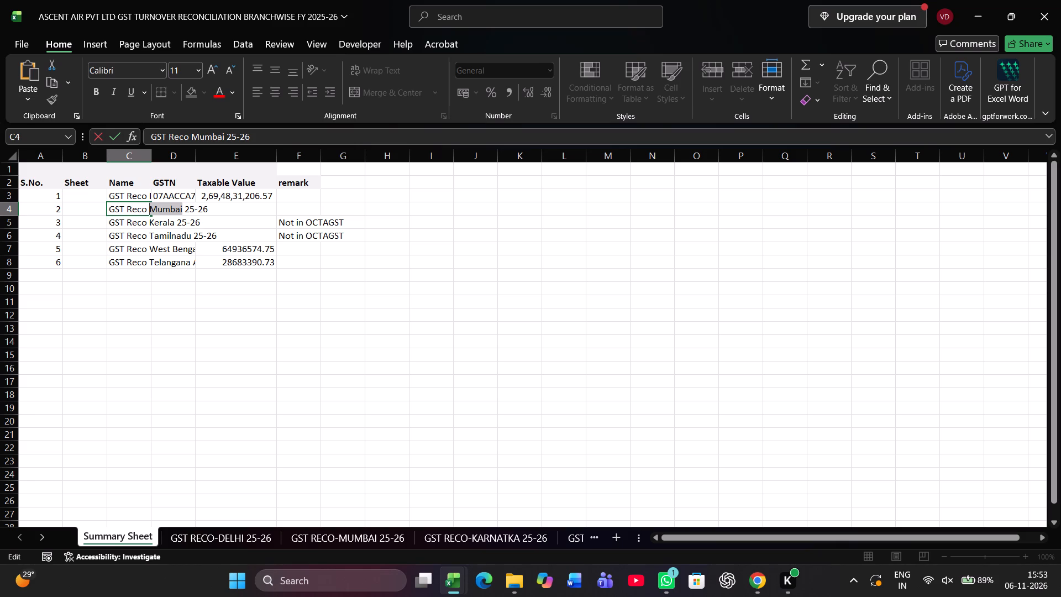
text(Karnatka)
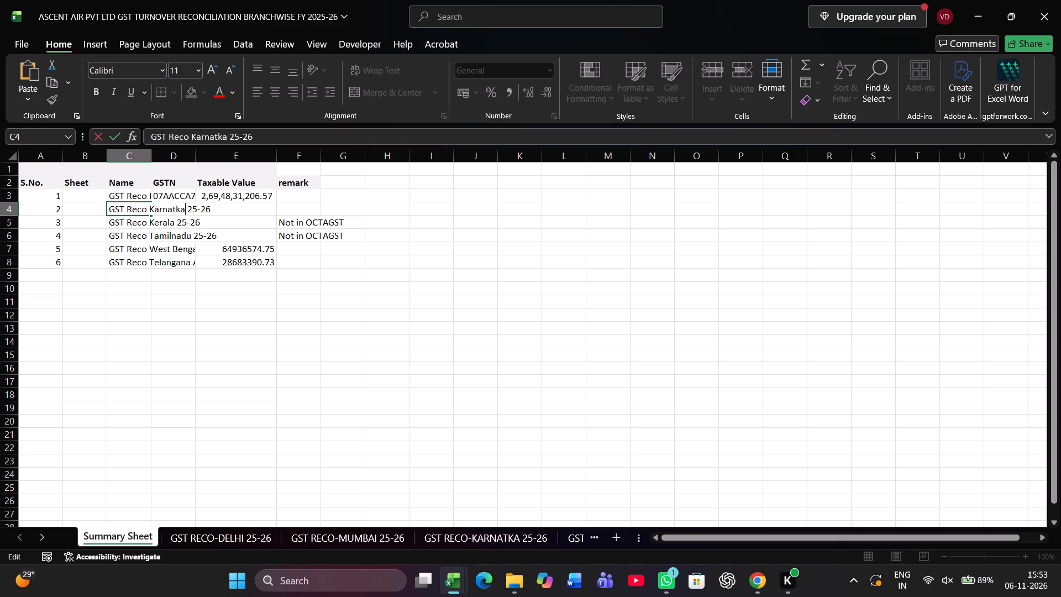
key(Return)
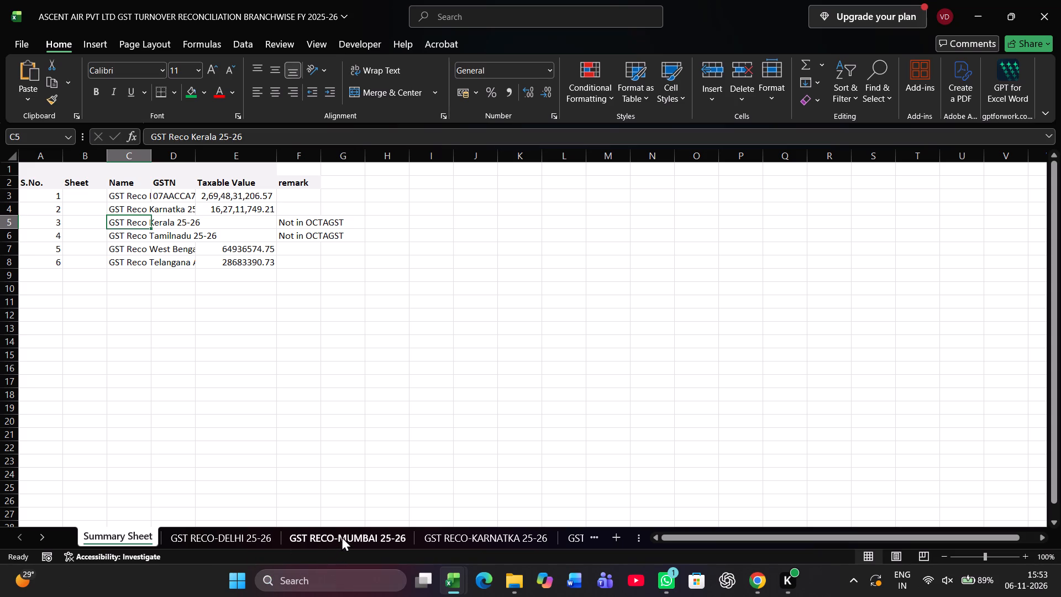
Check the GST RECO-MUMBAI 25-26 and GST RECO-KARNATKA 25-26 sheets, and return to the Summary Sheet.
right_click(322, 539)
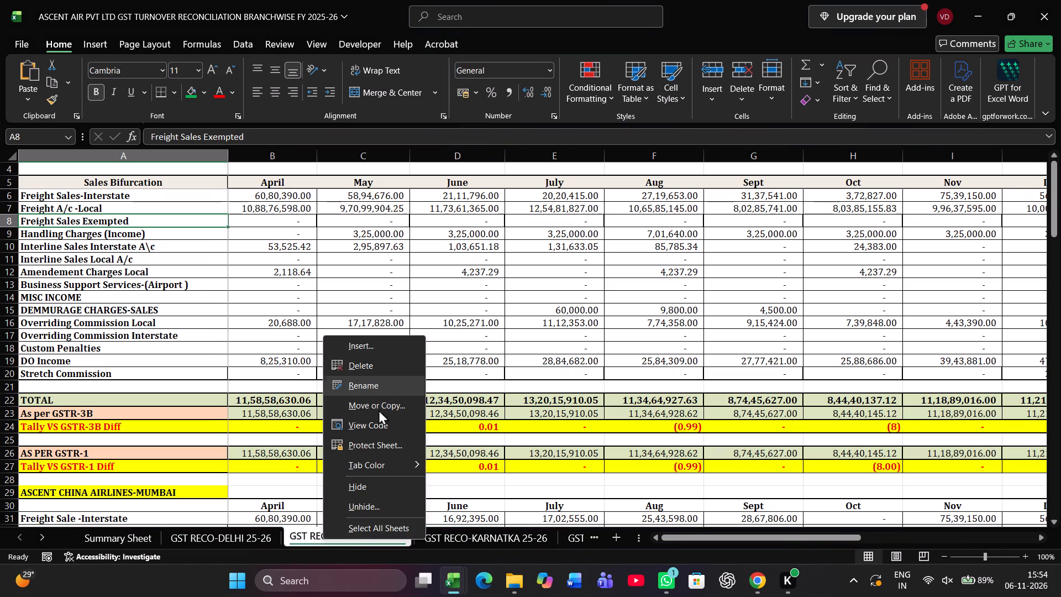
click(478, 495)
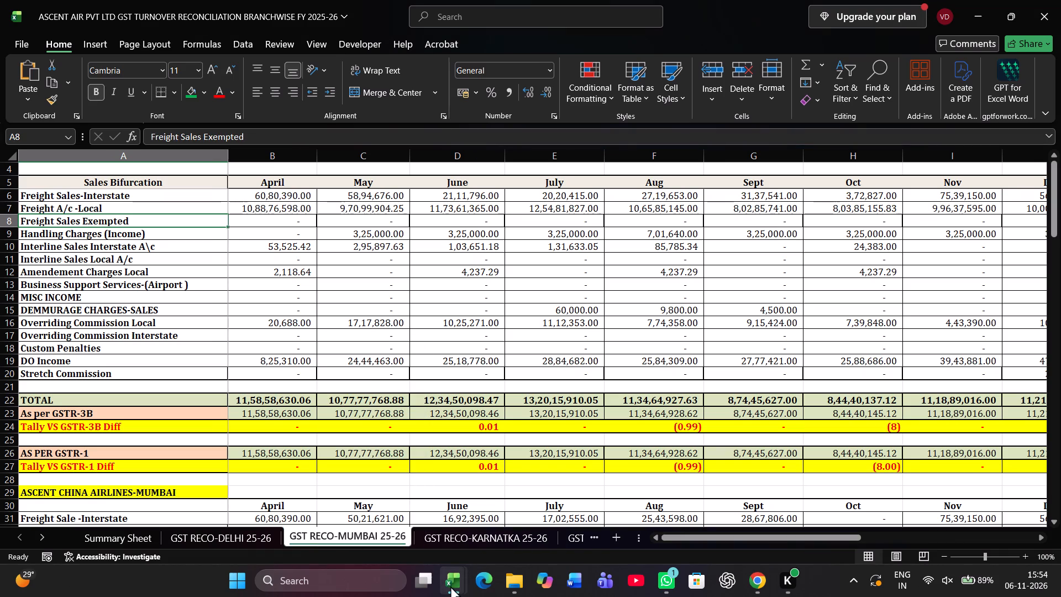
click(483, 536)
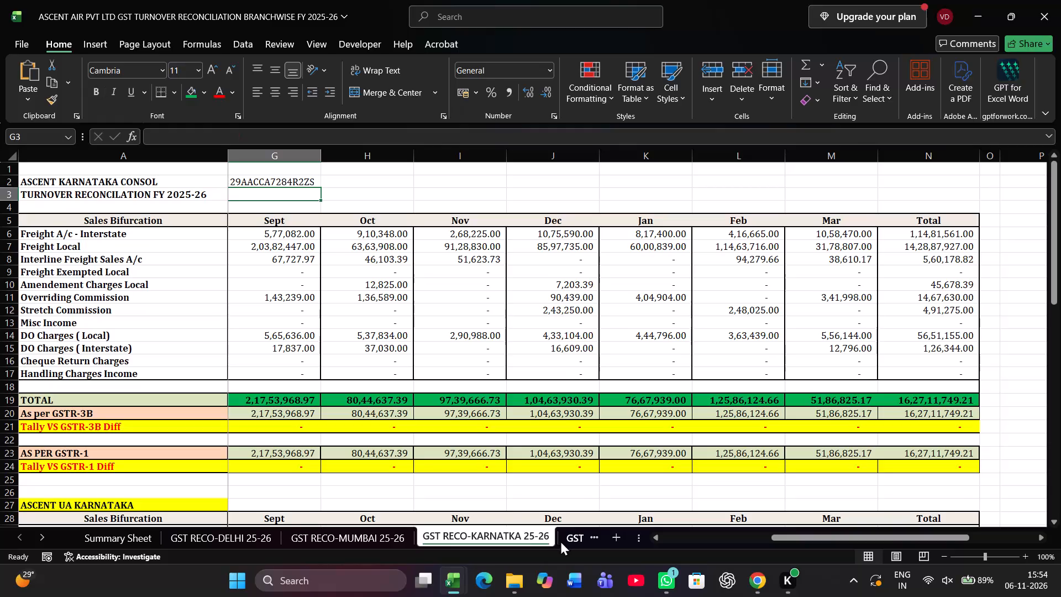
click(134, 536)
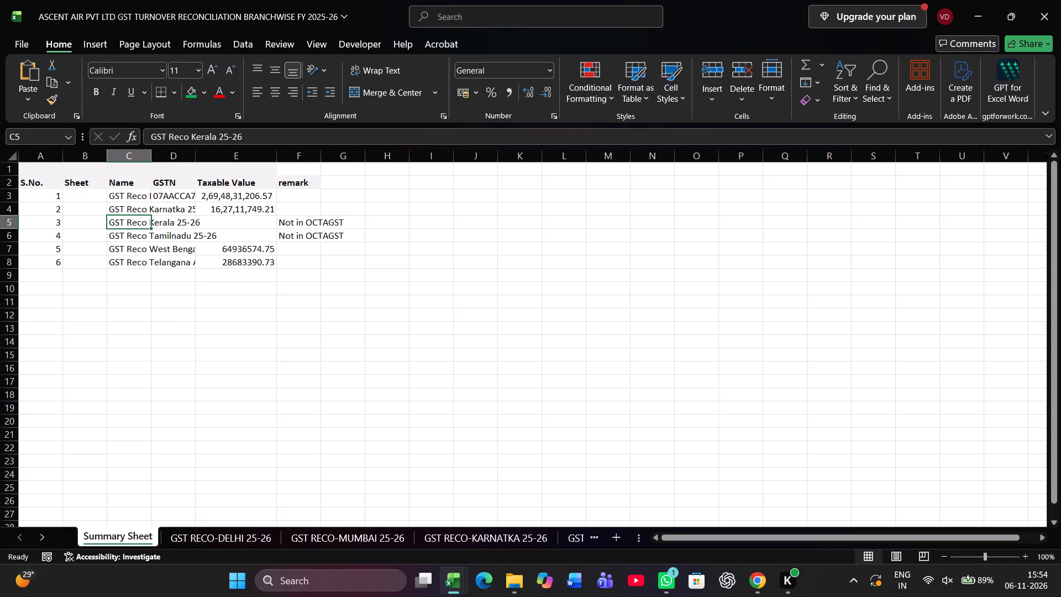
Enter serial number 7 in cell A9 of the Summary Sheet.
click(52, 274)
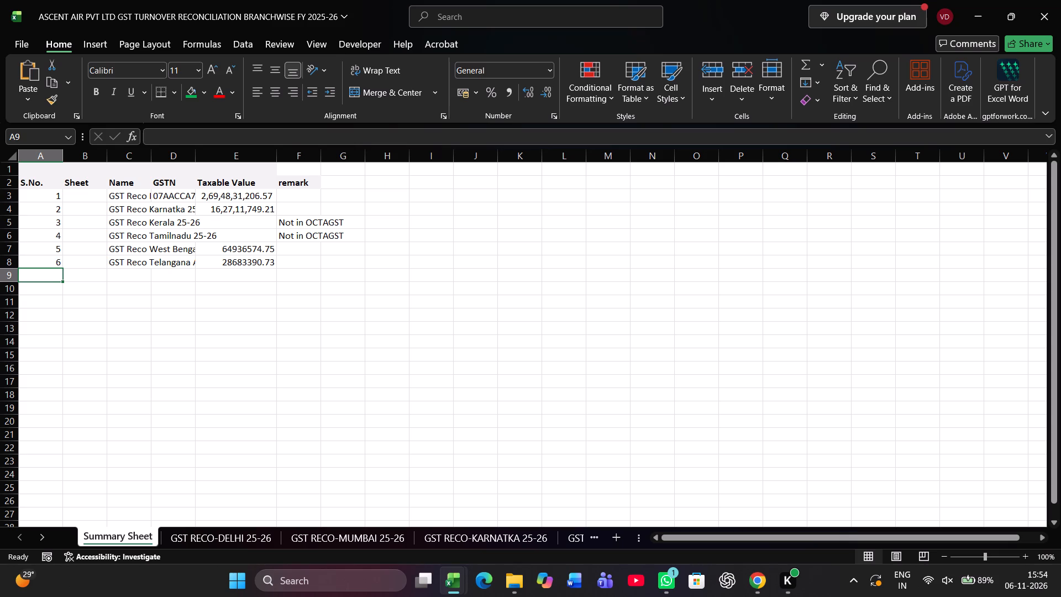
key(7)
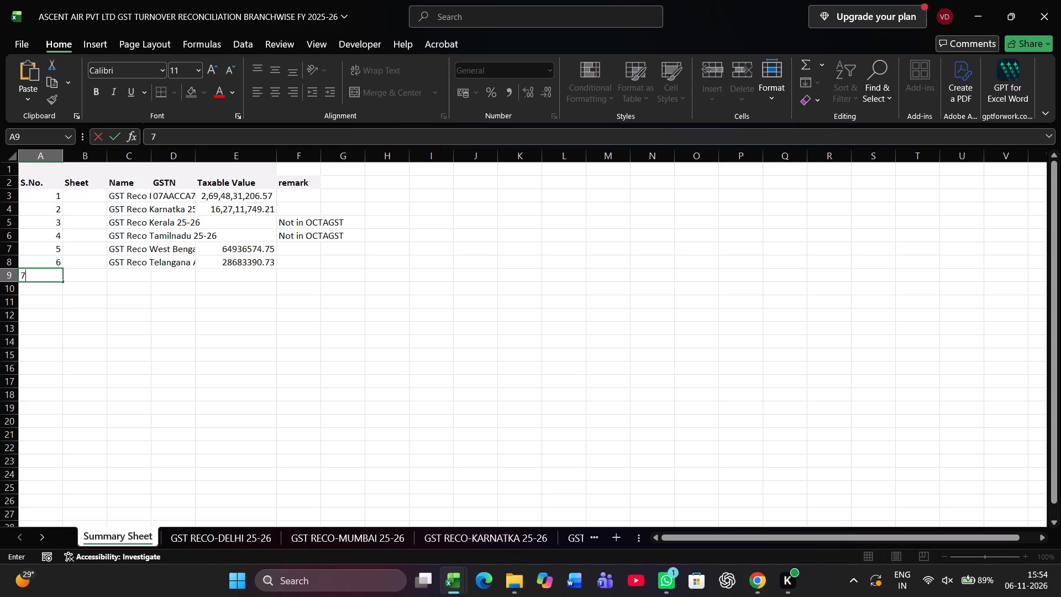
key(Return)
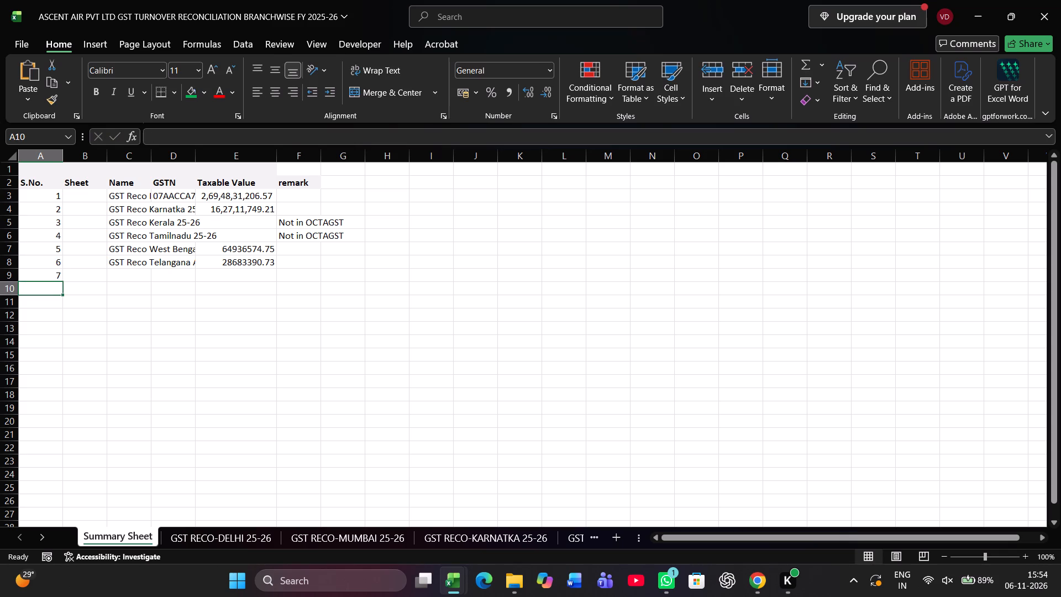
Copy the Telangana name from C8 into C9 and change it to "GST Reco Haryana 25-26".
key(Up)
key(Right)
key(Right)
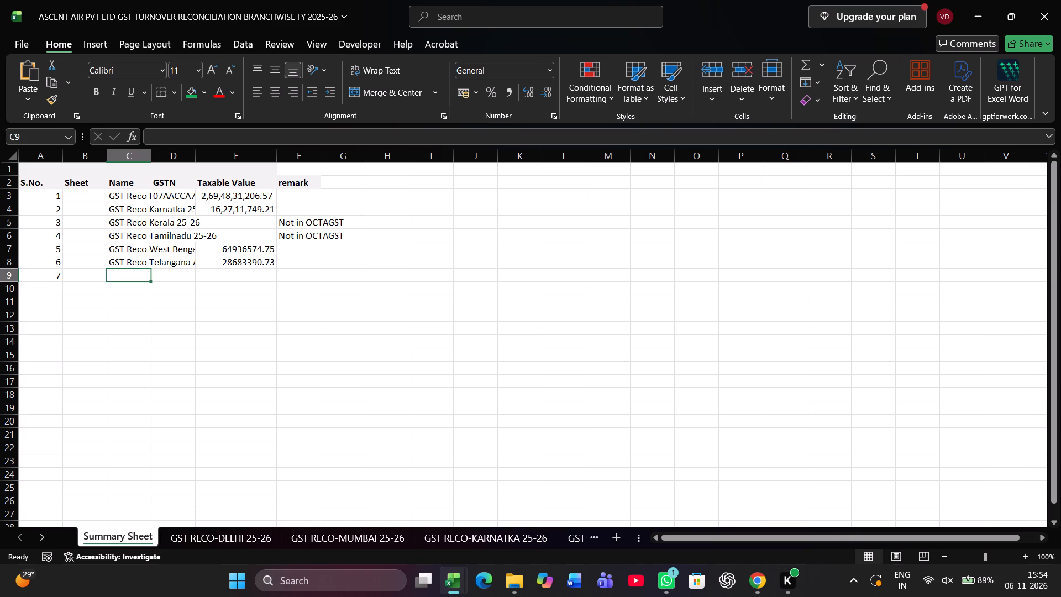
key(Up)
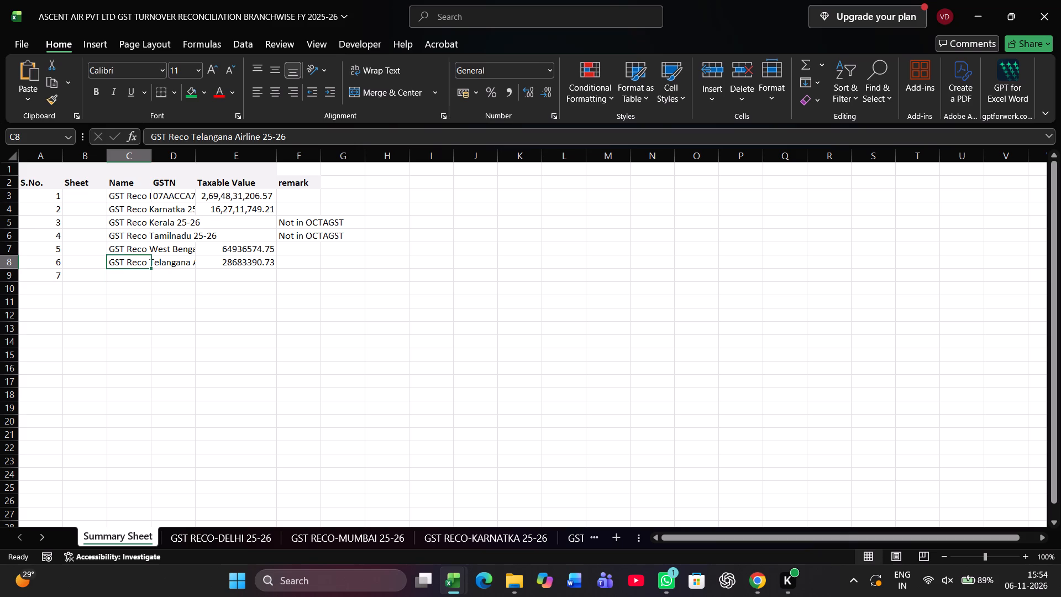
key(ctrl+c)
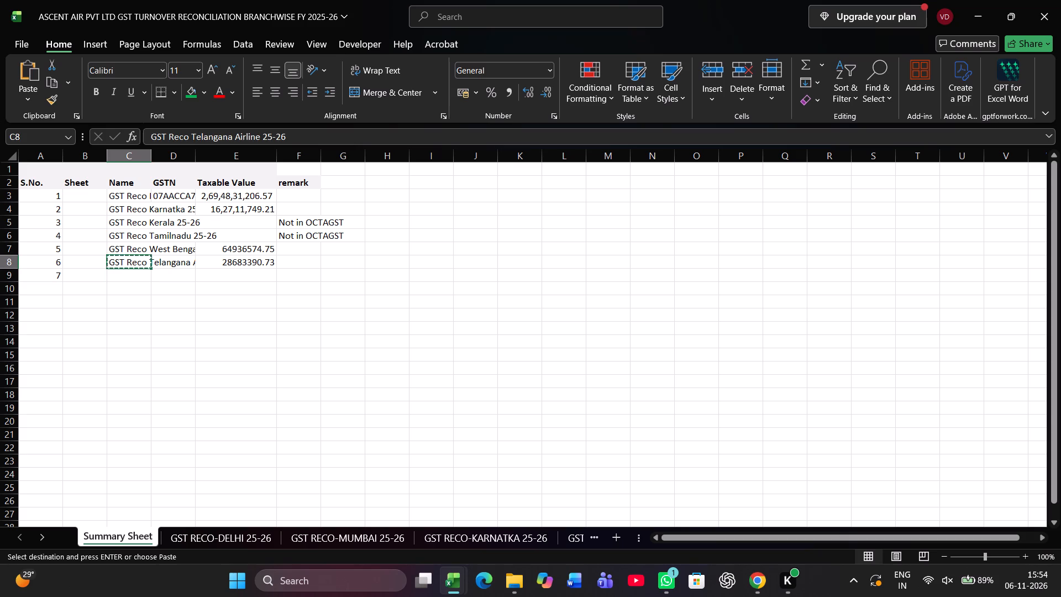
key(Down)
key(ctrl+v)
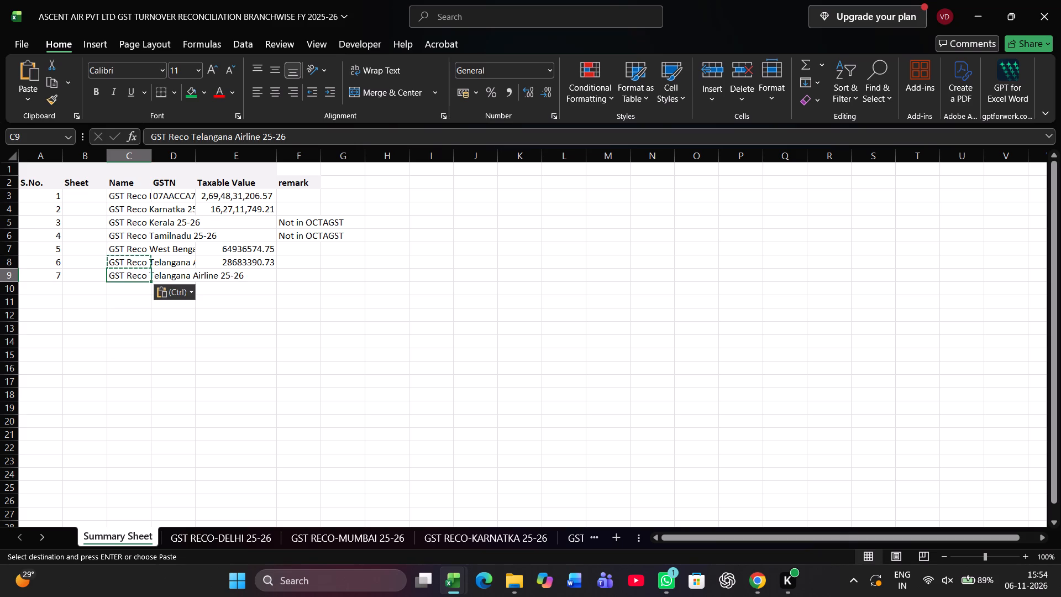
key(F2)
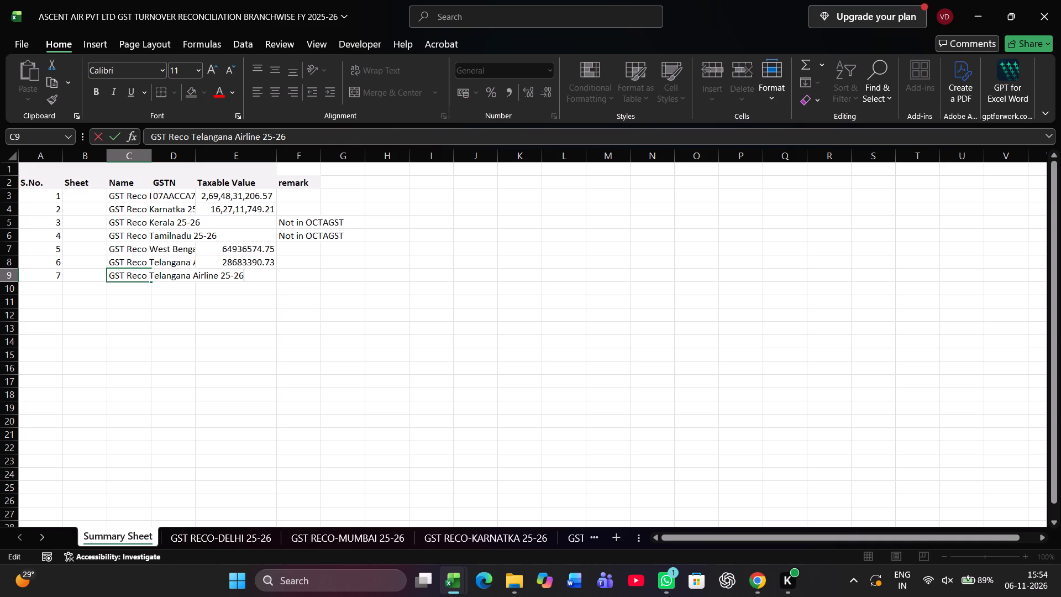
key(Left)
key(Left)
key(Left)
key(Left)
key(Left)
key(Left)
key(shift+Left)
key(shift+Left)
key(shift+Left)
key(shift+Left)
key(shift+Left)
key(shift+Left)
key(shift+Left)
key(shift+Left)
key(shift+Left)
key(shift+Left)
key(shift+Left)
key(shift+Left)
key(shift+Left)
key(shift+Left)
key(shift+Left)
key(shift+Left)
key(shift+Left)
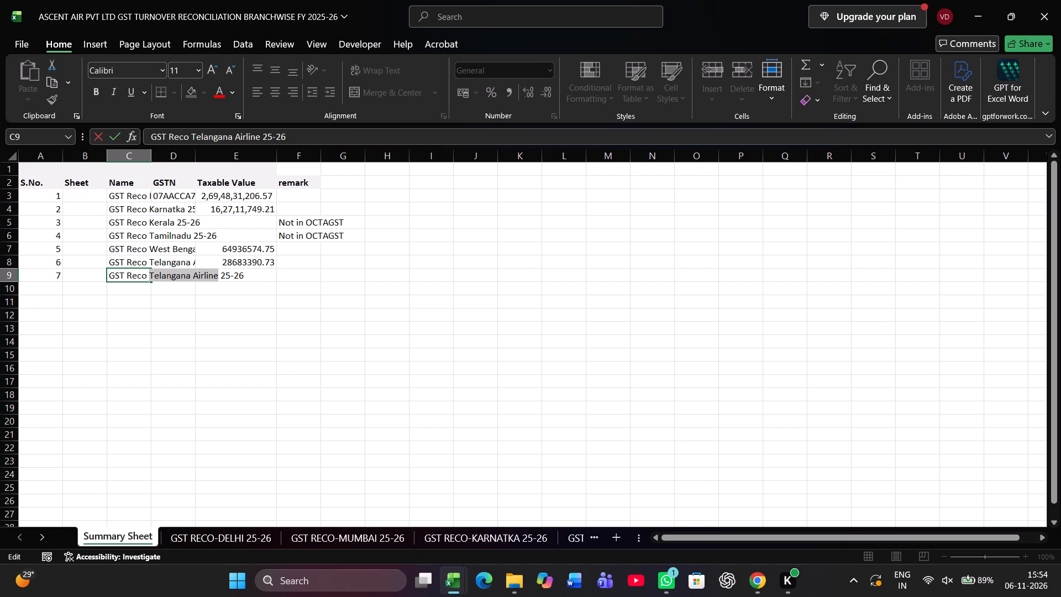
text(Har)
text(yana)
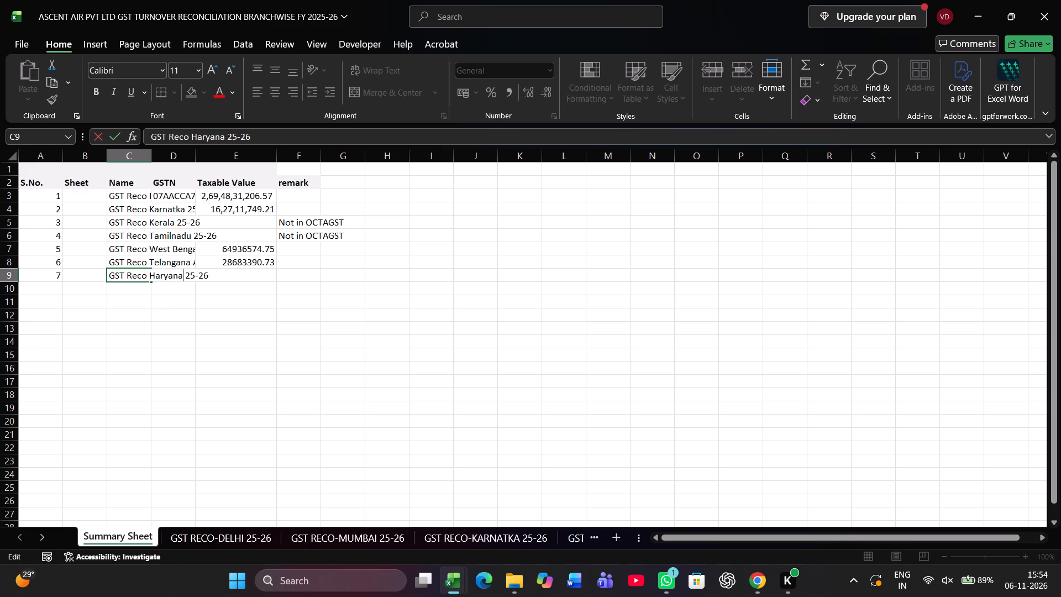
key(Return)
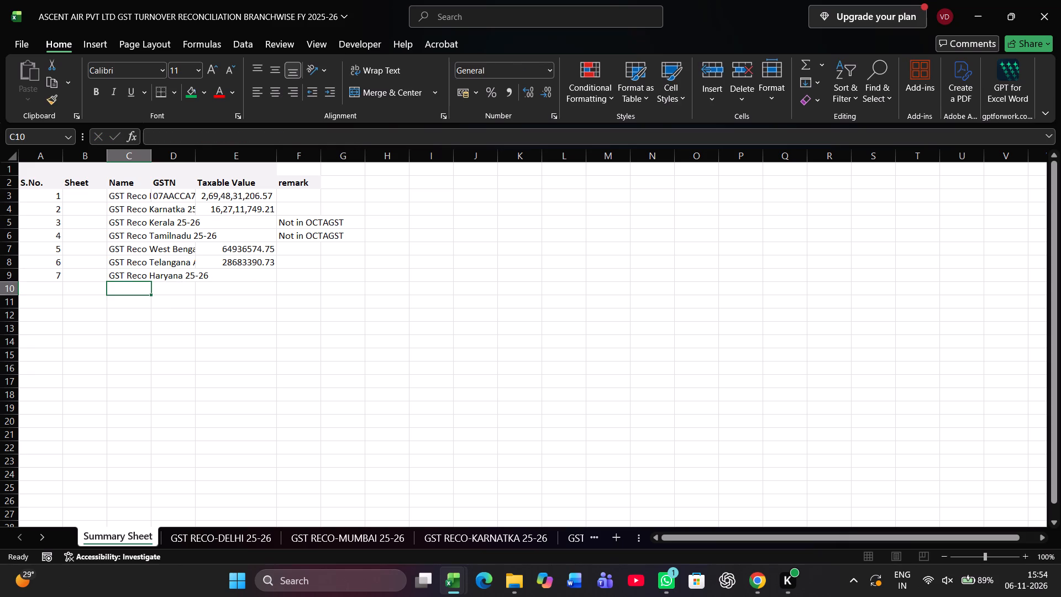
Enter the remark "Not in this sheet" for the Haryana row in cell F9.
click(300, 277)
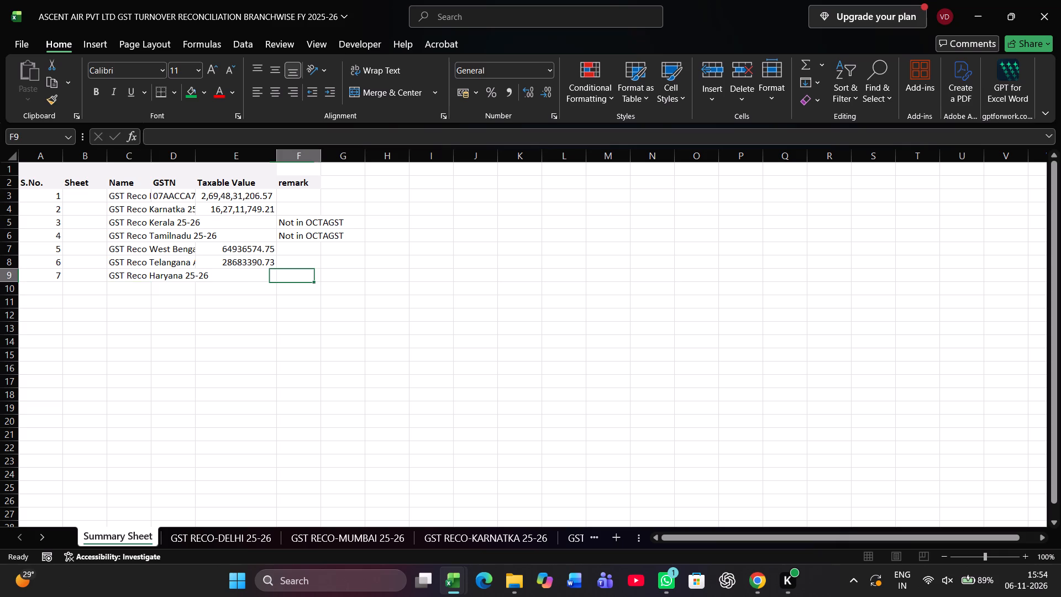
text(Not)
key(space)
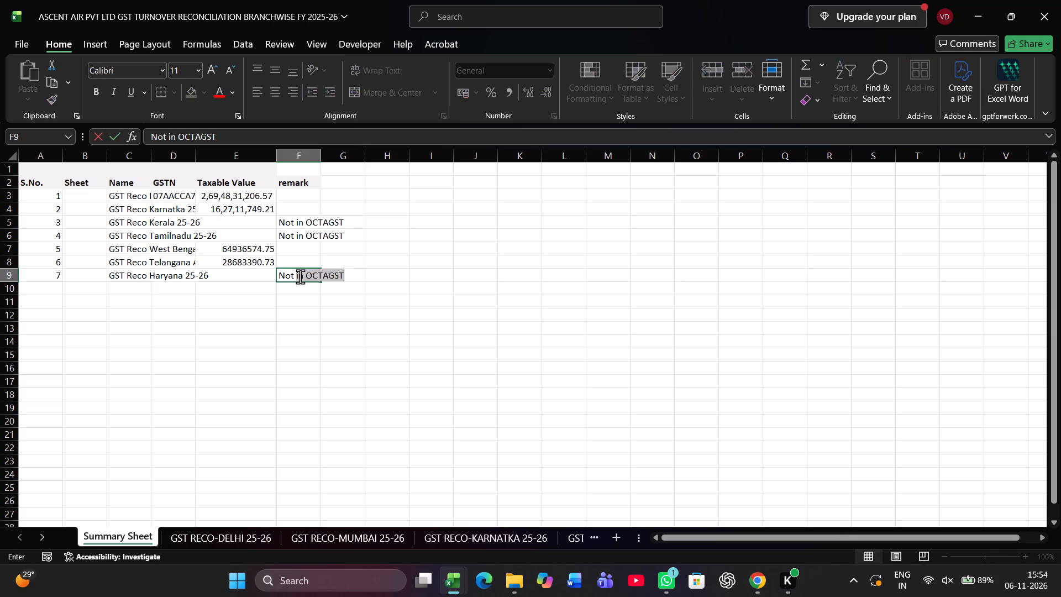
text(in this sheet)
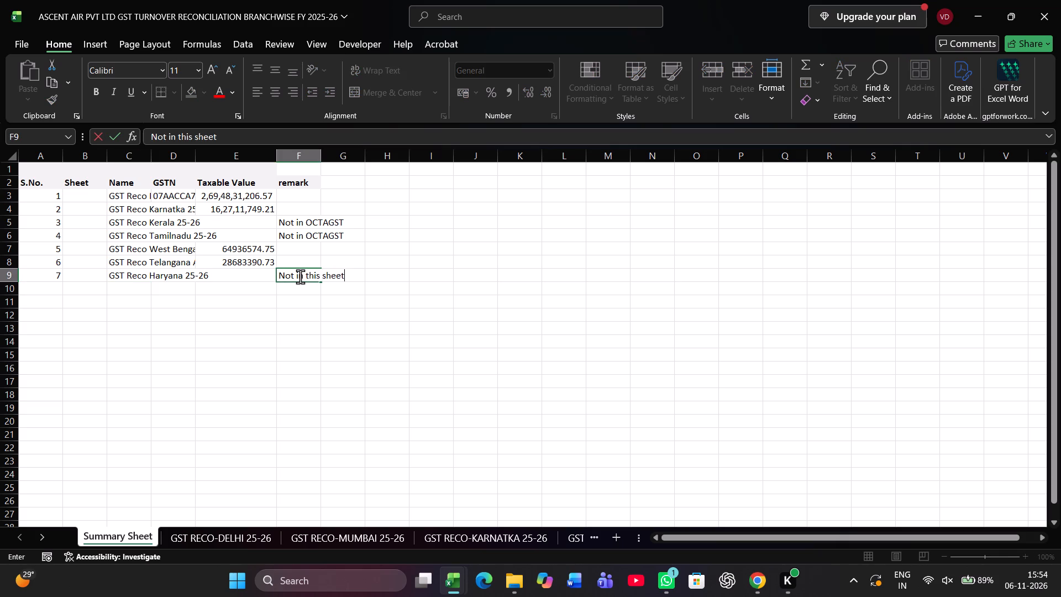
key(Return)
key(Up)
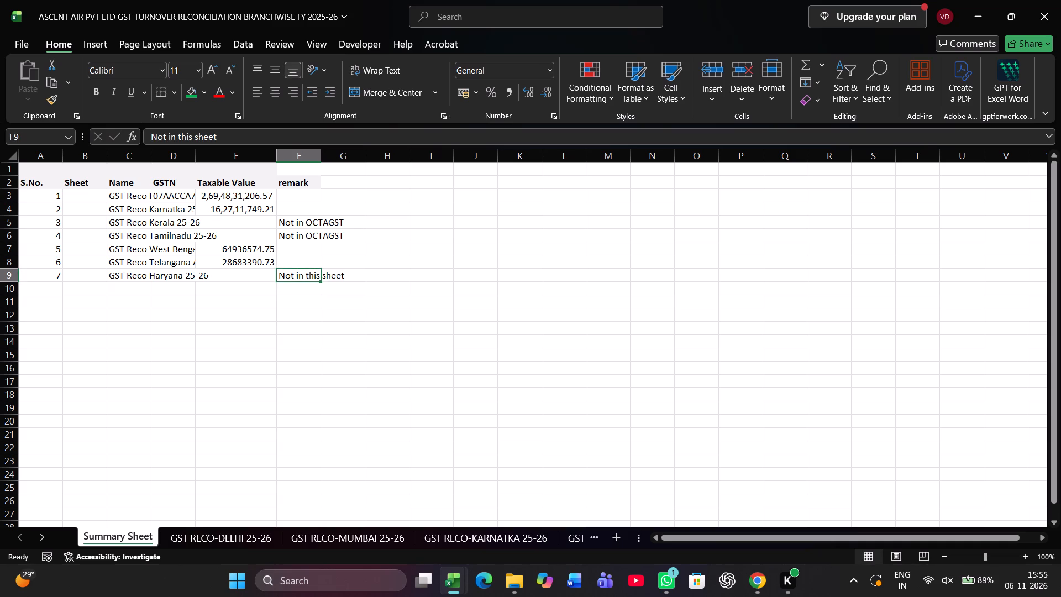
Examine the GST RECO-Haryana 25-26, Pax Pioneer and other branch sheets, and return to the Summary Sheet.
click(569, 540)
click(560, 540)
click(542, 540)
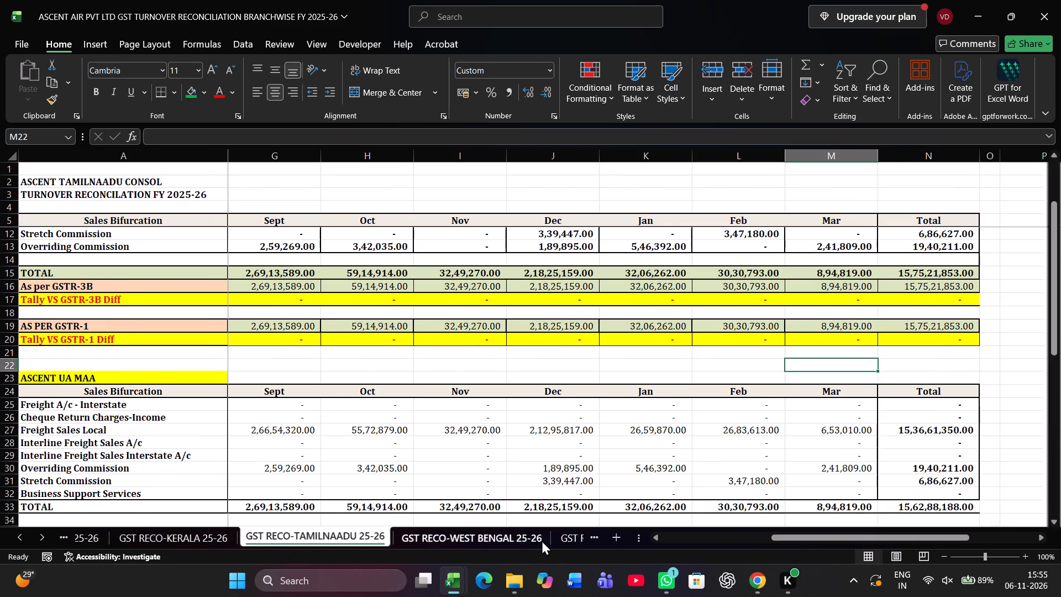
click(542, 540)
click(542, 540)
click(542, 540)
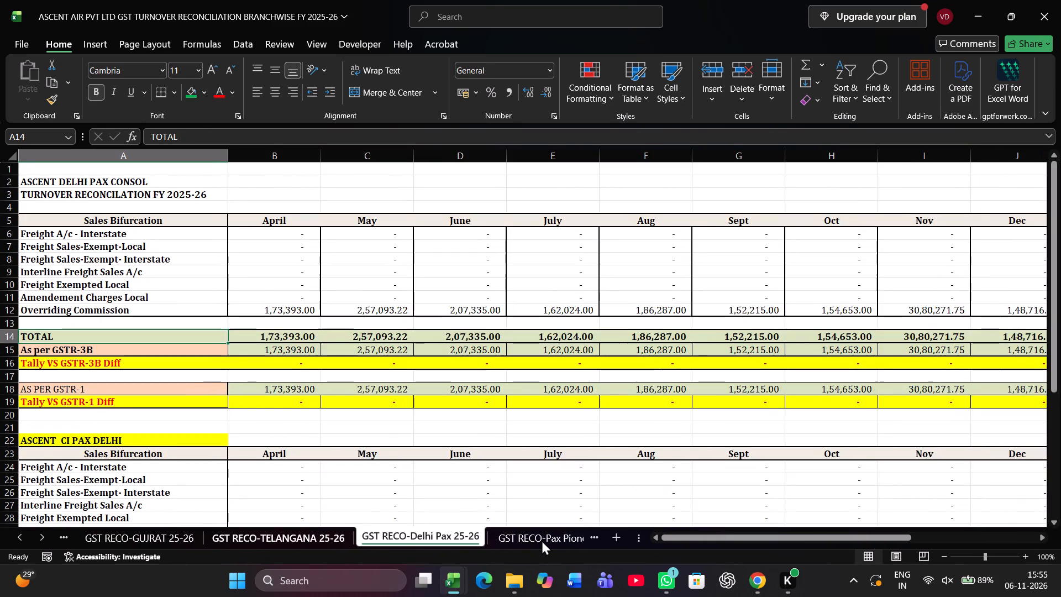
click(542, 540)
right_click(541, 542)
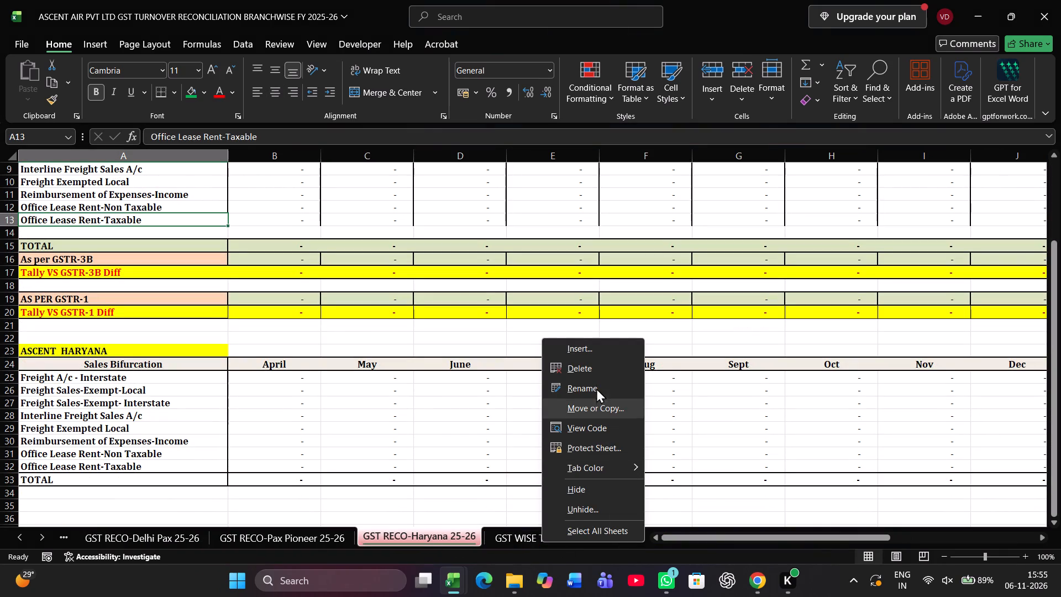
click(710, 407)
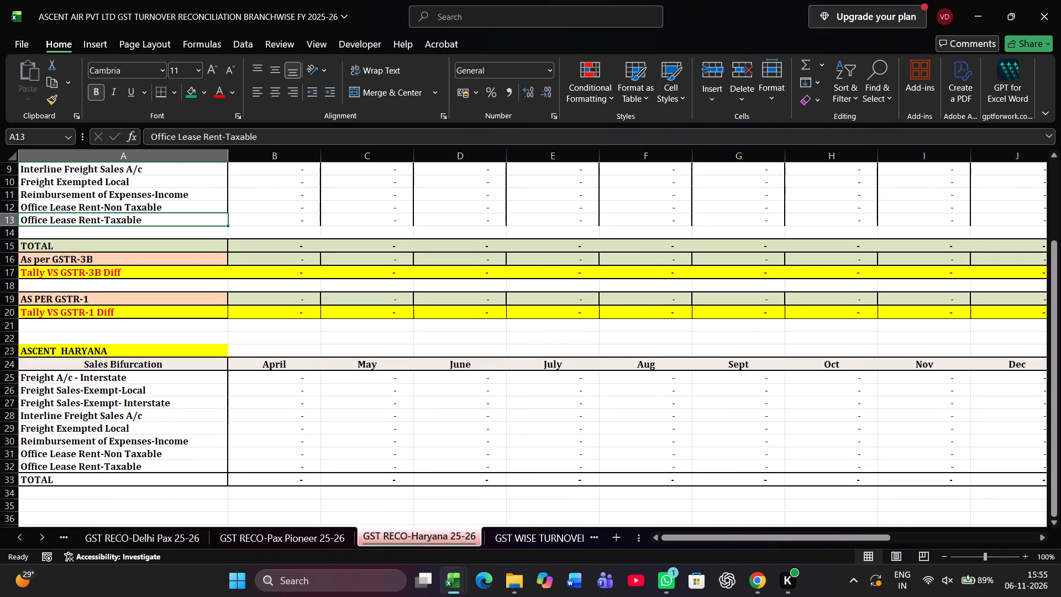
click(304, 537)
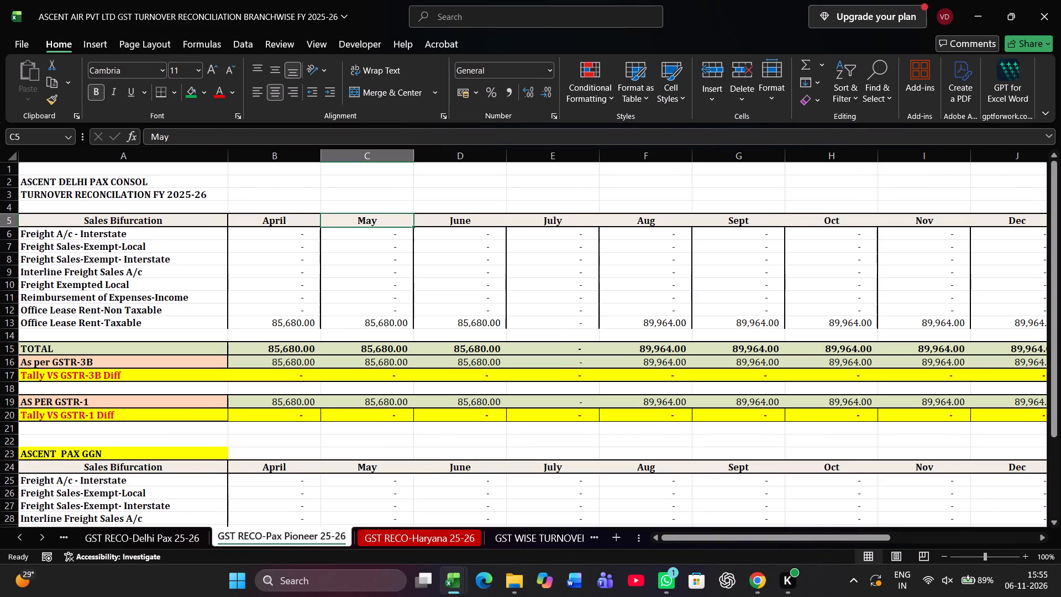
key(ctrl+Page_Up)
key(ctrl+Page_Up)
key(ctrl+Page_Up)
key(ctrl+Page_Up)
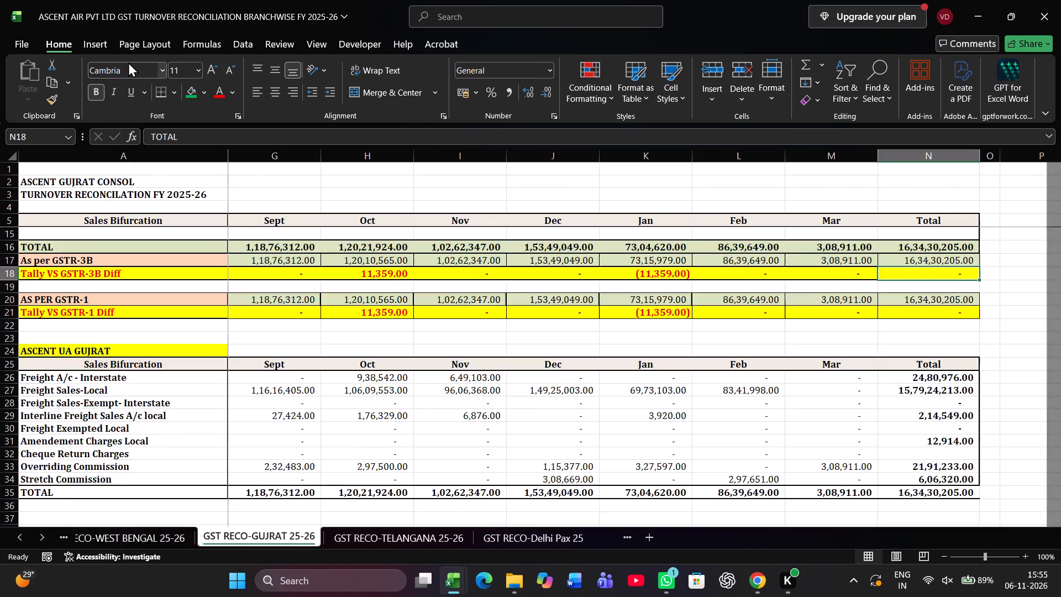
key(ctrl+Page_Up)
key(ctrl+Page_Up)
key(ctrl+Page_Up)
key(ctrl+Page_Up)
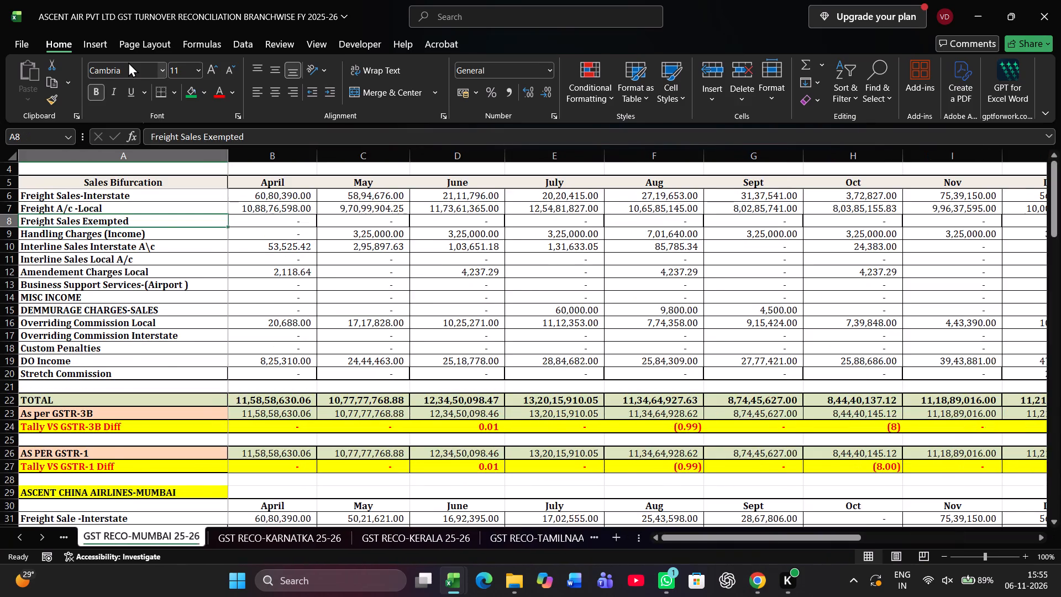
key(ctrl+Page_Up)
key(ctrl+Page_Up)
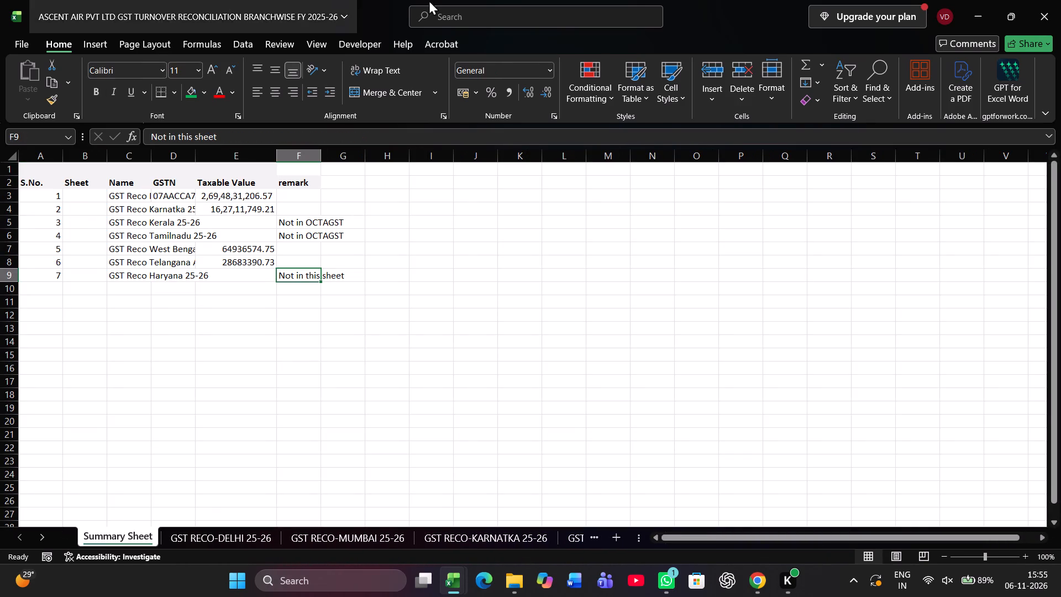
Link the West Bengal row's GSTN in cell D7 to cell B2 of the GST RECO-WEST BENGAL 25-26 sheet.
click(239, 248)
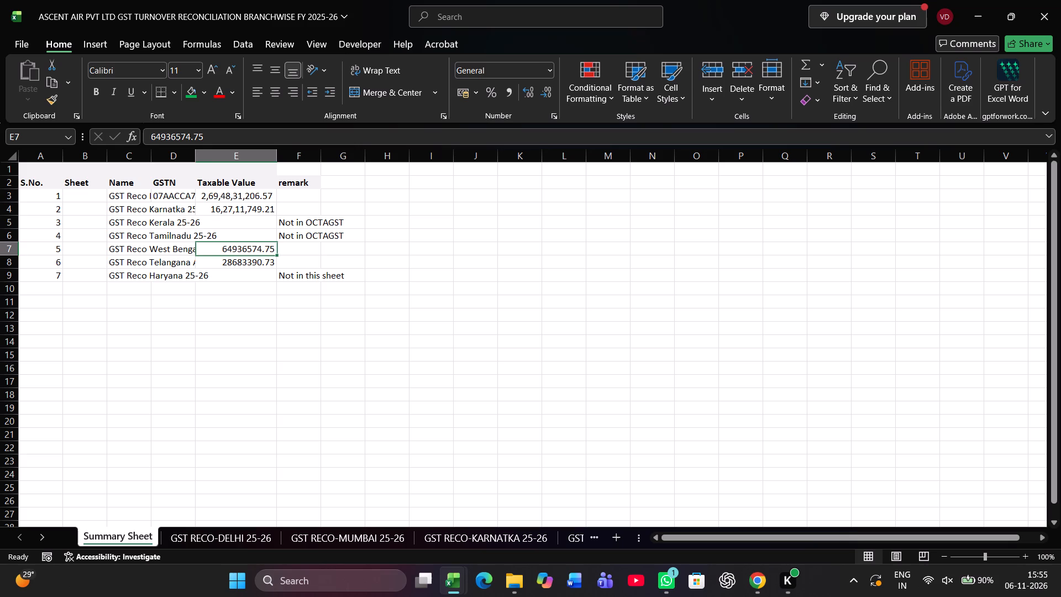
click(186, 246)
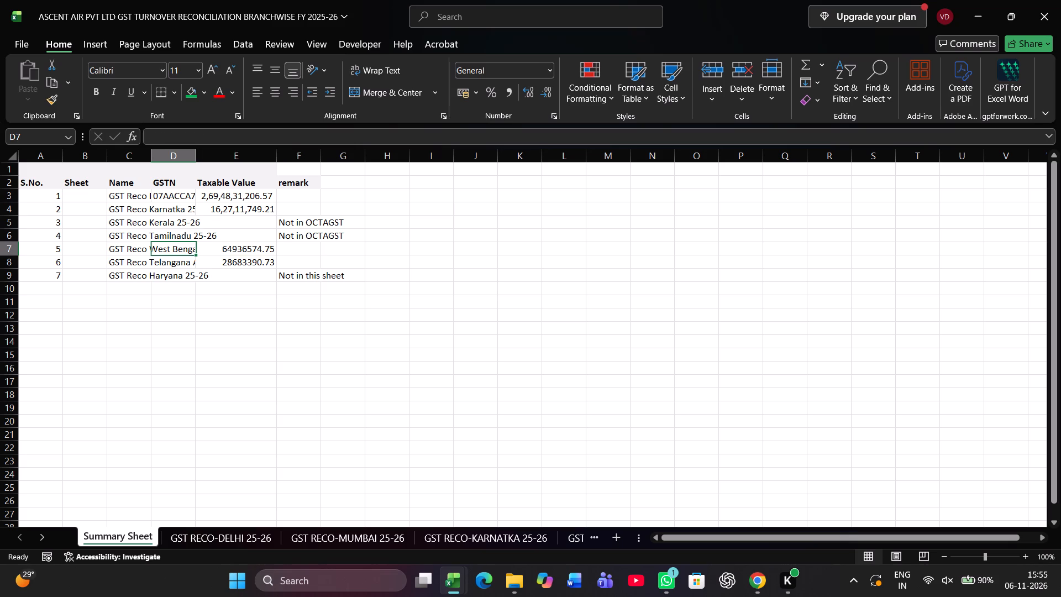
key(equal)
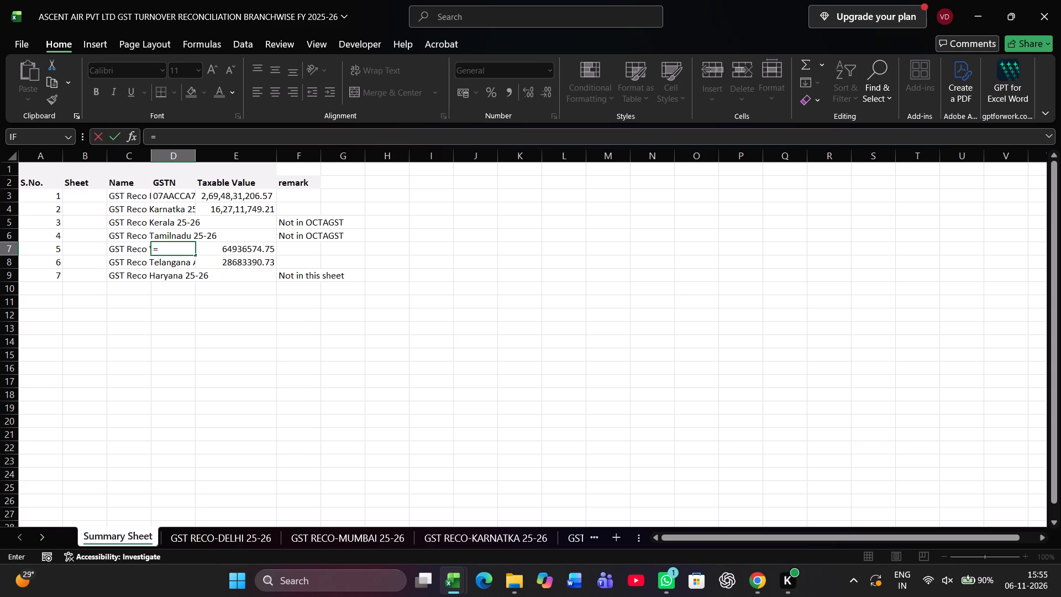
click(470, 532)
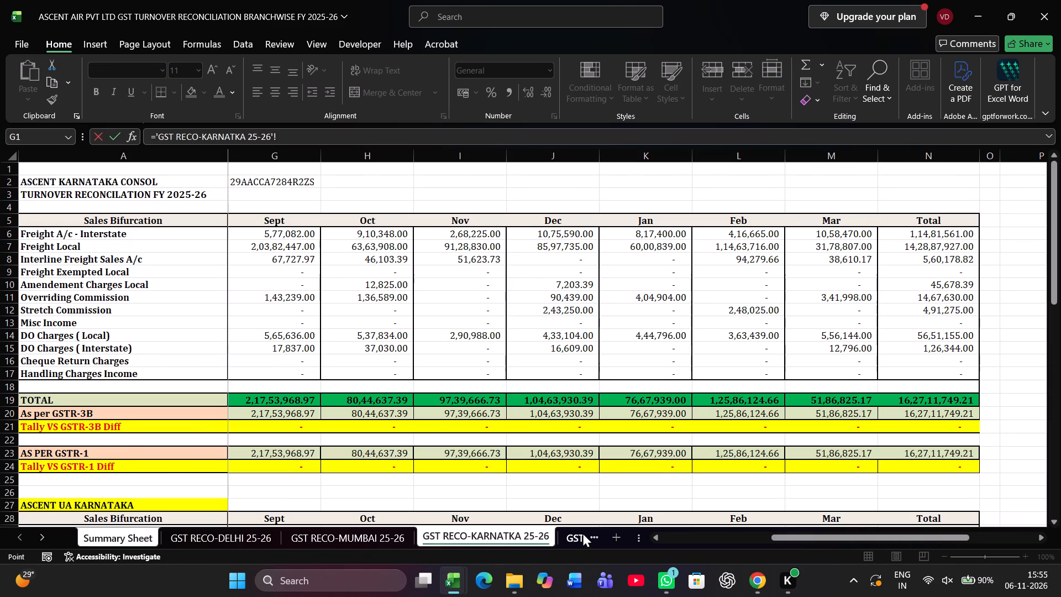
click(568, 537)
click(542, 539)
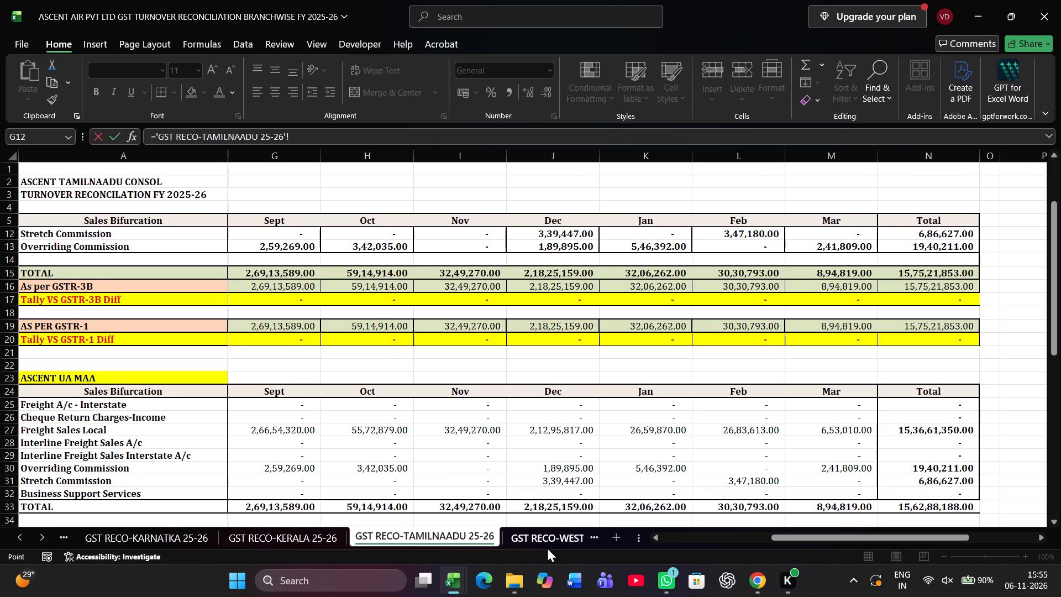
click(547, 547)
click(294, 184)
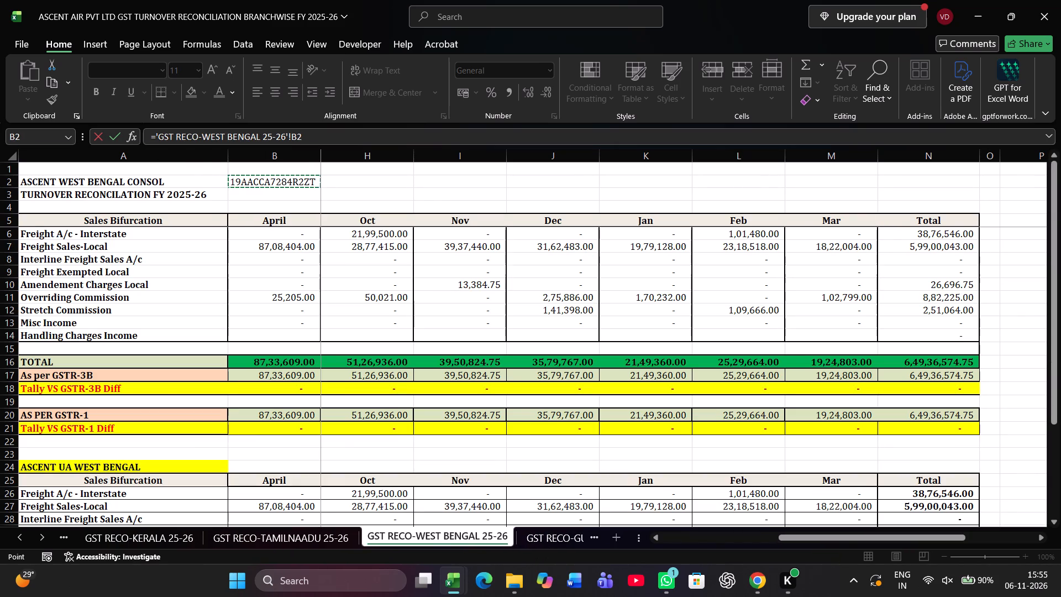
key(Return)
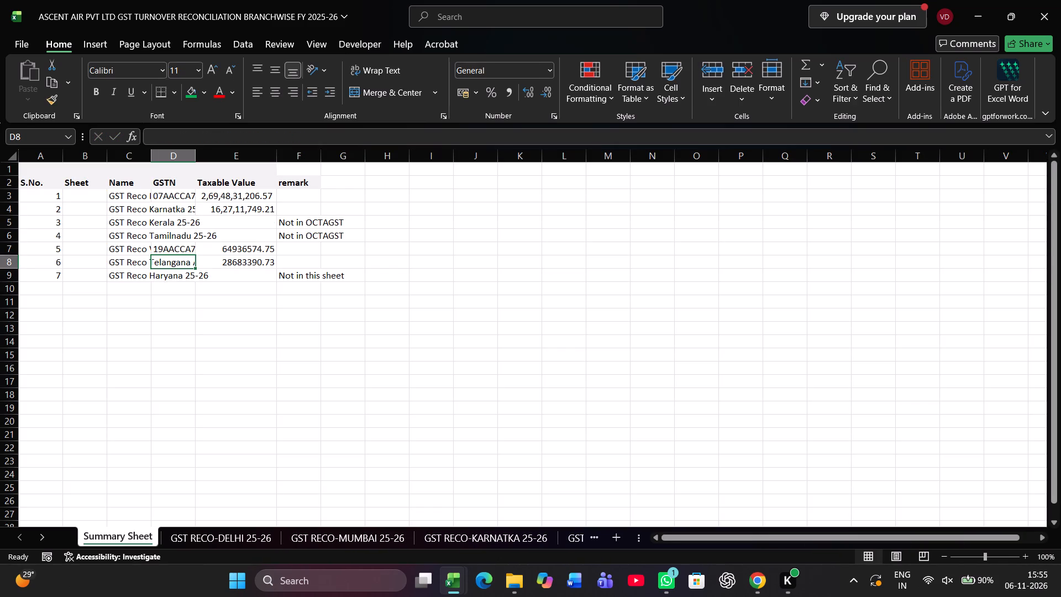
Link the Telangana row's GSTN in cell D8 to cell G2 of the GST RECO-TELANGANA 25-26 sheet.
click(130, 253)
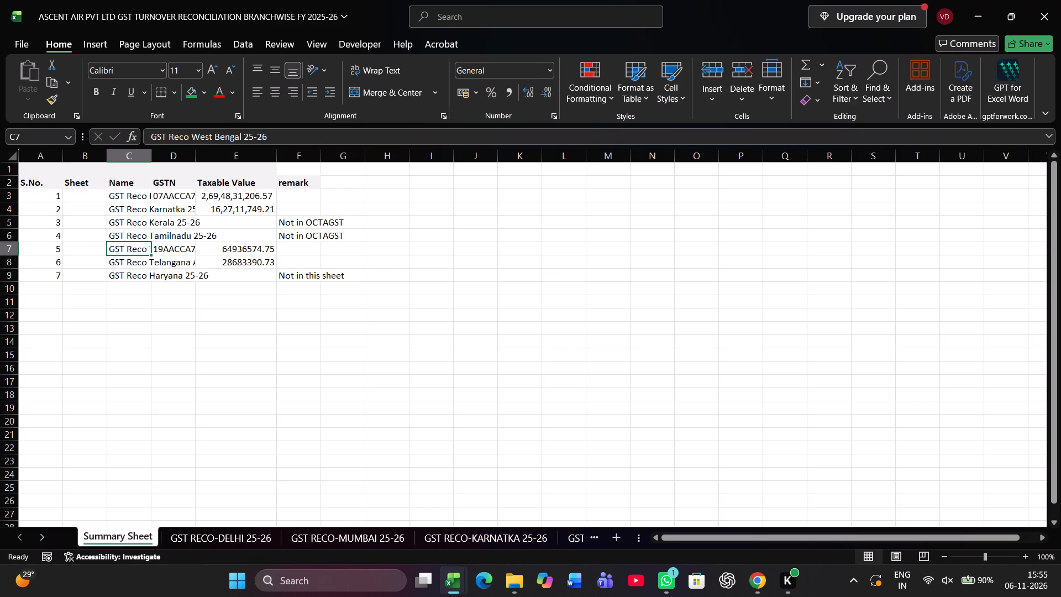
click(171, 264)
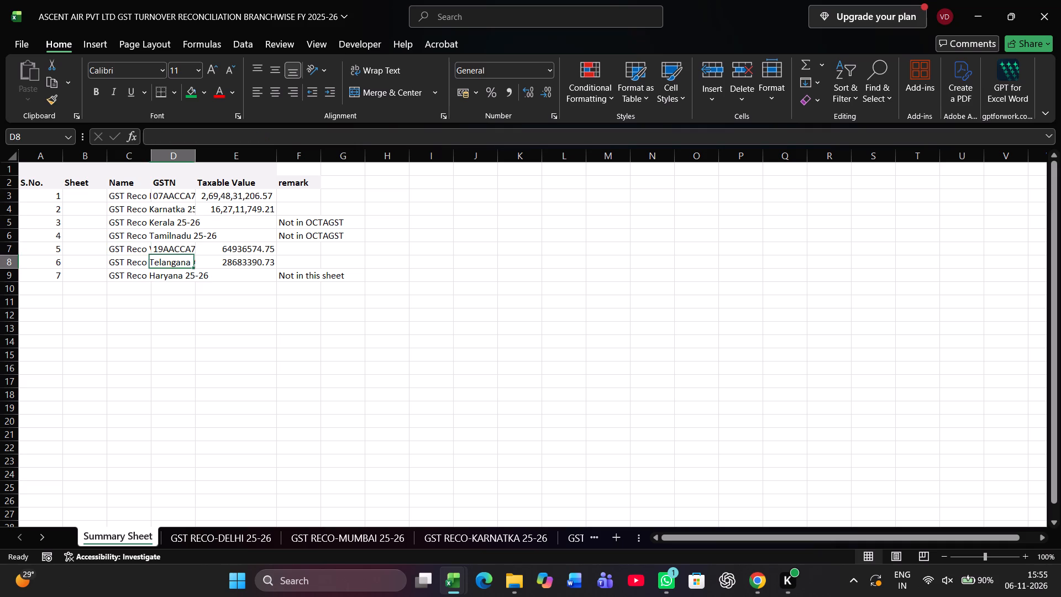
key(equal)
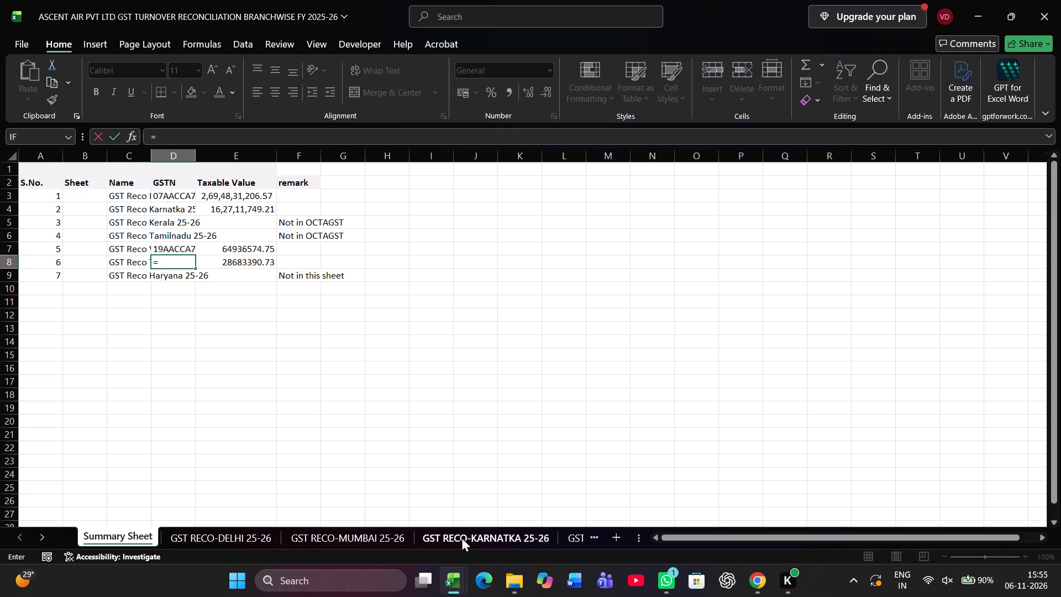
click(455, 528)
click(568, 544)
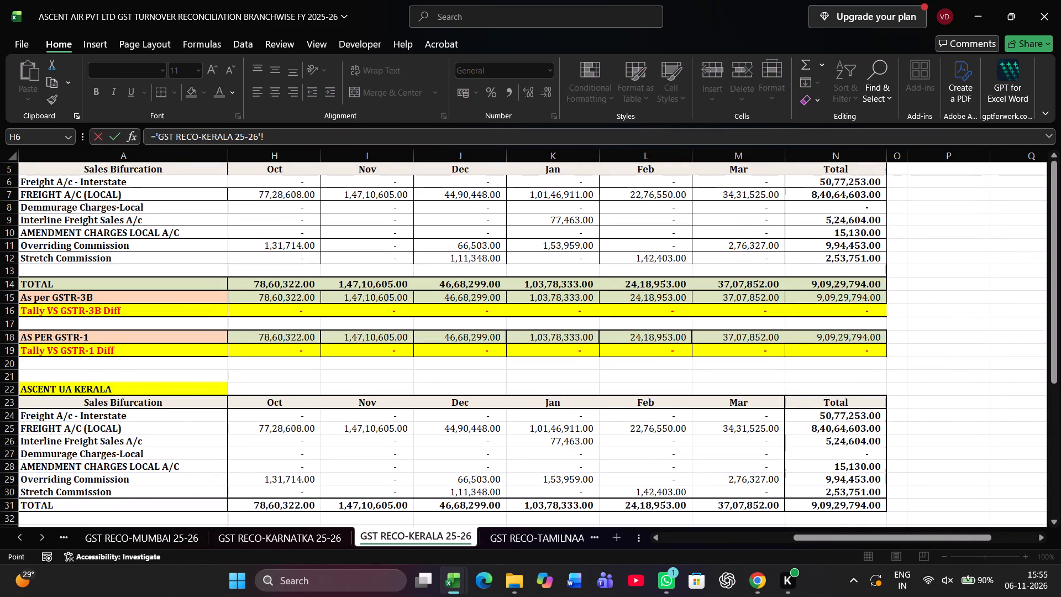
click(531, 543)
click(534, 543)
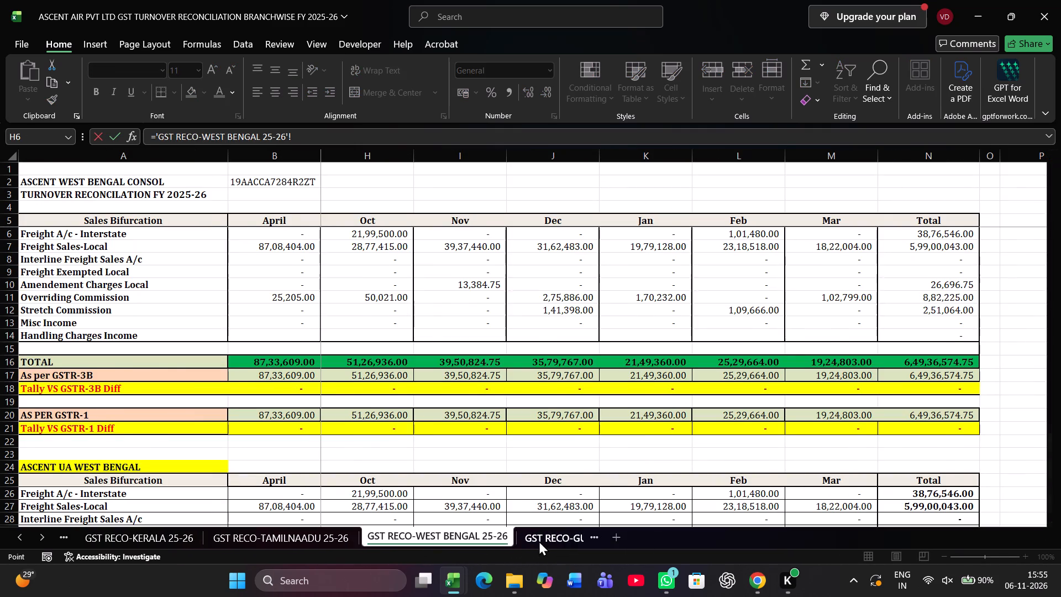
click(539, 541)
click(539, 541)
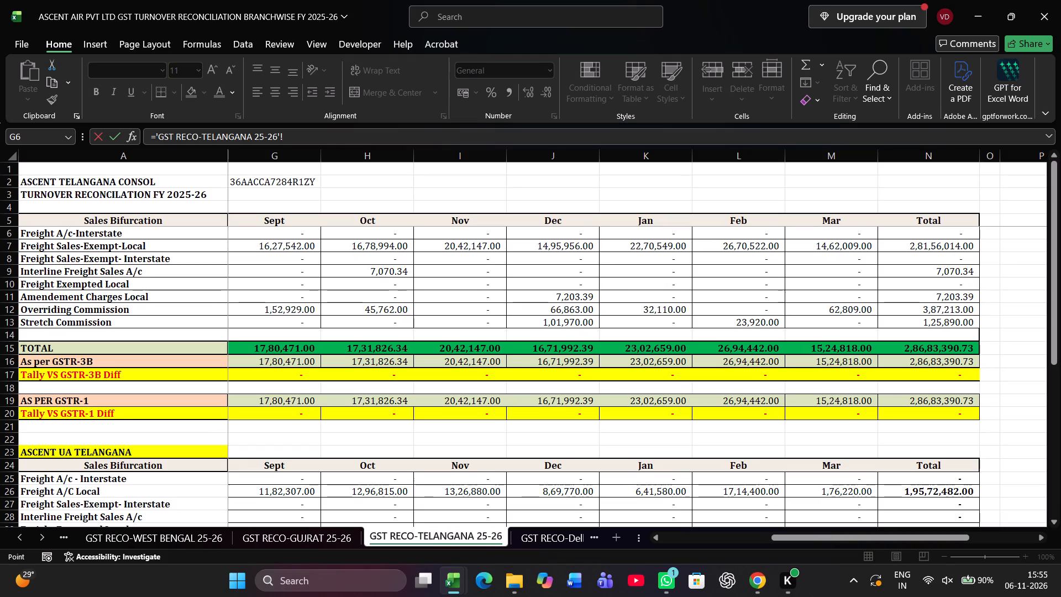
click(269, 179)
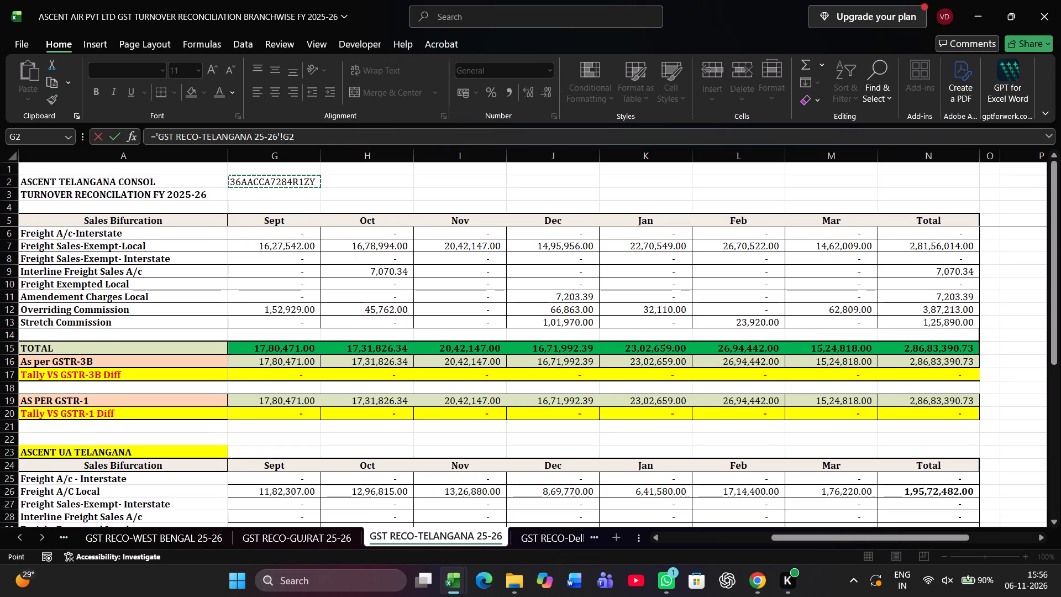
key(Return)
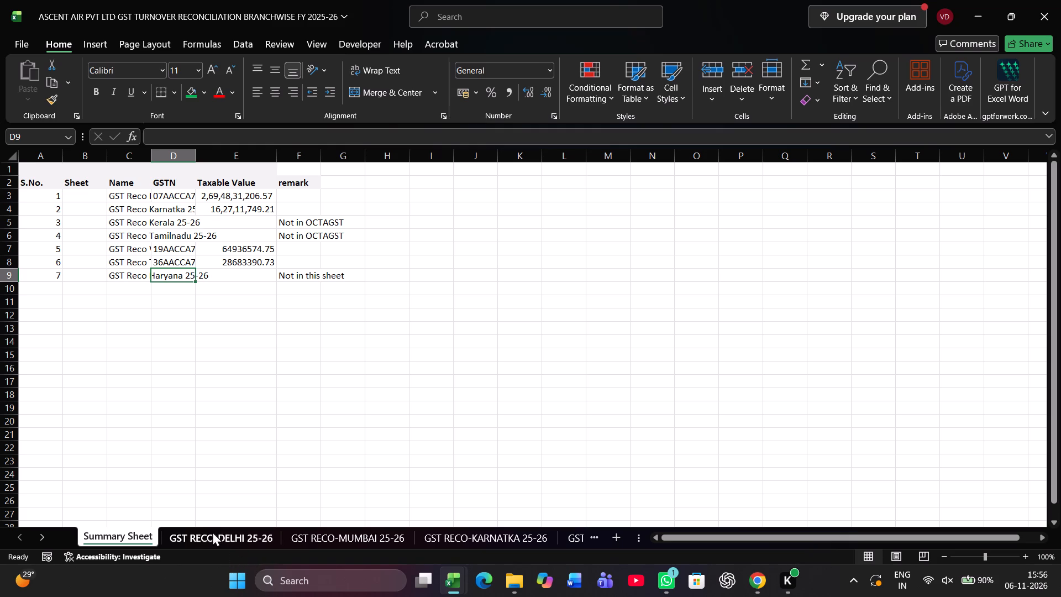
Examine the branch reconciliation sheets from Delhi through Haryana, including Haryana's April Office Lease Rent-Taxable and TOTAL cells.
click(226, 538)
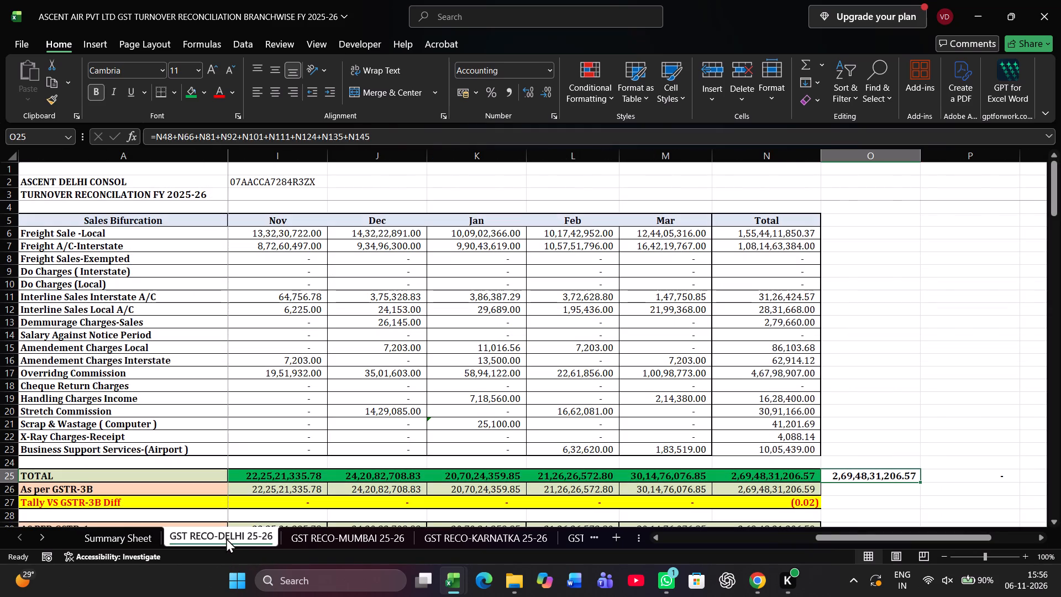
click(117, 542)
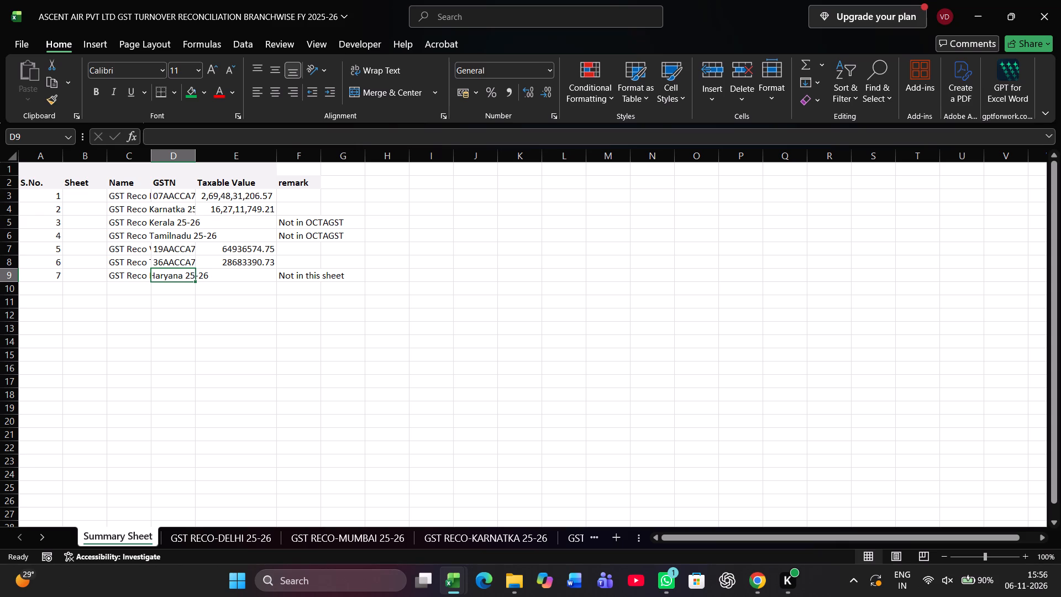
key(ctrl+Page_Up)
key(ctrl+Page_Up)
key(ctrl+Page_Down)
key(ctrl+Page_Down)
key(ctrl+Page_Down)
key(ctrl+Page_Down)
key(ctrl+Page_Down)
key(ctrl+Page_Down)
key(ctrl+Page_Down)
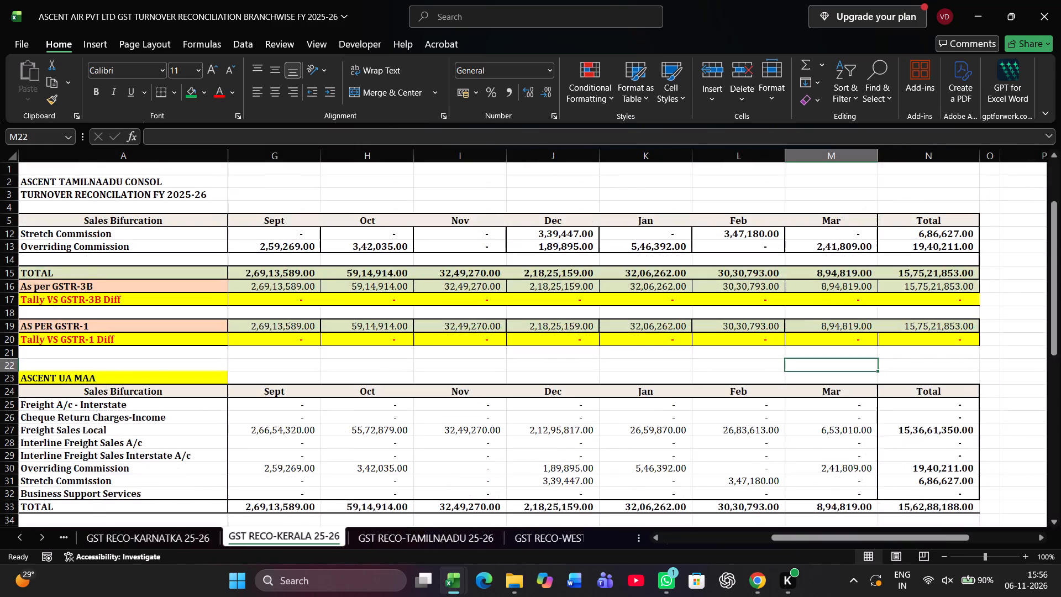
key(ctrl+Page_Down)
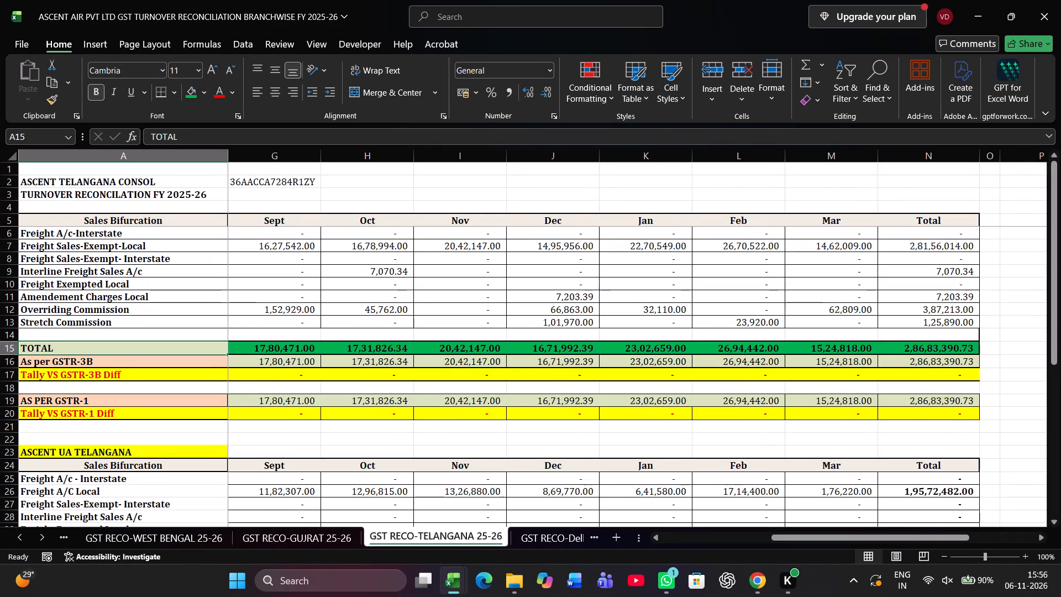
key(ctrl+Page_Down)
key(ctrl+Page_Down)
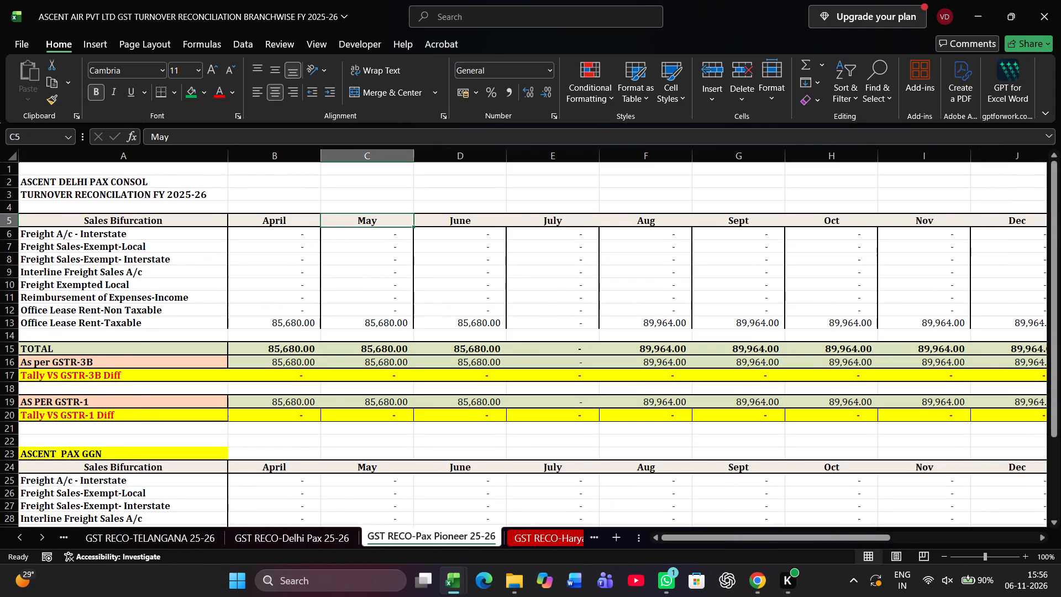
key(ctrl+Page_Down)
scroll(306, 439, up, 5)
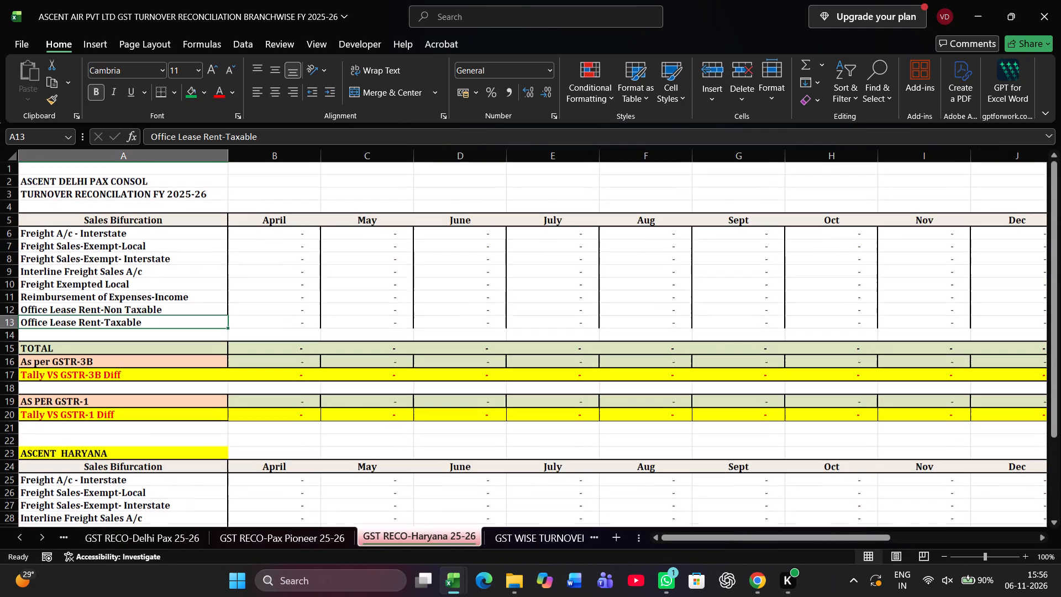
scroll(248, 397, up, 5)
scroll(345, 319, down, 4)
scroll(336, 348, up, 11)
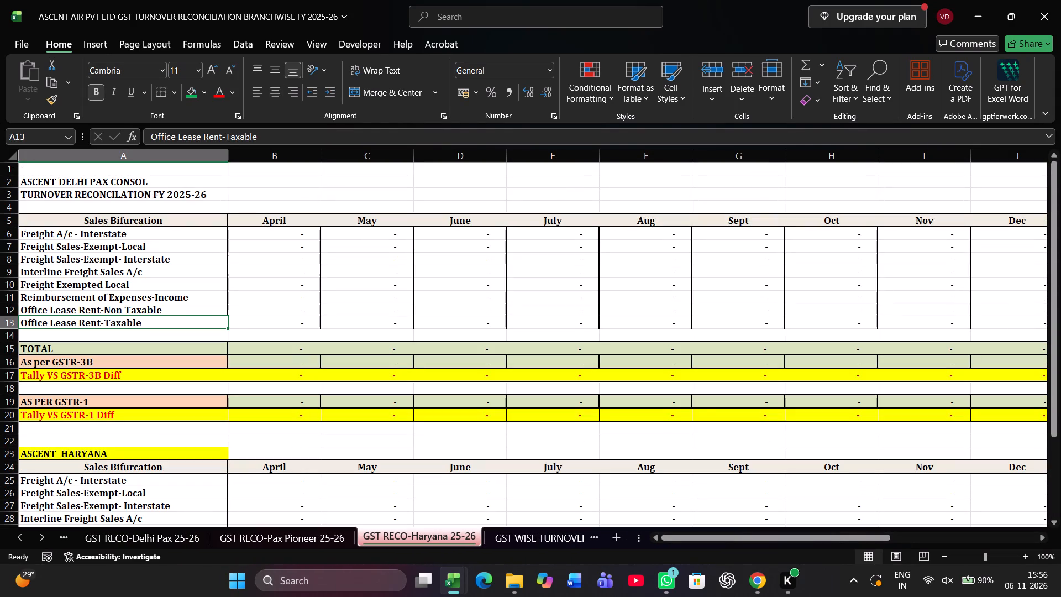
click(297, 317)
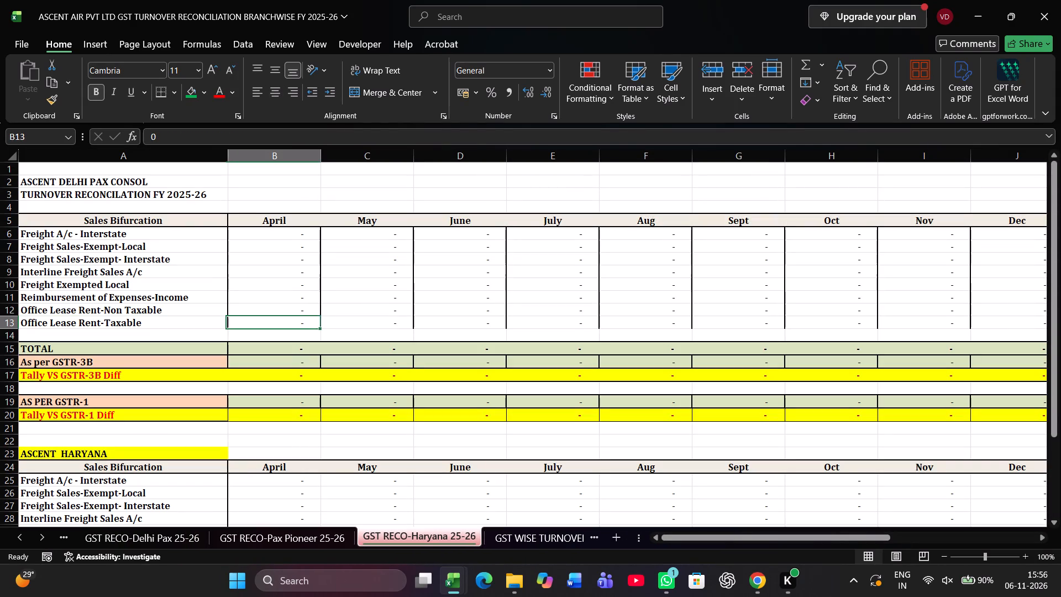
click(271, 344)
Review the GST WISE TURNOVER FY 2025-26, Sheet2 and FINAL SUMMARY sheets for the GST registrations and branch turnovers.
key(ctrl+Page_Down)
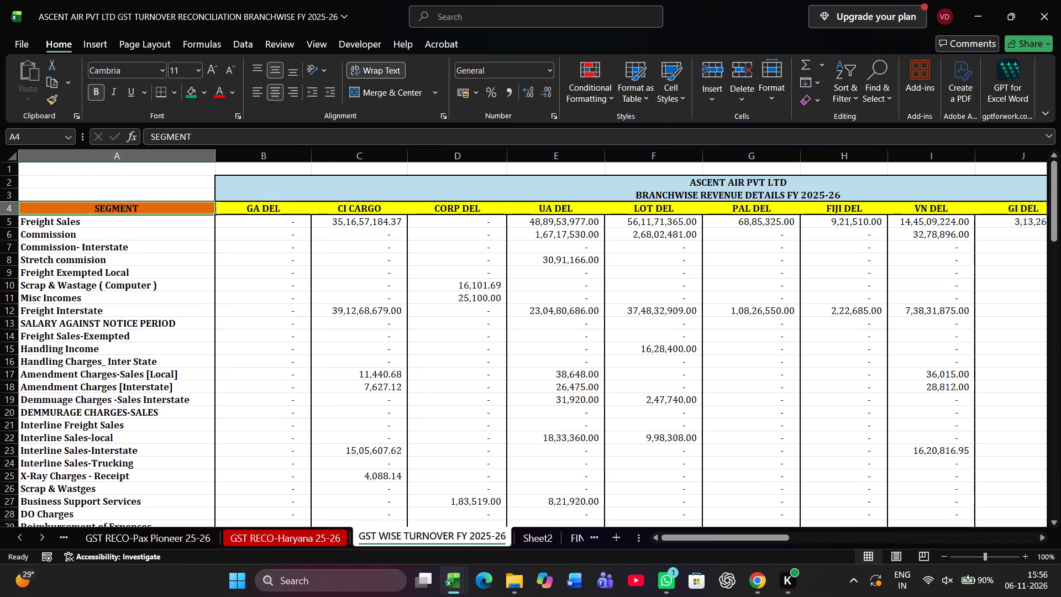
key(ctrl+Page_Down)
key(ctrl+Page_Down)
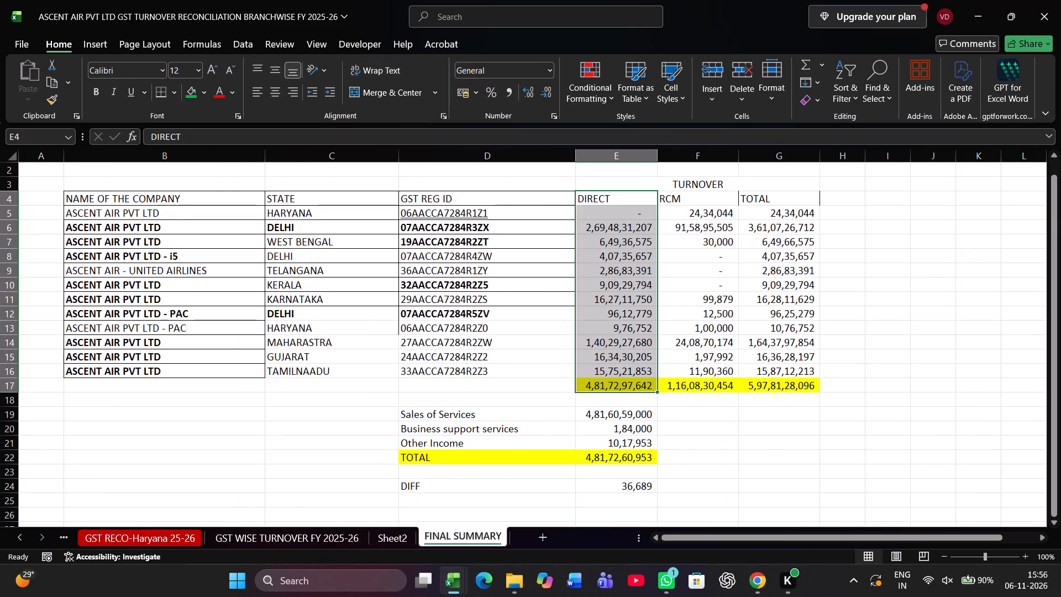
key(ctrl+Page_Down)
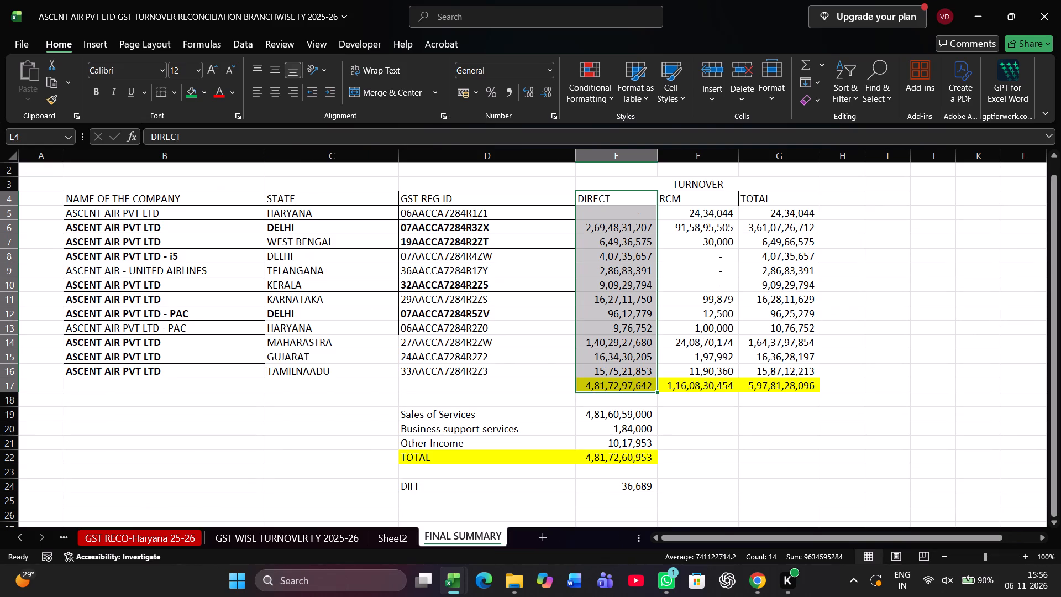
click(223, 467)
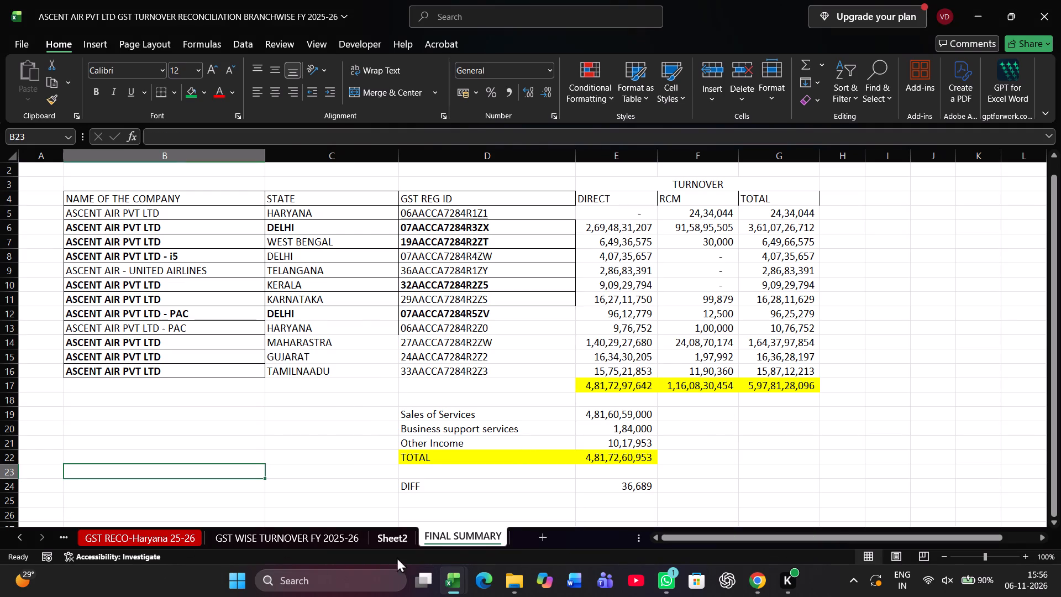
click(390, 542)
click(286, 545)
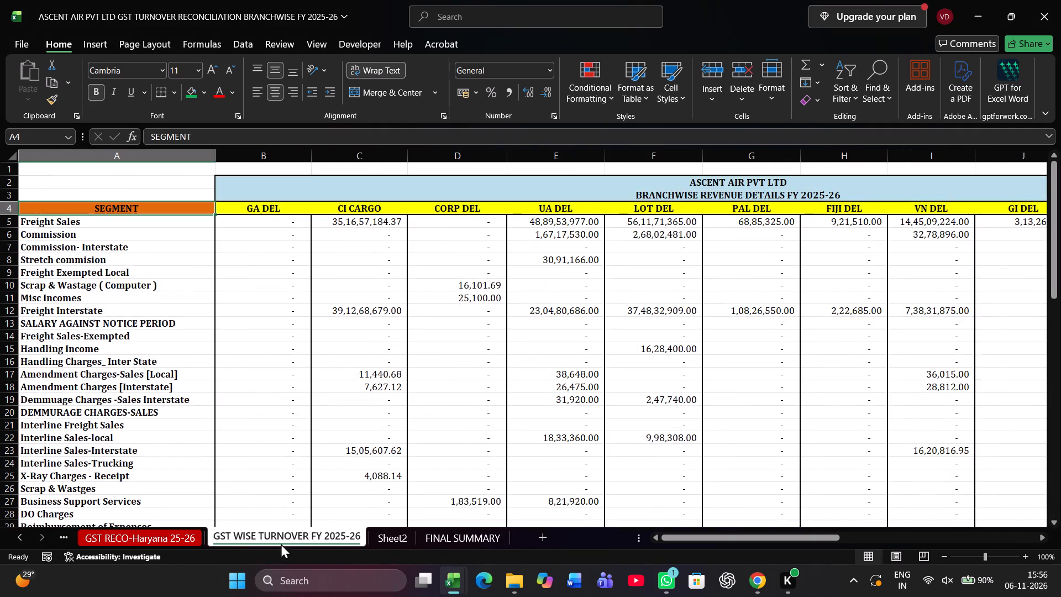
Look back through the branch sheets from Haryana, Pax Pioneer and Delhi Pax to GST RECO-DELHI 25-26.
click(153, 538)
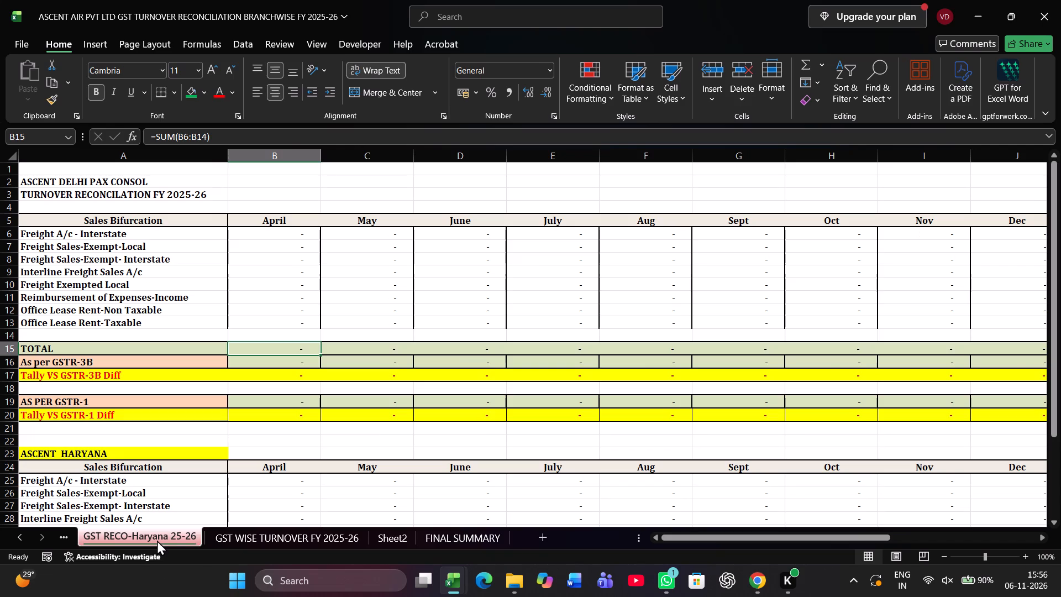
key(ctrl+Page_Up)
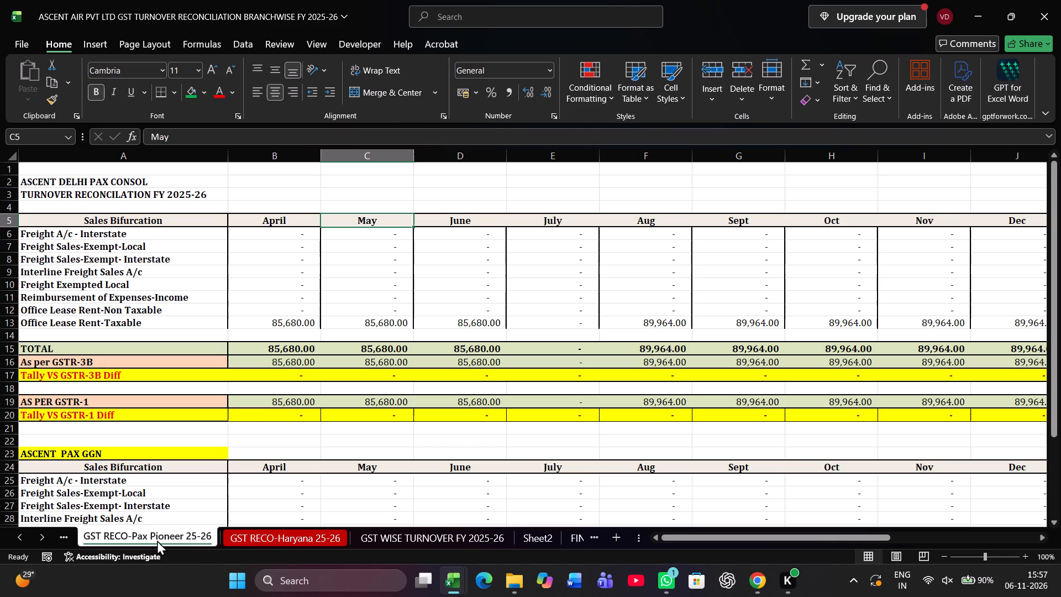
key(ctrl+Page_Up)
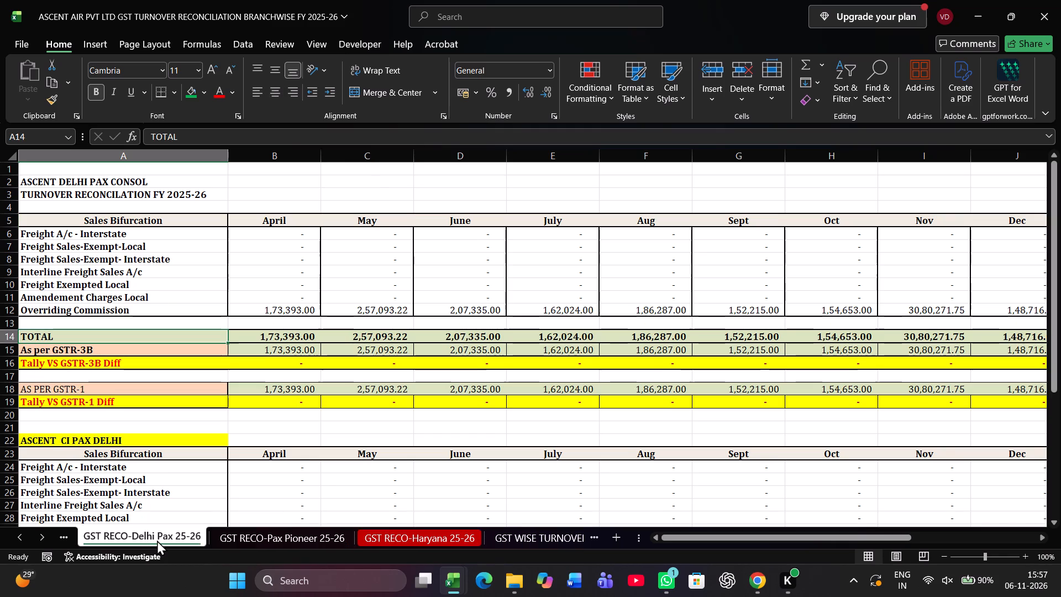
key(ctrl+Page_Up)
key(ctrl+Page_Up)
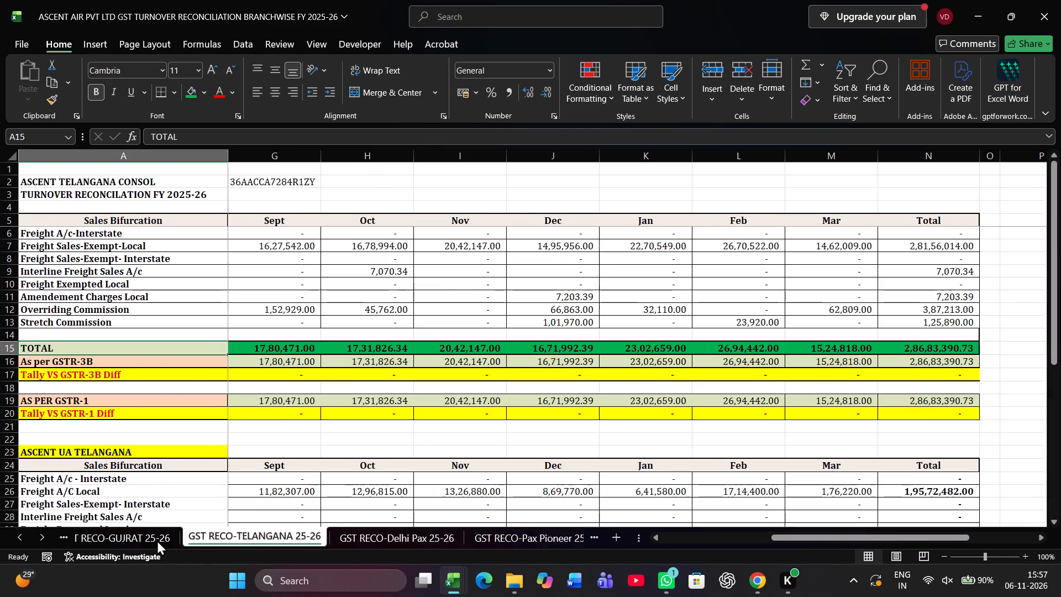
key(ctrl+Page_Up)
key(ctrl+Page_Up)
key(ctrl+Page_Up)
key(ctrl+Page_Up)
key(ctrl+Page_Up)
key(ctrl+Page_Up)
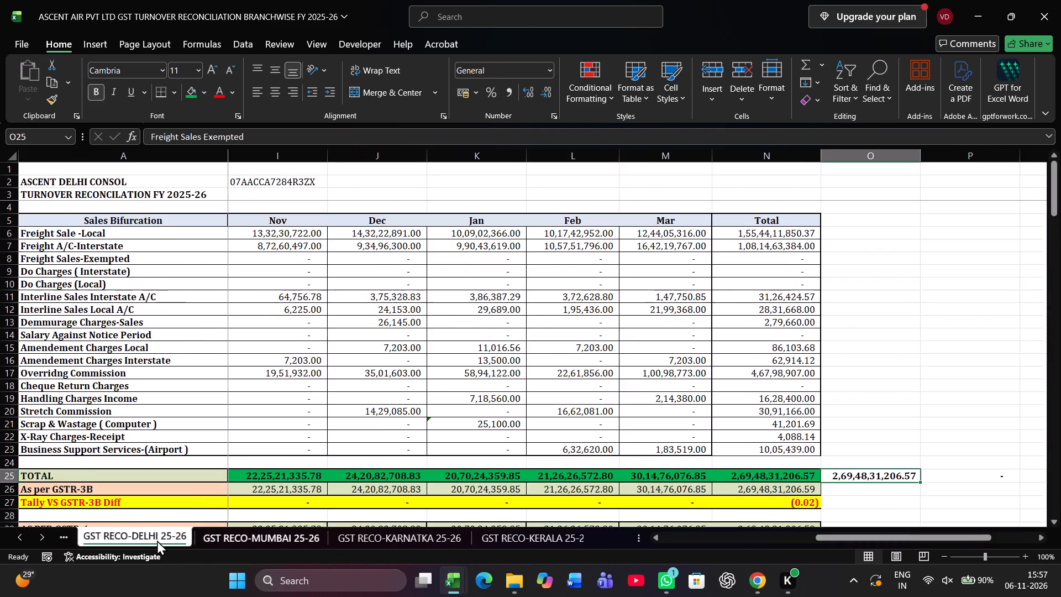
key(ctrl+Page_Up)
key(ctrl+Page_Down)
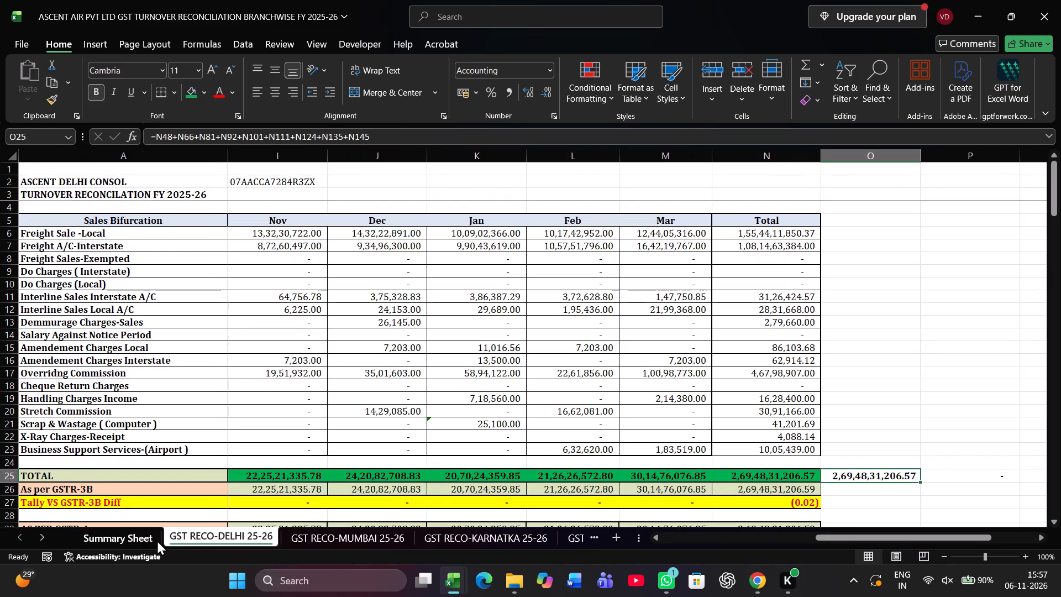
Insert a row above the Karnatka entry on the Summary Sheet and enter serial number 2 in its S.No. cell A4.
key(ctrl+Page_Down)
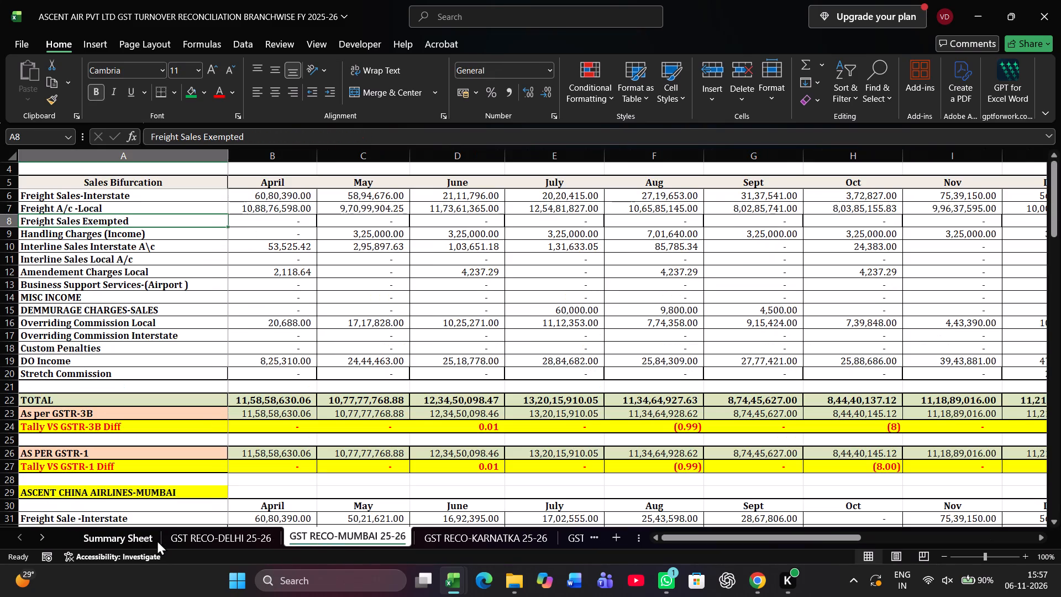
key(ctrl+Page_Up)
key(ctrl+Page_Up)
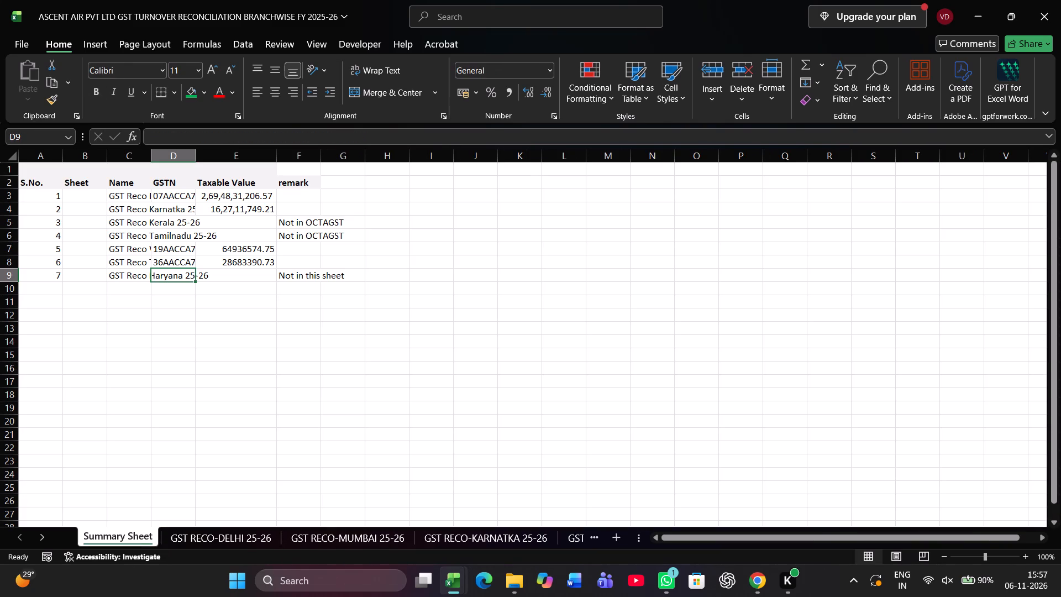
click(0, 207)
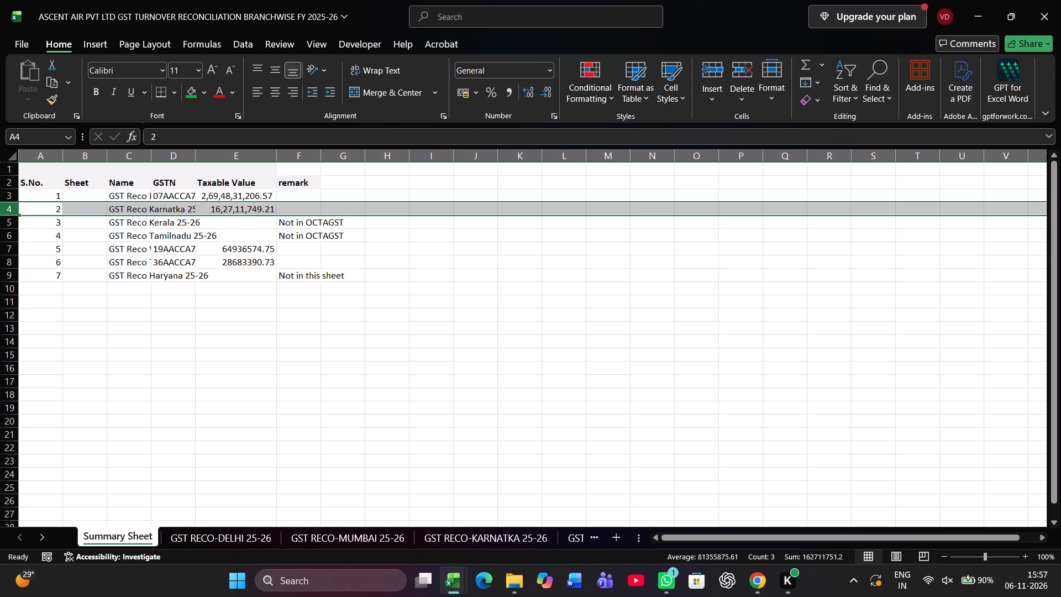
key(ctrl+shift+equal)
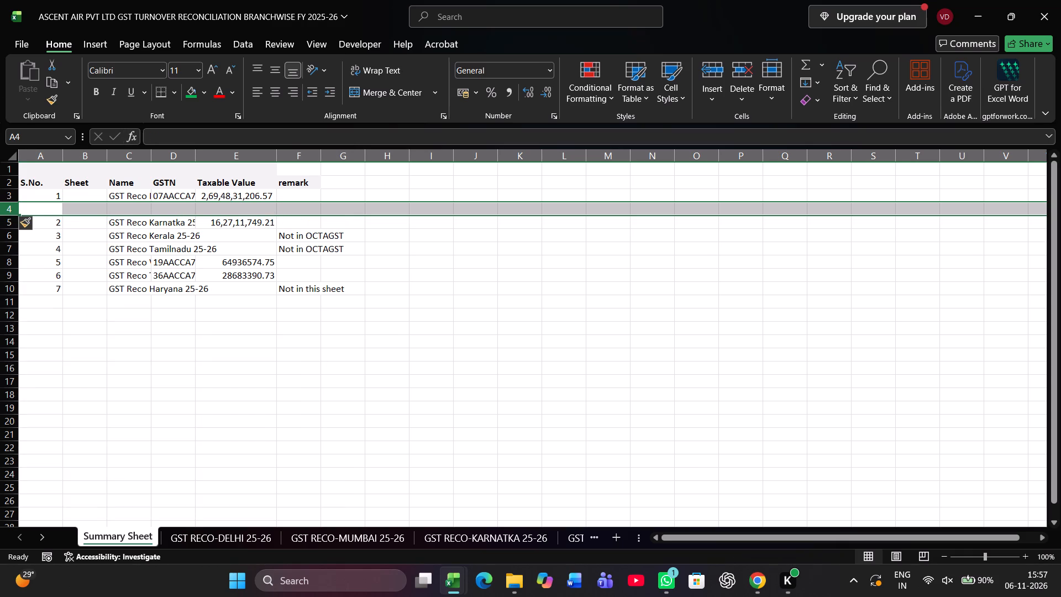
click(49, 193)
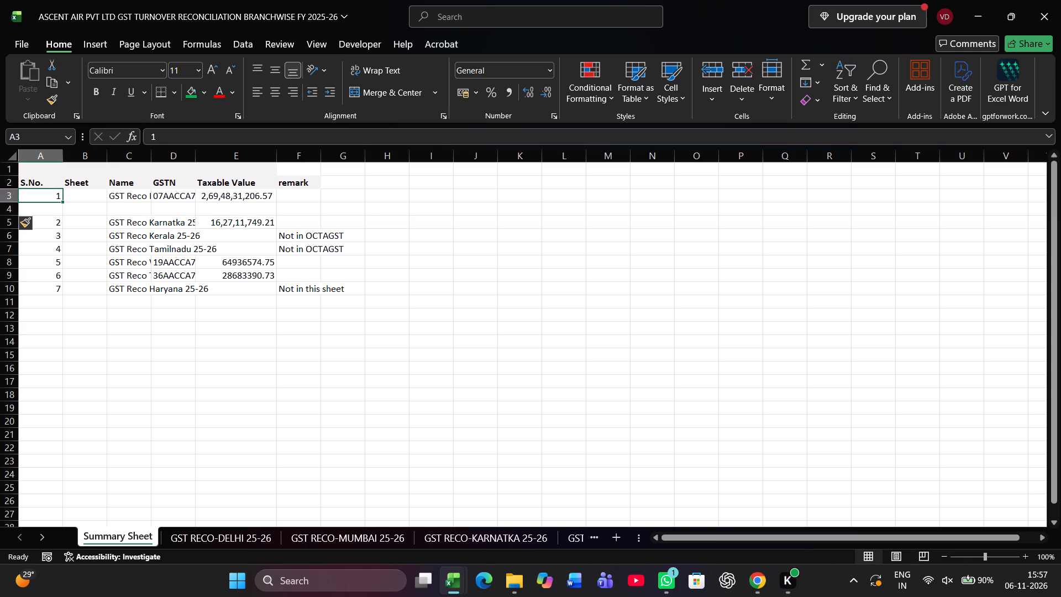
click(50, 208)
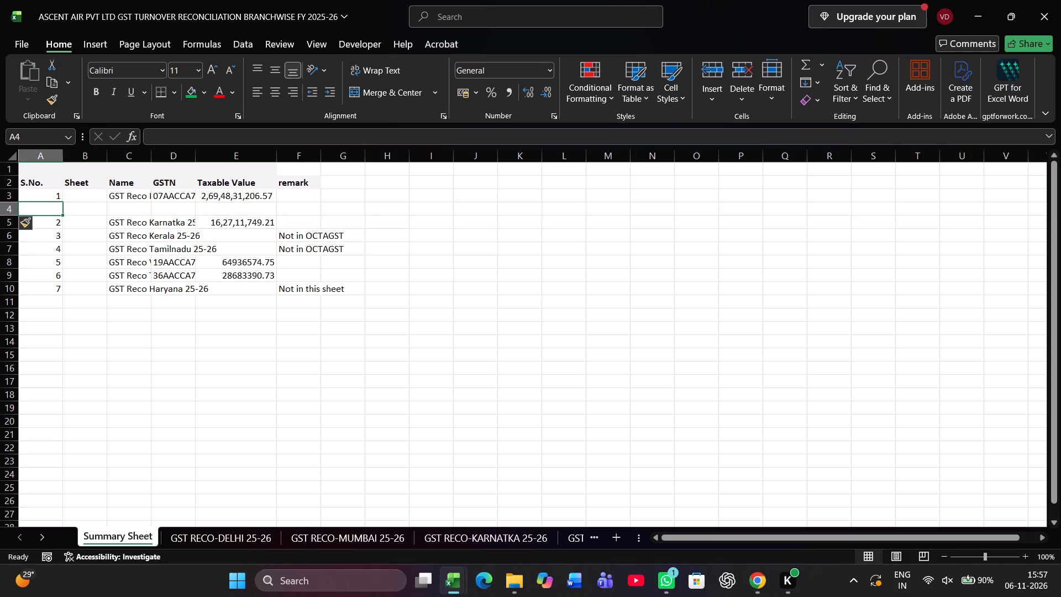
key(Down)
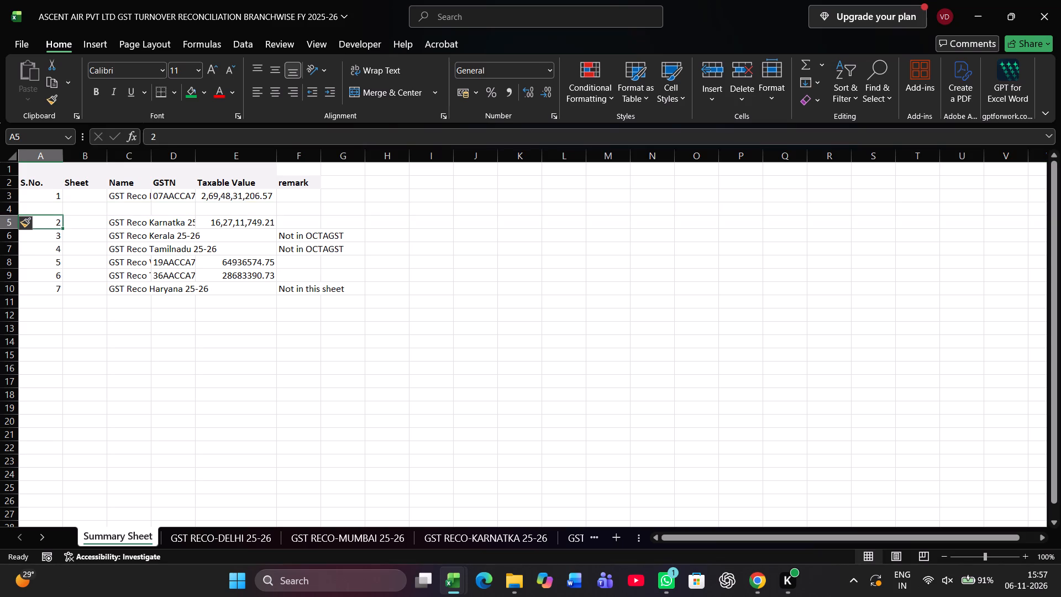
key(Up)
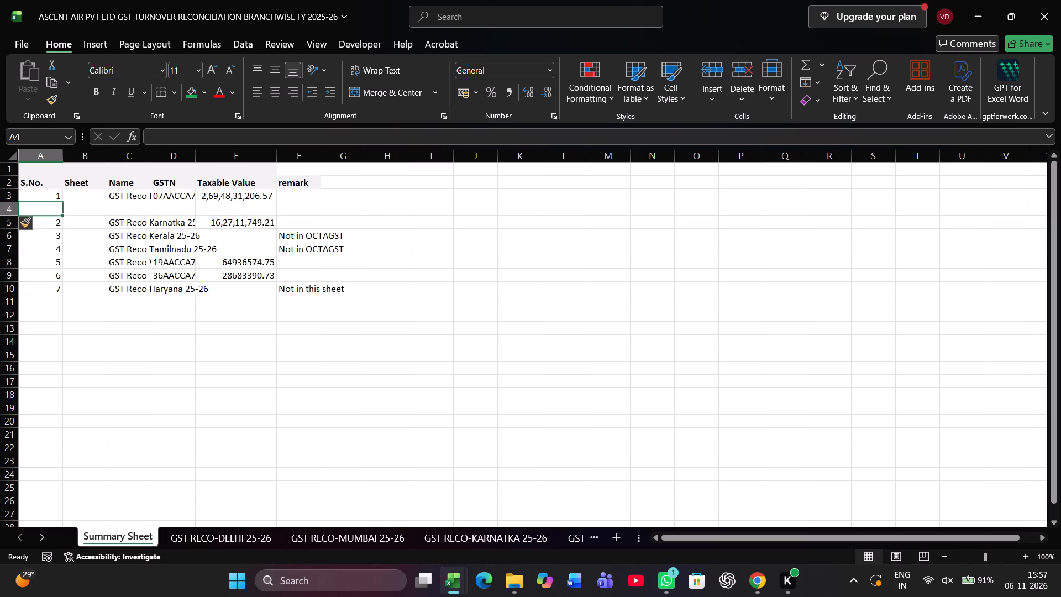
key(2)
key(Return)
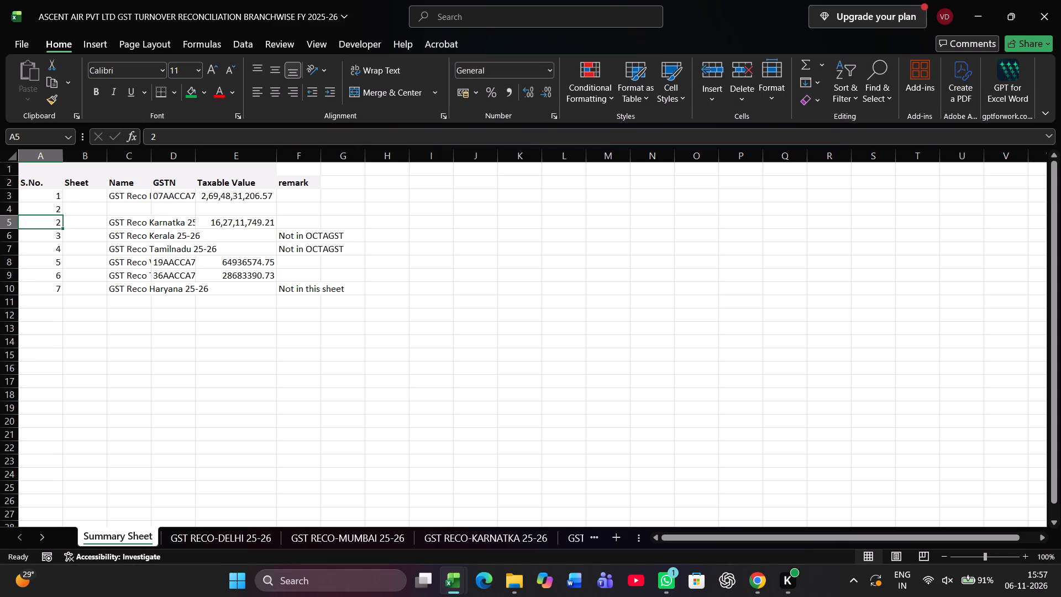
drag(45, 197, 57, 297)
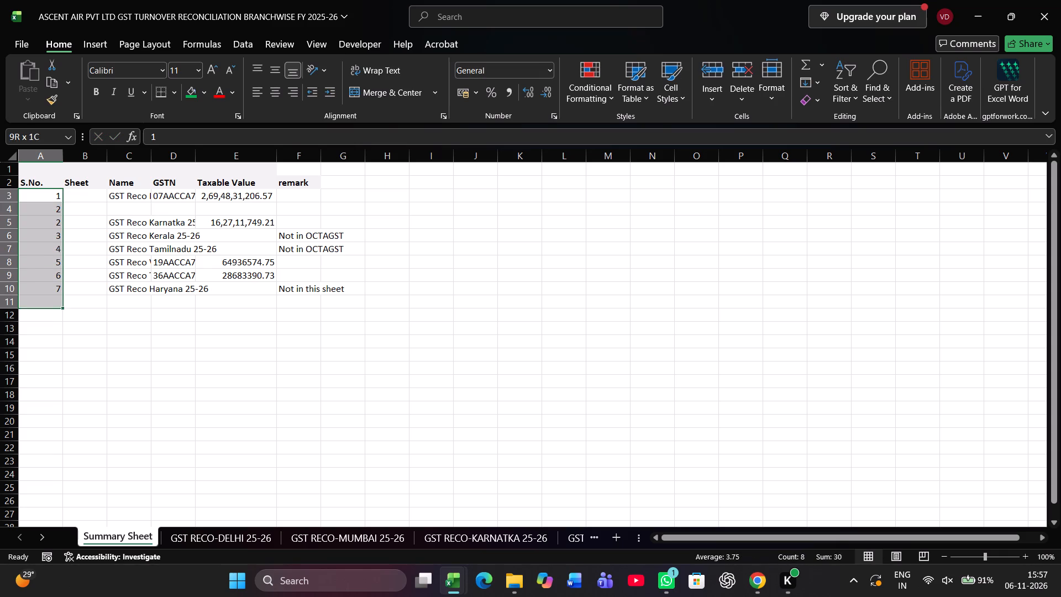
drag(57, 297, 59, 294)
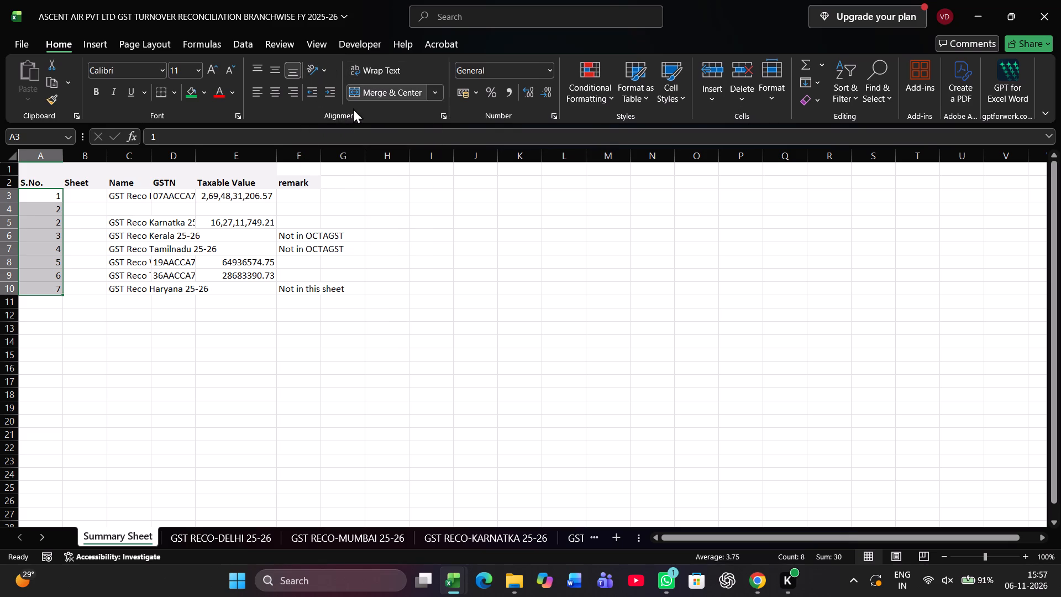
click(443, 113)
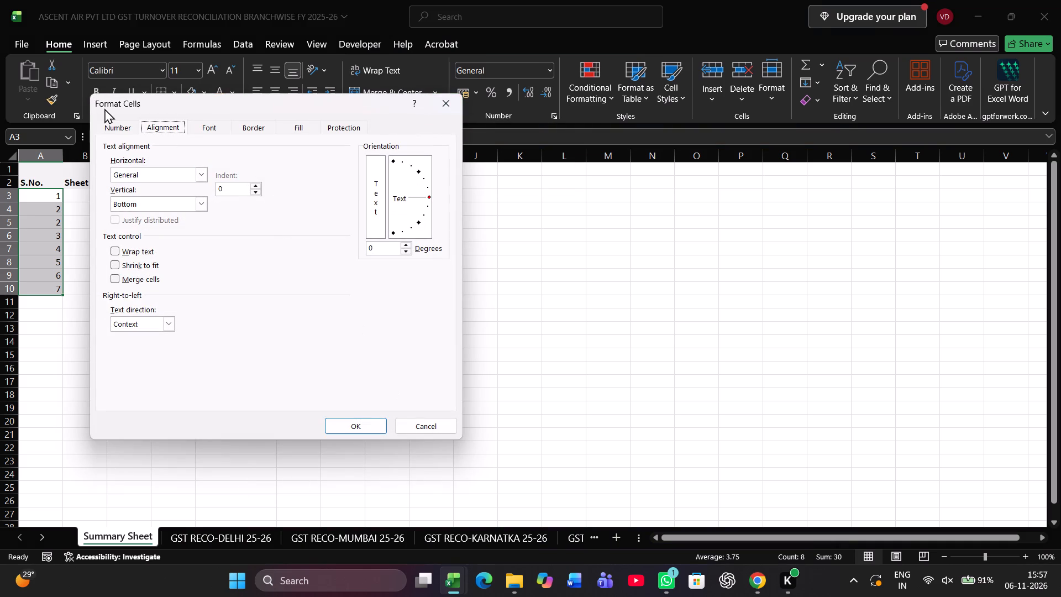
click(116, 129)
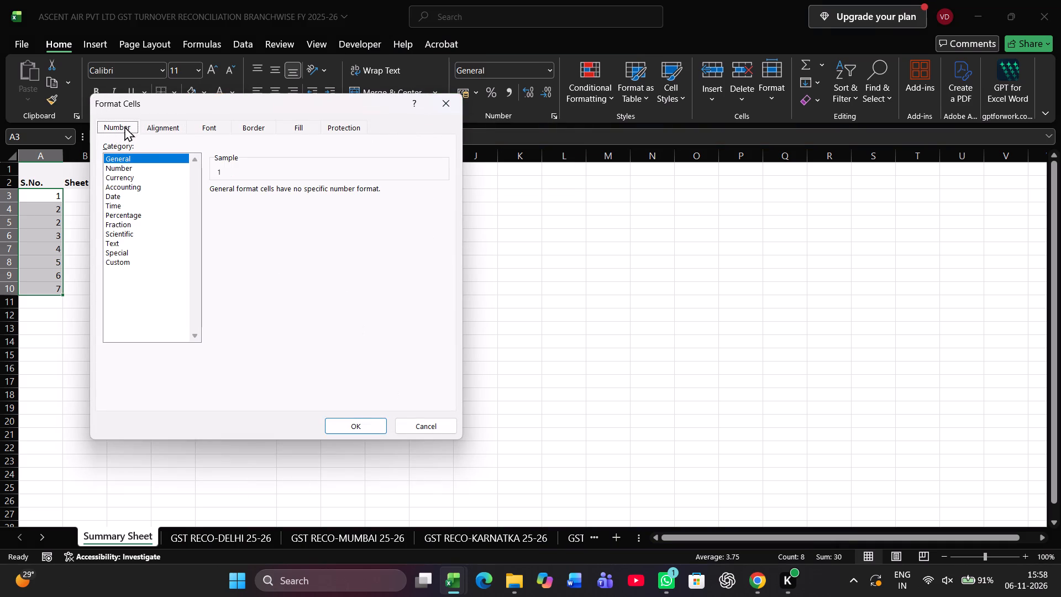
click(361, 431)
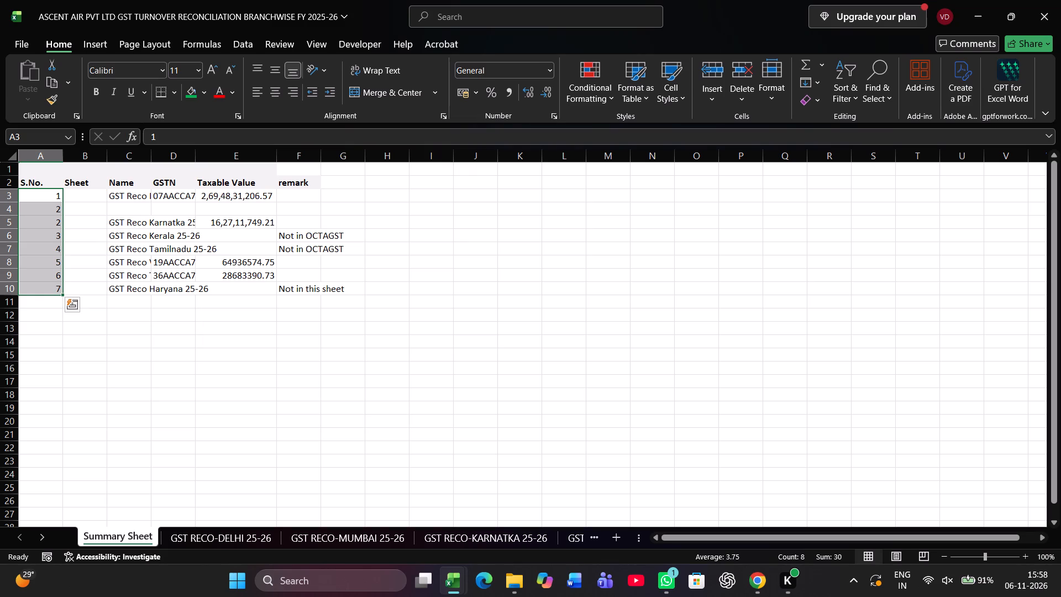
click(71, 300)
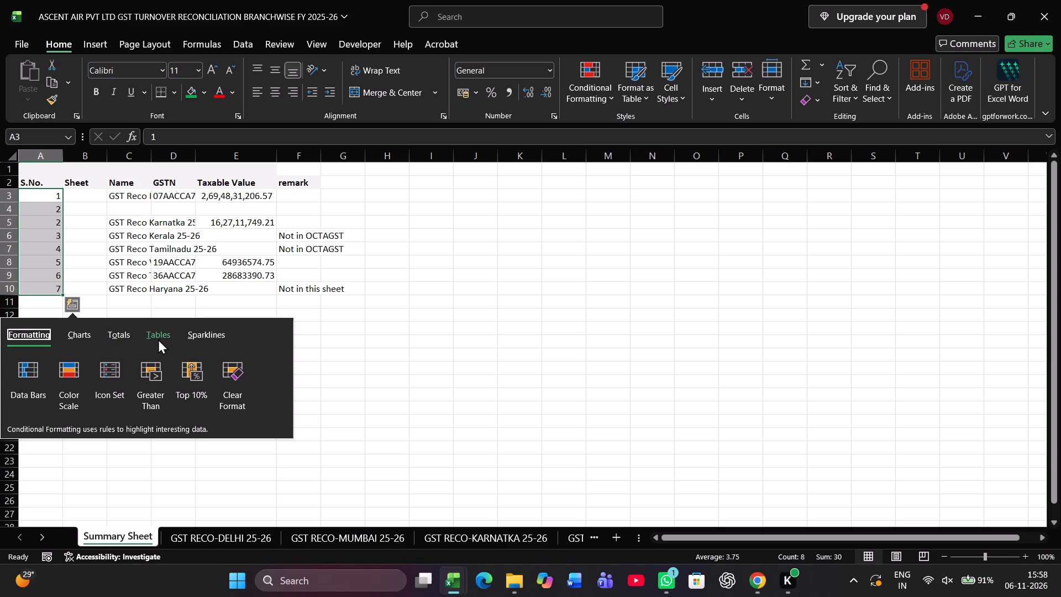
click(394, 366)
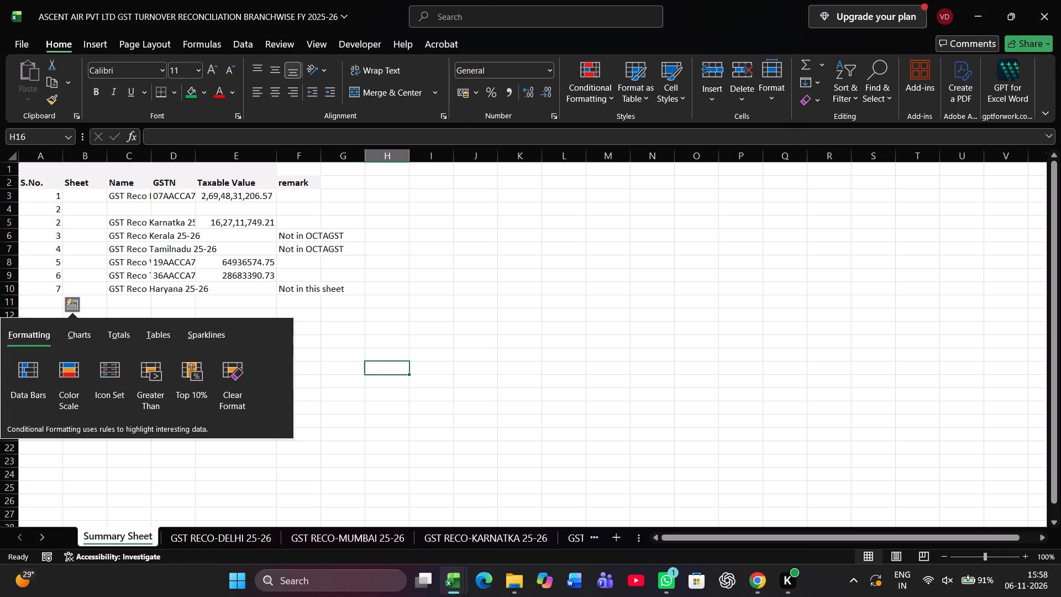
Copy the Mumbai sheet's name, GST RECO-MUMBAI 25-26, into the Name cell C4 of the Summary Sheet.
click(114, 212)
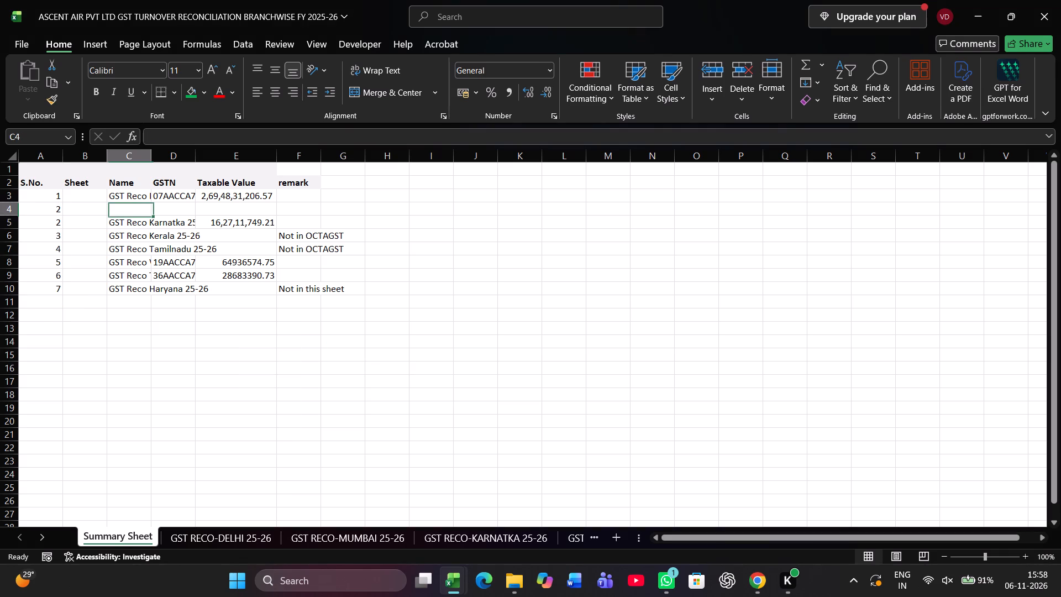
right_click(332, 540)
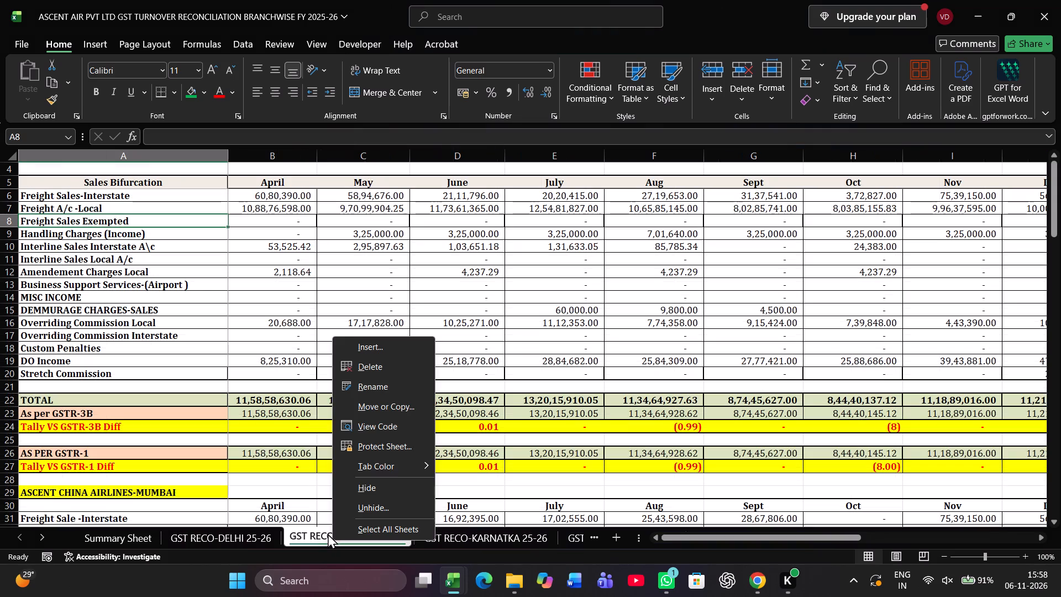
click(381, 384)
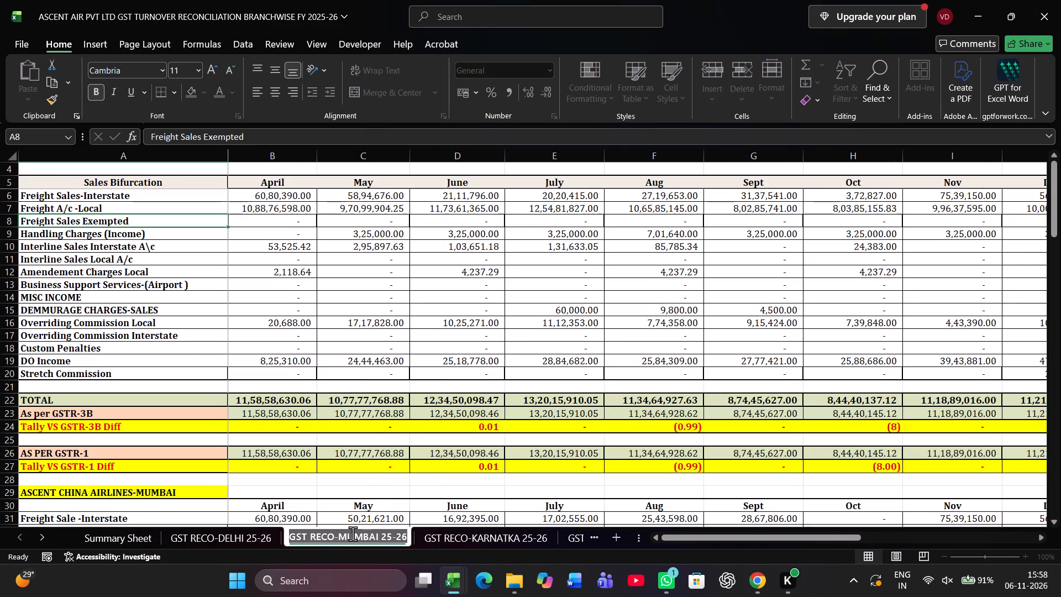
key(ctrl+c)
click(132, 533)
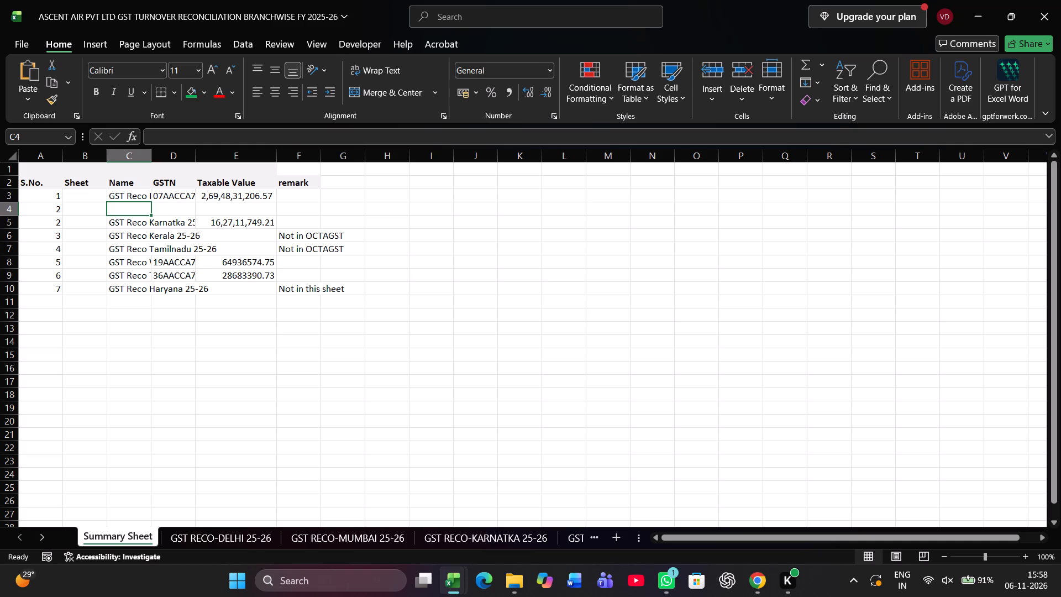
key(ctrl+v)
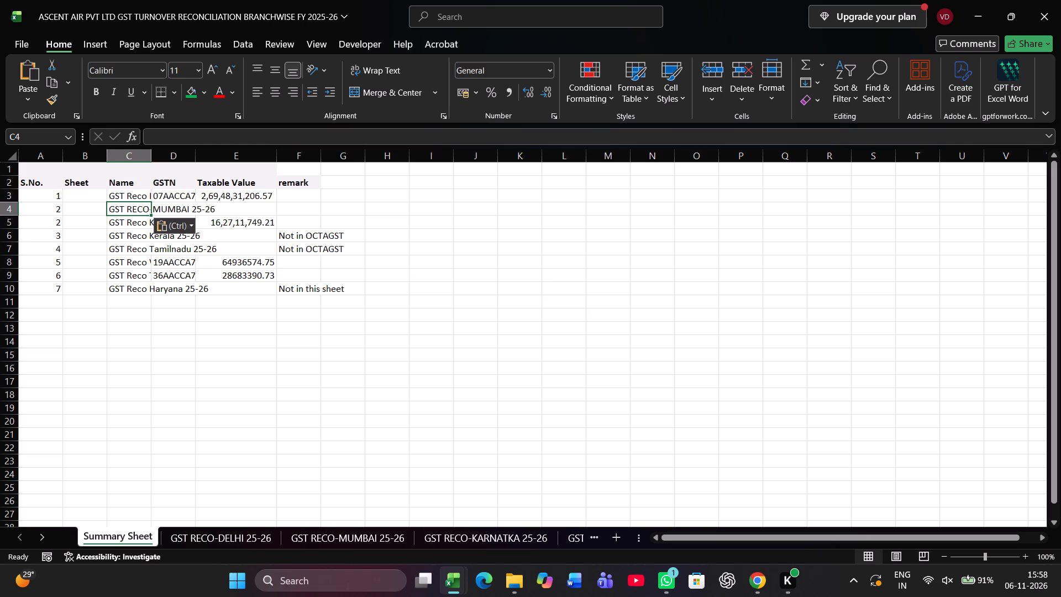
Compare the branch sheets from Delhi through Gujrat with the Summary Sheet's names to find branches missing from the list.
click(506, 529)
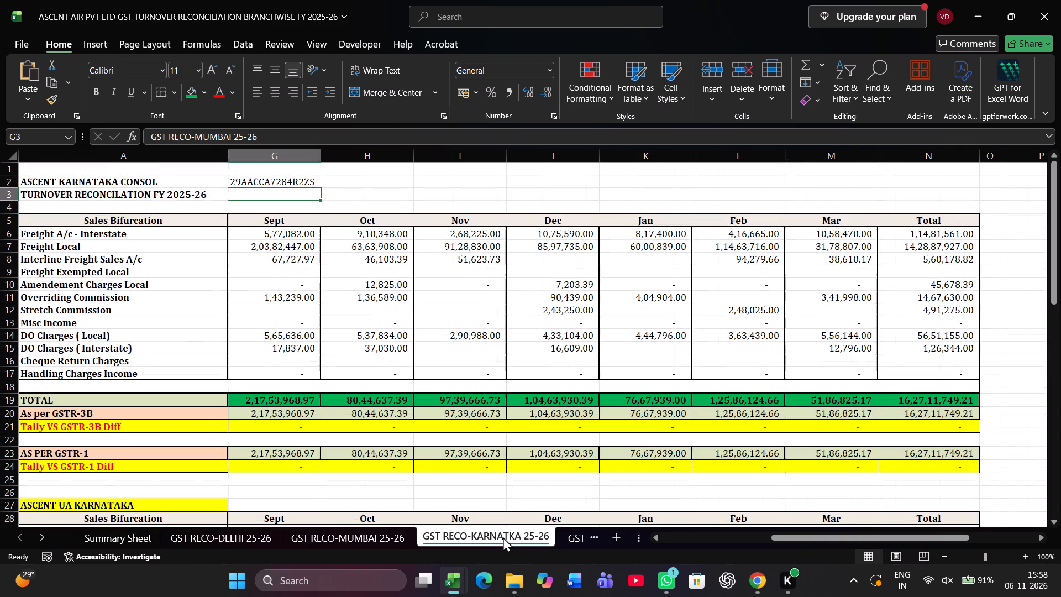
click(566, 543)
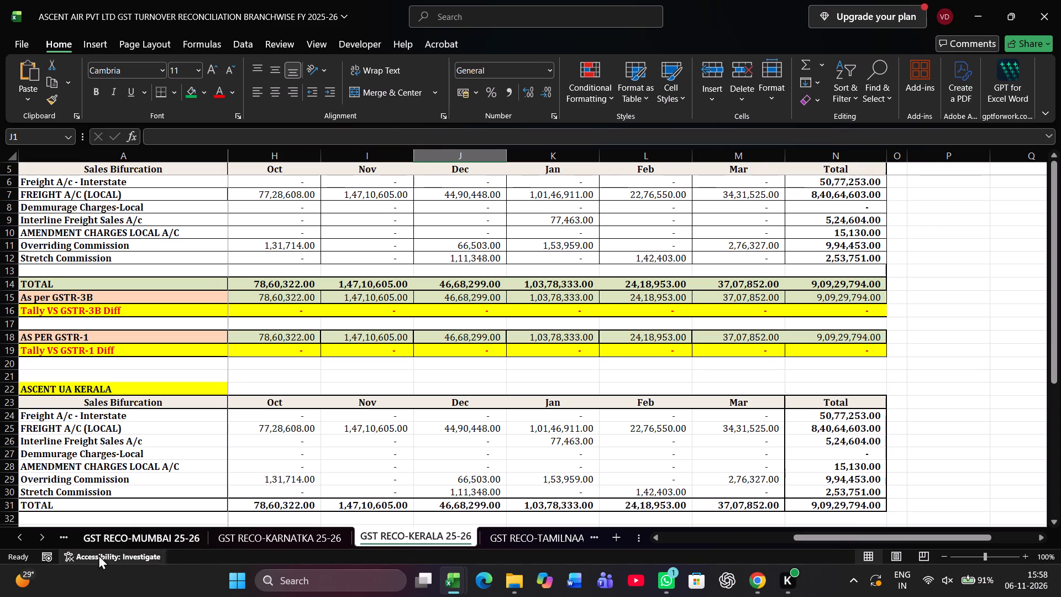
key(ctrl+Page_Up)
key(ctrl+Page_Up)
key(ctrl+Page_Up)
key(ctrl+Page_Up)
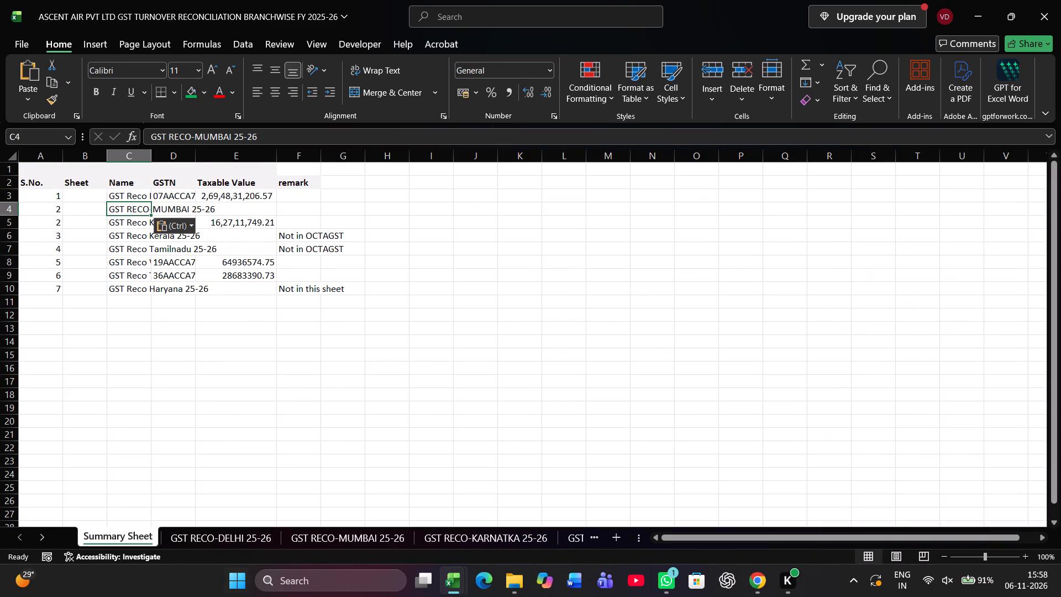
key(ctrl+Page_Down)
key(ctrl+Page_Down)
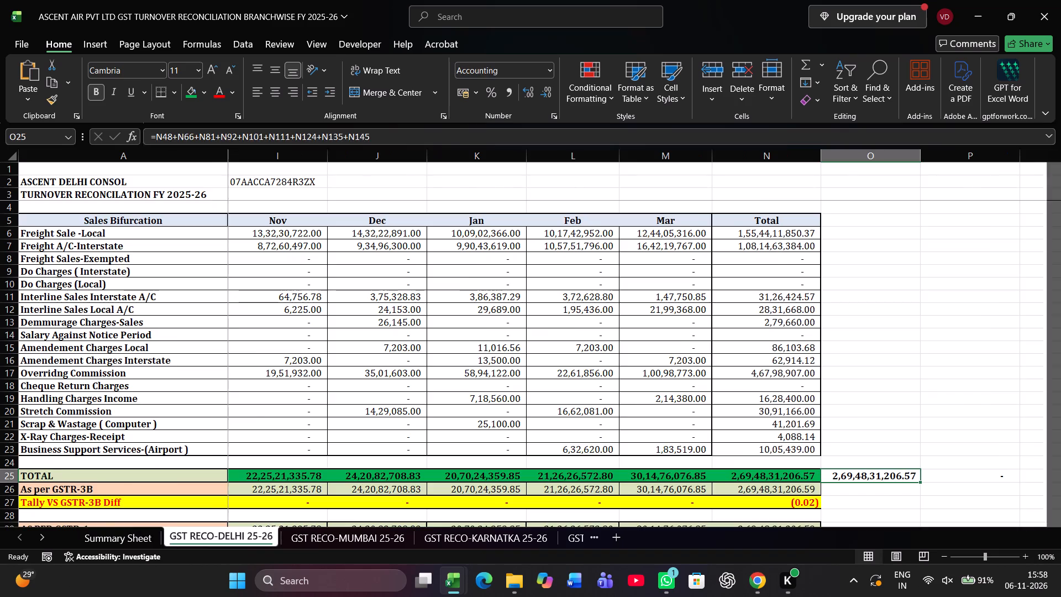
key(ctrl+Page_Down)
key(ctrl+Page_Down)
key(ctrl+Page_Down)
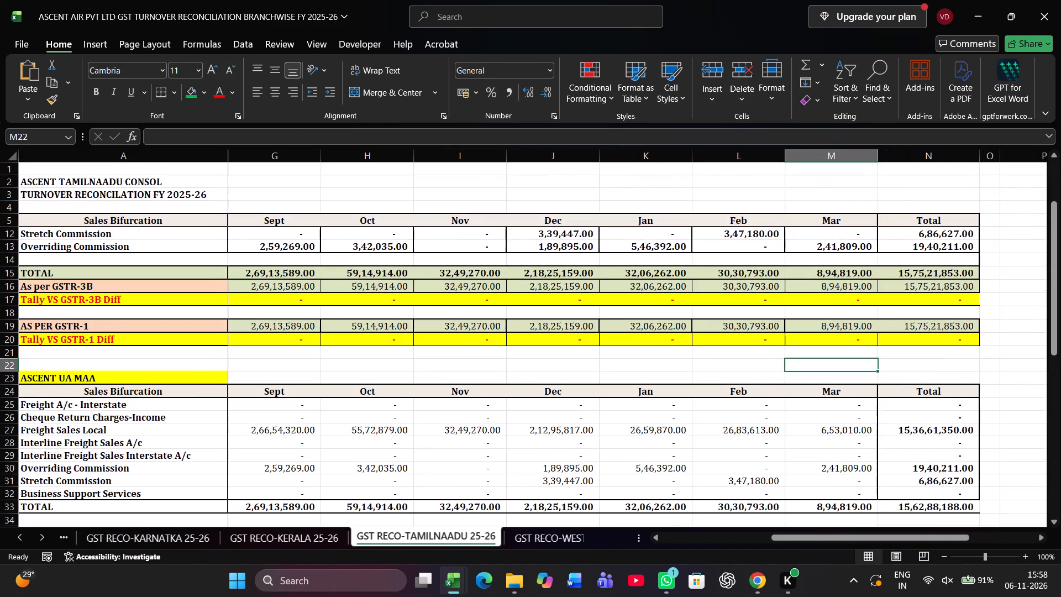
key(ctrl+Page_Down)
key(ctrl+Page_Down)
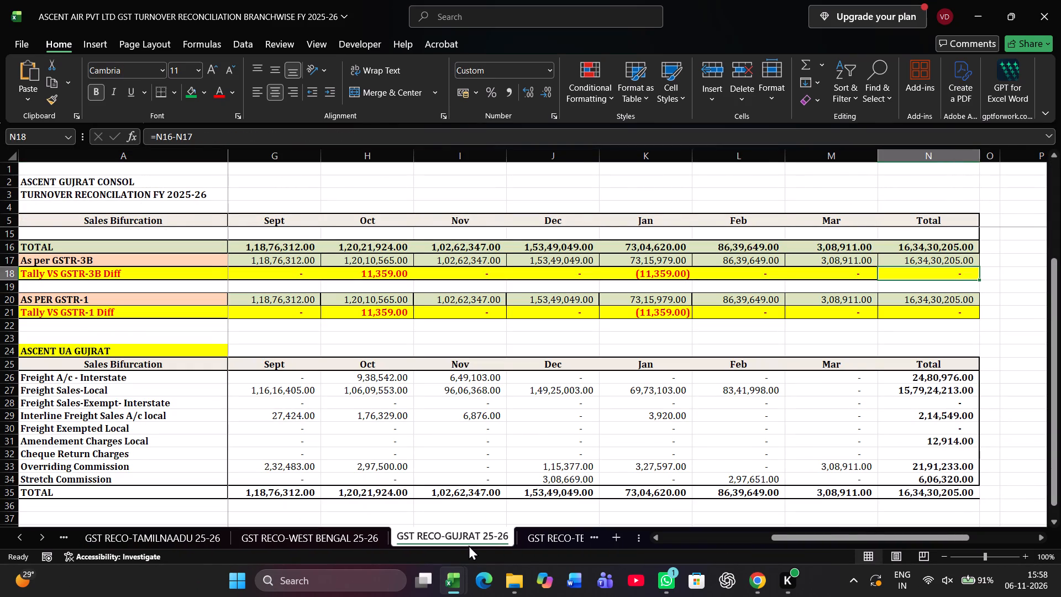
Insert a row above the West Bengal entry on the Summary Sheet and copy the sheet name GST RECO-GUJRAT 25-26 into its Name cell C8.
right_click(468, 539)
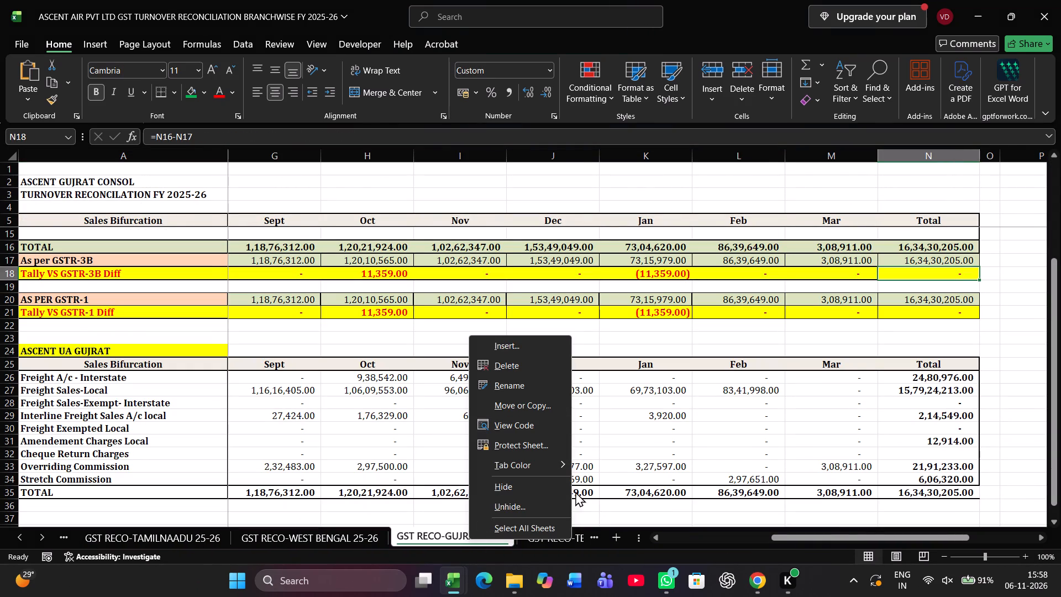
click(514, 382)
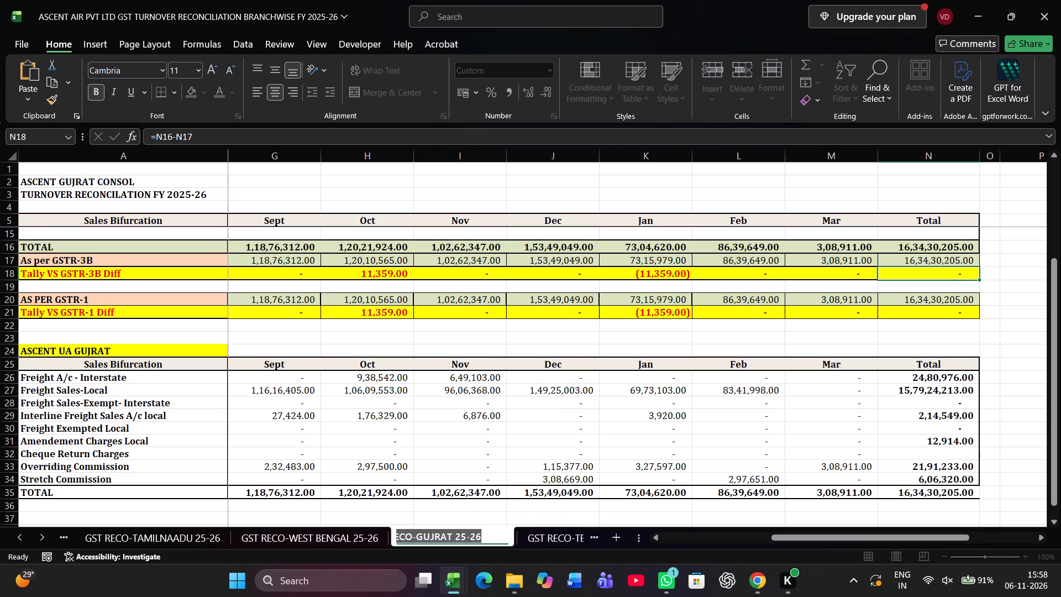
key(ctrl+c)
key(ctrl+Page_Up)
key(ctrl+Page_Up)
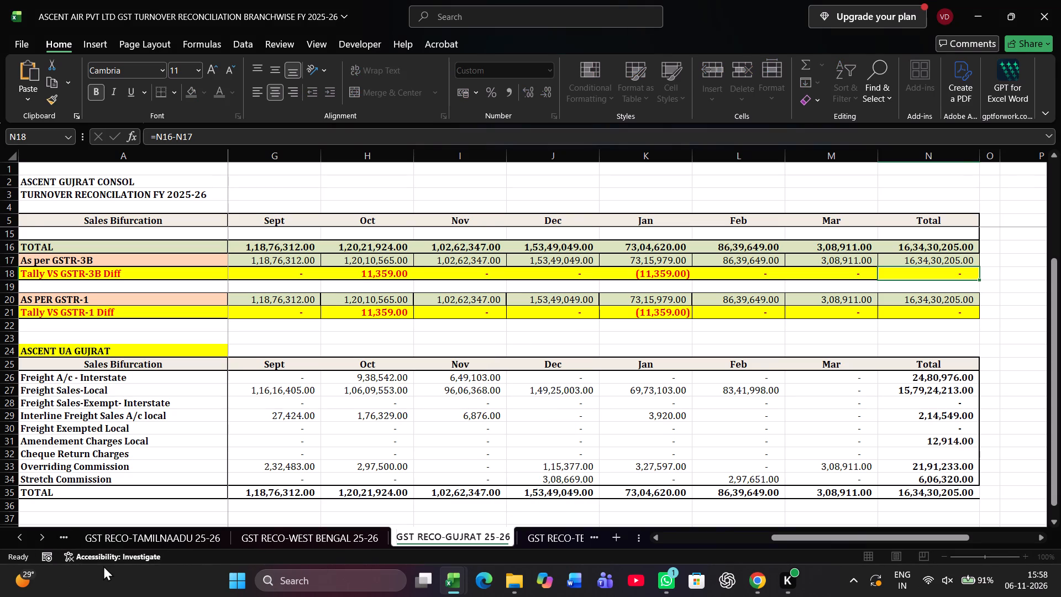
key(ctrl+Page_Up)
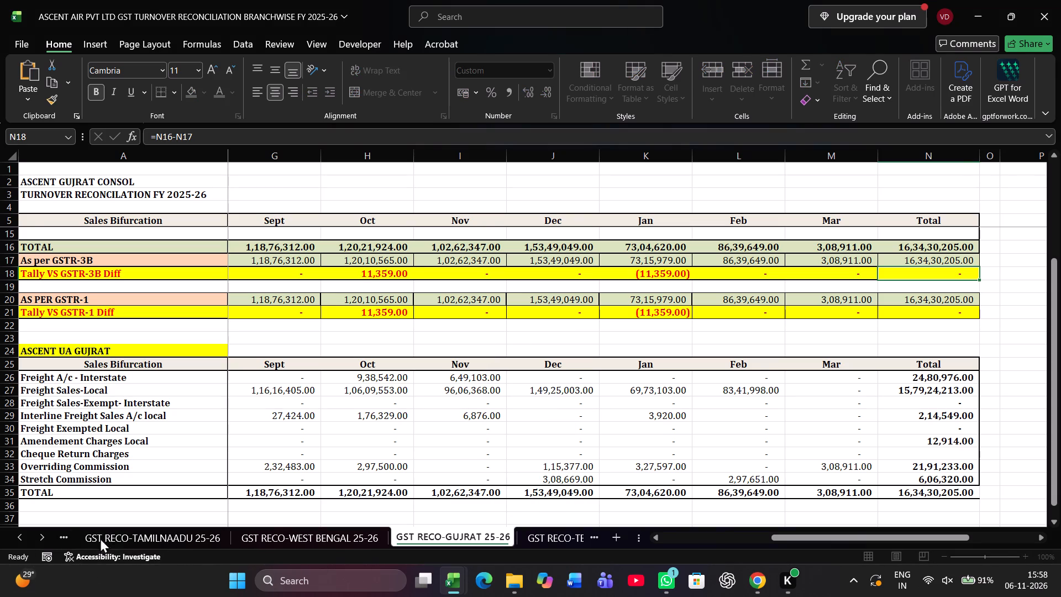
click(107, 541)
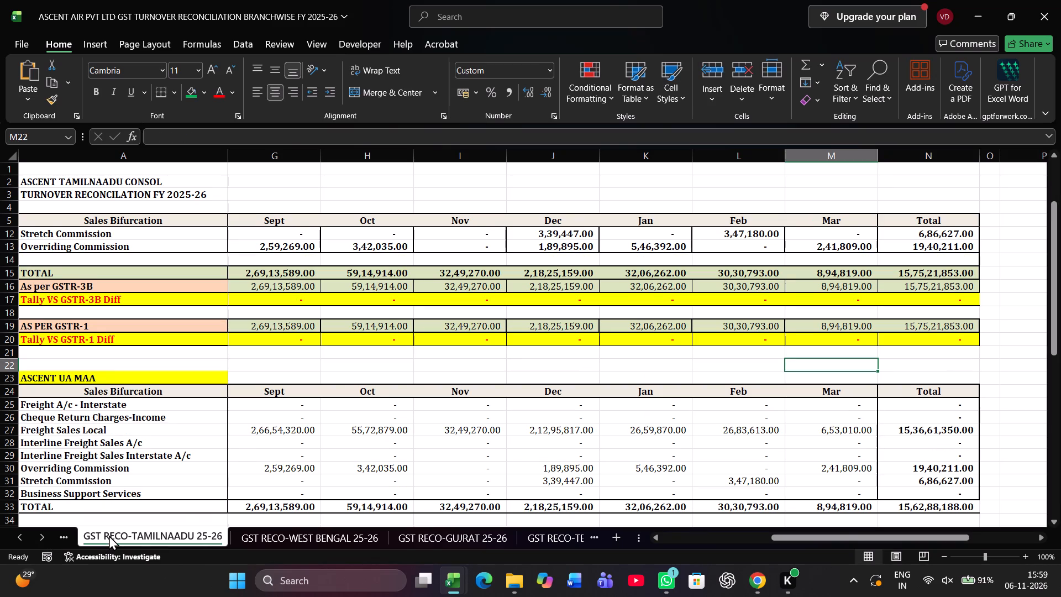
key(ctrl+Page_Up)
key(ctrl+Page_Up)
key(ctrl+Page_Up)
key(ctrl+Page_Up)
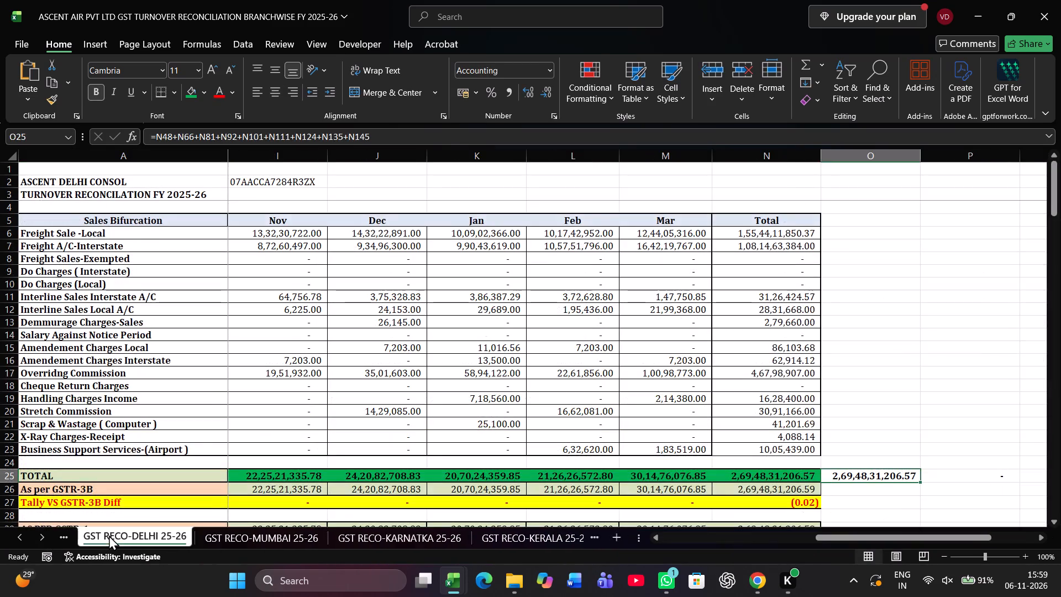
key(ctrl+Page_Up)
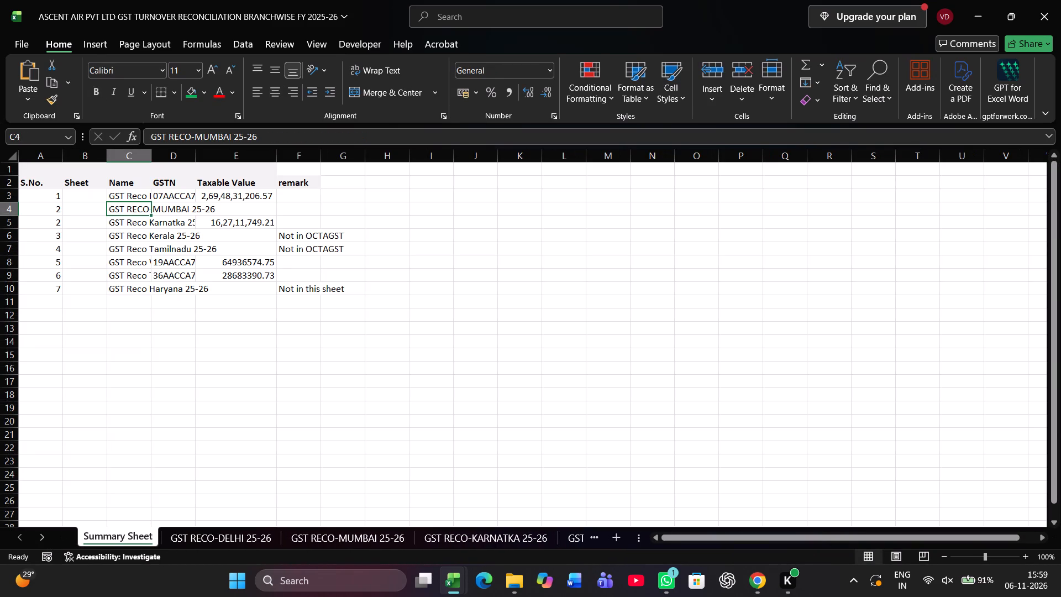
click(46, 208)
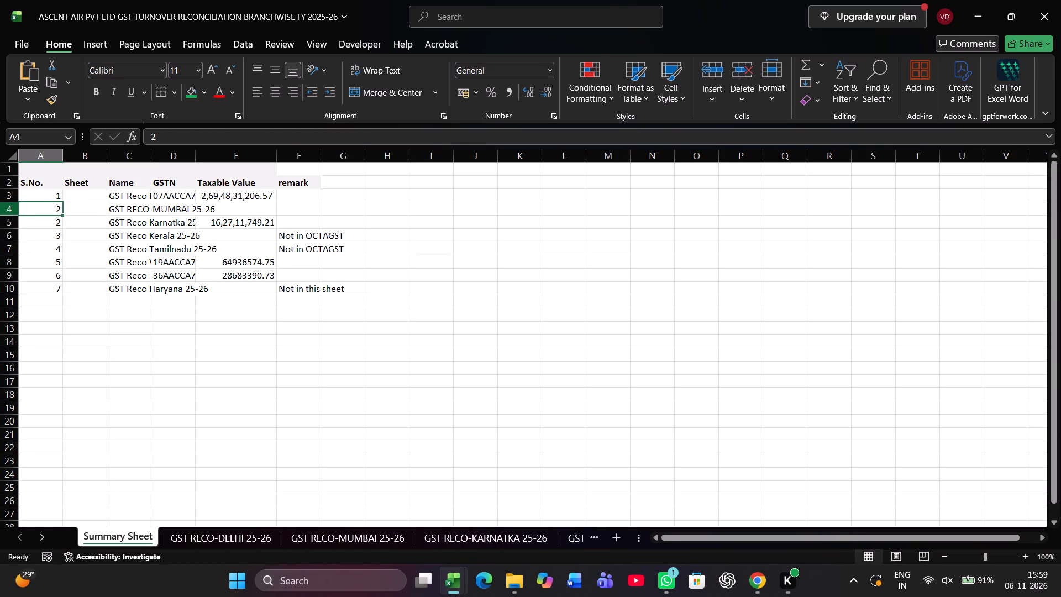
click(11, 212)
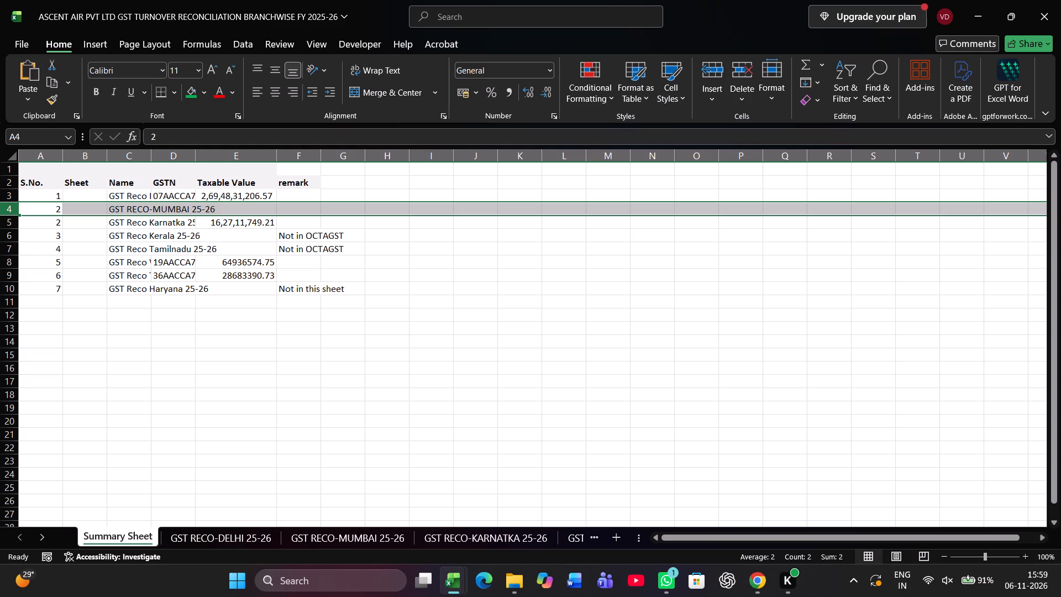
click(5, 250)
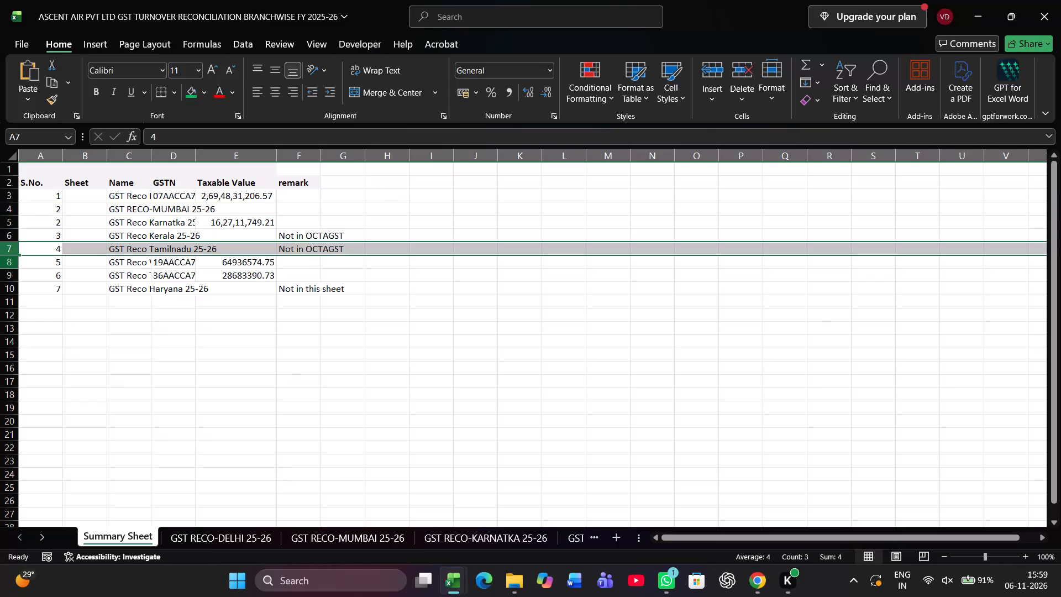
click(8, 261)
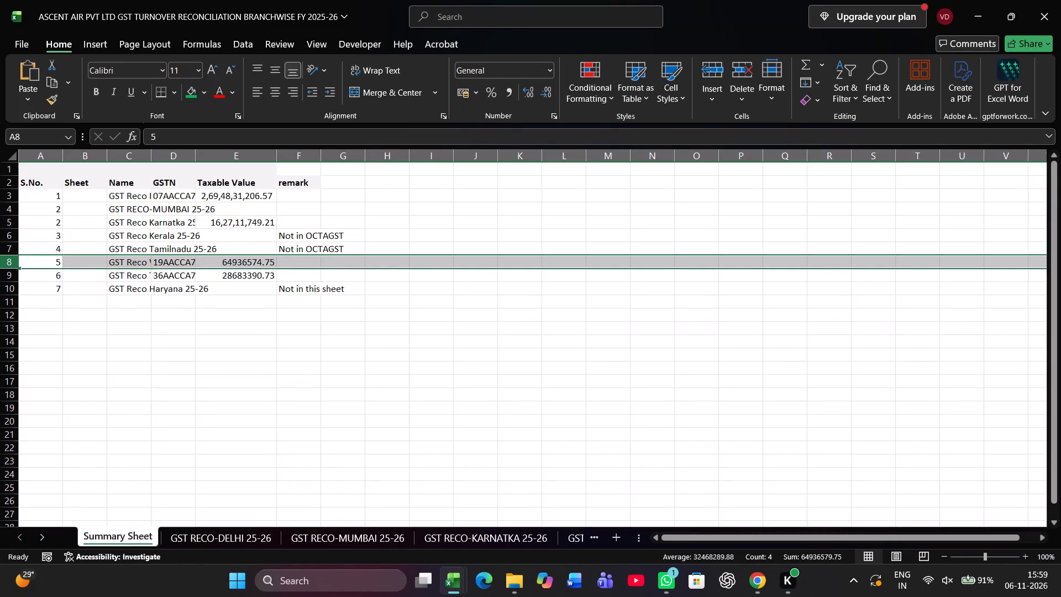
key(ctrl+shift+equal)
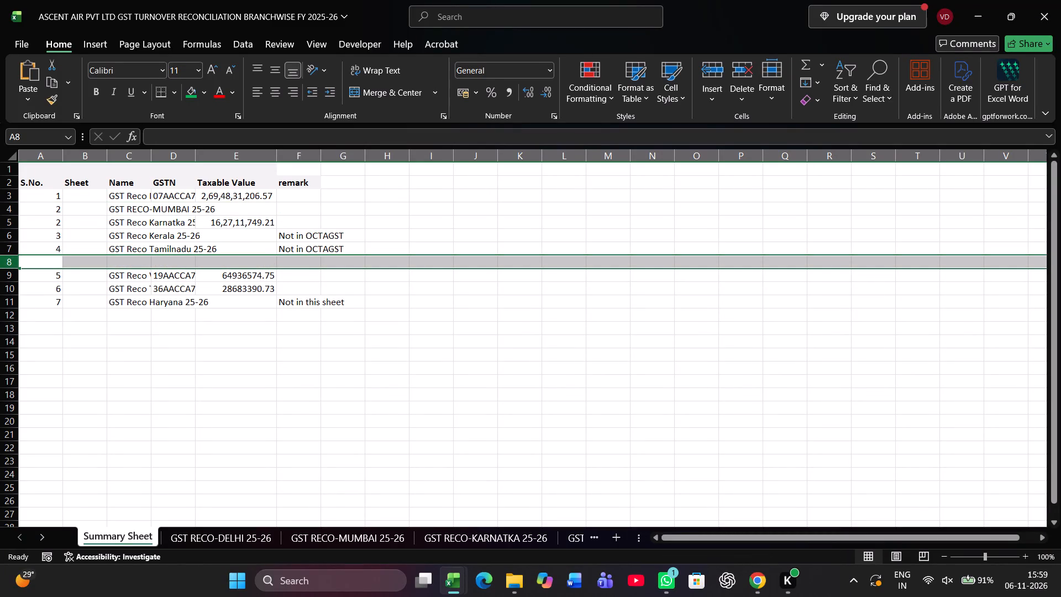
click(125, 260)
key(ctrl+v)
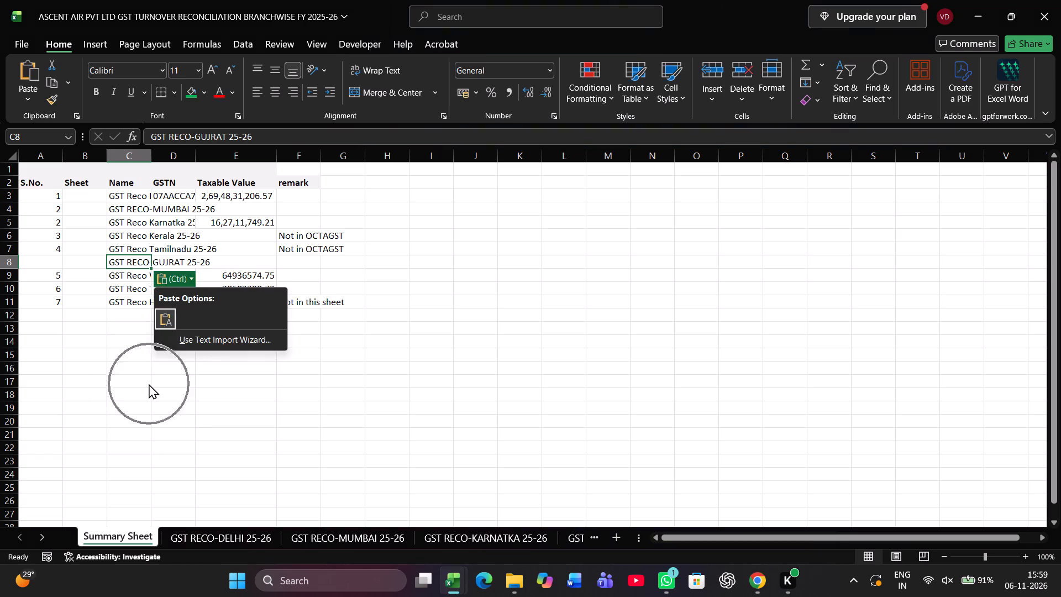
key(Return)
Go through the branch sheets from Delhi to Delhi Pax to find the next branch missing from the Summary Sheet.
key(ctrl+Page_Down)
key(ctrl+Page_Down)
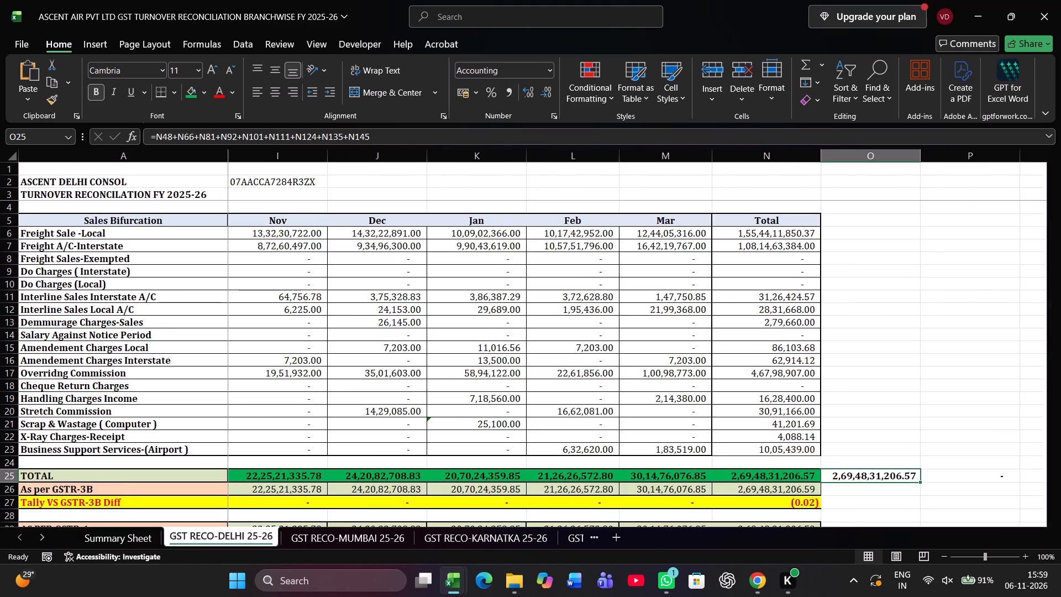
key(ctrl+Page_Down)
key(ctrl+Page_Down)
key(ctrl+Page_Down)
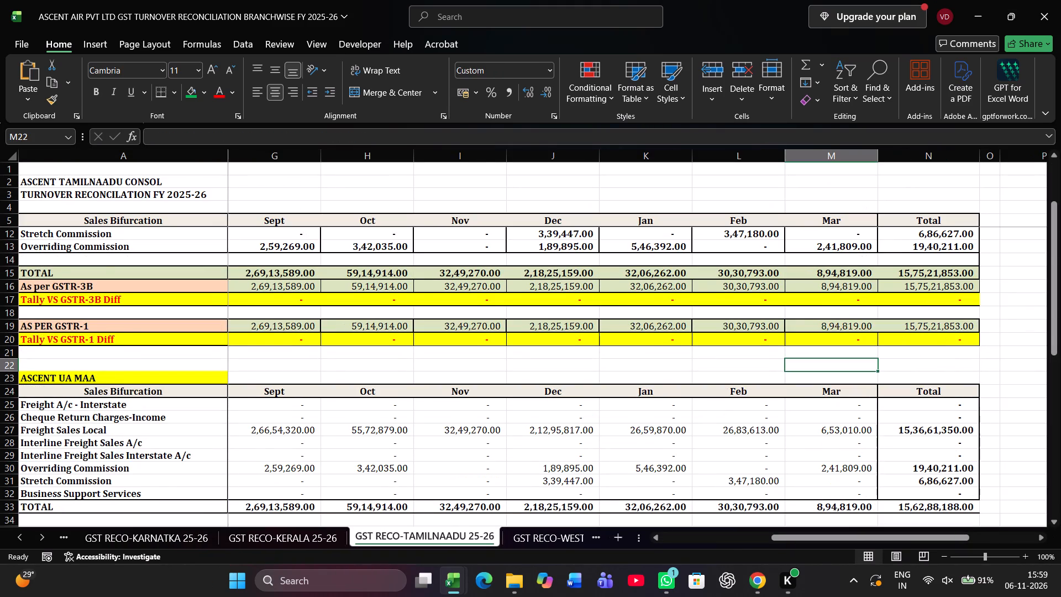
key(ctrl+Page_Down)
key(ctrl+Page_Down)
key(ctrl+Page_Down)
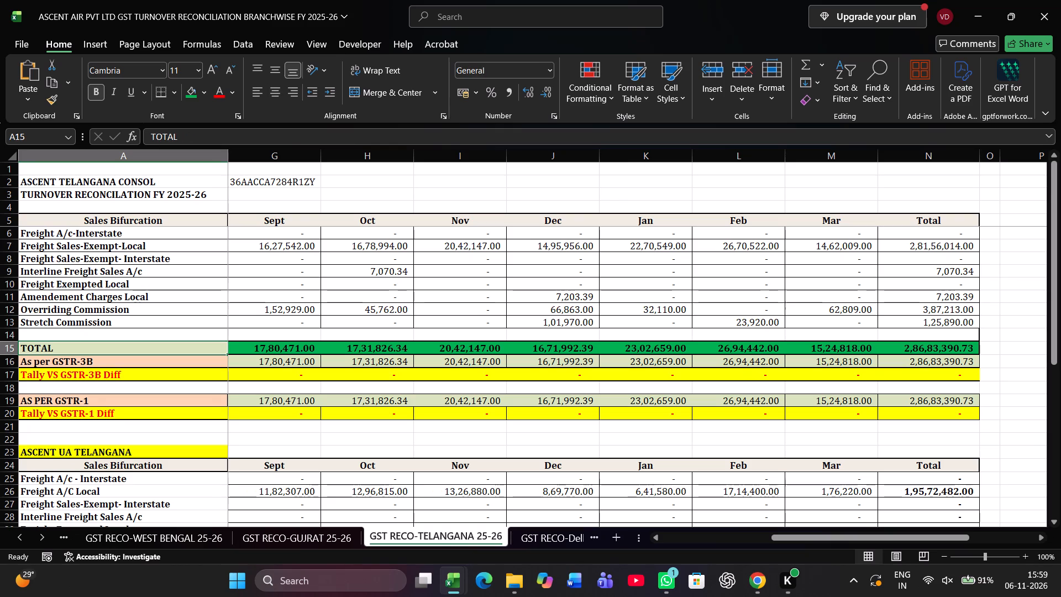
key(ctrl+Page_Down)
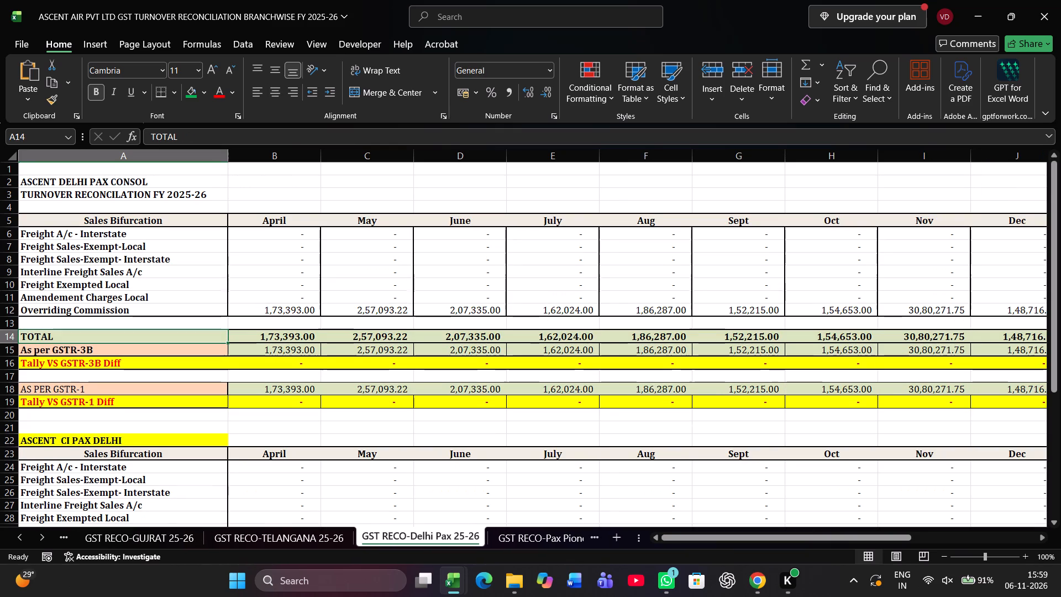
Copy the Delhi Pax sheet's name, GST RECO-Delhi Pax 25-26, leaving the sheet name as it is.
key(ctrl+c)
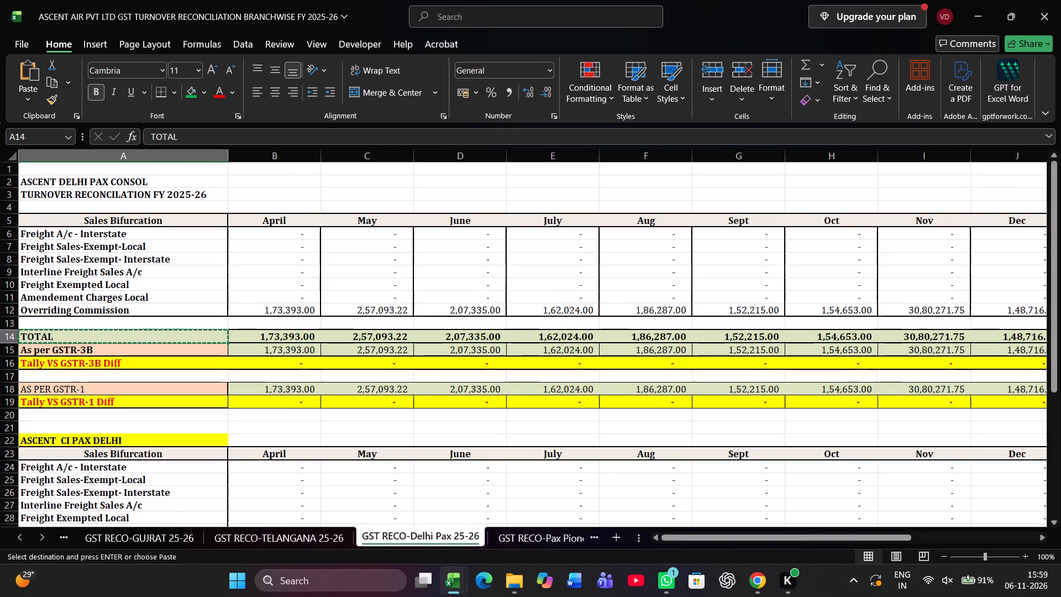
right_click(422, 542)
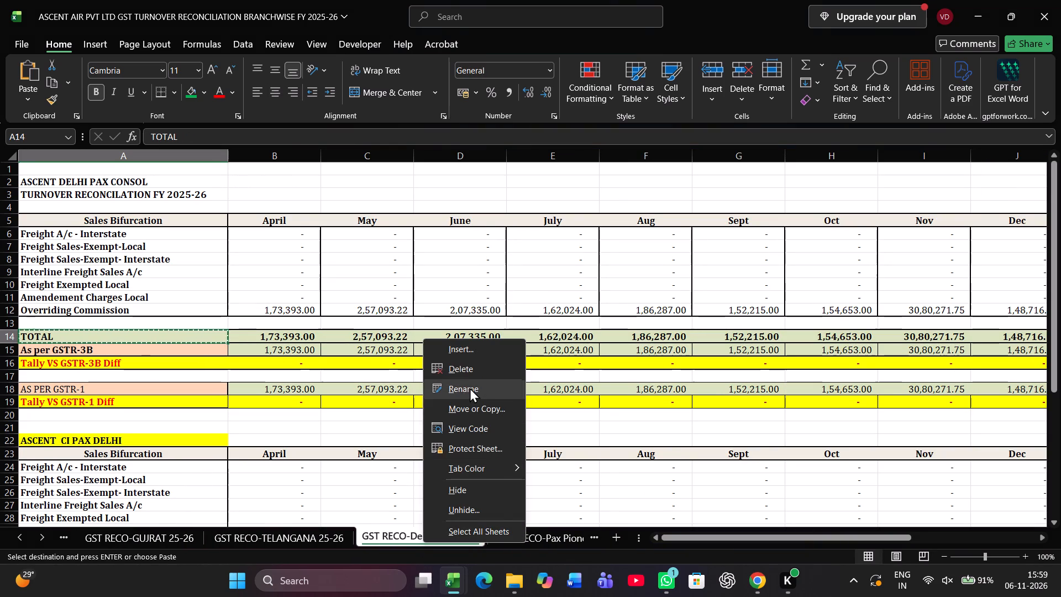
click(470, 387)
key(ctrl+c)
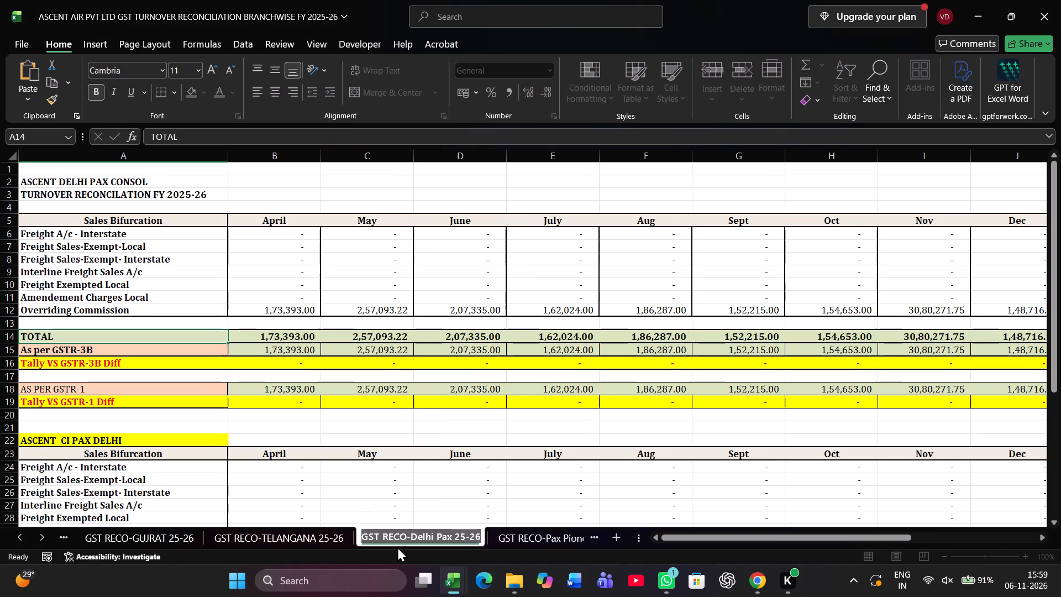
key(Return)
Look back through the branch sheets towards Delhi and forward again to GST RECO-Delhi Pax 25-26.
key(ctrl+Page_Up)
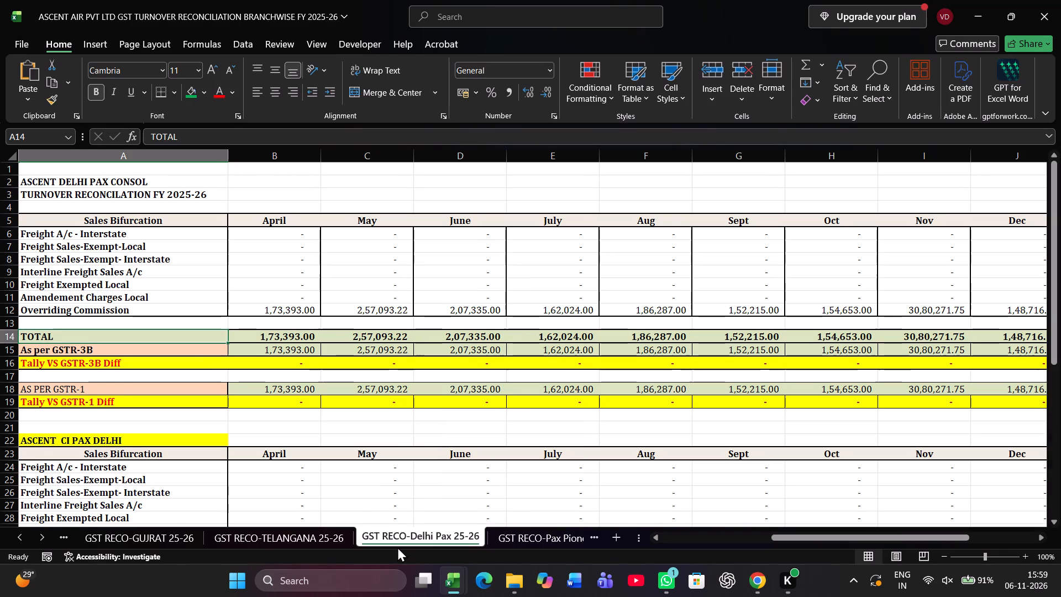
key(ctrl+Page_Up)
key(ctrl+Page_Up)
key(ctrl+Page_Up)
key(ctrl+Page_Up)
key(ctrl+Page_Up)
key(ctrl+Page_Up)
key(ctrl+Page_Up)
key(ctrl+Page_Up)
key(ctrl+Page_Up)
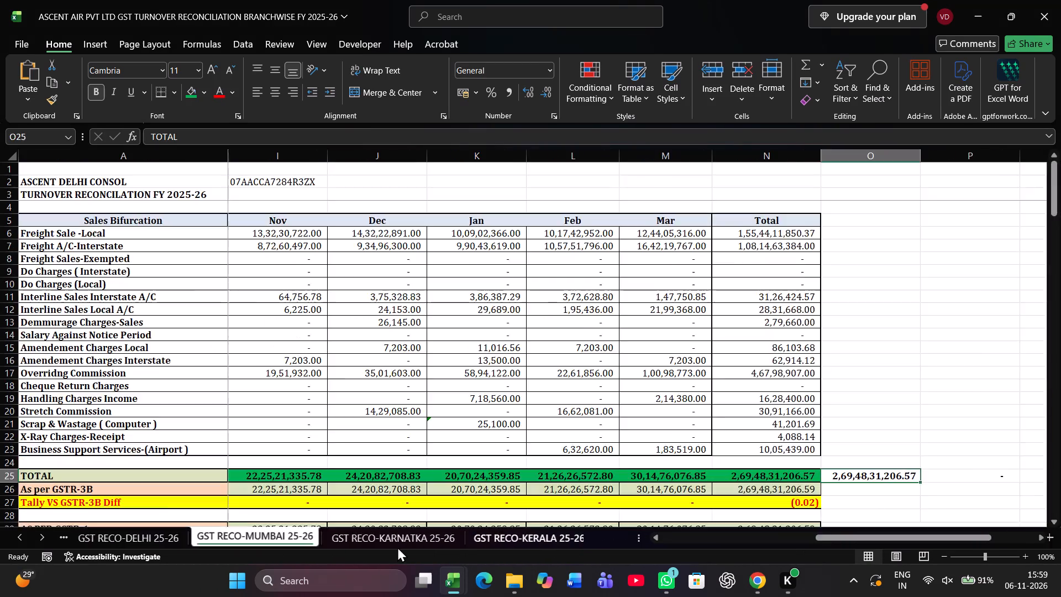
key(ctrl+Page_Down)
key(ctrl+Page_Down)
key(ctrl+Page_Down)
key(ctrl+Page_Down)
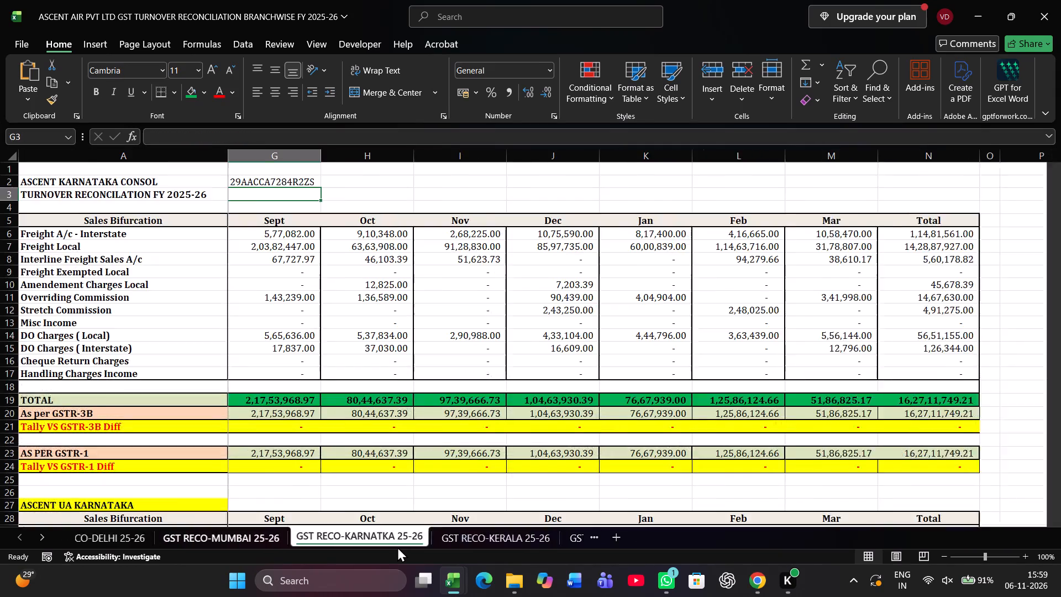
key(ctrl+Page_Down)
key(ctrl+Page_Down)
key(ctrl+Page_Down)
key(ctrl+Page_Down)
key(ctrl+Page_Down)
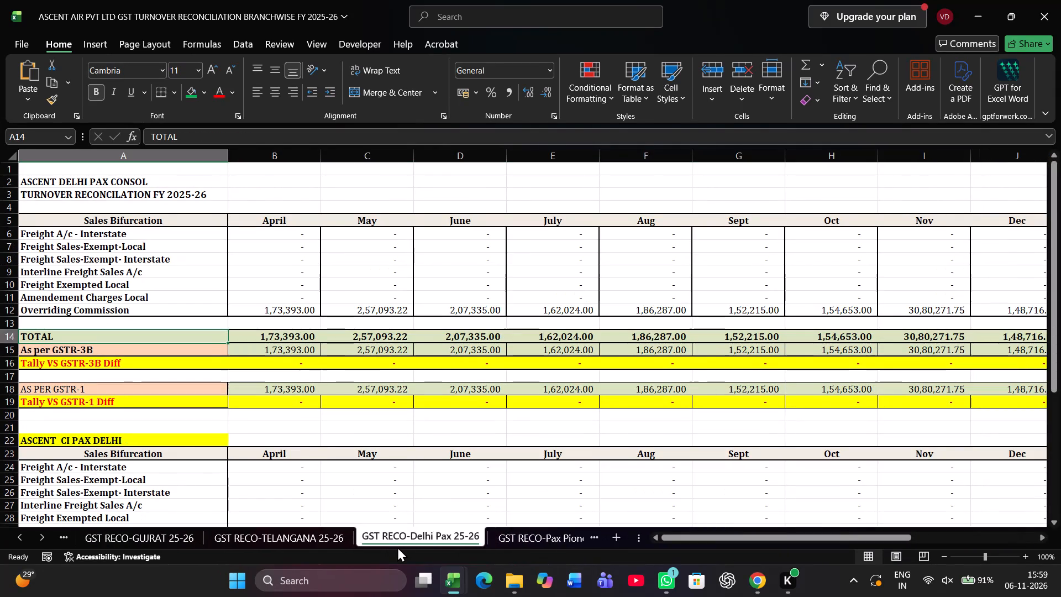
Return to the Summary Sheet and check the full names in C8, C9 and C10 to place the Delhi Pax entry.
key(ctrl+Page_Up)
key(ctrl+Page_Up)
key(ctrl+Page_Up)
key(ctrl+Page_Up)
key(ctrl+Page_Up)
key(ctrl+Page_Up)
key(ctrl+Page_Up)
key(ctrl+Page_Up)
key(ctrl+Page_Up)
key(ctrl+Page_Up)
key(ctrl+Page_Up)
key(ctrl+Page_Up)
key(ctrl+Page_Up)
key(ctrl+Page_Up)
key(ctrl+Page_Up)
key(ctrl+Page_Up)
key(ctrl+Page_Up)
key(ctrl+Page_Up)
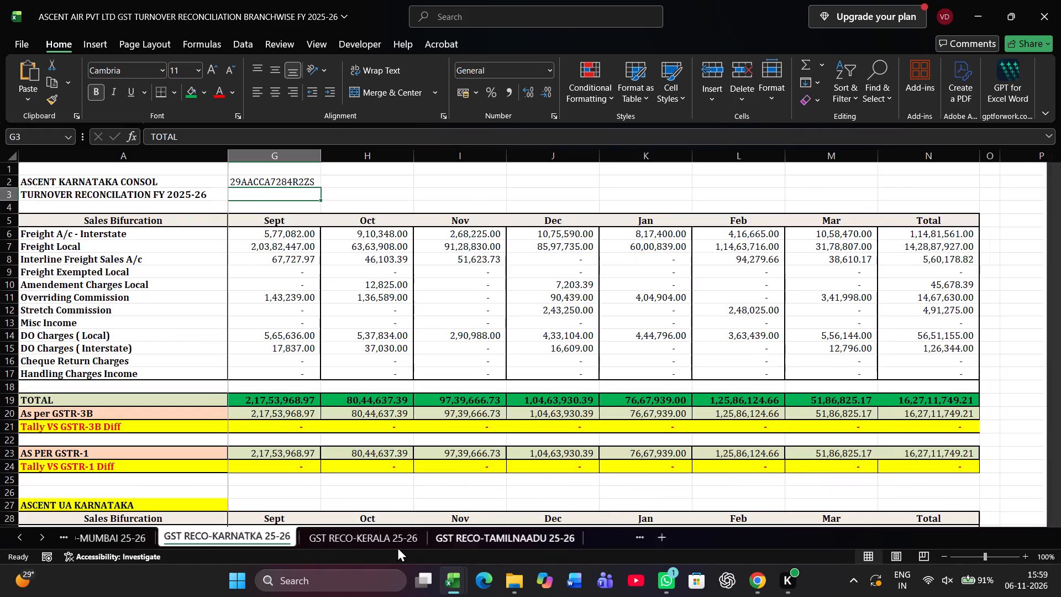
key(ctrl+Page_Up)
key(ctrl+Page_Up)
key(ctrl+Page_Up)
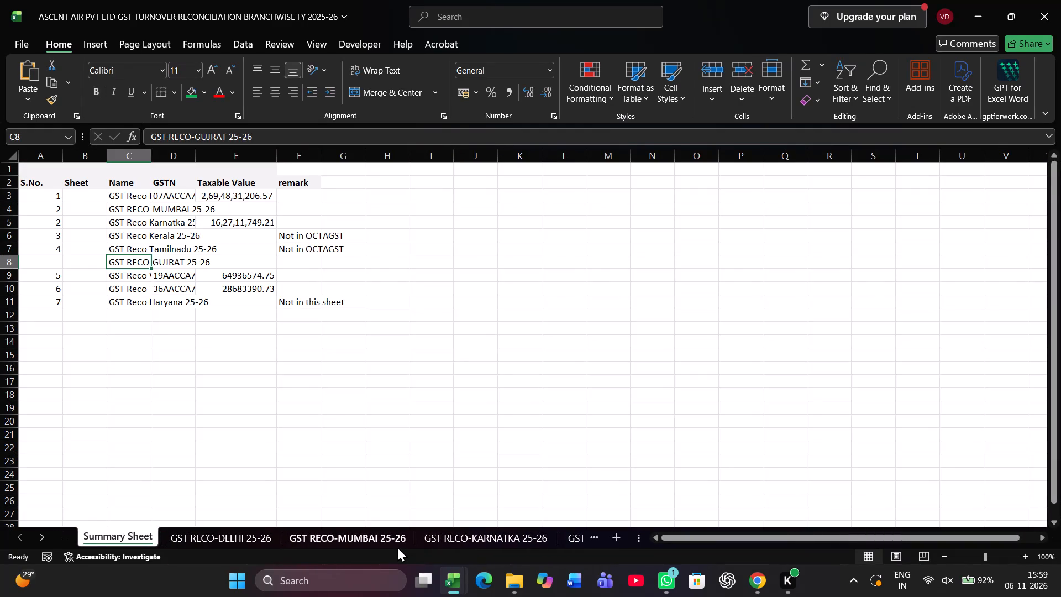
click(343, 395)
click(127, 268)
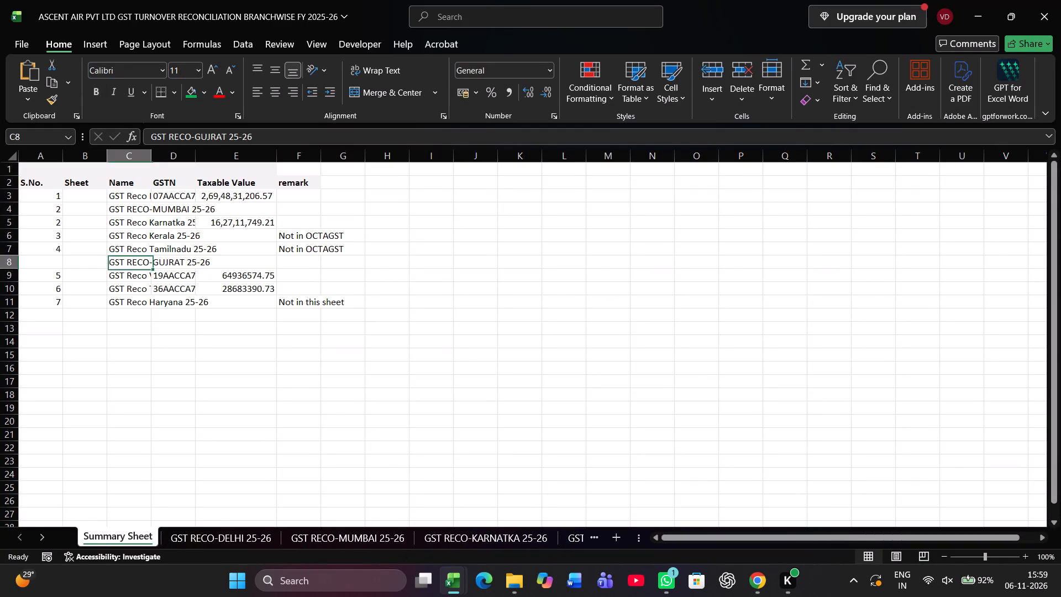
click(138, 279)
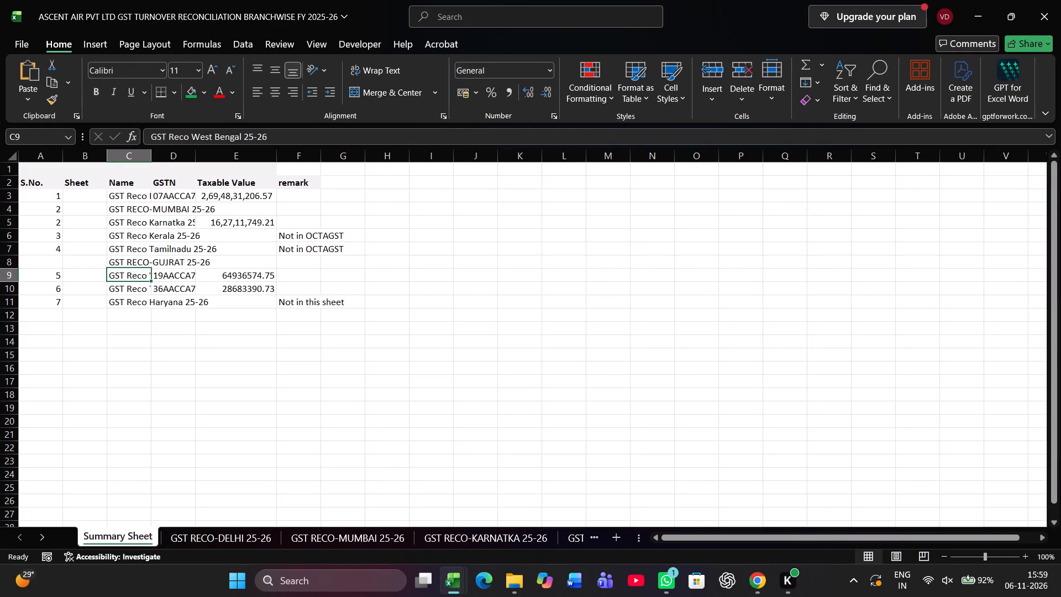
click(131, 289)
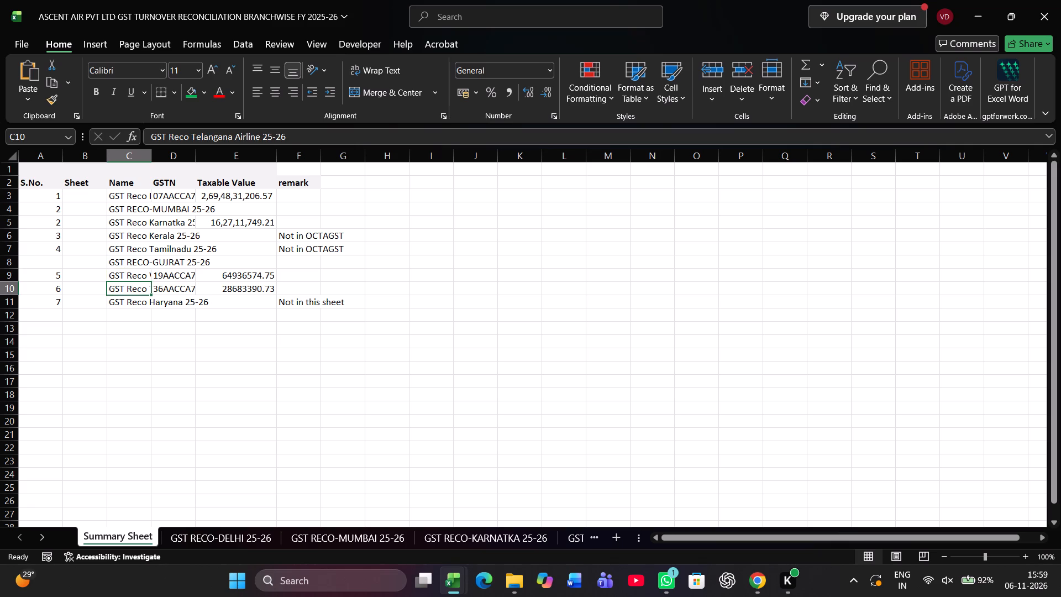
Insert a row above the Telangana Airline entry and paste GST RECO-Delhi Pax 25-26 into its Name cell C10.
click(6, 291)
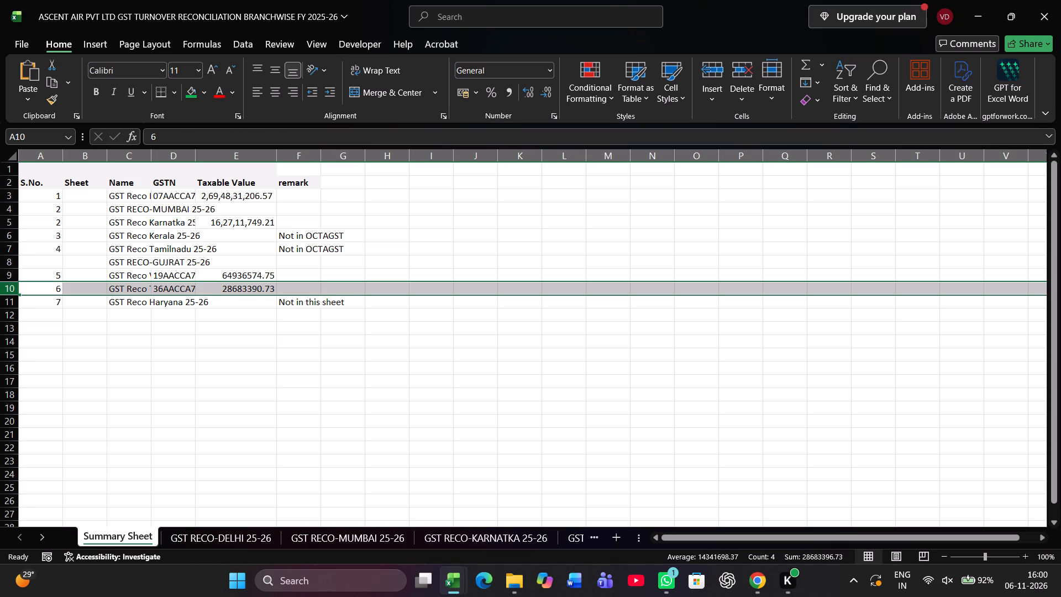
key(ctrl+shift+equal)
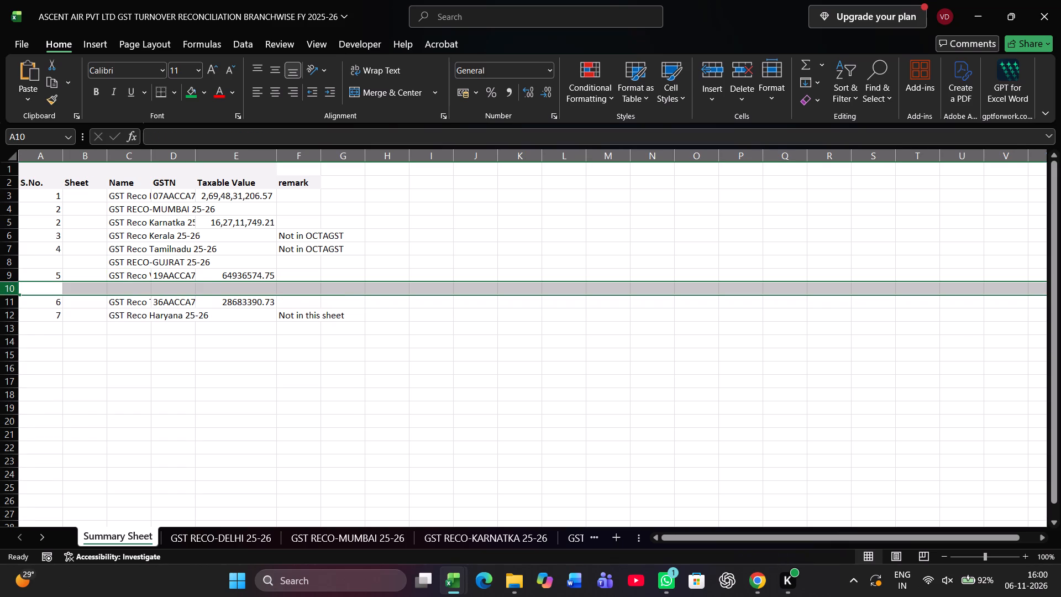
key(Right)
key(Right)
key(ctrl+v)
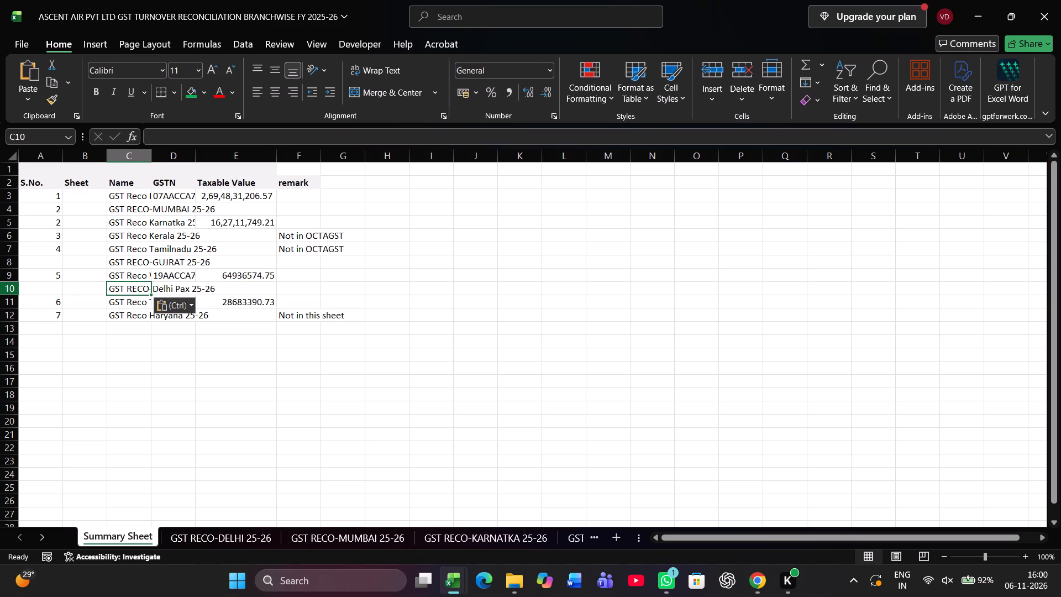
key(Down)
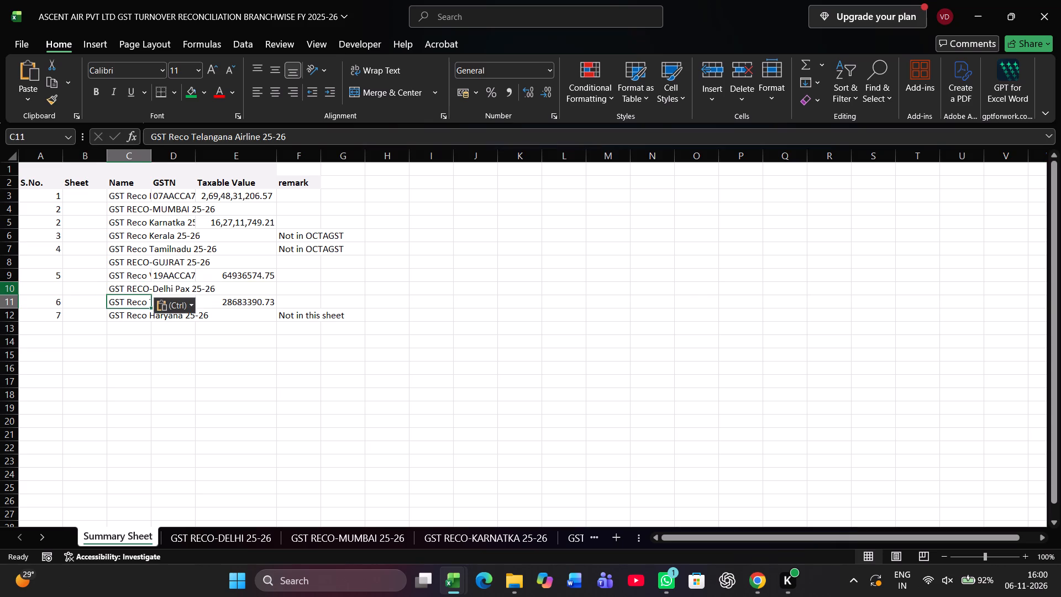
Look through the branch sheets from Delhi to GST WISE TURNOVER and back to Pax Pioneer for branches missing from the summary.
key(ctrl+Page_Down)
key(ctrl+Page_Down)
key(ctrl+Page_Down)
key(ctrl+Page_Down)
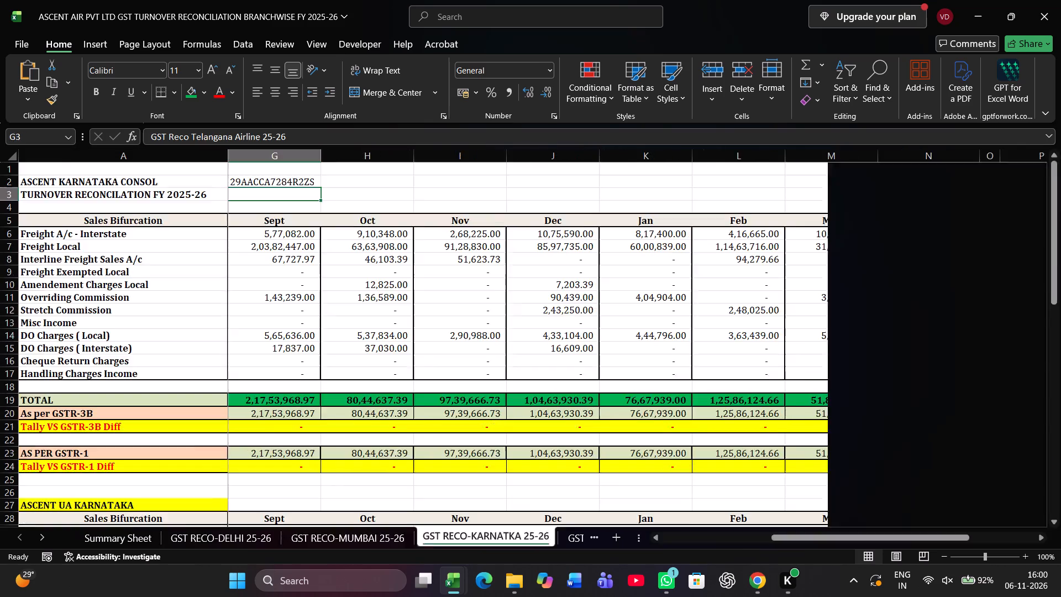
key(ctrl+Page_Down)
key(ctrl+Page_Down)
key(ctrl+Page_Down)
key(ctrl+Page_Down)
key(ctrl+Page_Down)
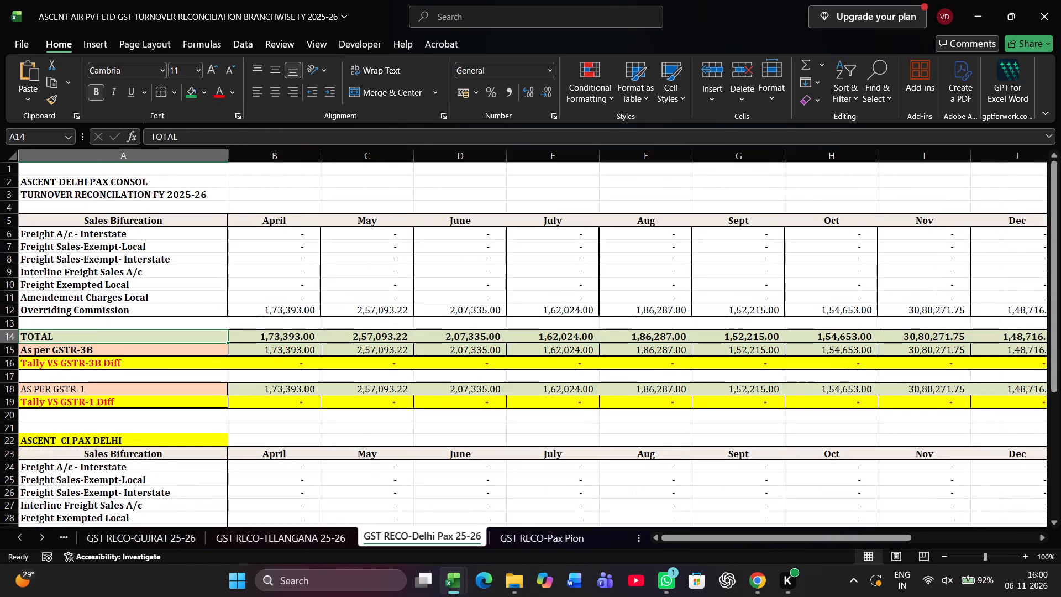
key(ctrl+Page_Down)
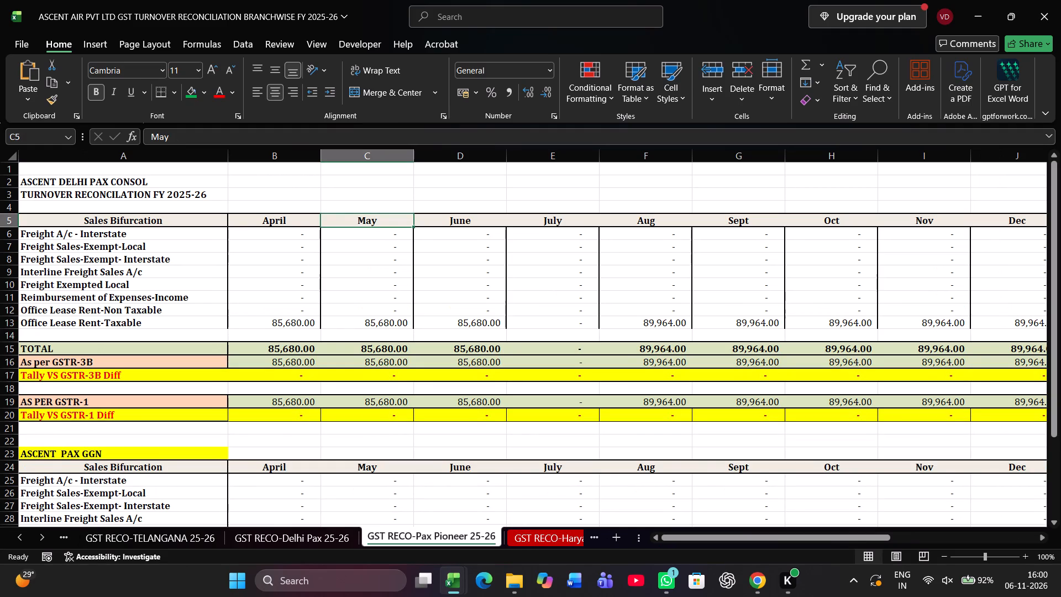
key(ctrl+Page_Down)
key(ctrl+Page_Down)
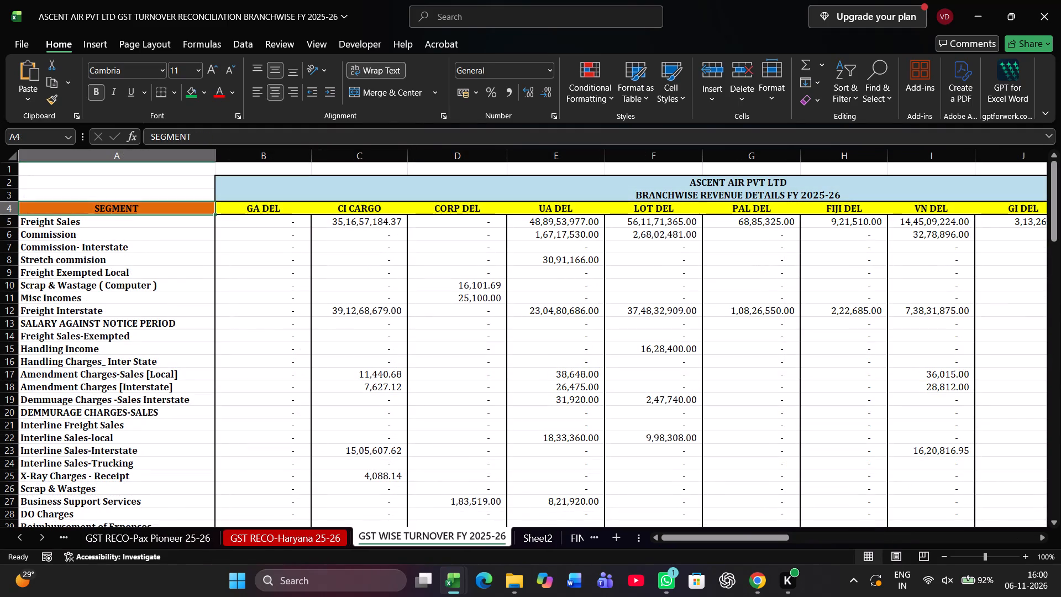
key(ctrl+Page_Up)
key(ctrl+Page_Up)
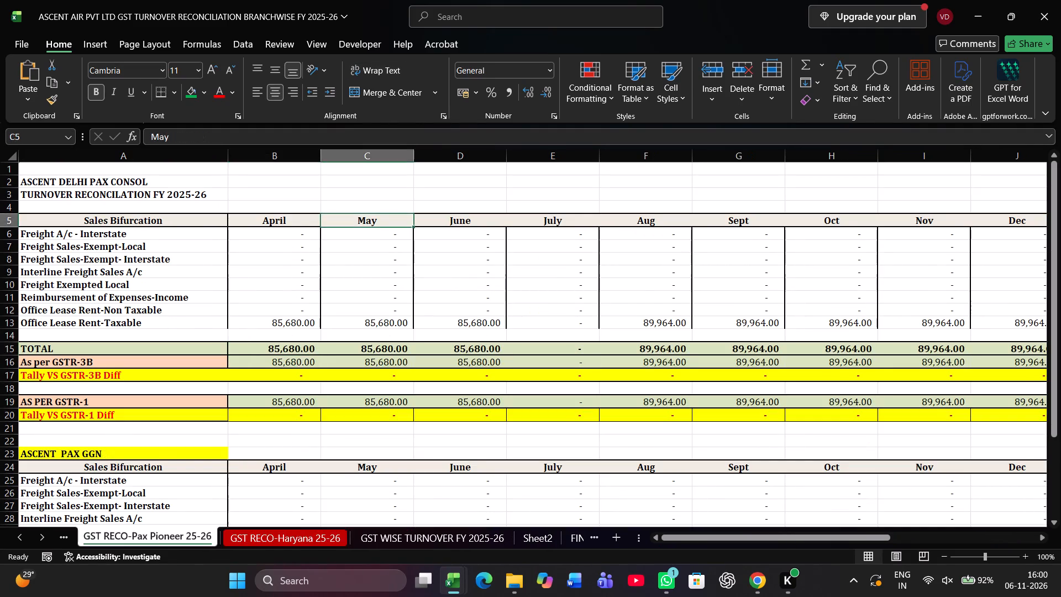
key(ctrl+Page_Up)
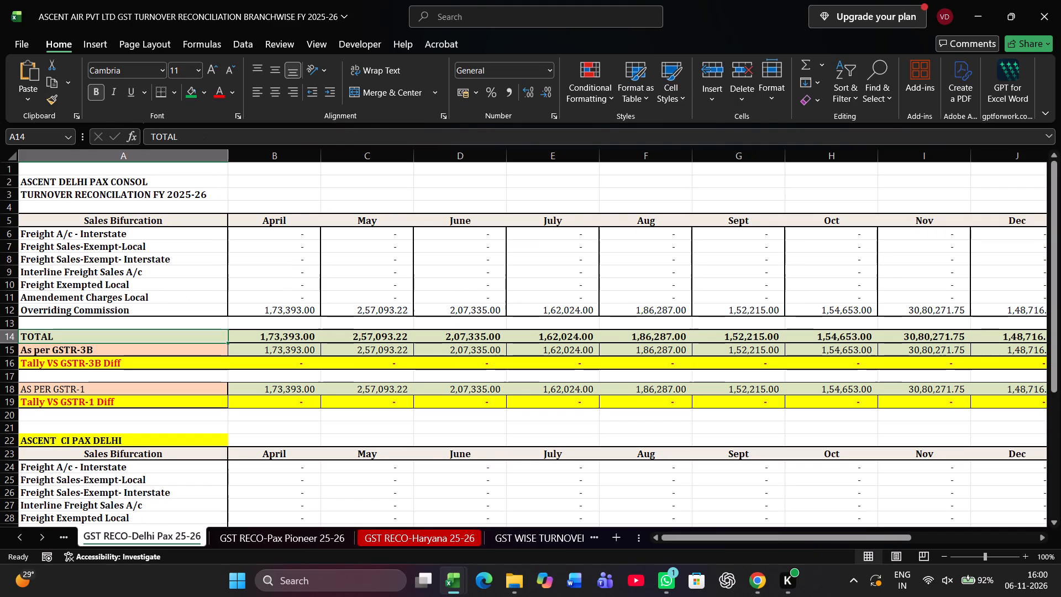
key(ctrl+Page_Up)
key(ctrl+Page_Down)
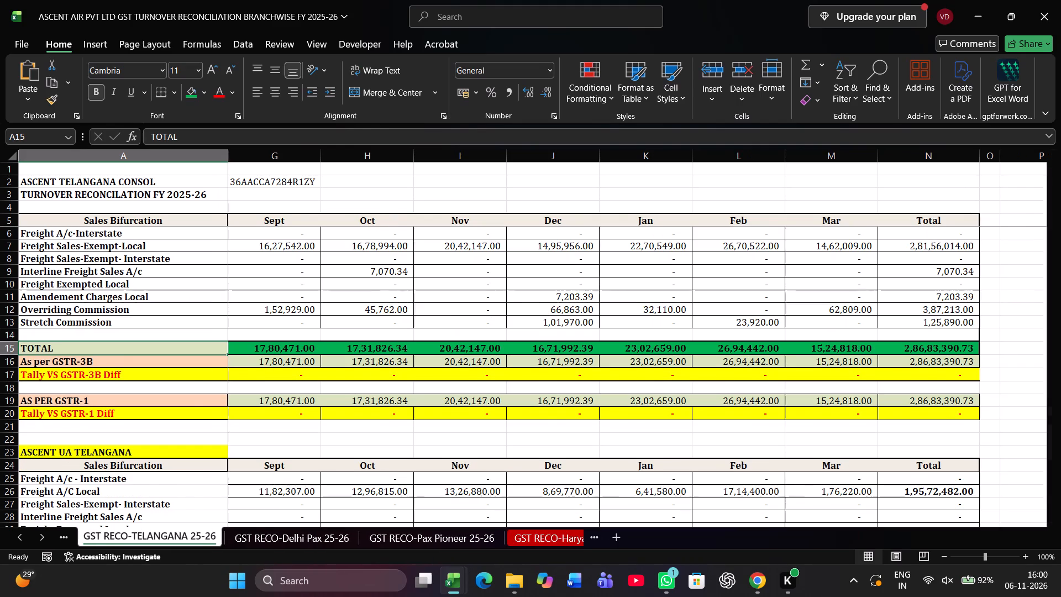
key(ctrl+Page_Down)
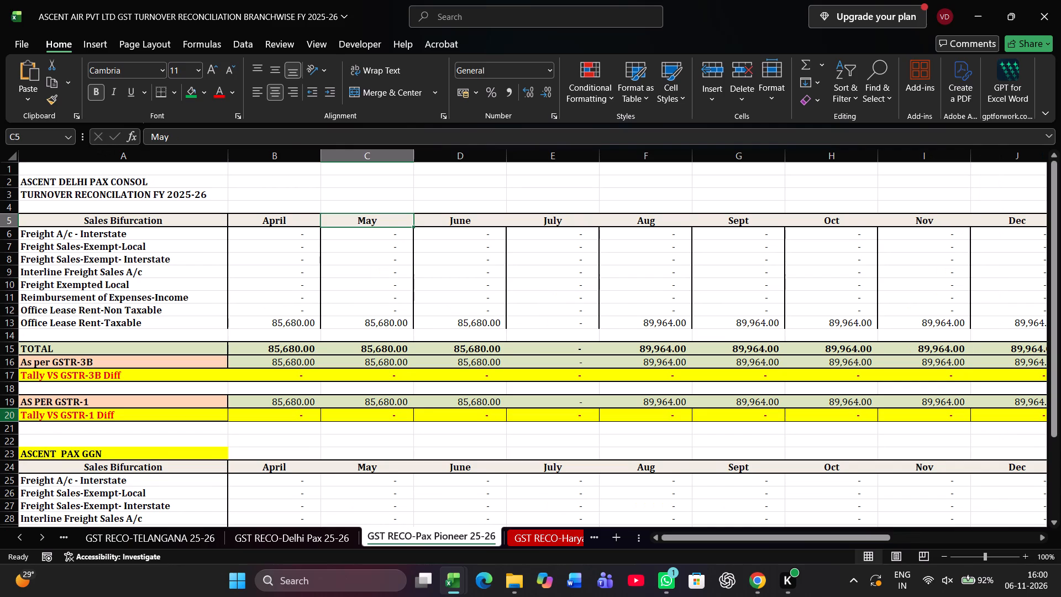
Copy the Pax Pioneer sheet's name, GST RECO-Pax Pioneer 25-26.
right_click(424, 538)
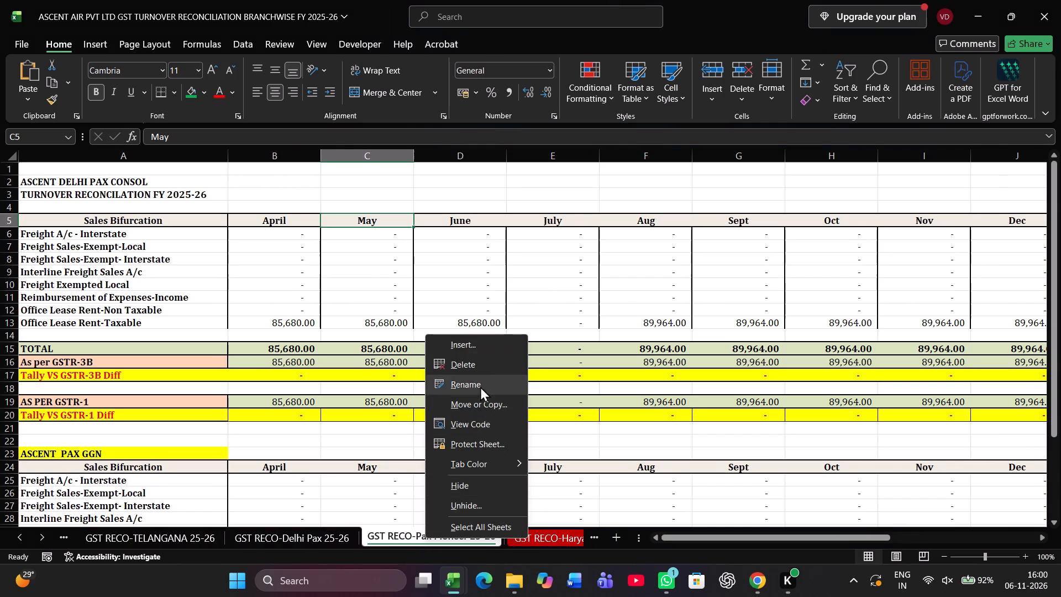
click(480, 386)
key(ctrl+c)
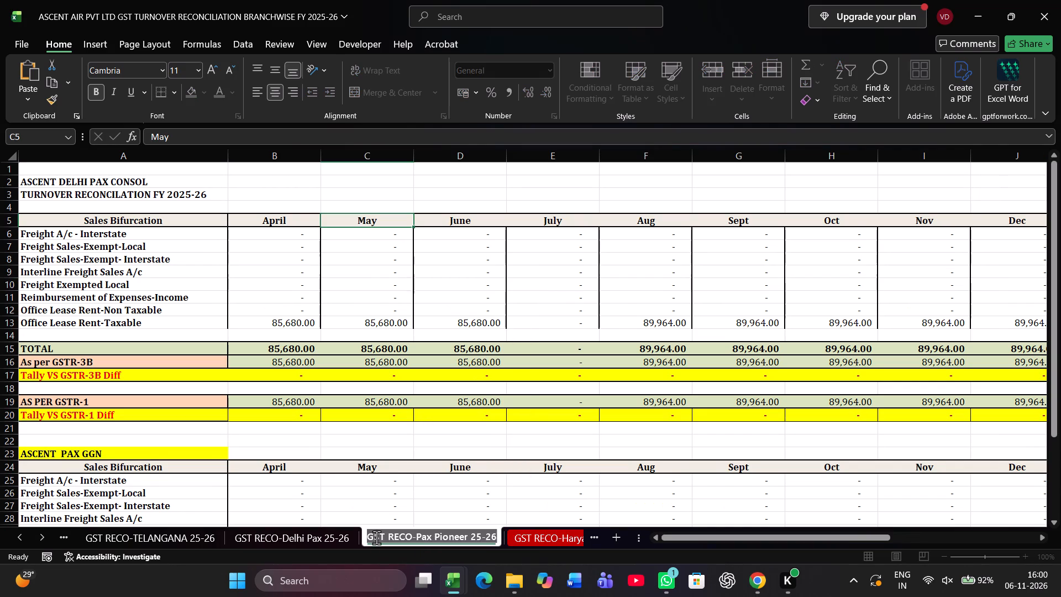
click(186, 534)
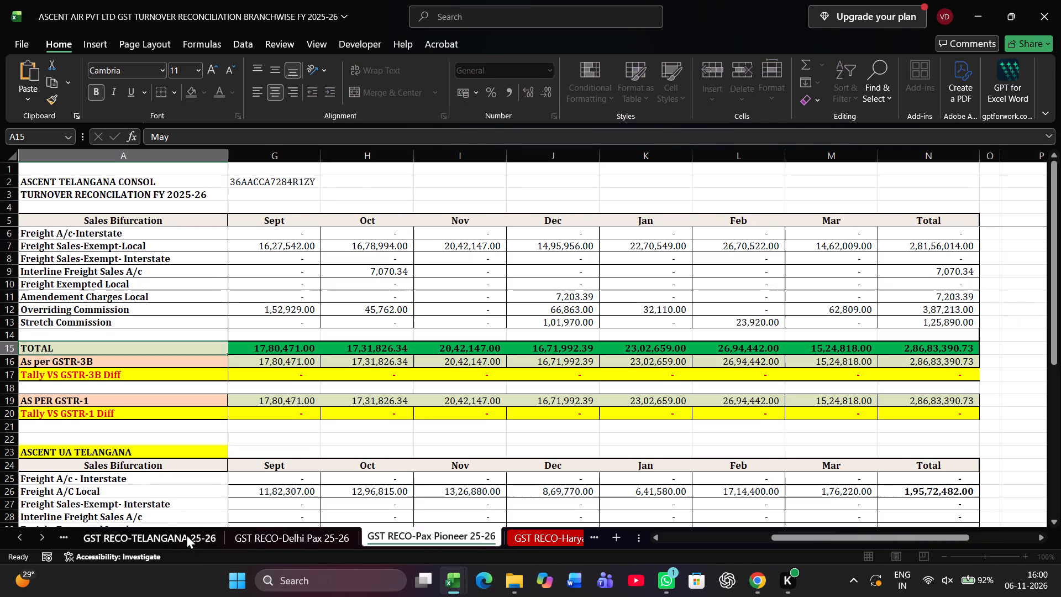
On the Summary Sheet, insert a row above the Haryana entry and paste GST RECO-Pax Pioneer 25-26 into its Name cell C12.
key(ctrl+Page_Up)
key(ctrl+Page_Up)
key(ctrl+Page_Up)
key(ctrl+Page_Up)
key(ctrl+Page_Up)
key(ctrl+Page_Up)
key(ctrl+Page_Up)
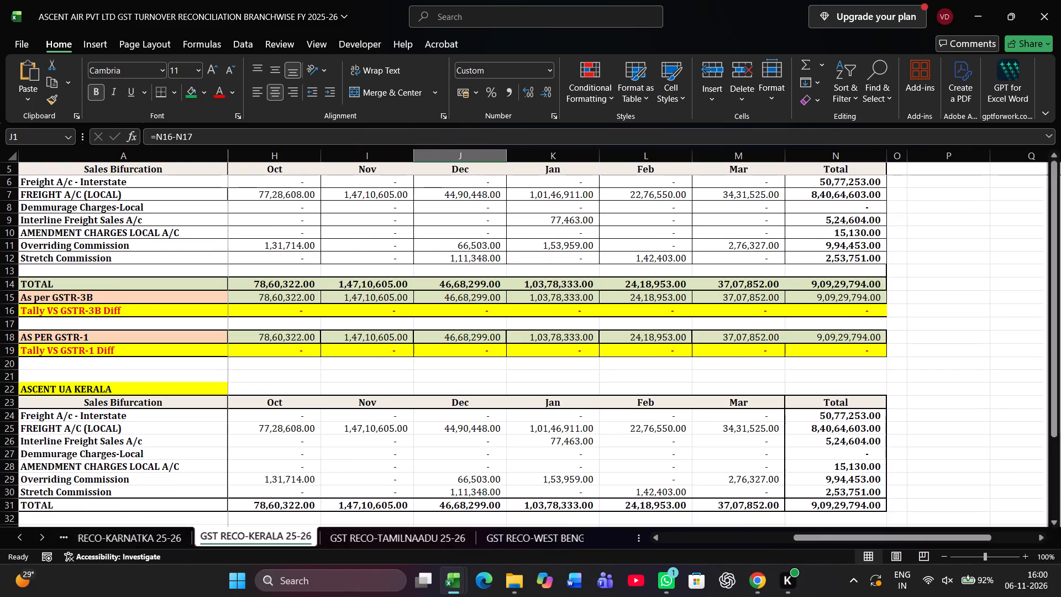
key(ctrl+Page_Up)
key(ctrl+Page_Up)
key(ctrl+Page_Up)
key(ctrl+Page_Up)
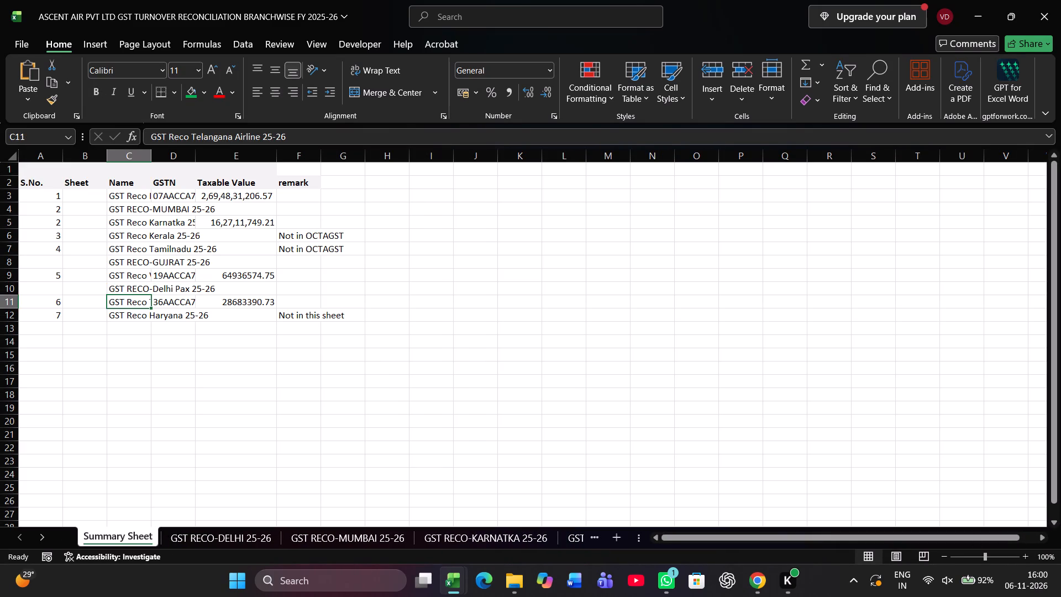
click(8, 300)
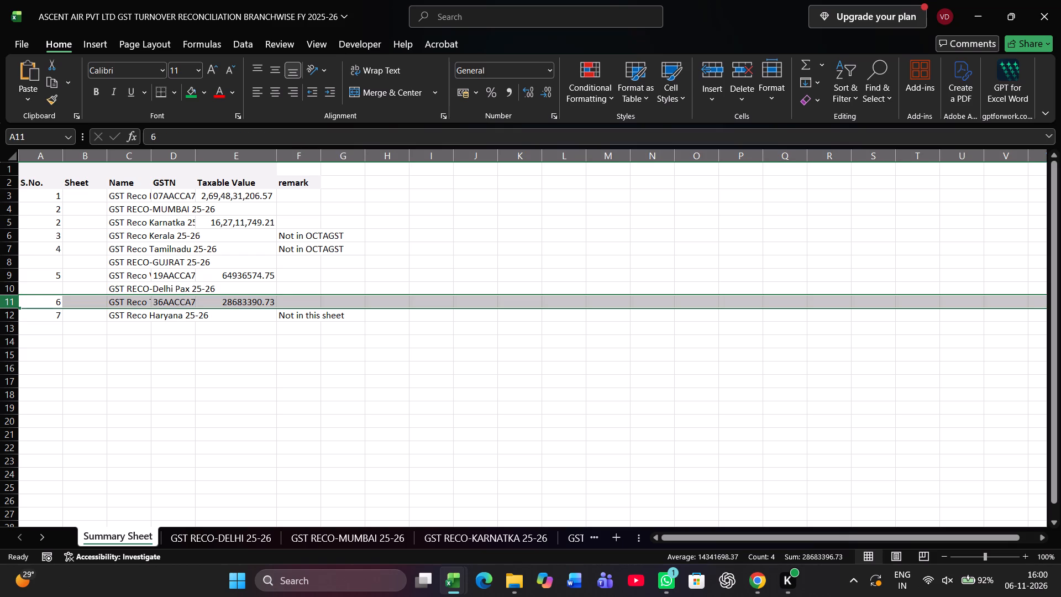
click(4, 305)
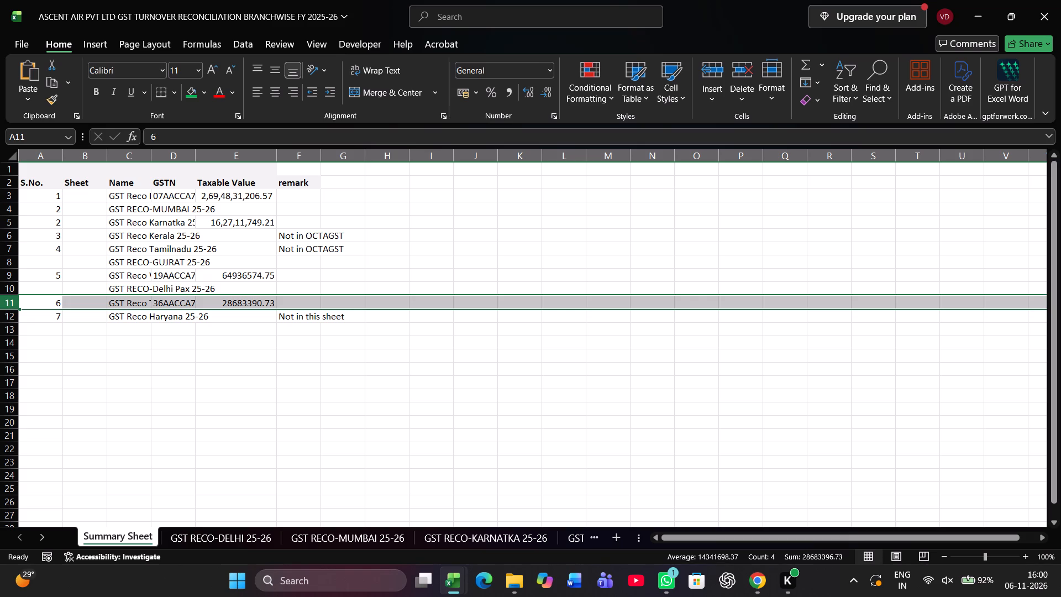
key(ctrl+z)
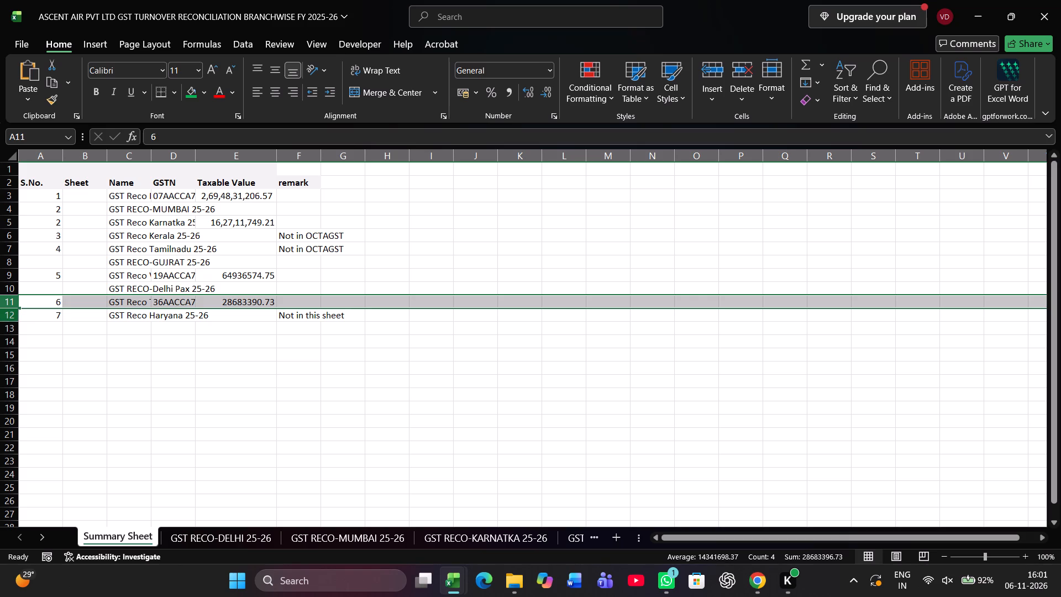
click(7, 313)
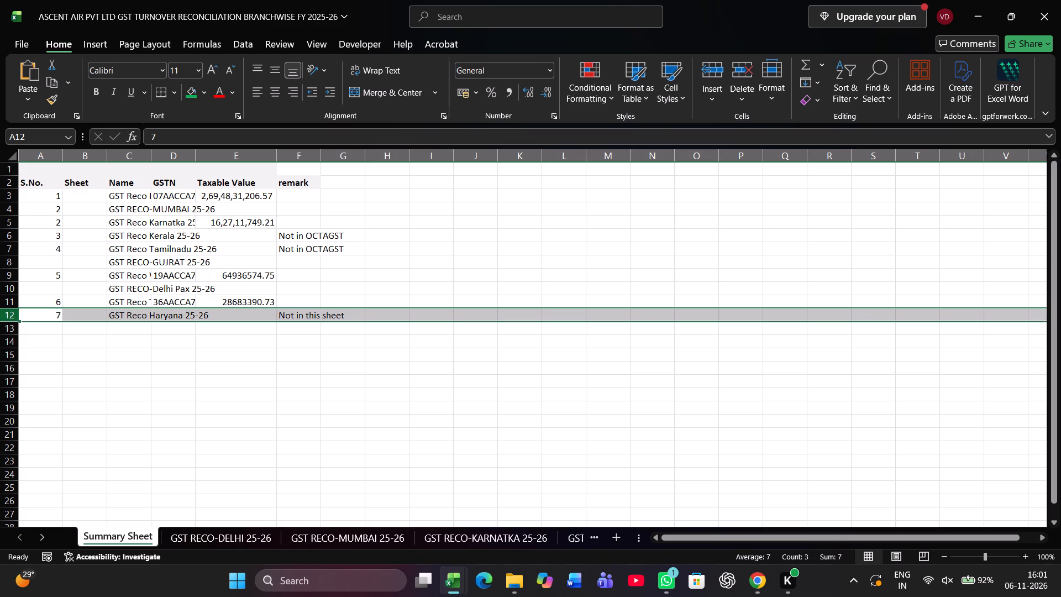
key(ctrl+shift+equal)
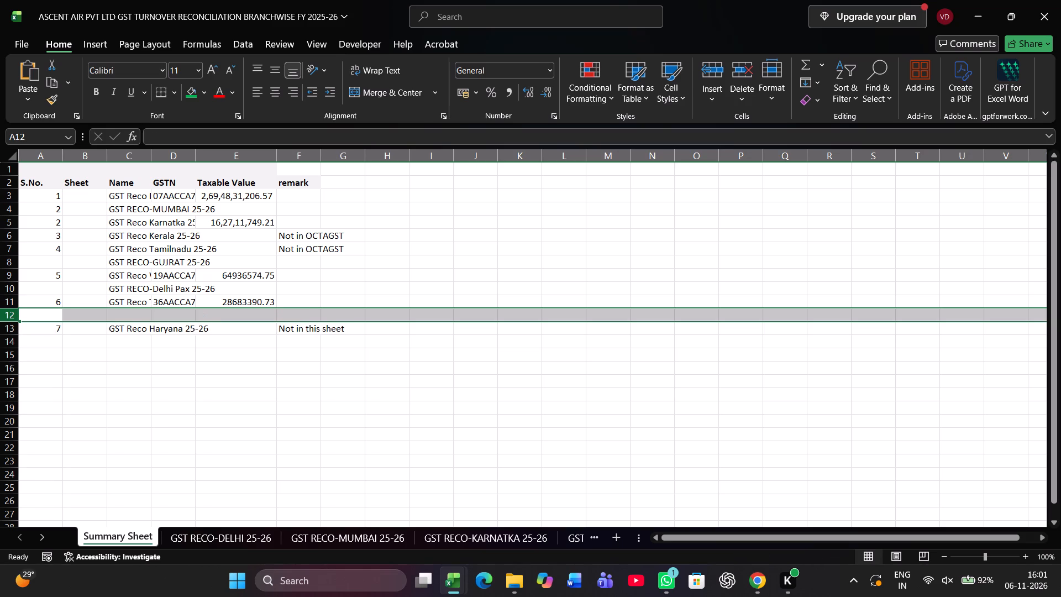
key(Right)
key(Right)
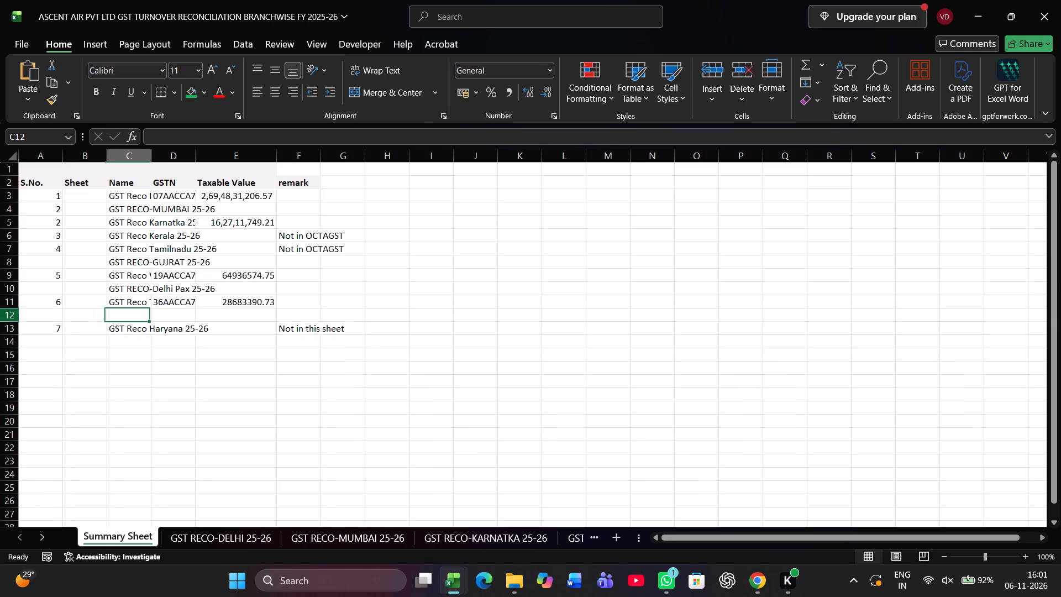
key(ctrl+v)
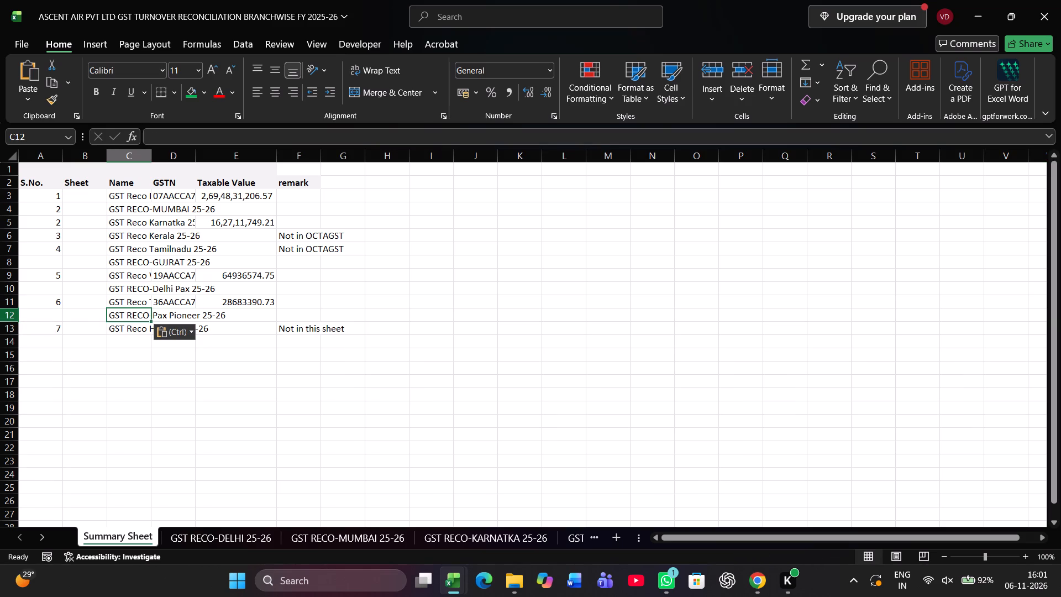
Fill the remark Not in OCTAGST down from the Tamilnadu row, F7, through the Pax Pioneer row, F12.
key(Right)
key(Right)
key(Right)
key(Right)
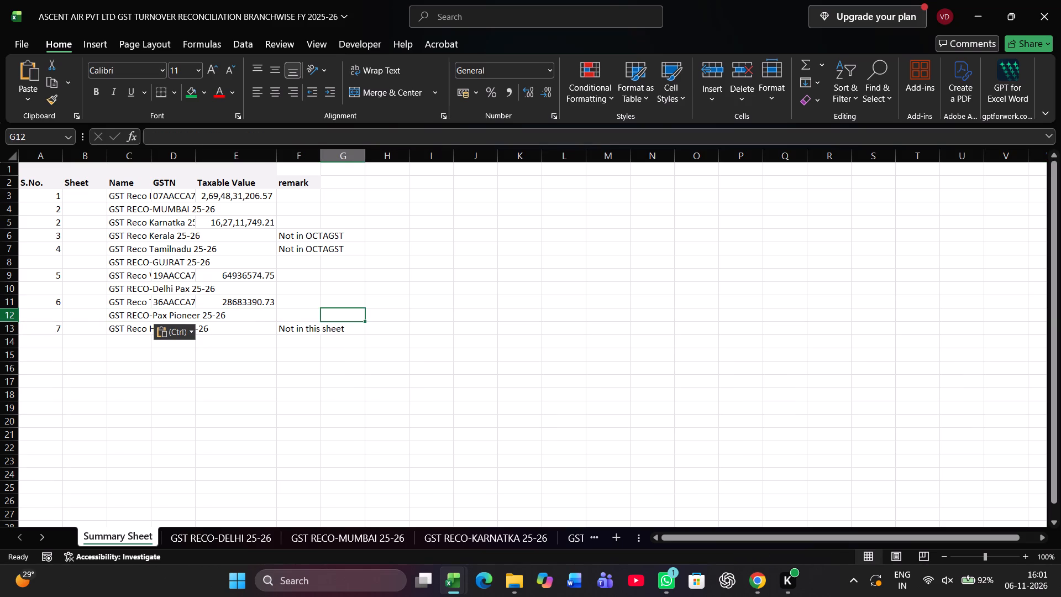
key(Left)
key(Up)
key(Up)
key(Up)
key(Down)
key(Down)
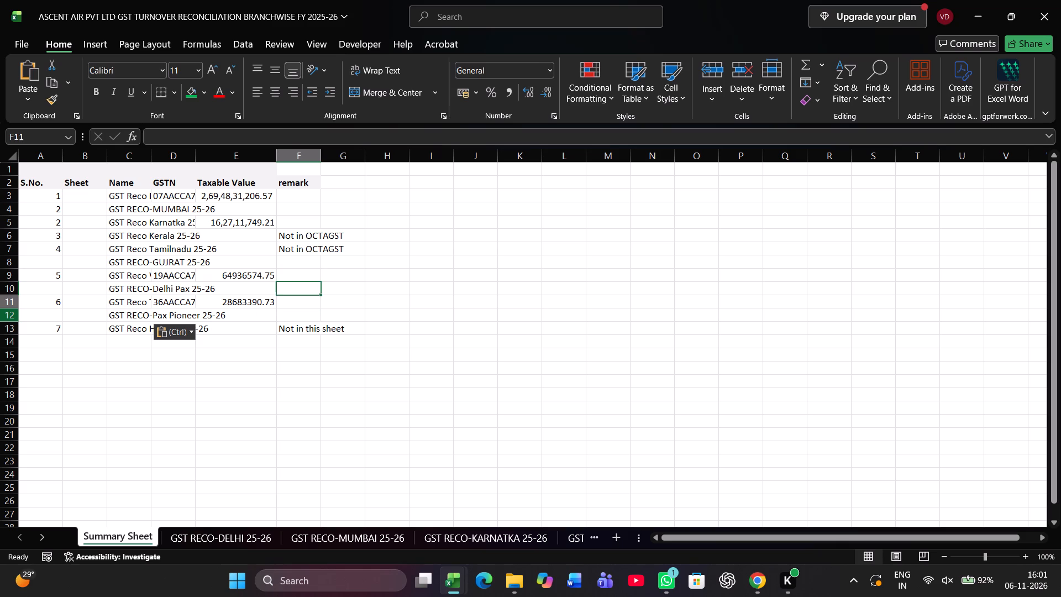
key(Down)
key(Down)
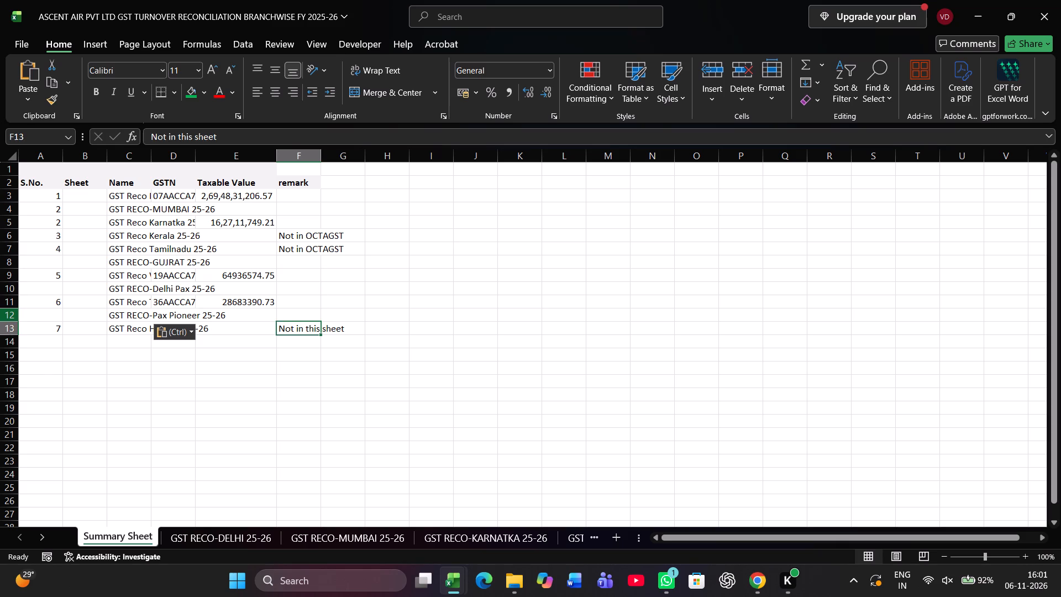
key(Up)
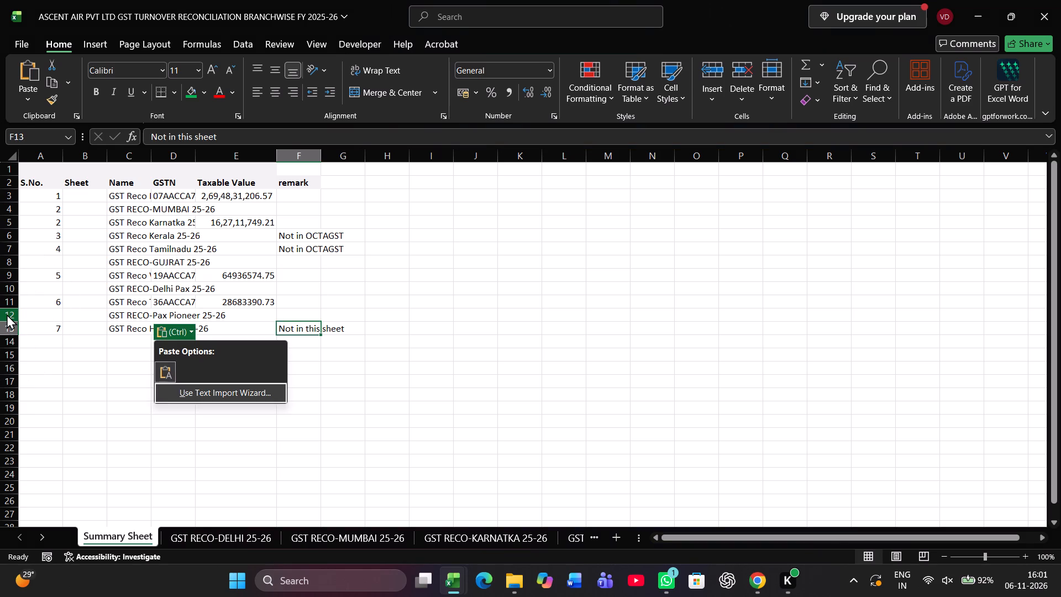
click(386, 402)
key(Up)
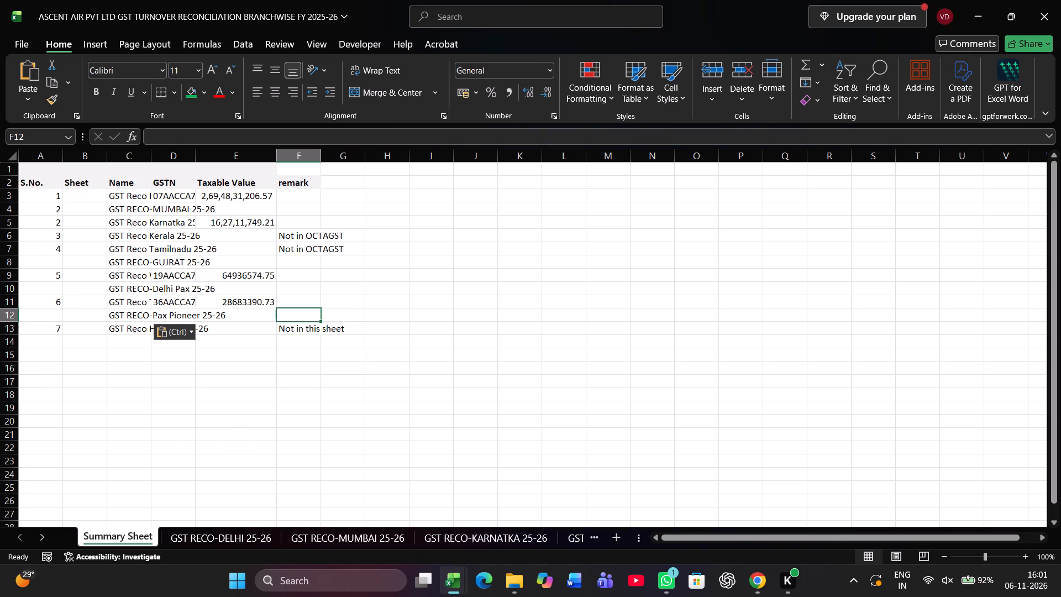
key(ctrl+shift+Up)
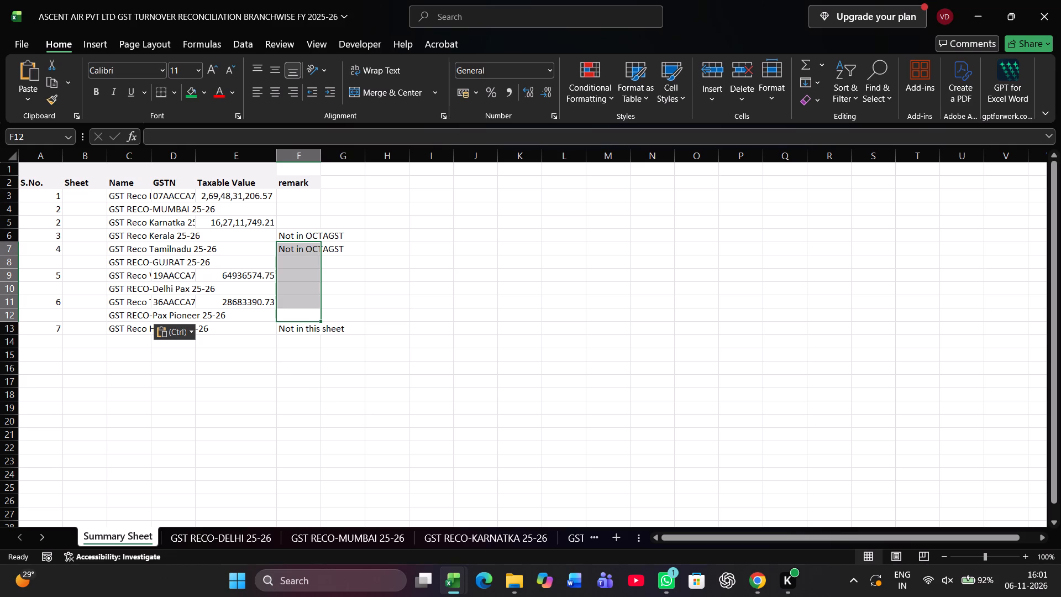
key(ctrl+d)
key(Down)
key(Up)
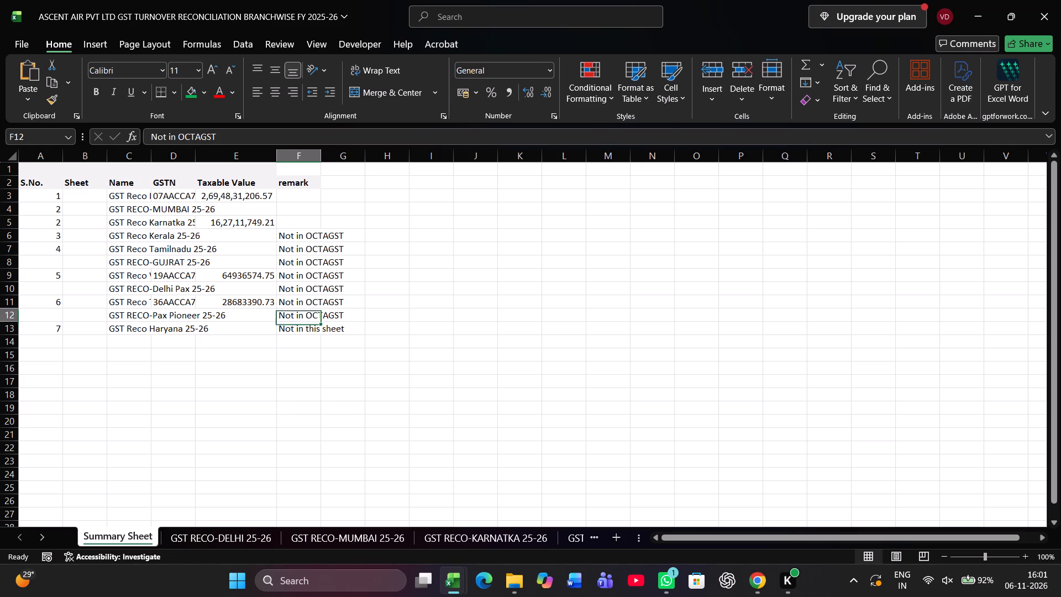
Clear the remarks in F11 and F9 for the Telangana and West Bengal entries, which have taxable values.
key(Up)
key(BackSpace)
key(Up)
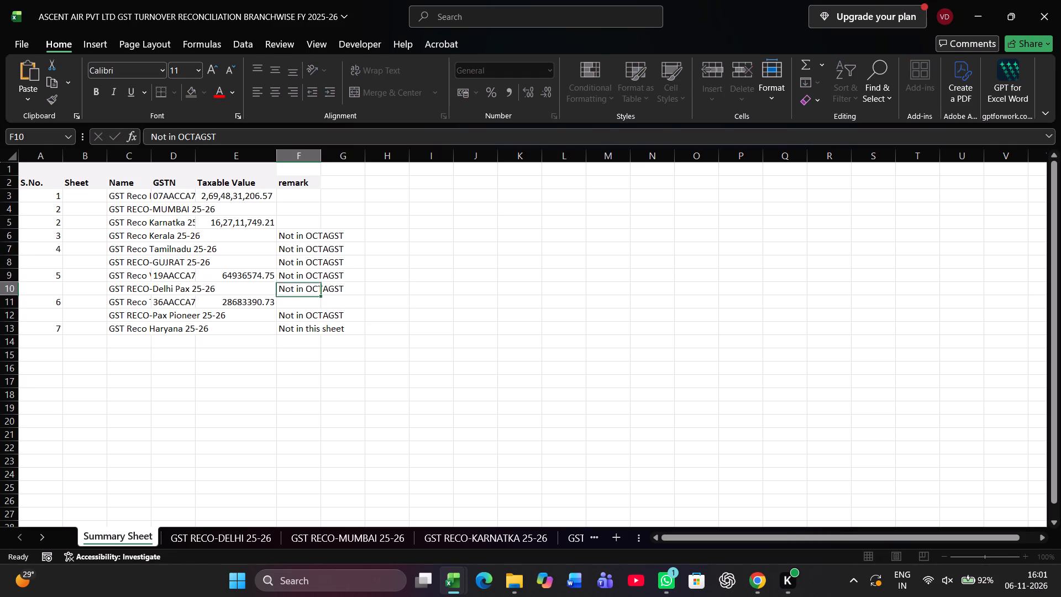
key(Up)
key(BackSpace)
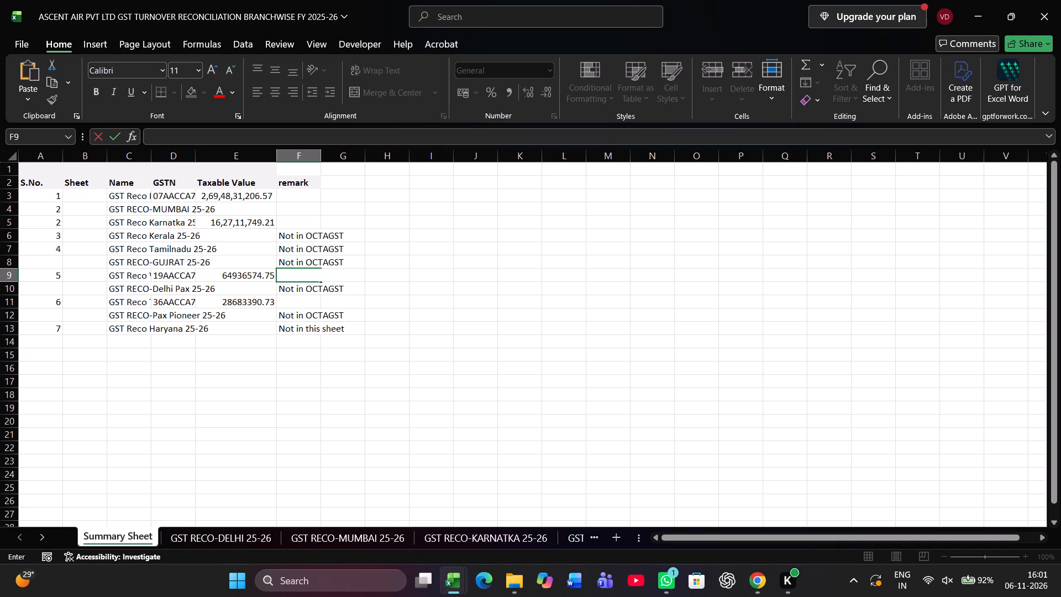
click(289, 208)
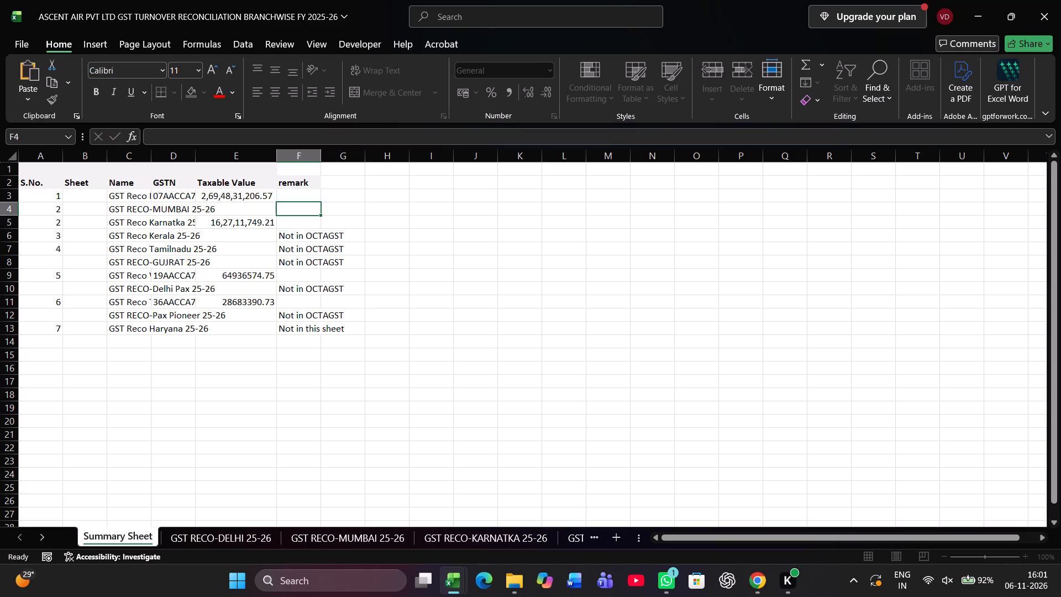
Copy the Kerala remark Not in OCTAGST from F6 into the Mumbai remark cell F4.
click(307, 242)
key(ctrl+c)
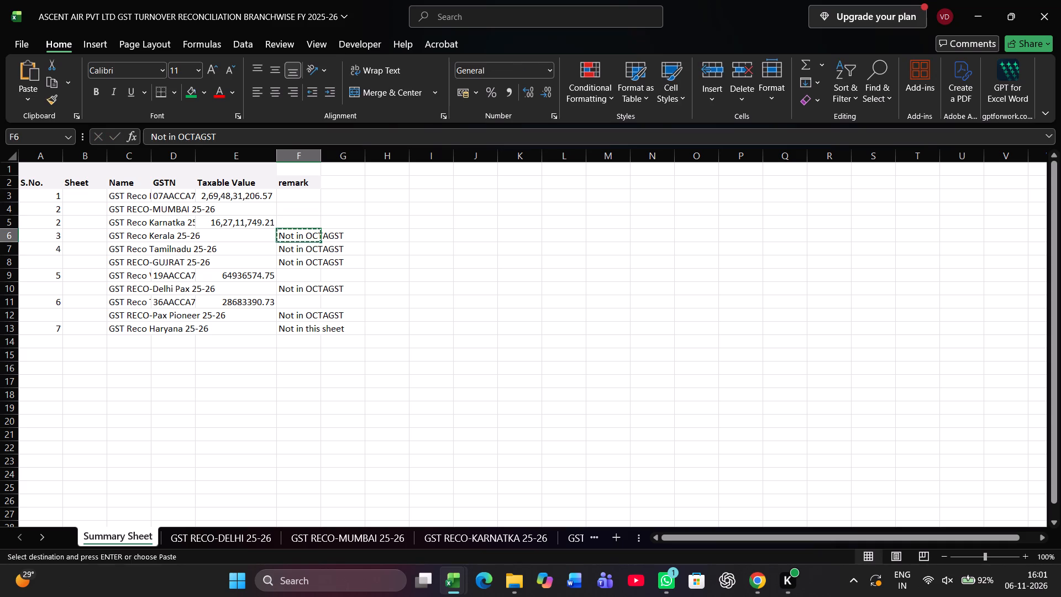
click(304, 205)
key(ctrl+v)
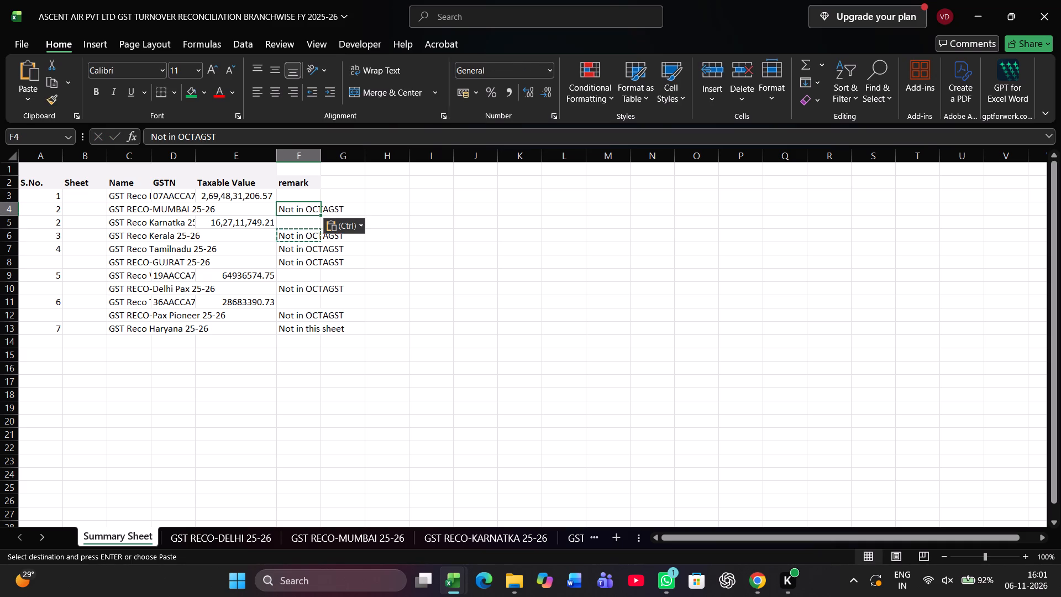
Enter Matched as the remark for the Delhi entry in F3.
click(292, 196)
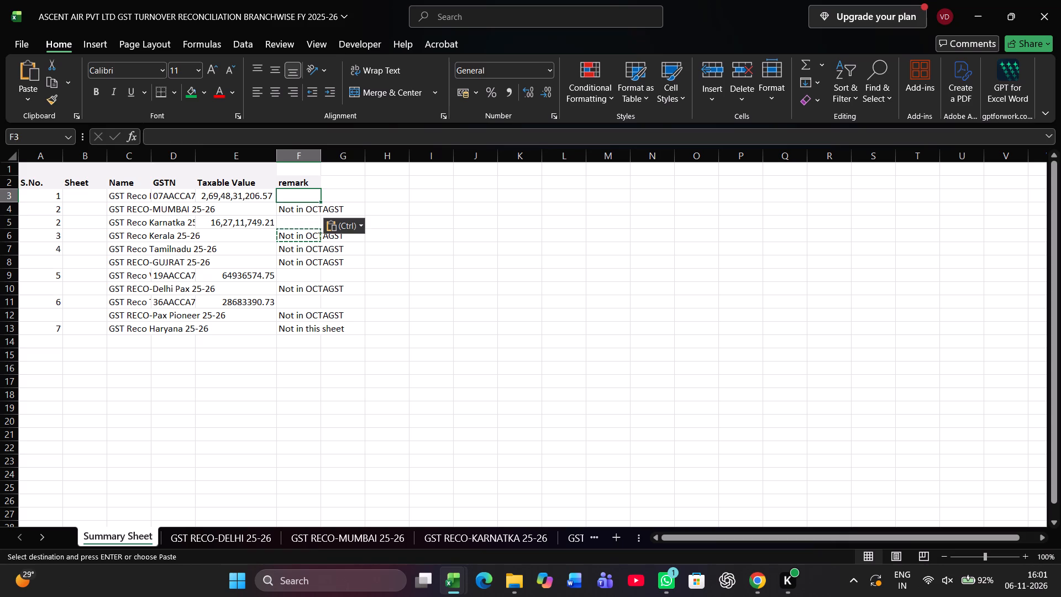
text(Matched)
key(Down)
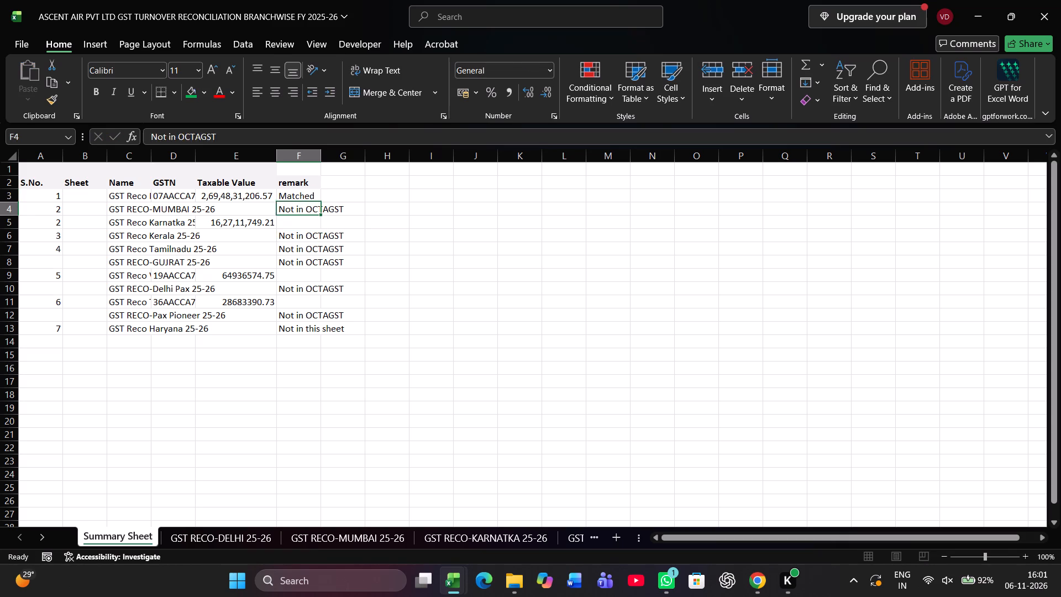
key(Down)
key(Up)
key(Up)
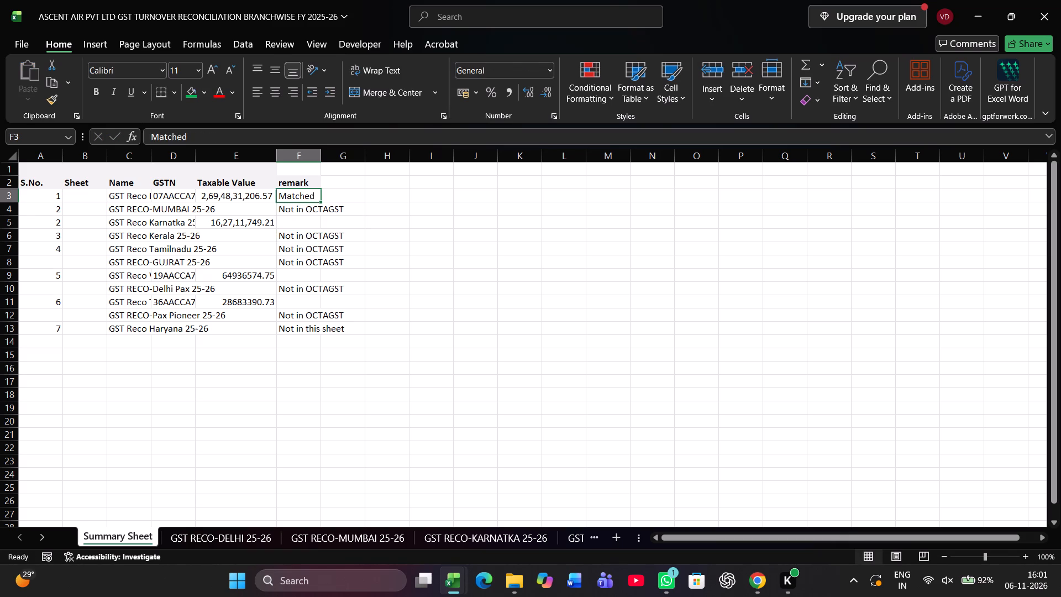
Copy the remark Matched from F3 to the Karnataka, West Bengal and Telangana remark cells F5, F9 and F11.
key(ctrl+c)
key(Down)
key(Down)
key(ctrl+v)
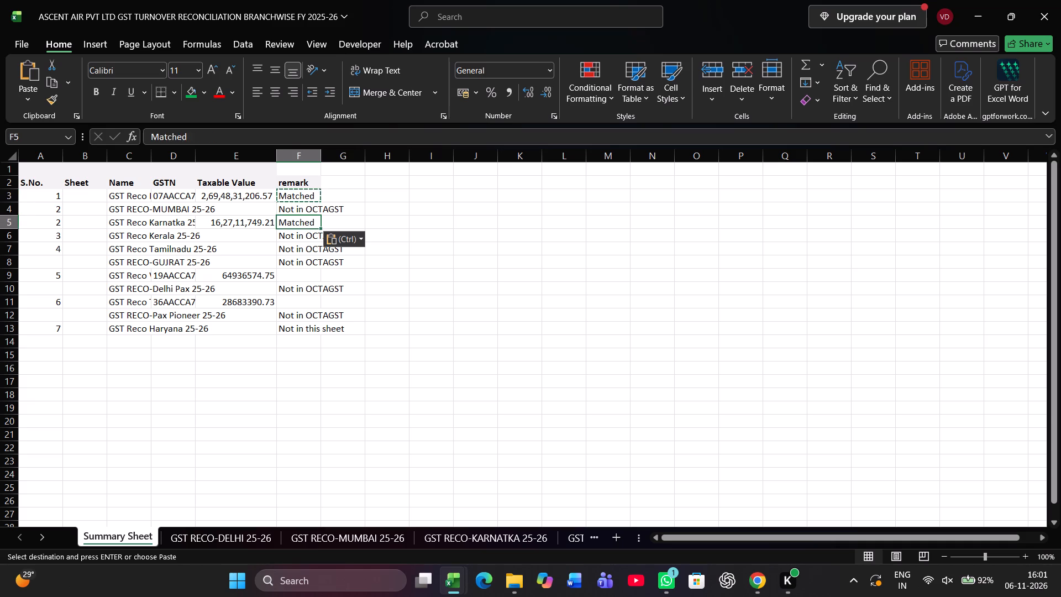
key(Down)
key(Down)
key(Down)
key(Down)
key(ctrl+v)
key(Down)
key(Down)
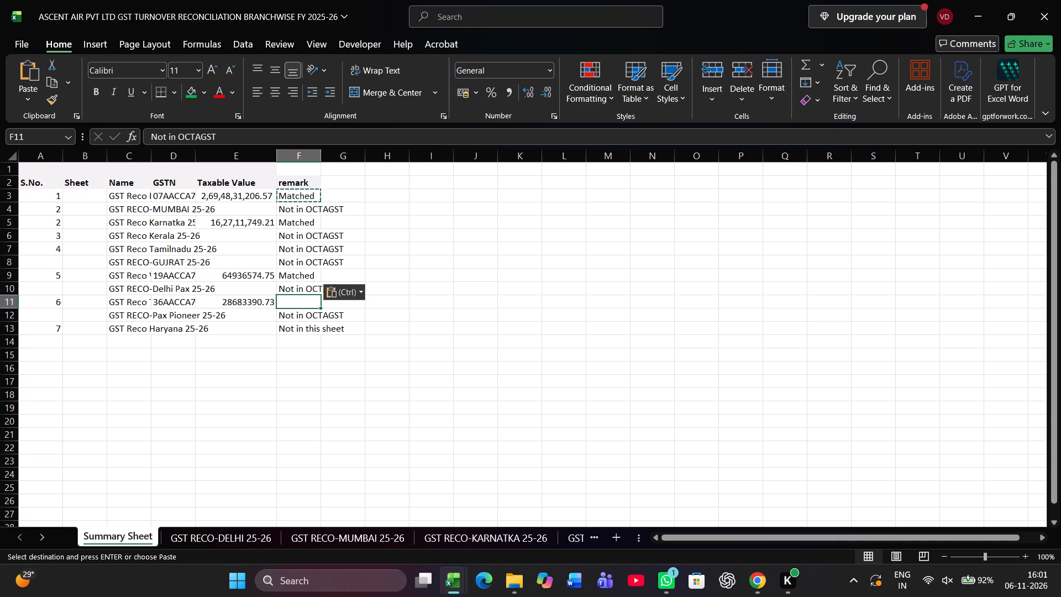
key(ctrl+v)
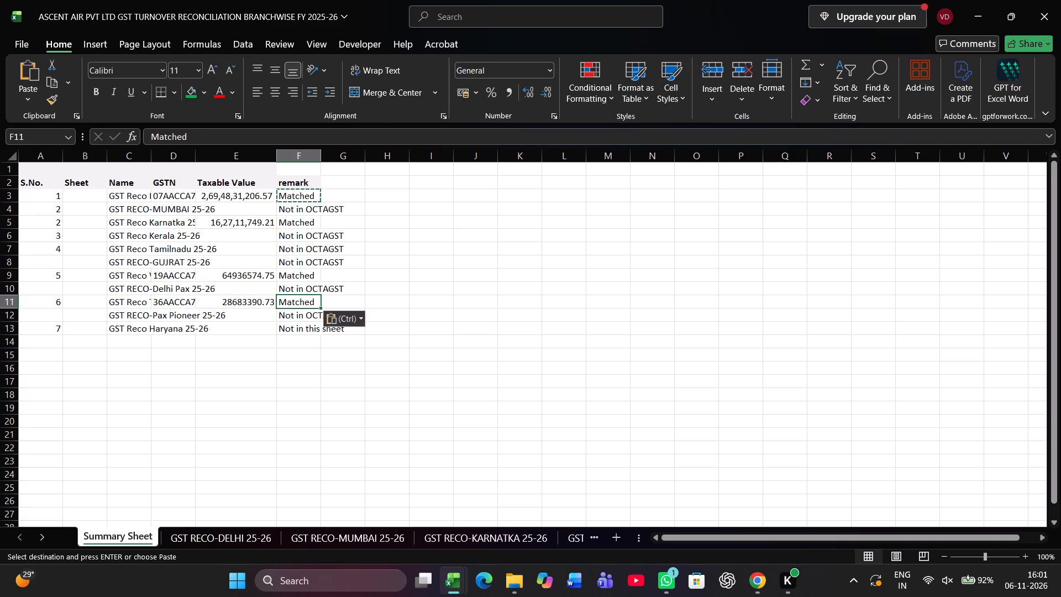
Save the workbook.
click(327, 427)
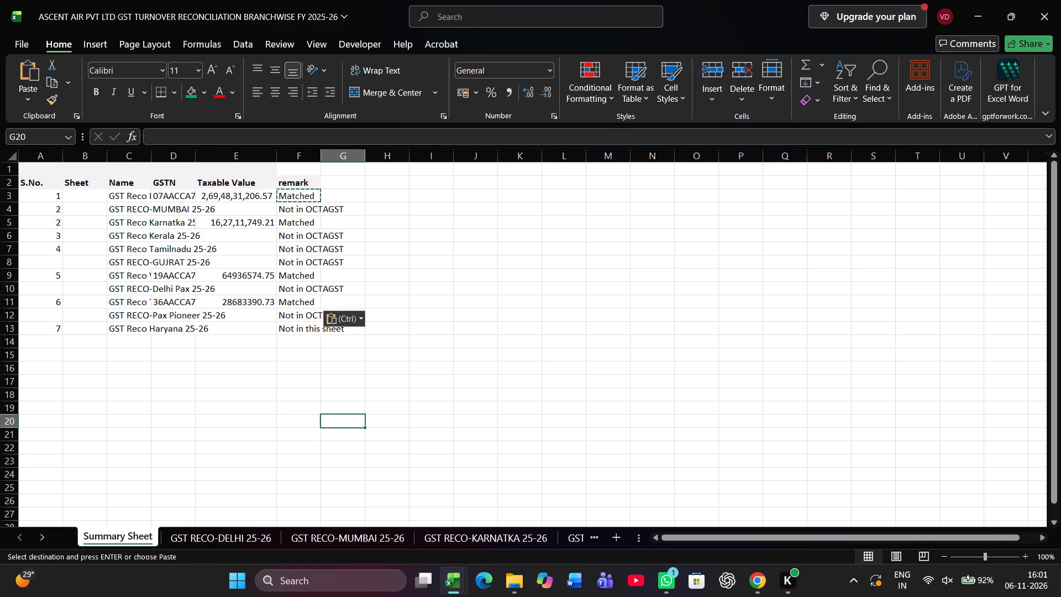
key(ctrl+s)
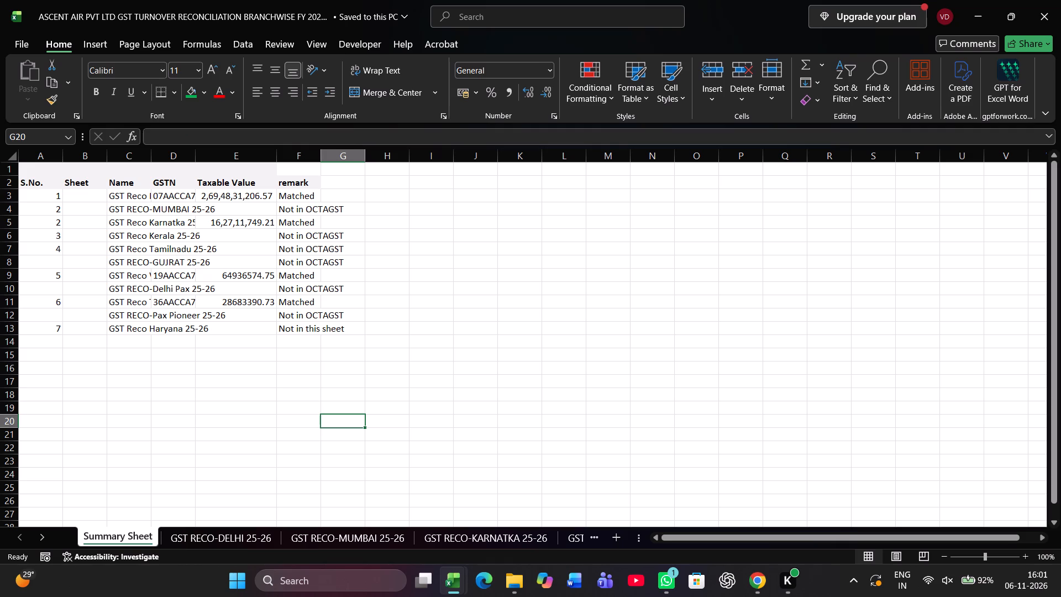
Renumber the S.No. column consecutively from 1 for Delhi in A3 to 11 for Haryana in A13.
click(54, 200)
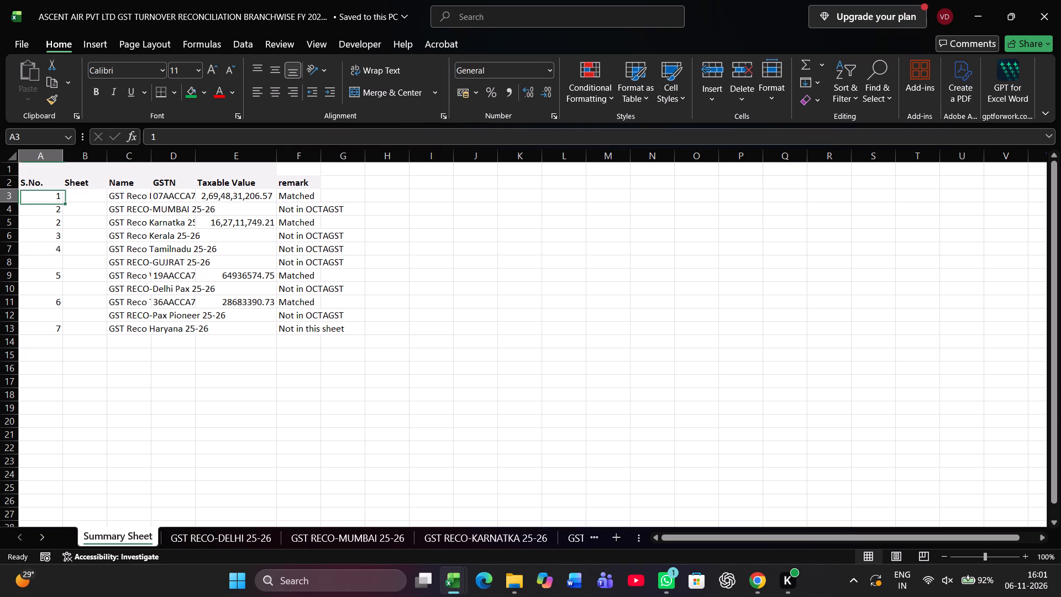
key(End)
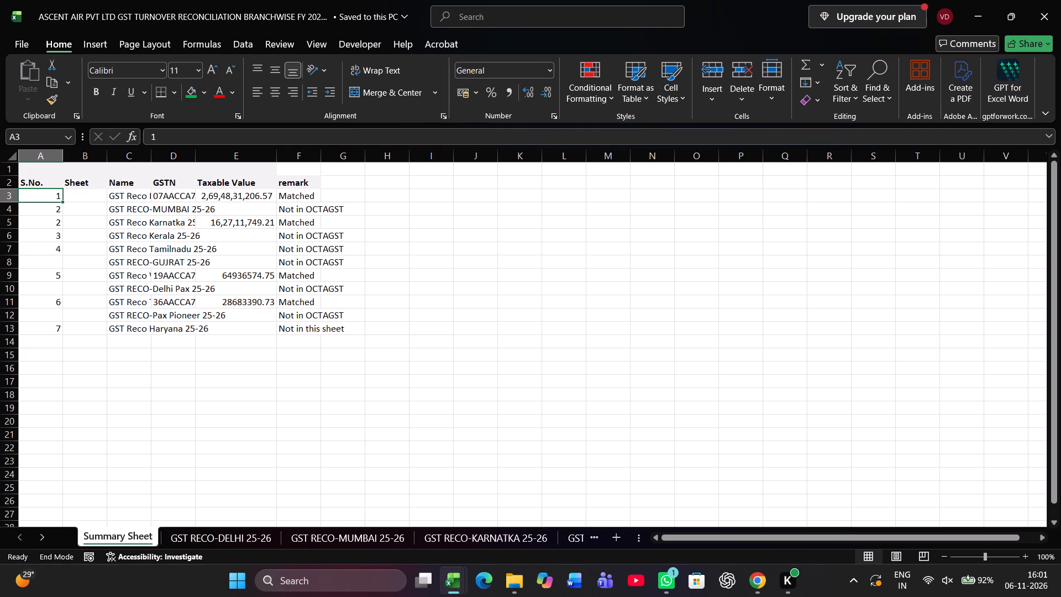
key(1)
key(Return)
key(2)
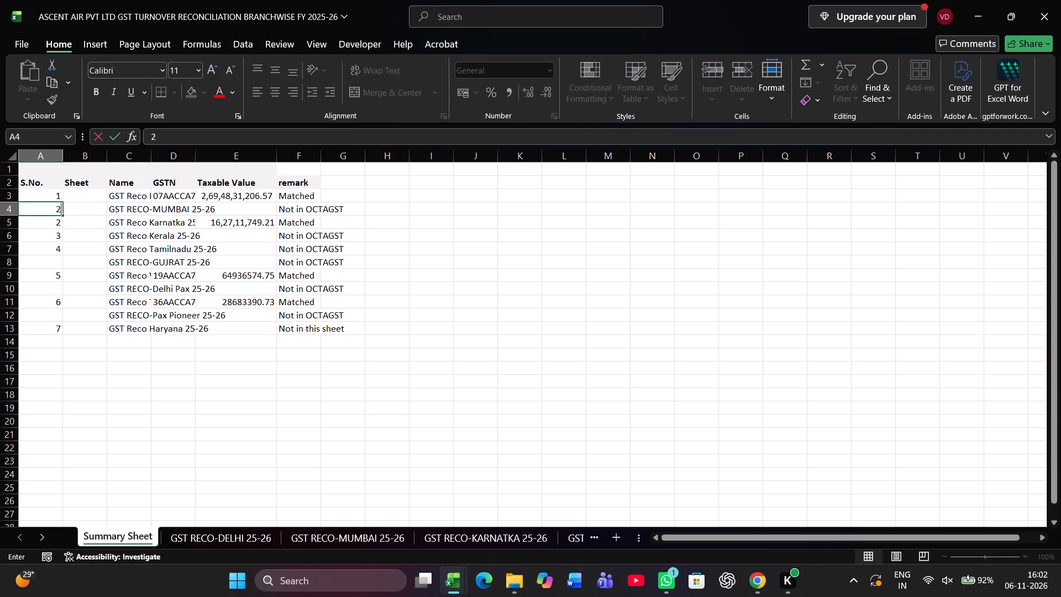
key(Return)
key(3)
key(Return)
key(4)
key(Return)
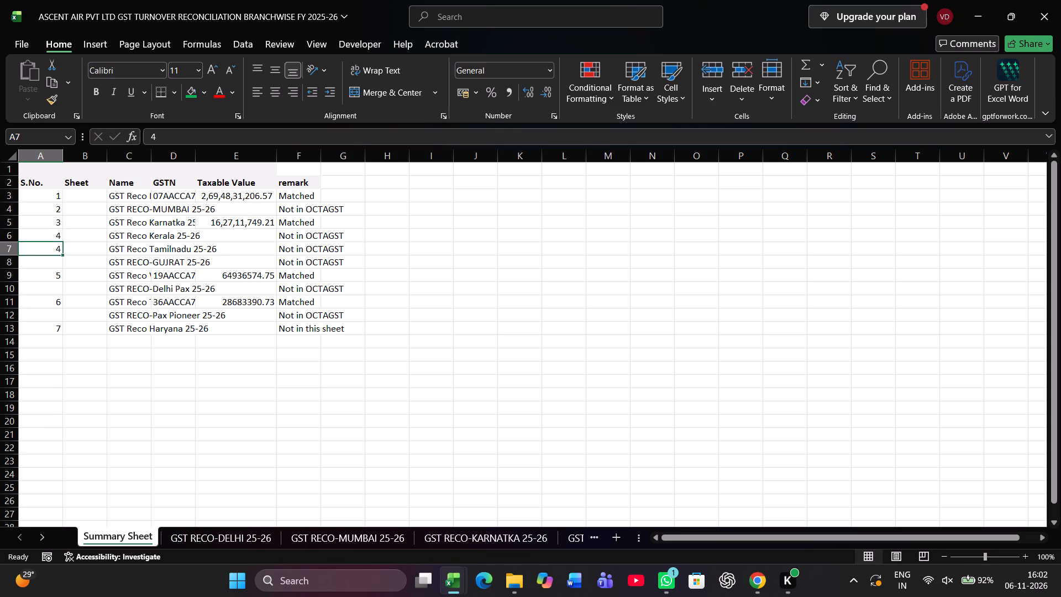
key(5)
key(Return)
key(6)
key(Return)
key(7)
key(Return)
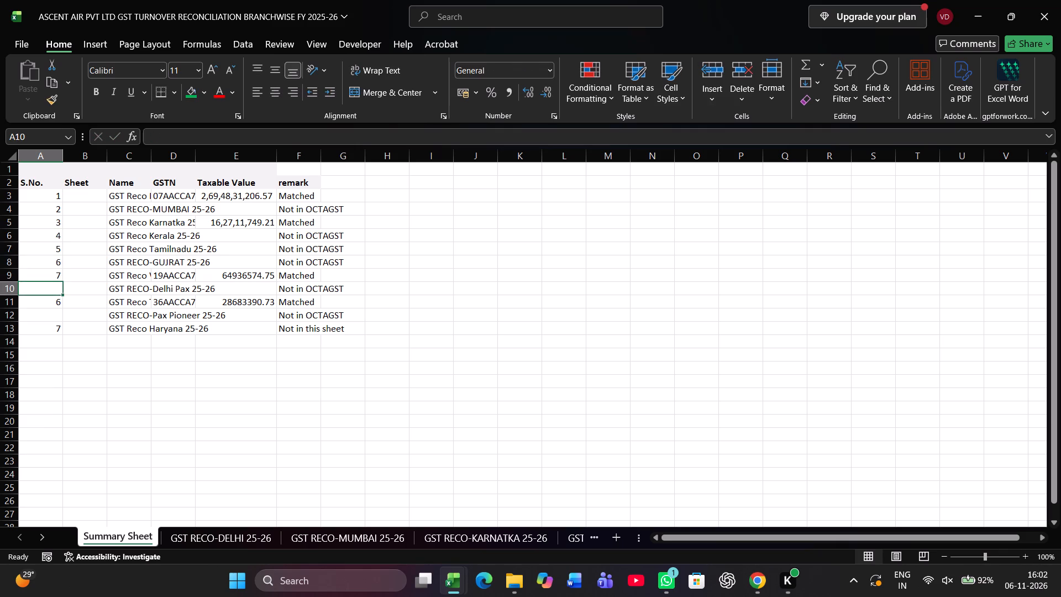
key(8)
key(Return)
key(9)
key(Return)
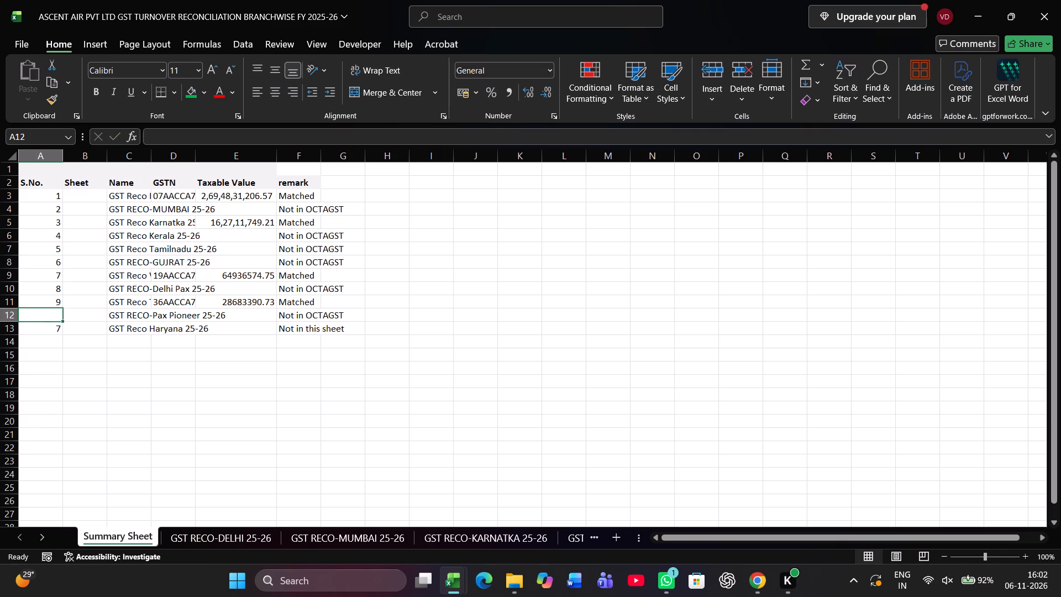
text(10)
key(Return)
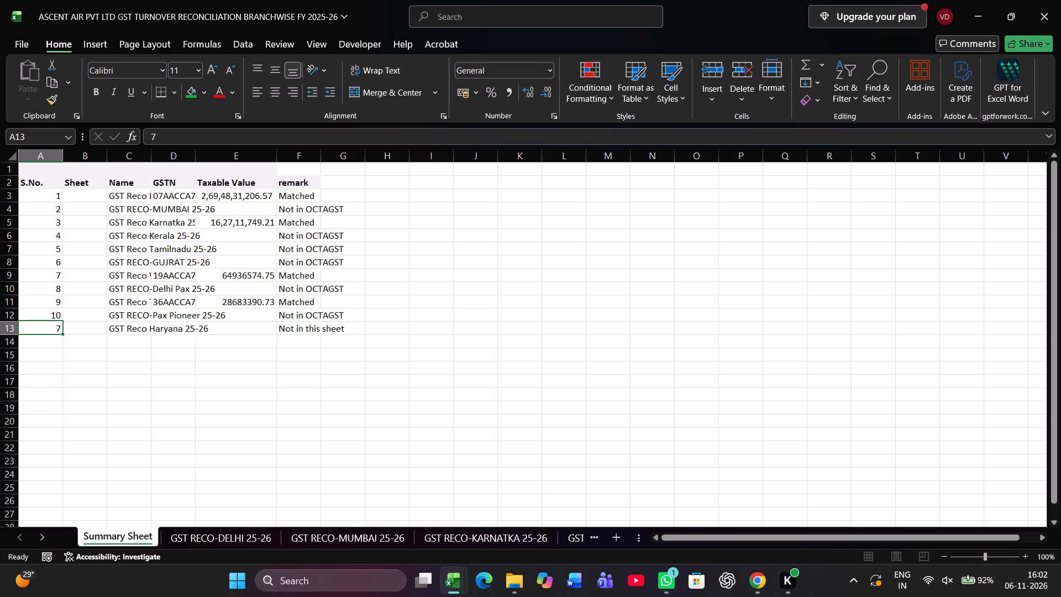
text(11)
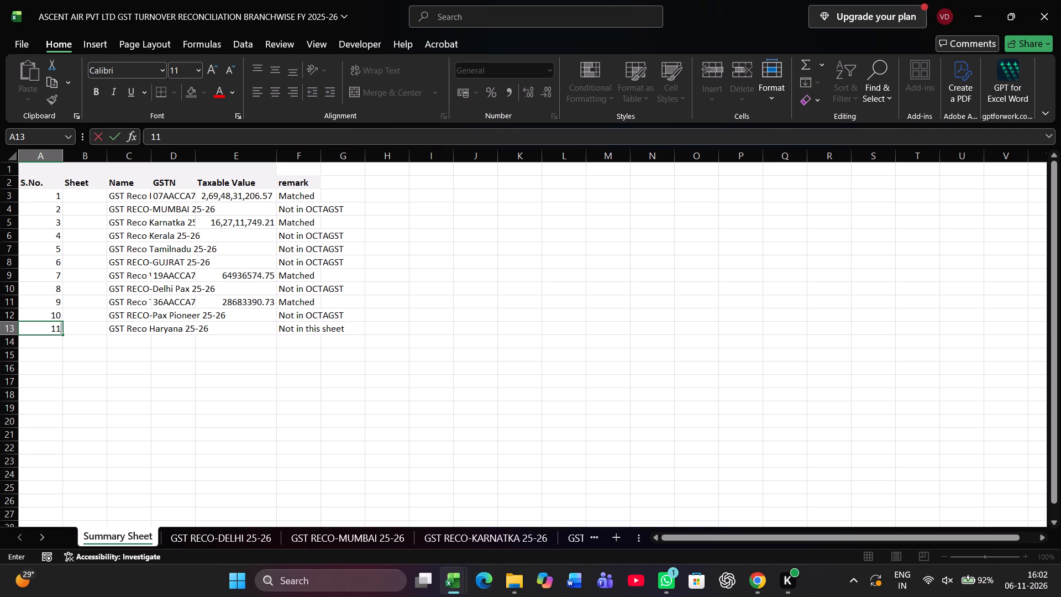
key(Return)
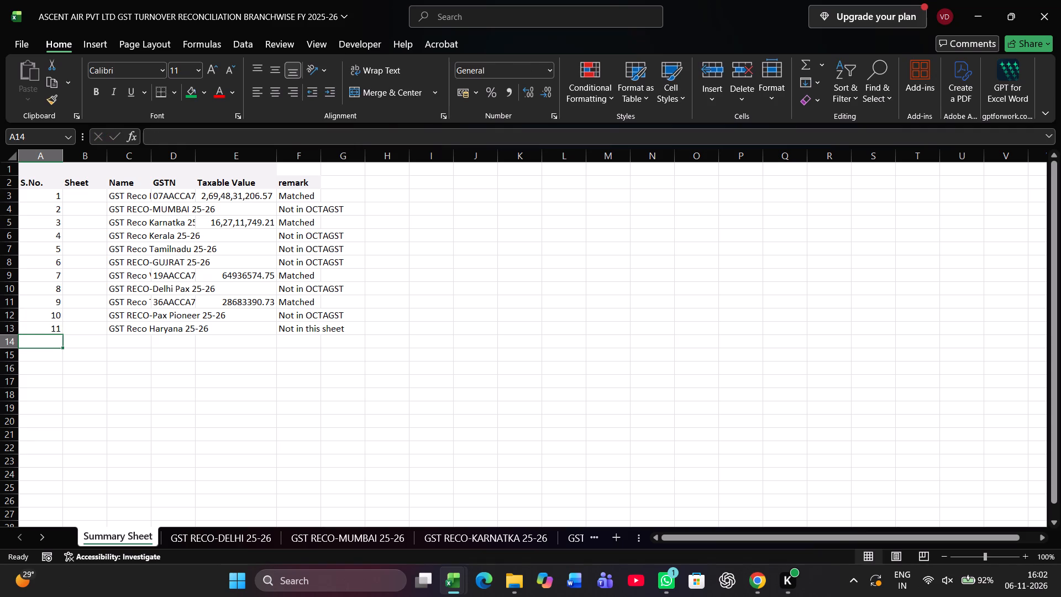
Colour the GST RECO-DELHI 25-26 sheet tab with the standard green.
click(217, 540)
right_click(217, 540)
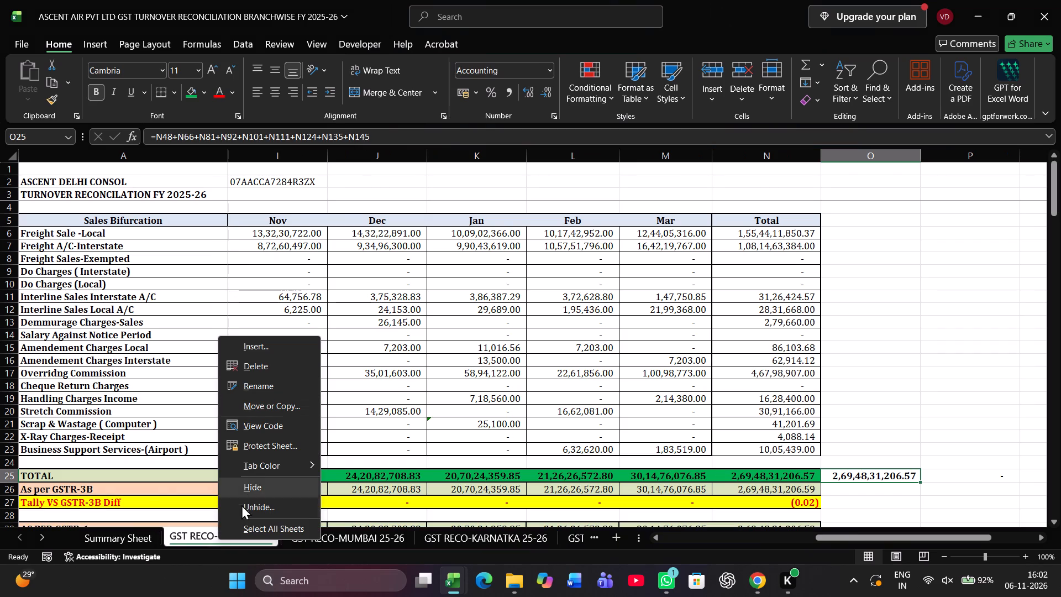
click(267, 459)
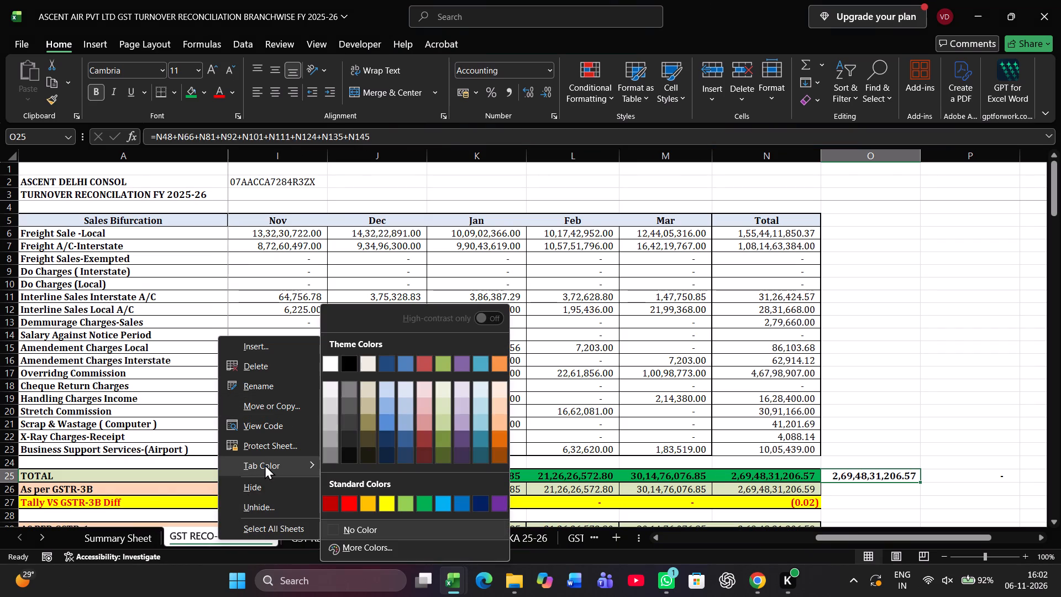
click(424, 505)
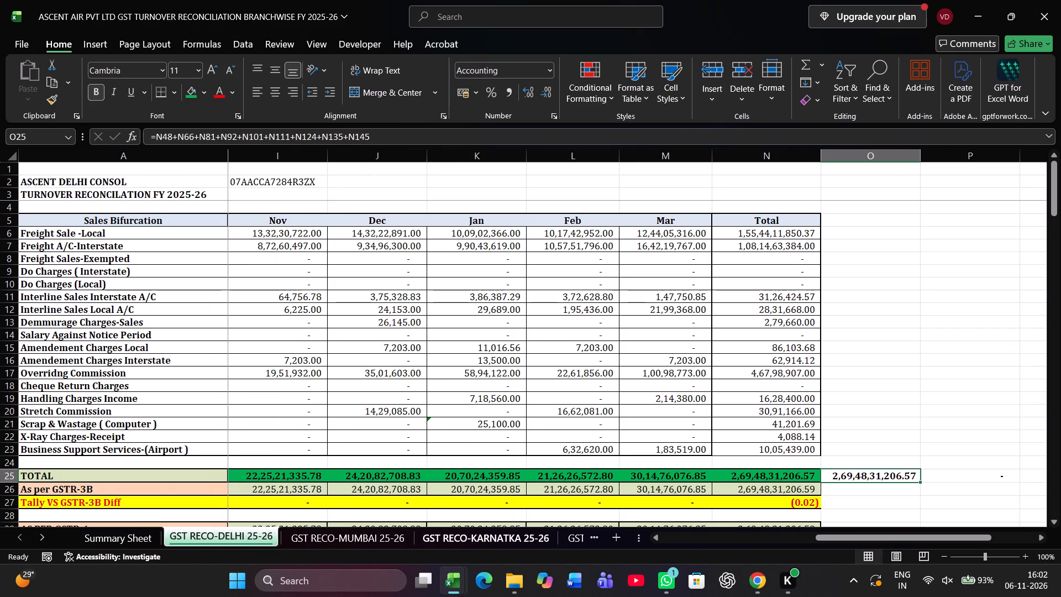
Widen the Name and GSTN columns of the Summary Sheet so their entries fit in full.
click(127, 542)
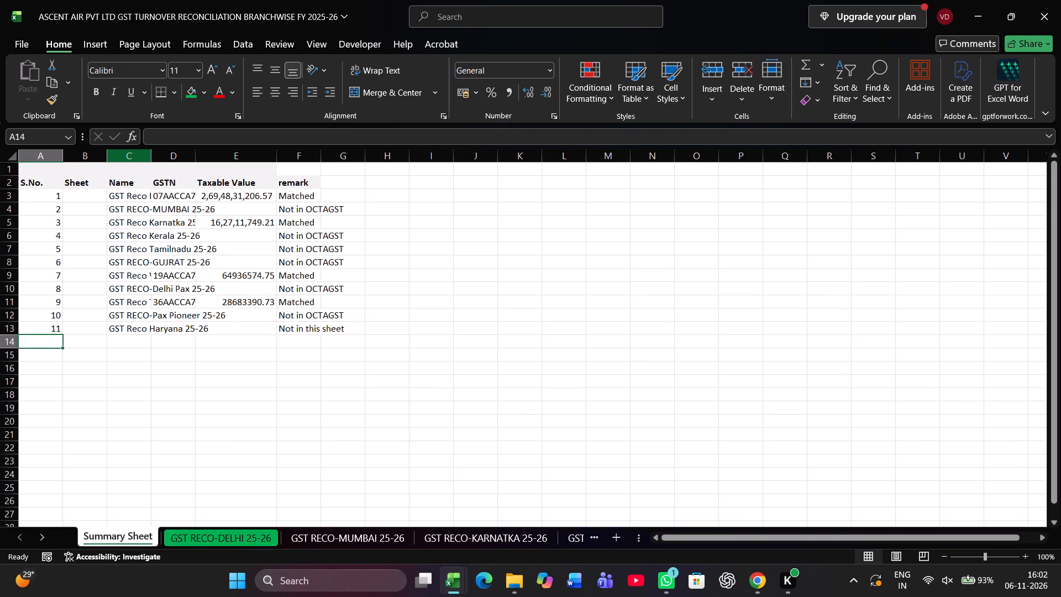
drag(148, 157, 188, 164)
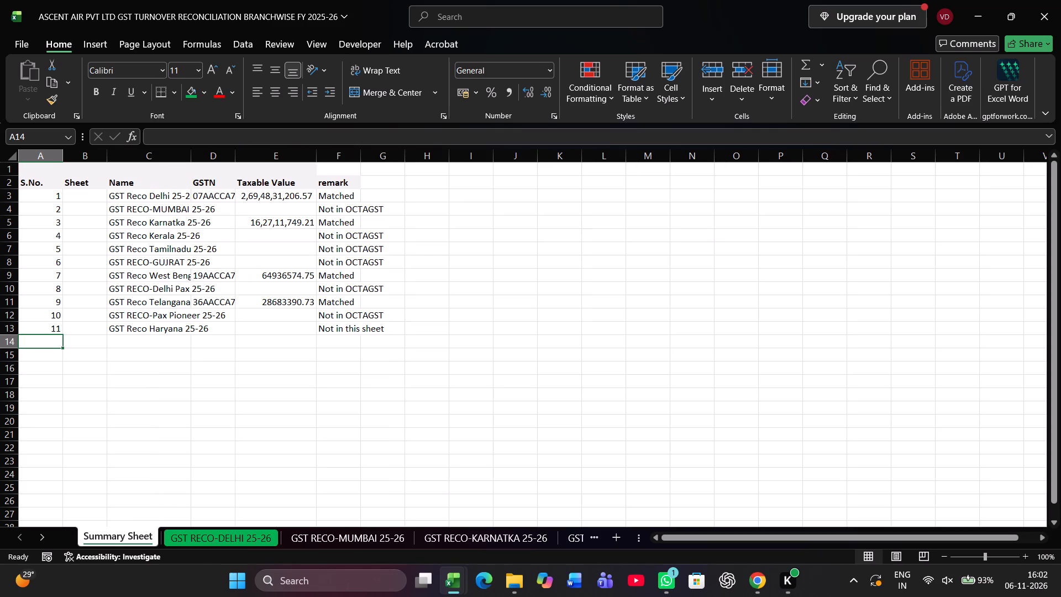
drag(236, 154, 335, 170)
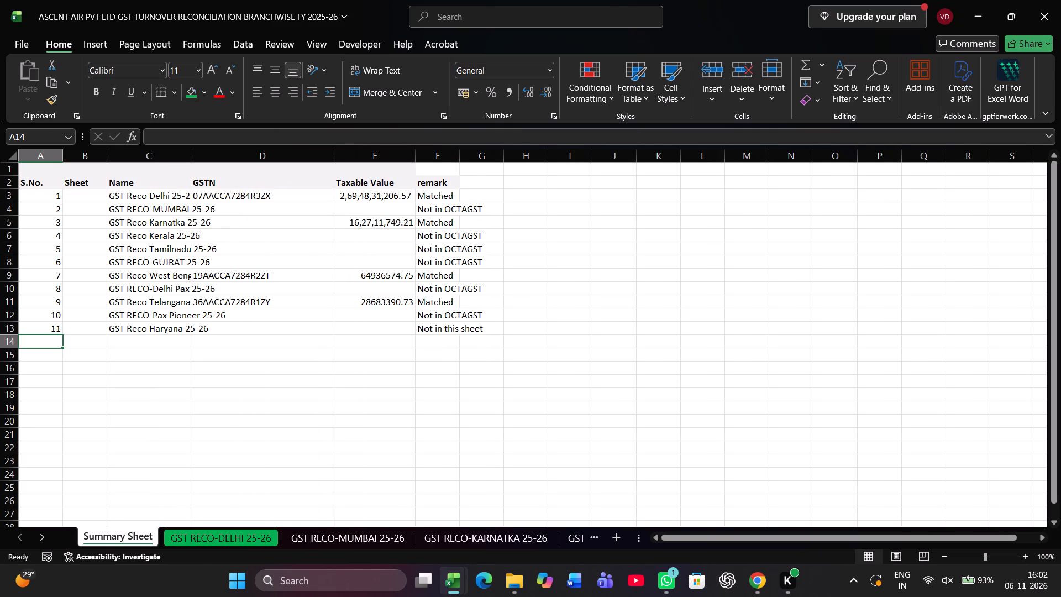
drag(188, 155, 244, 160)
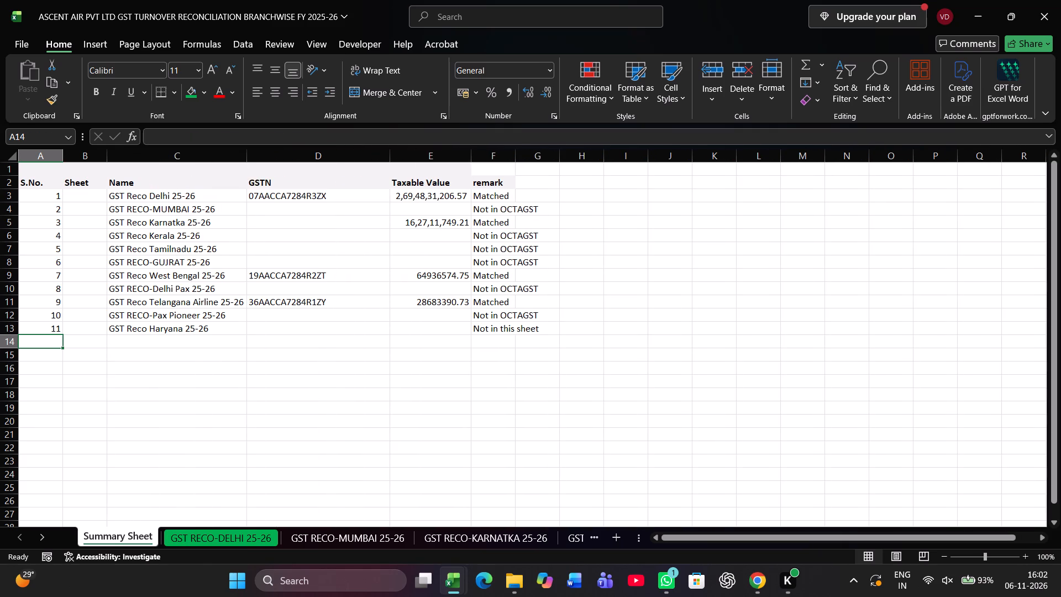
drag(246, 151, 256, 156)
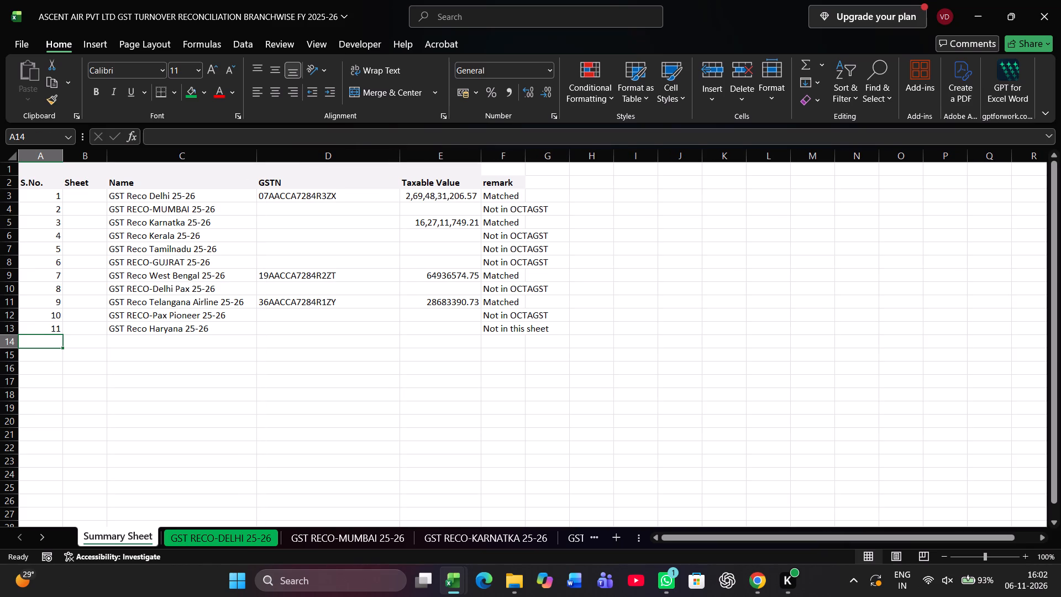
Link the Karnataka GSTN cell D5 in the Summary Sheet to G2 of the GST RECO-KARNATKA 25-26 sheet.
scroll(339, 294, up, 3)
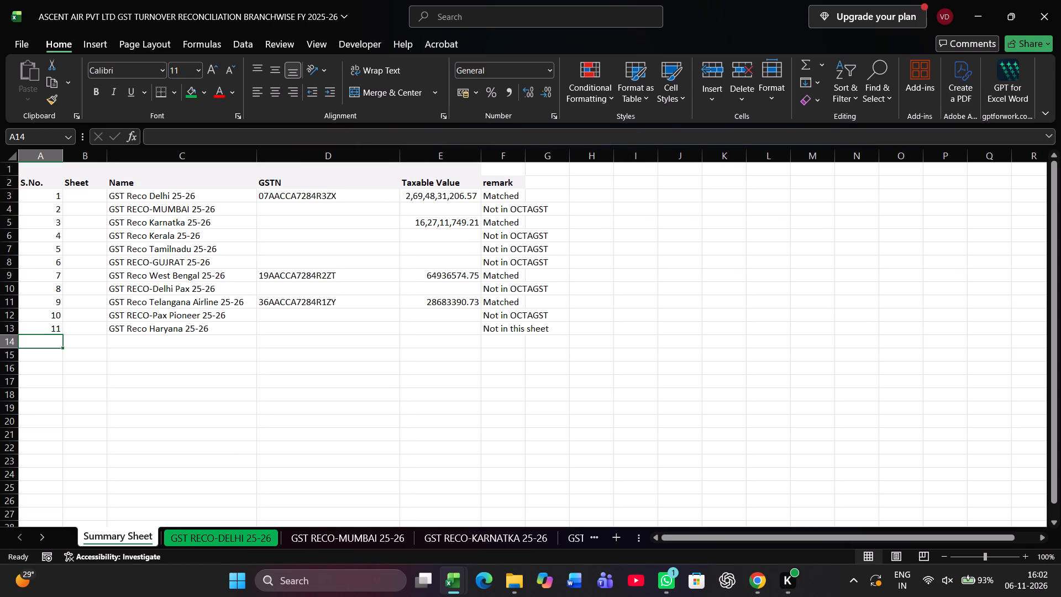
click(299, 227)
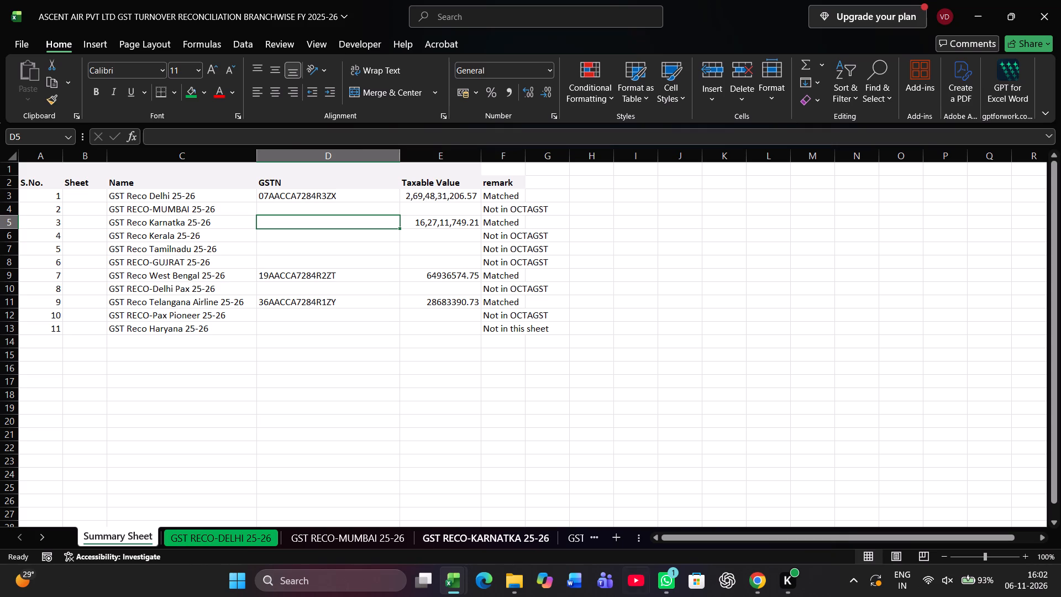
click(495, 537)
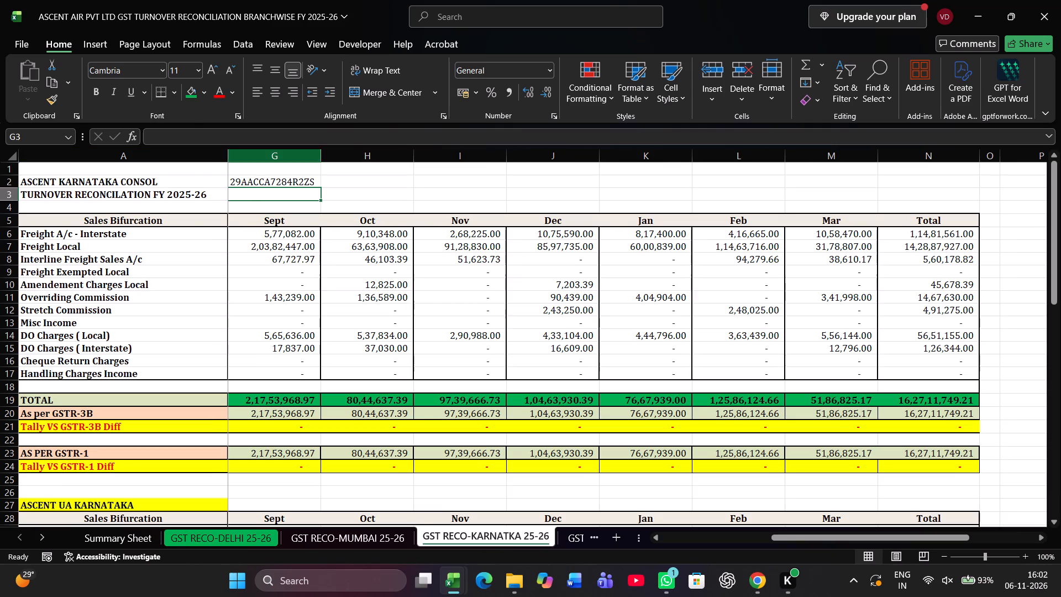
click(274, 179)
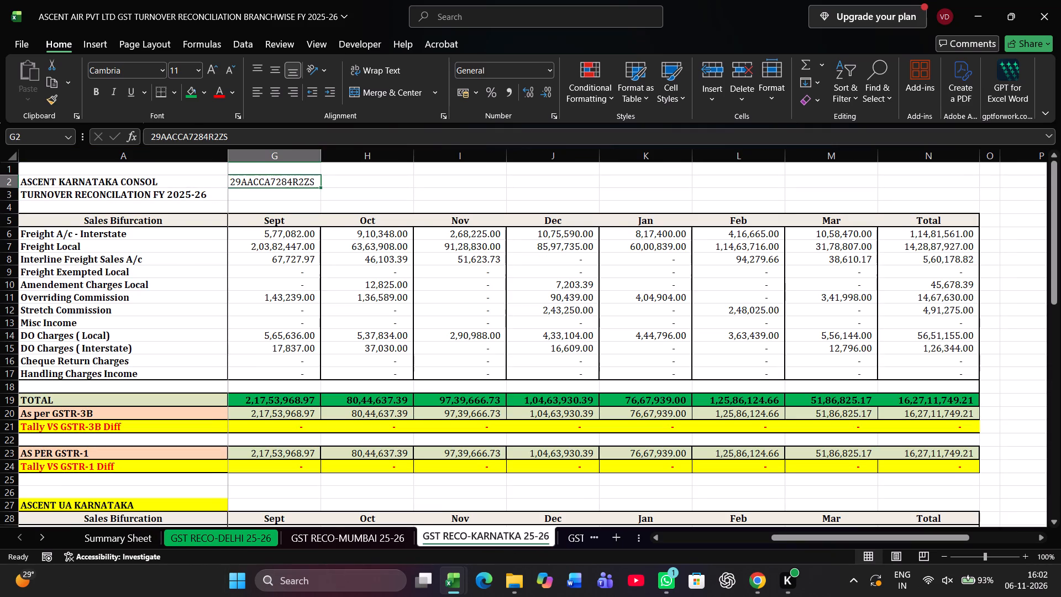
click(123, 530)
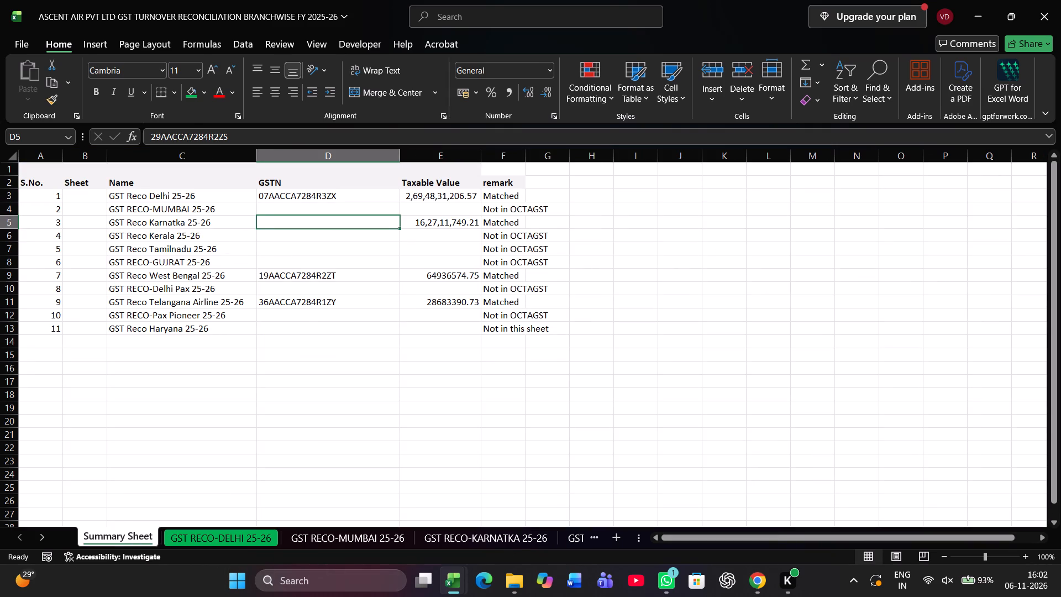
key(equal)
click(480, 527)
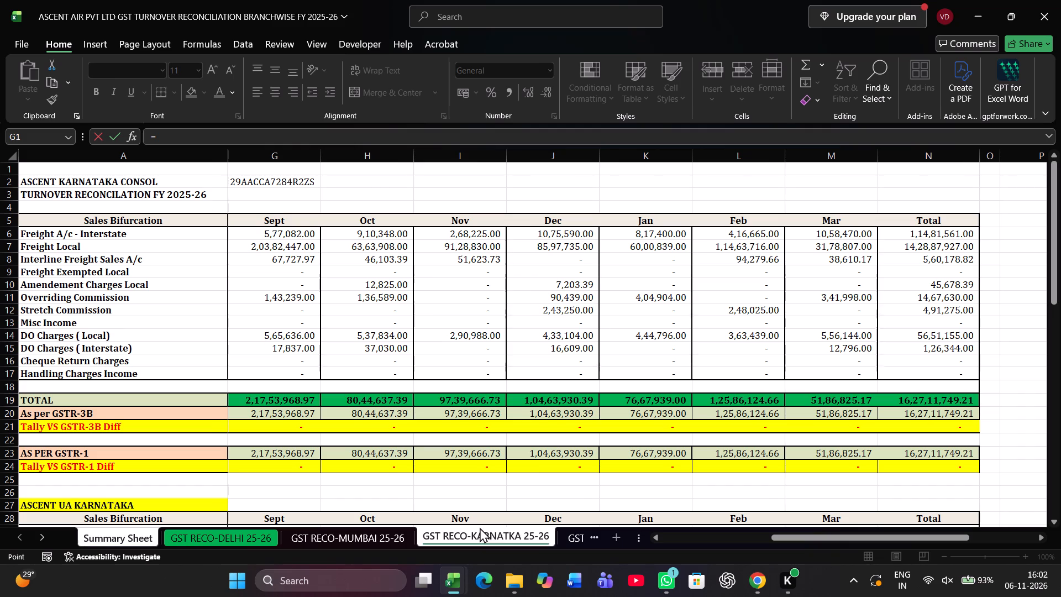
click(307, 183)
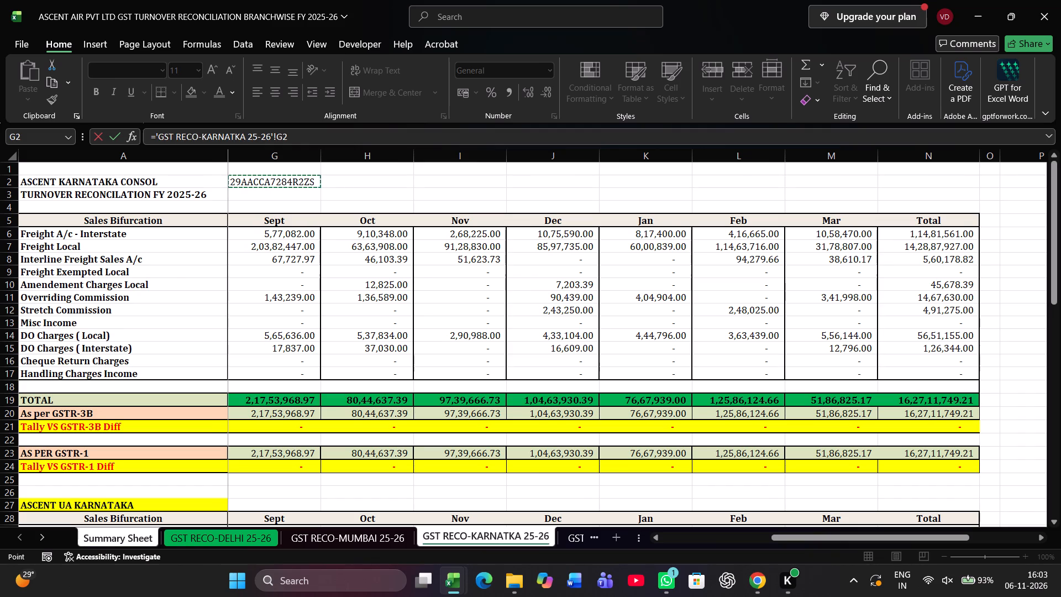
key(Return)
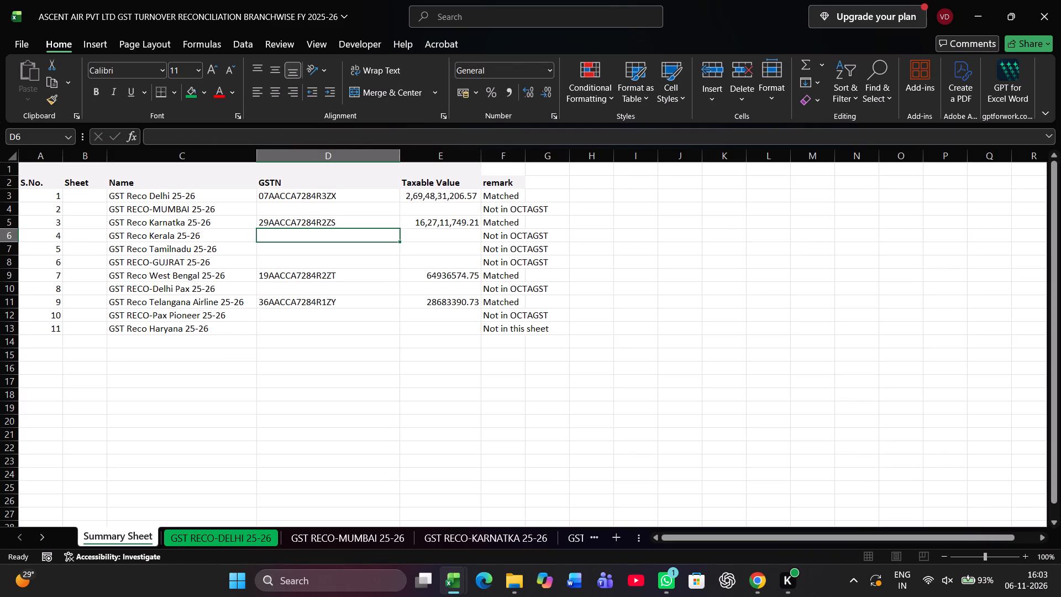
Check the cell contents and sheet references in the GSTN column from the Mumbai row through the Haryana row.
key(Down)
key(Up)
key(Up)
key(Up)
key(Down)
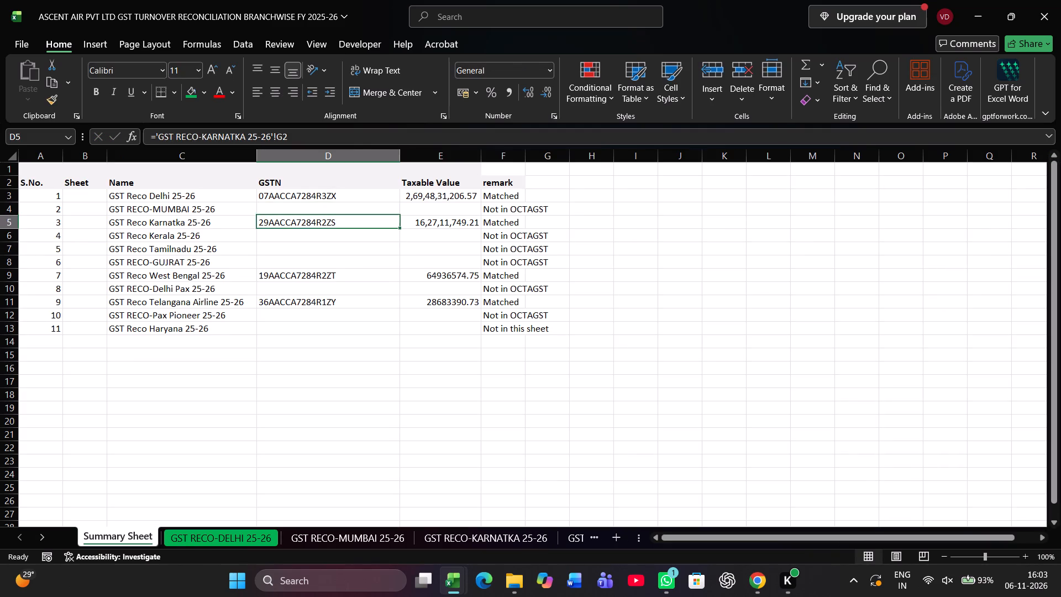
key(Down)
key(Down)
key(Down)
key(Down)
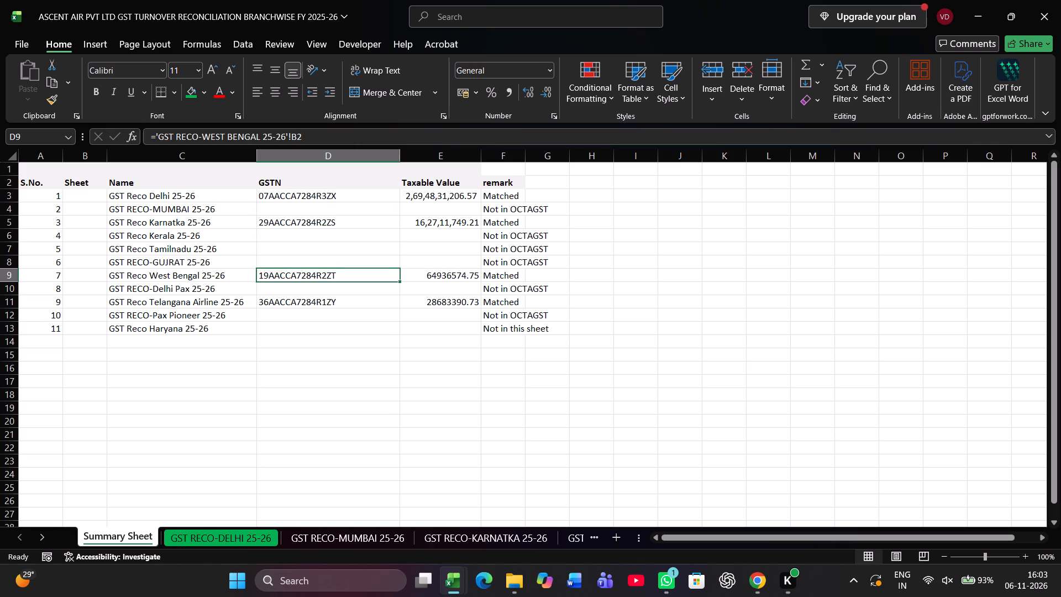
key(Down)
key(Down)
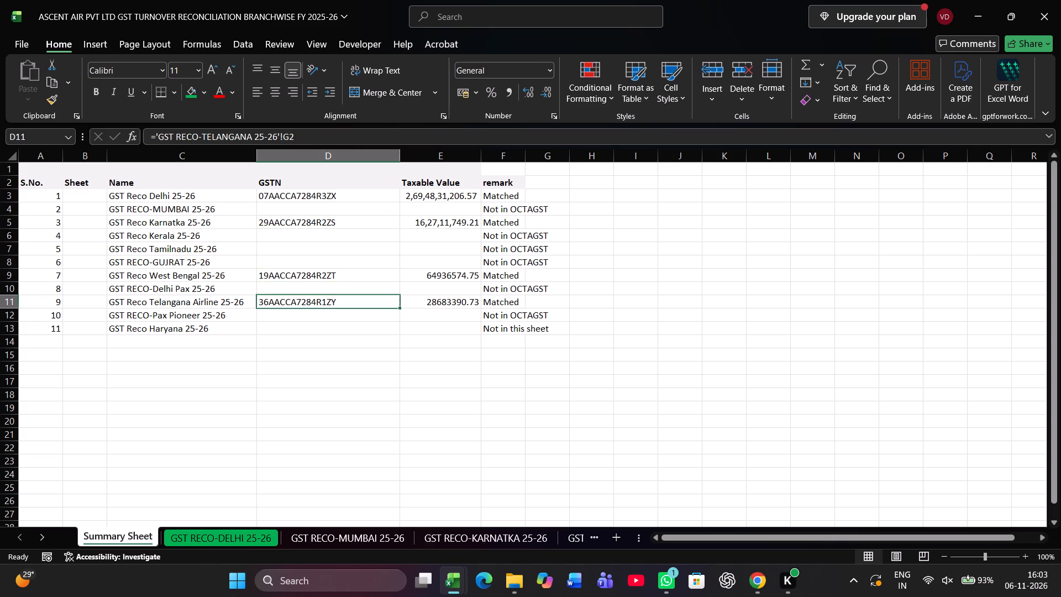
key(Down)
key(Down)
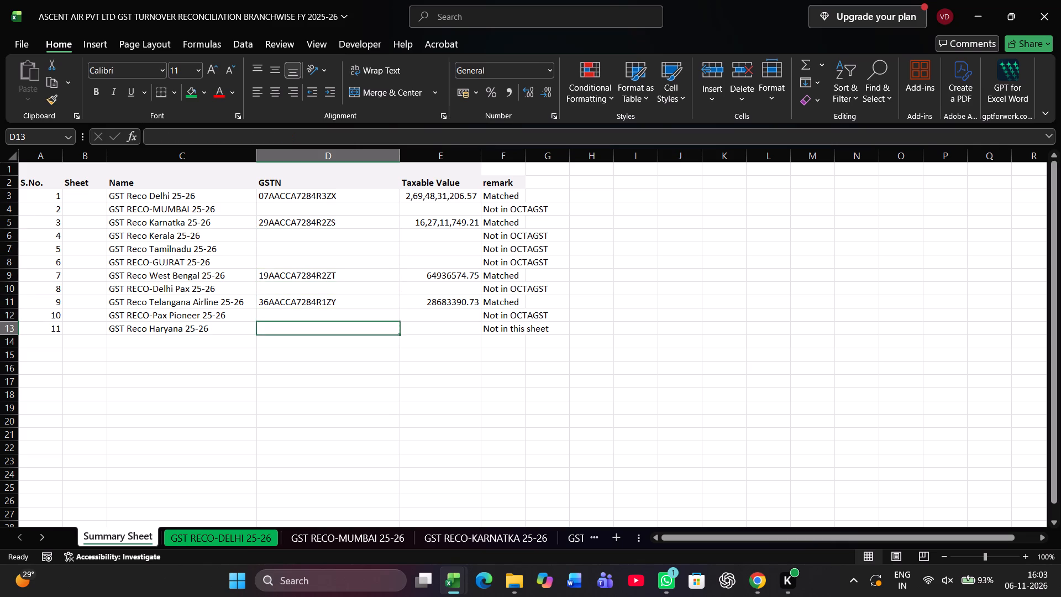
Recheck the GSTN column entries from the Haryana row up to the header, including the Delhi cell's sheet reference.
key(Up)
key(Up)
key(Up)
key(Up)
key(Up)
key(Up)
key(Up)
key(Up)
key(Up)
key(Up)
key(Up)
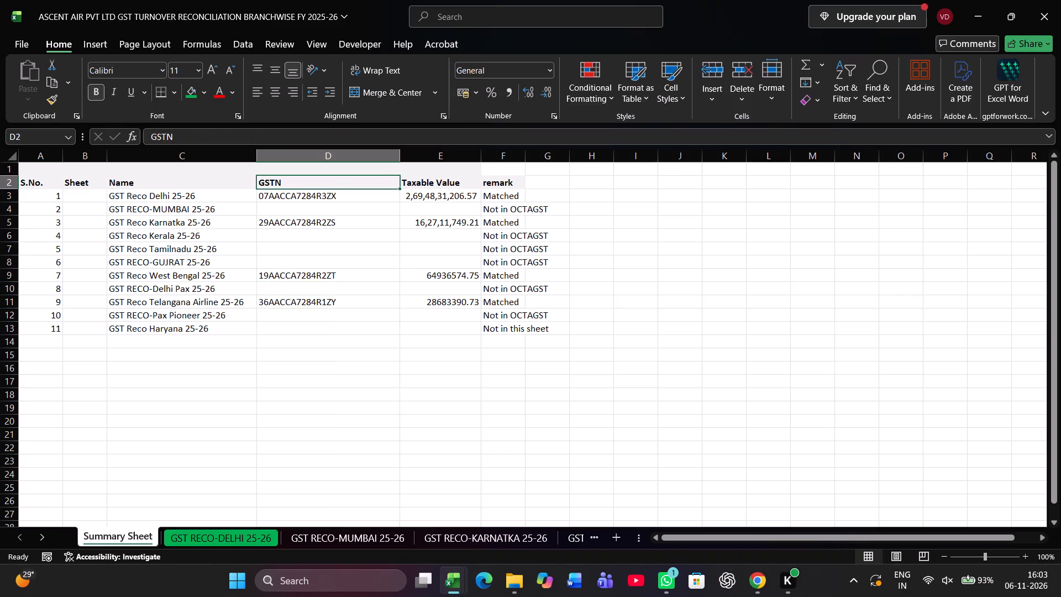
key(Down)
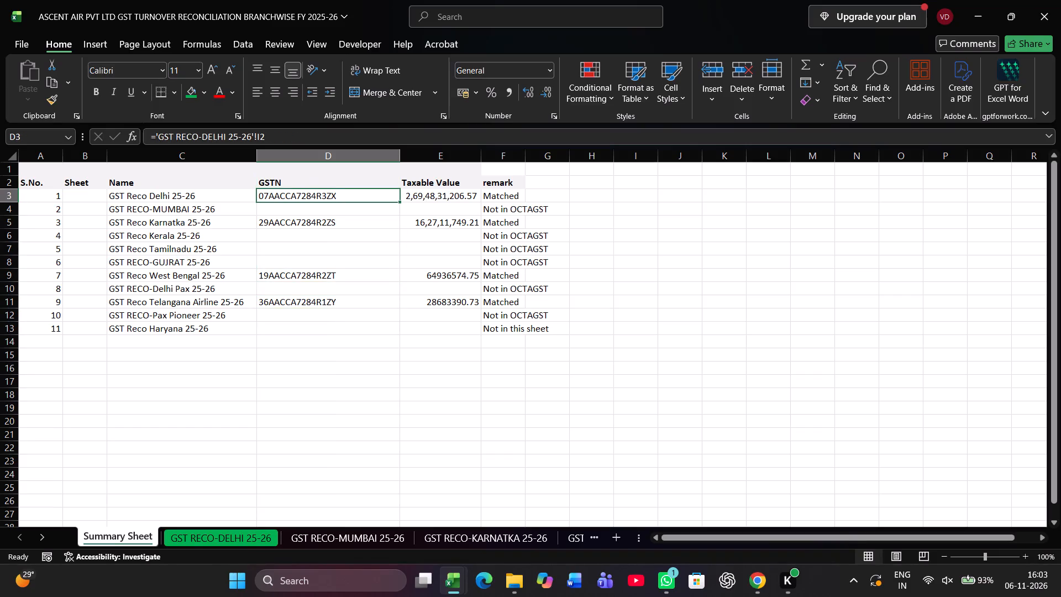
Compare the Summary Sheet's branch list with the branch folders under ASCENT AIR PRIVATE LIMITED in File Explorer.
key(alt+Tab)
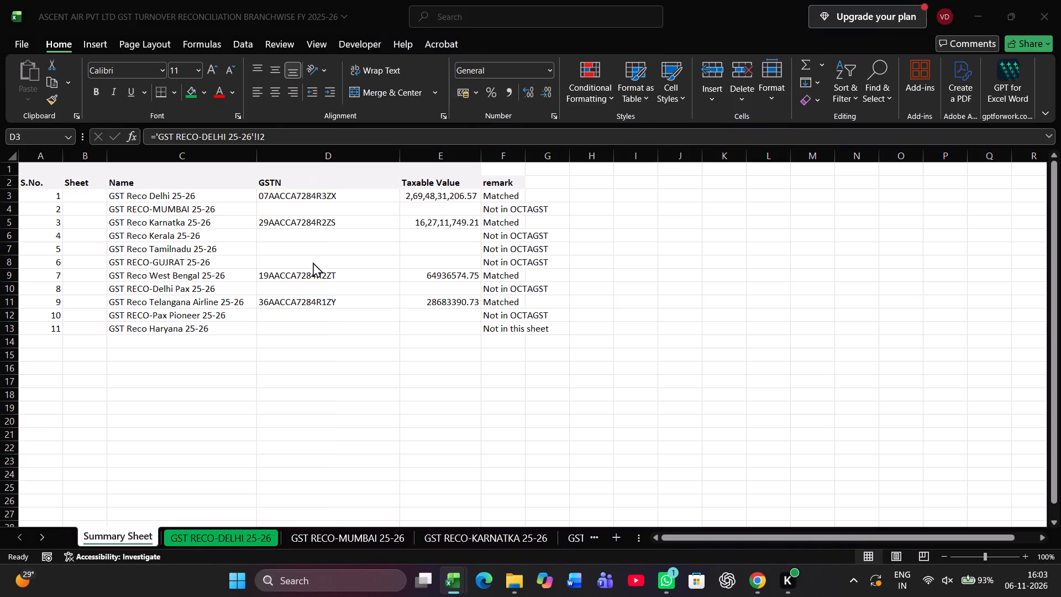
key(alt+Tab)
key(alt+Tab)
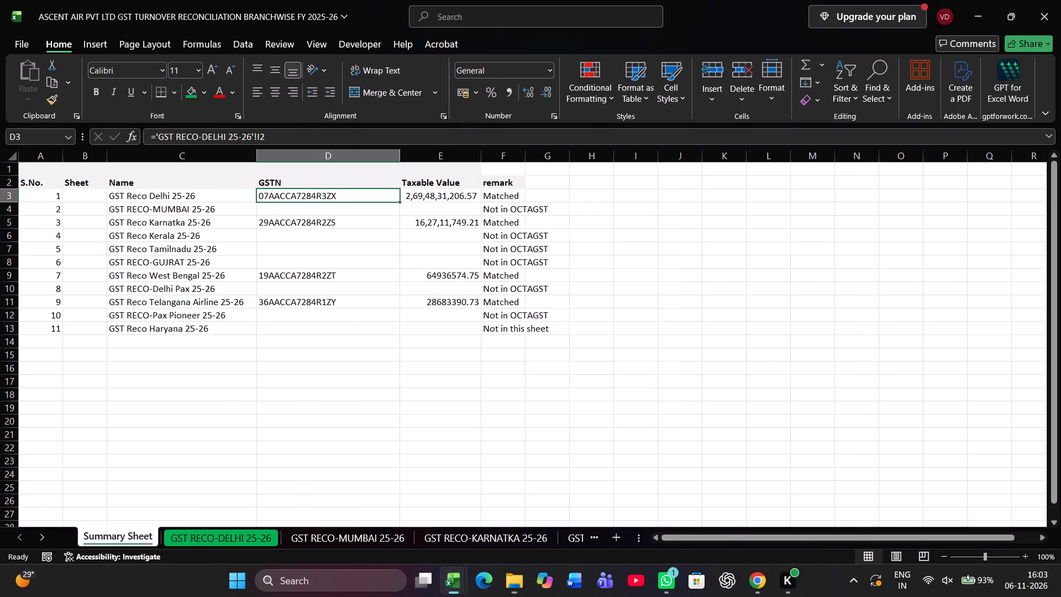
key(alt+Tab)
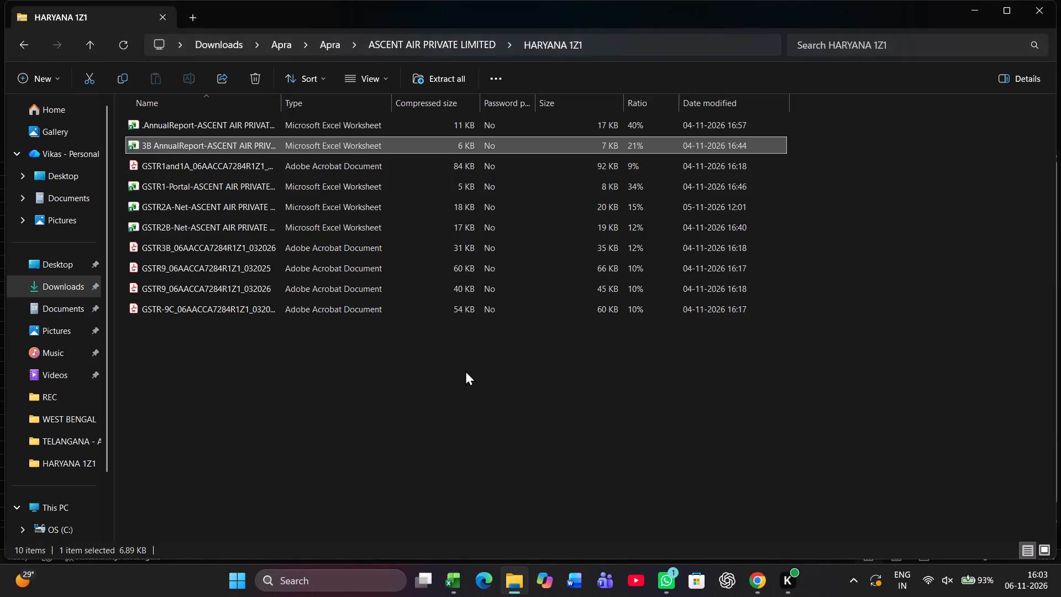
key(BackSpace)
key(alt+Tab)
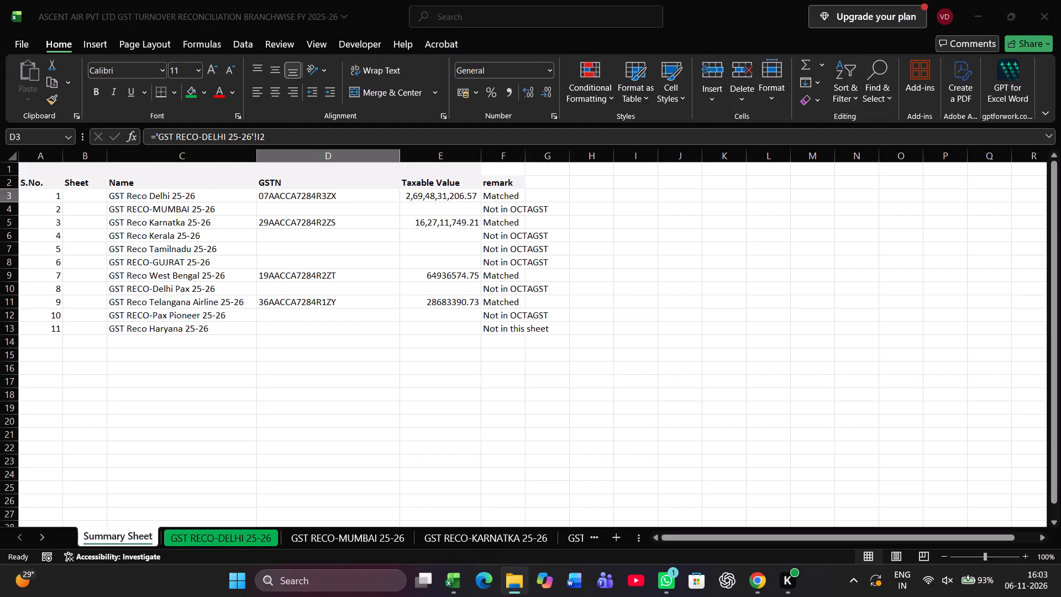
key(alt+Tab)
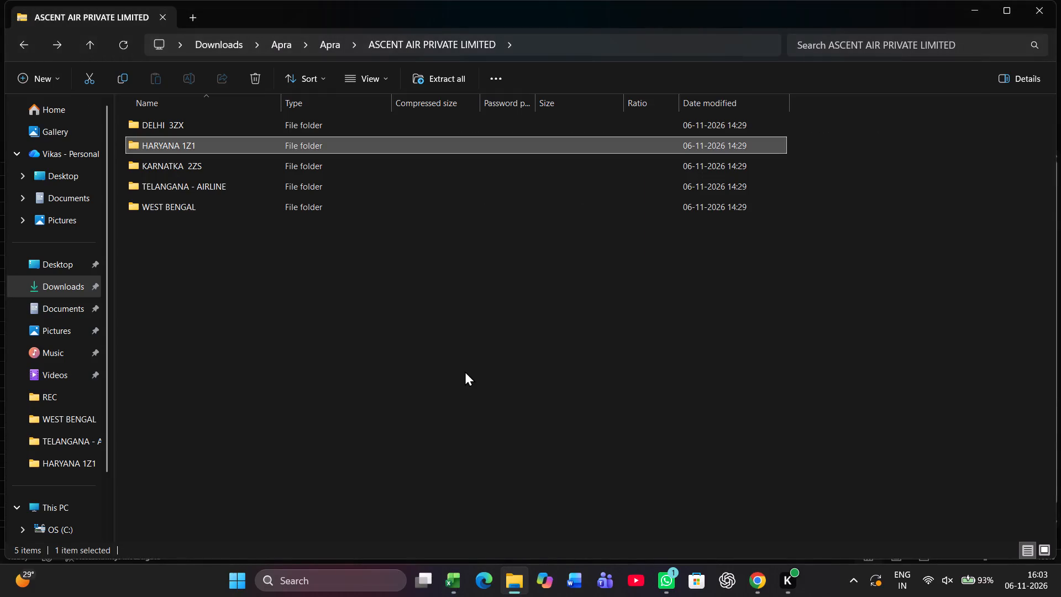
key(alt+Tab)
key(alt+Tab)
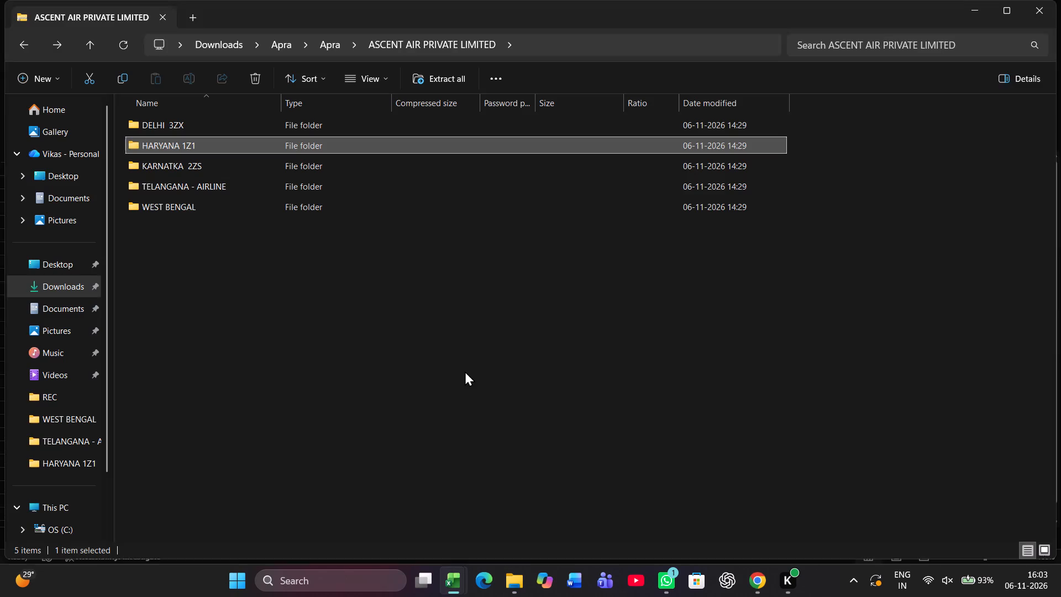
key(alt+Tab)
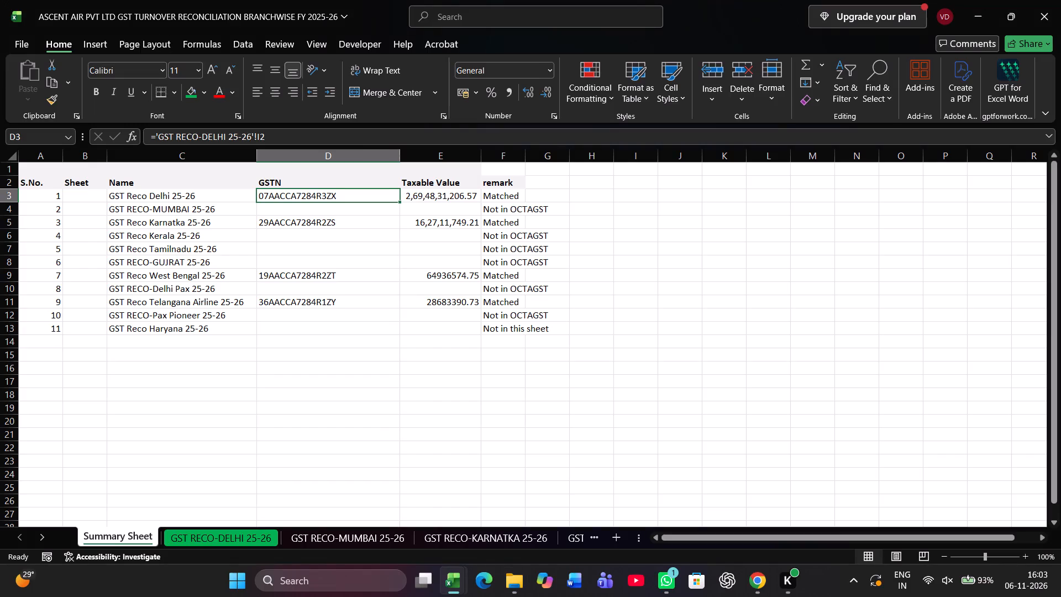
Open the 3B AnnualReport workbook from the WEST BENGAL folder to check its company details and GSTIN, and close it.
key(alt+Tab)
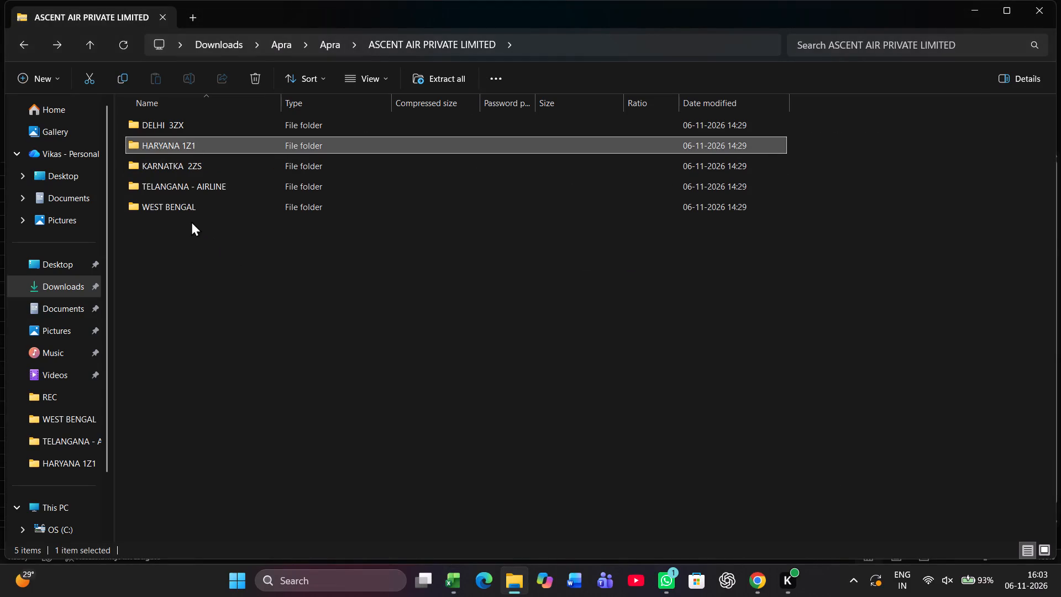
triple_click(191, 214)
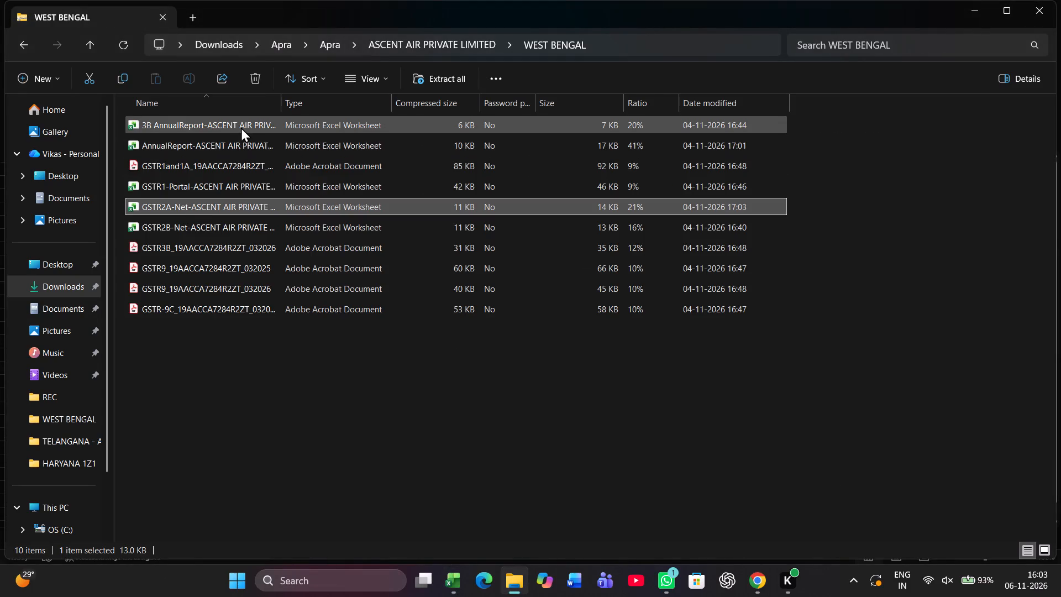
double_click(241, 127)
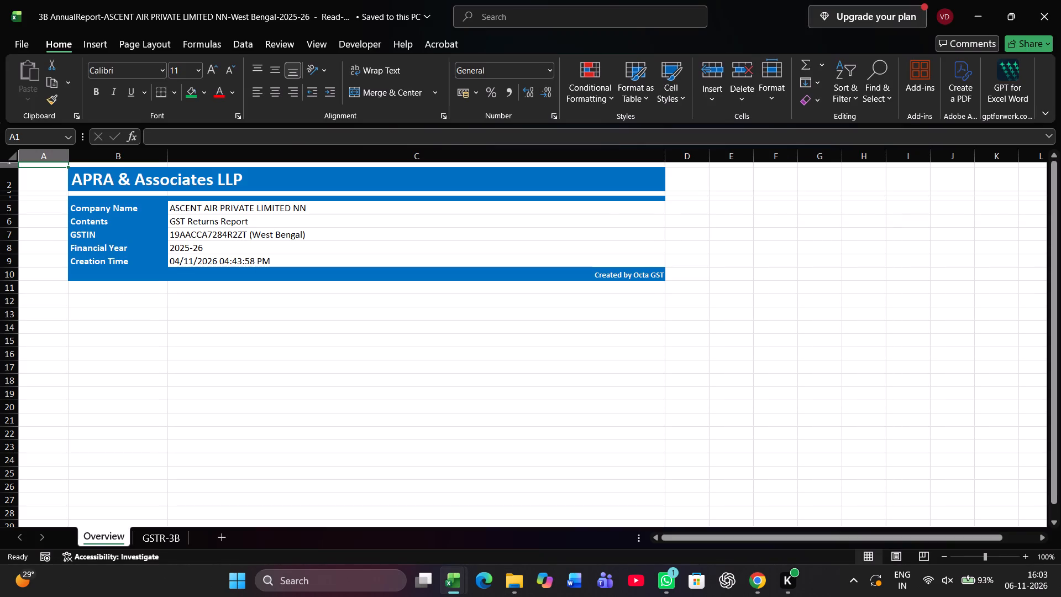
click(1060, 9)
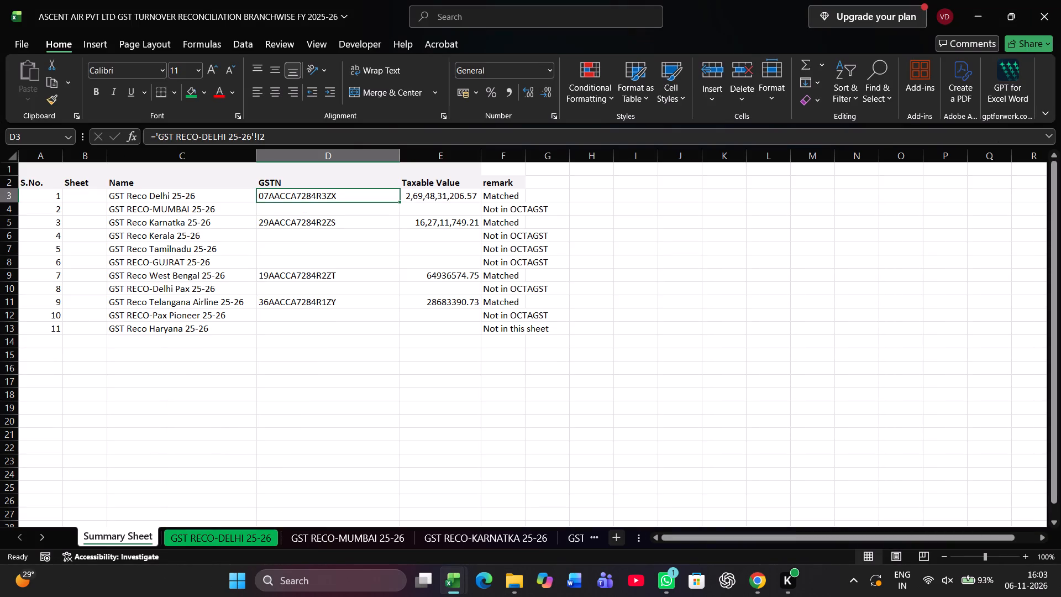
Save the branchwise GST turnover reconciliation workbook.
key(ctrl+s)
click(370, 389)
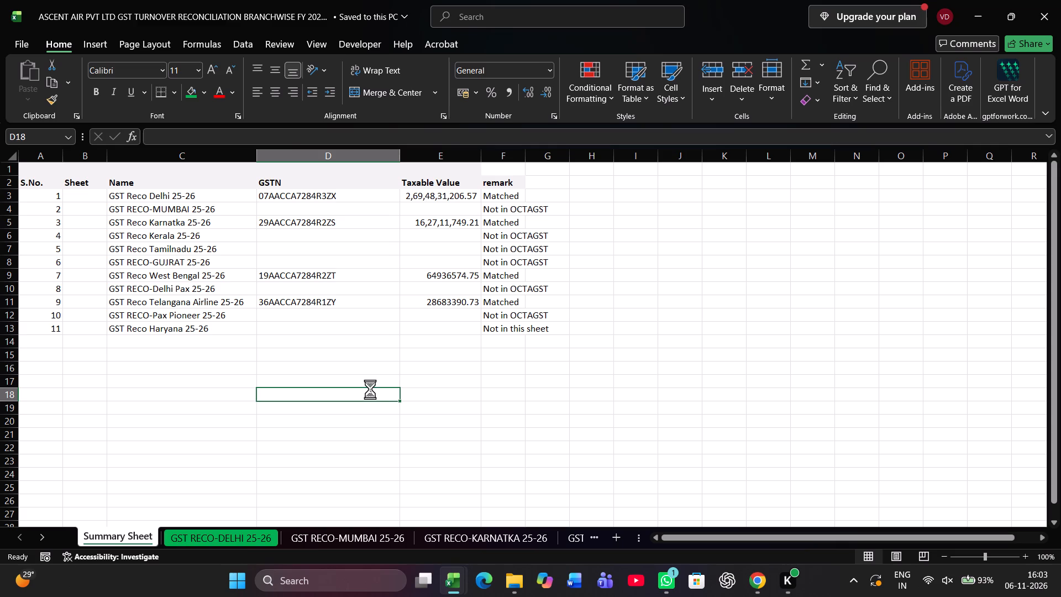
key(ctrl+s)
key(ctrl+s)
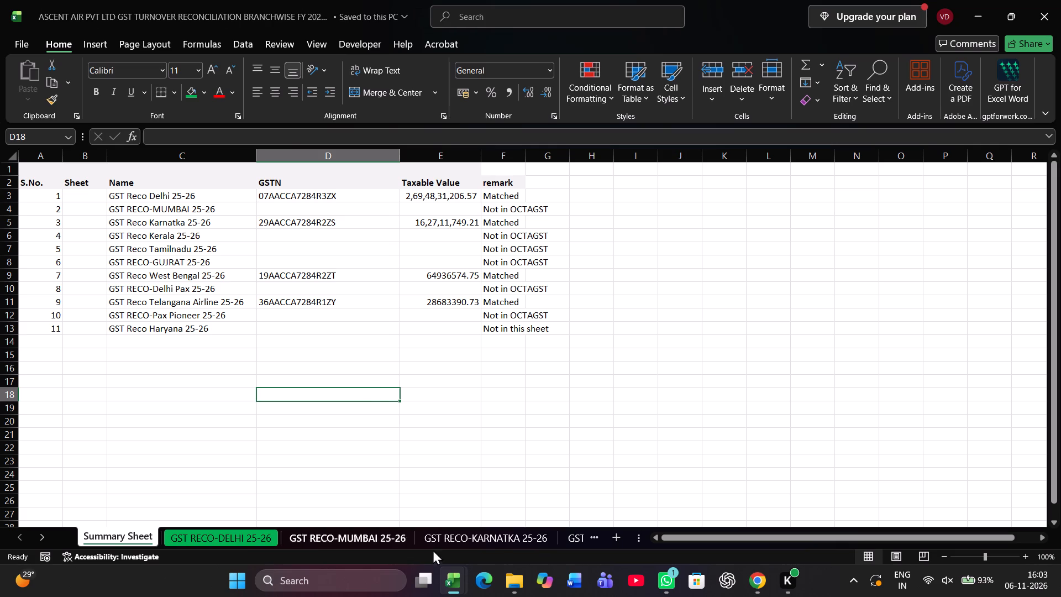
Colour the GST RECO-KARNATKA 25-26 sheet tab with the standard green.
click(485, 541)
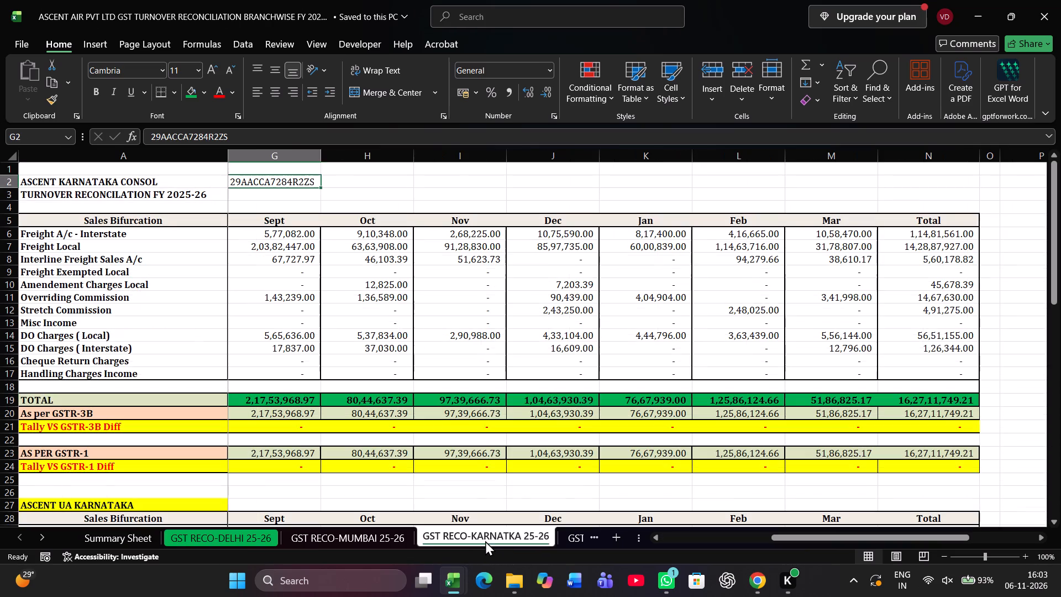
right_click(485, 541)
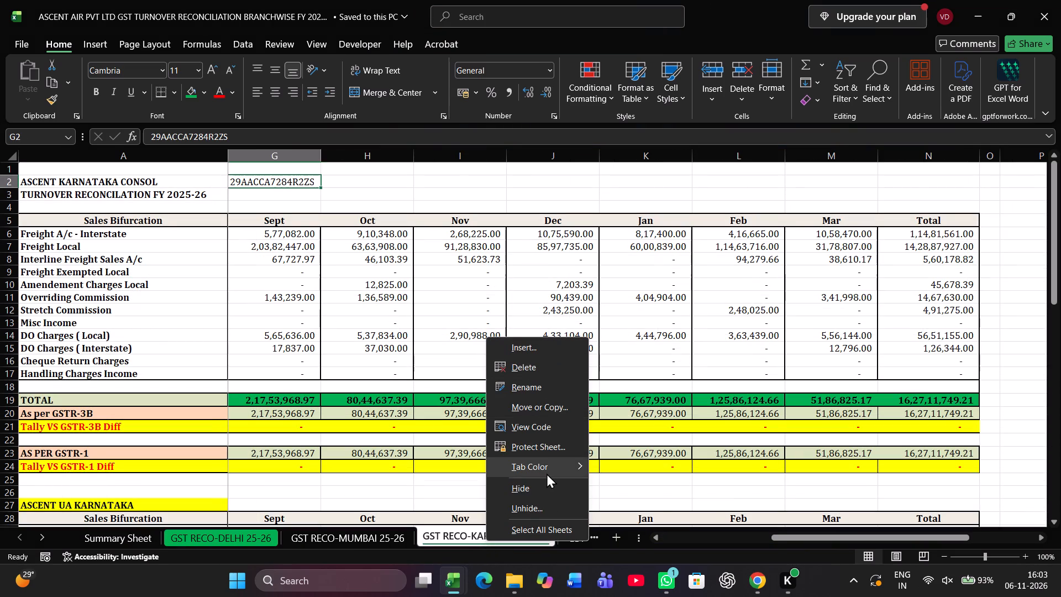
click(547, 473)
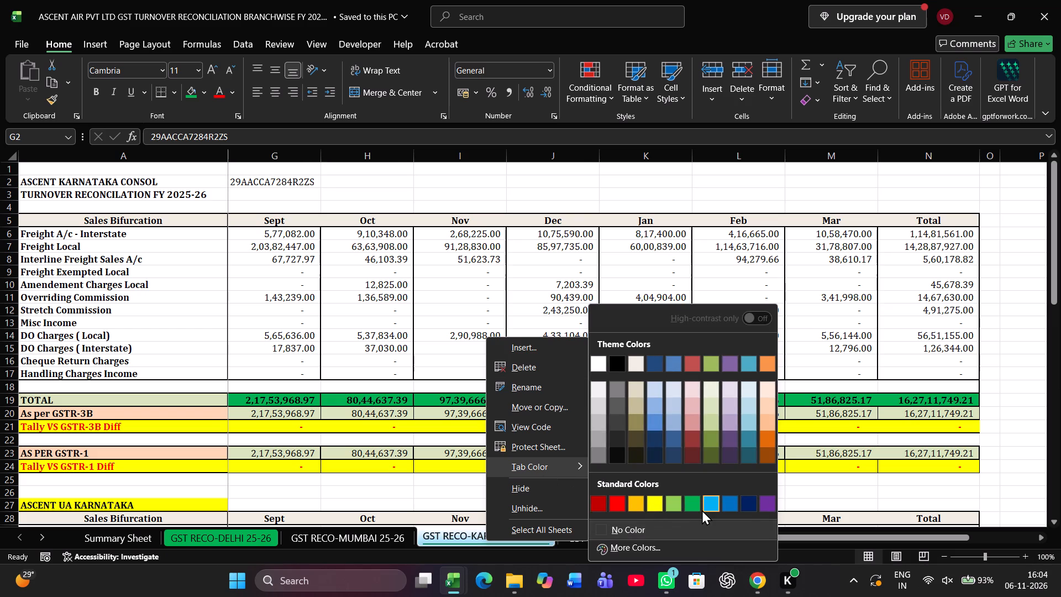
click(697, 510)
Colour the GST RECO-WEST BENGAL 25-26 sheet tab with a standard colour.
click(566, 535)
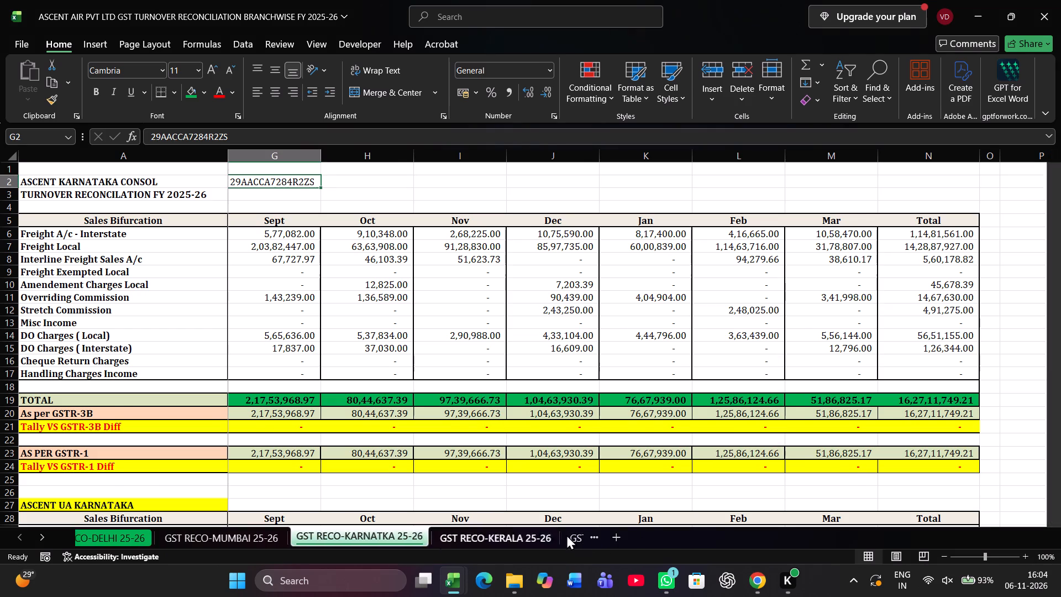
click(531, 535)
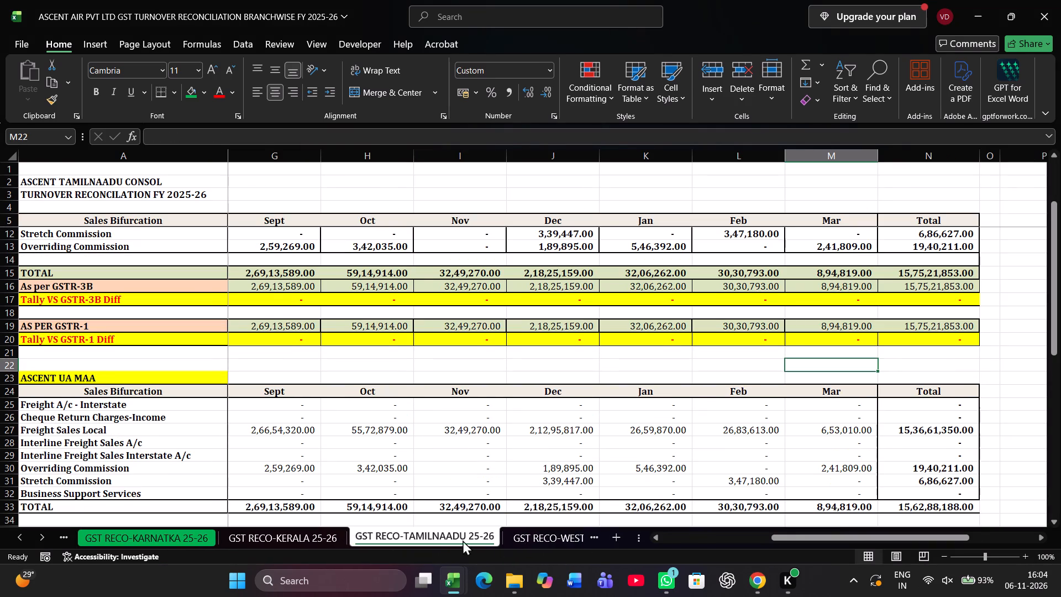
click(531, 536)
right_click(468, 533)
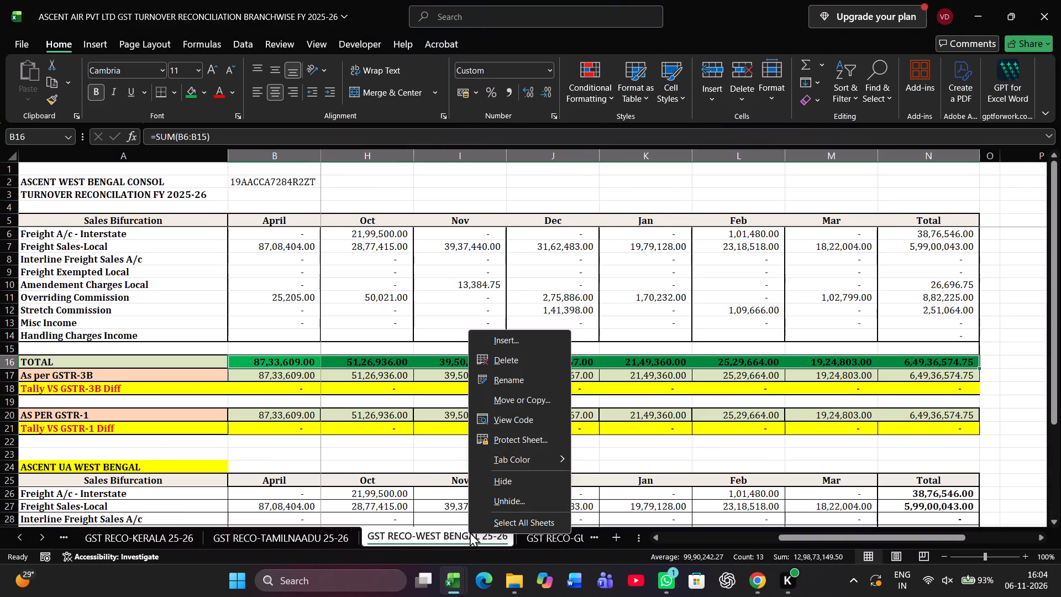
click(535, 465)
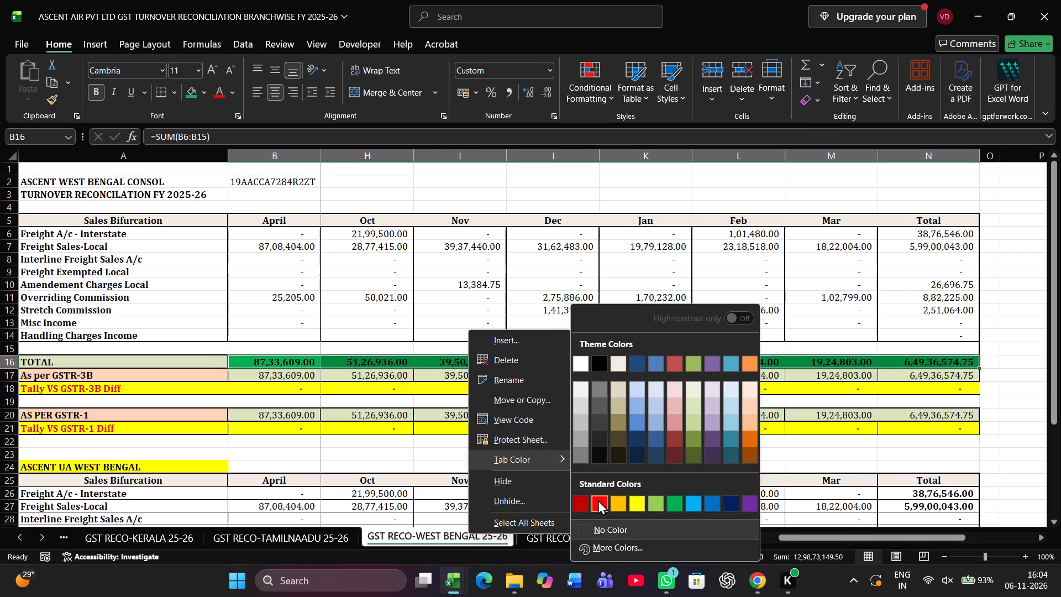
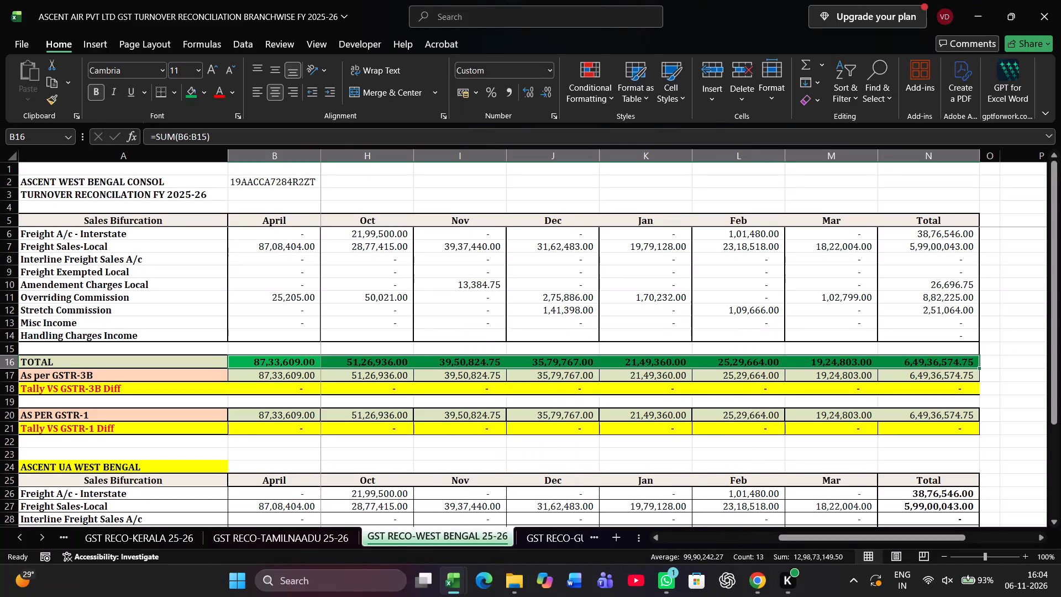
Colour the sheet tab of GST RECO-TELANGANA 25-26 green.
click(544, 536)
click(538, 538)
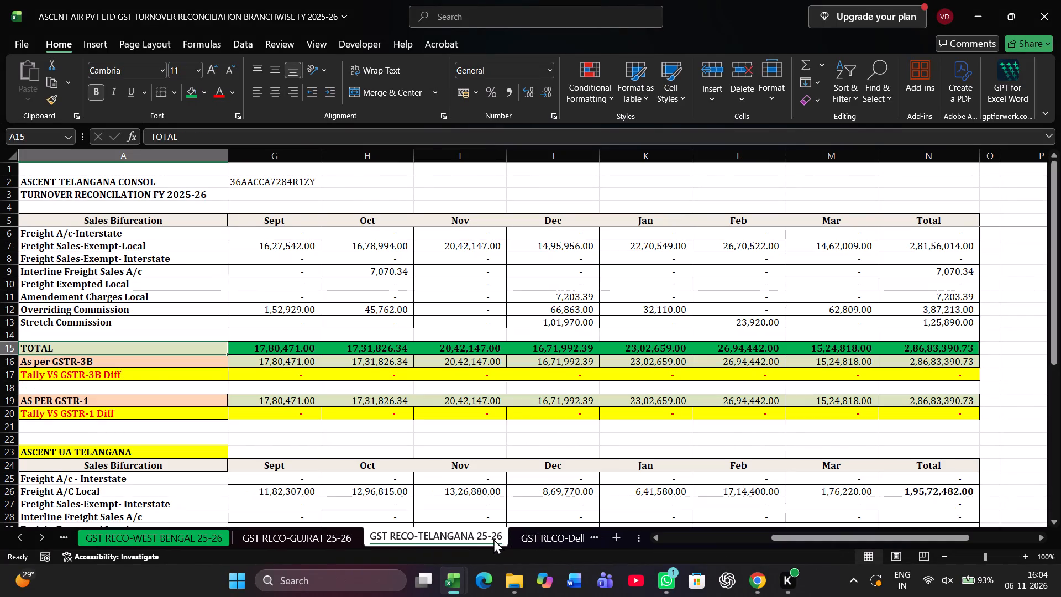
right_click(461, 536)
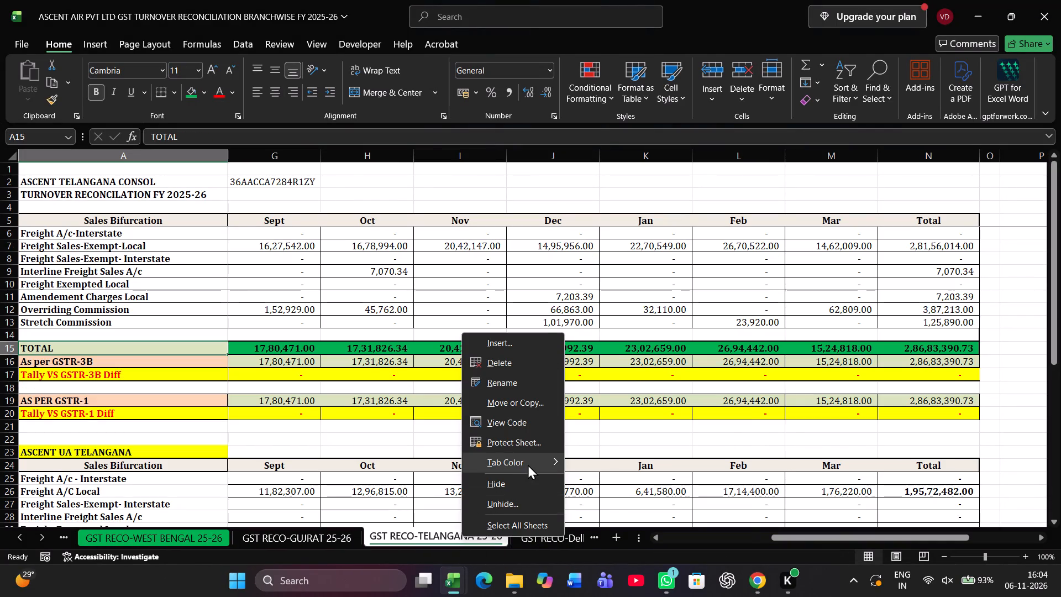
click(528, 464)
click(666, 503)
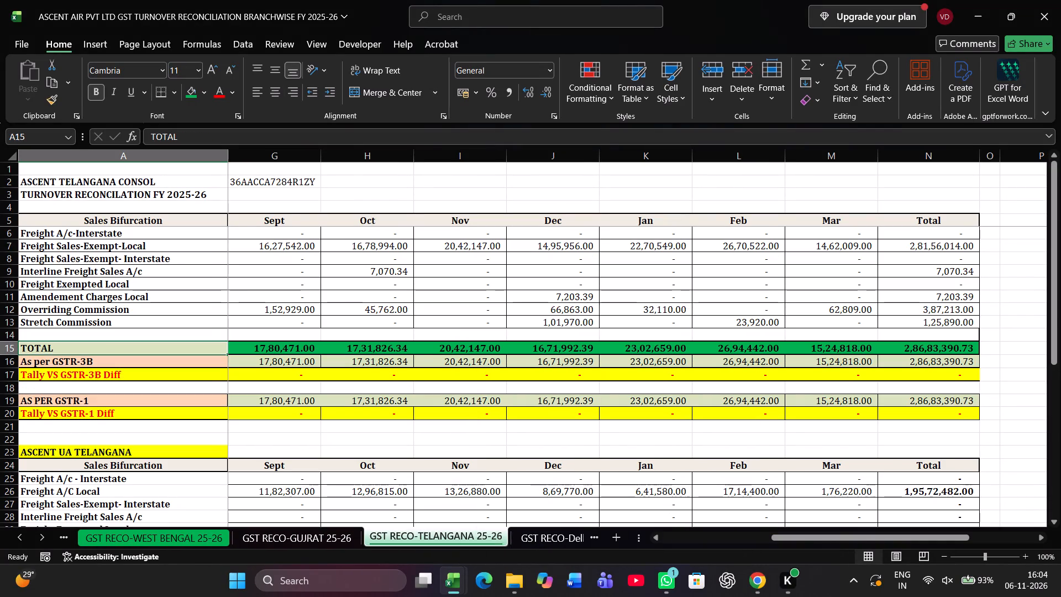
Review the Delhi Pax, Pax Pioneer and Haryana reconciliation sheets and their tab colours.
click(548, 532)
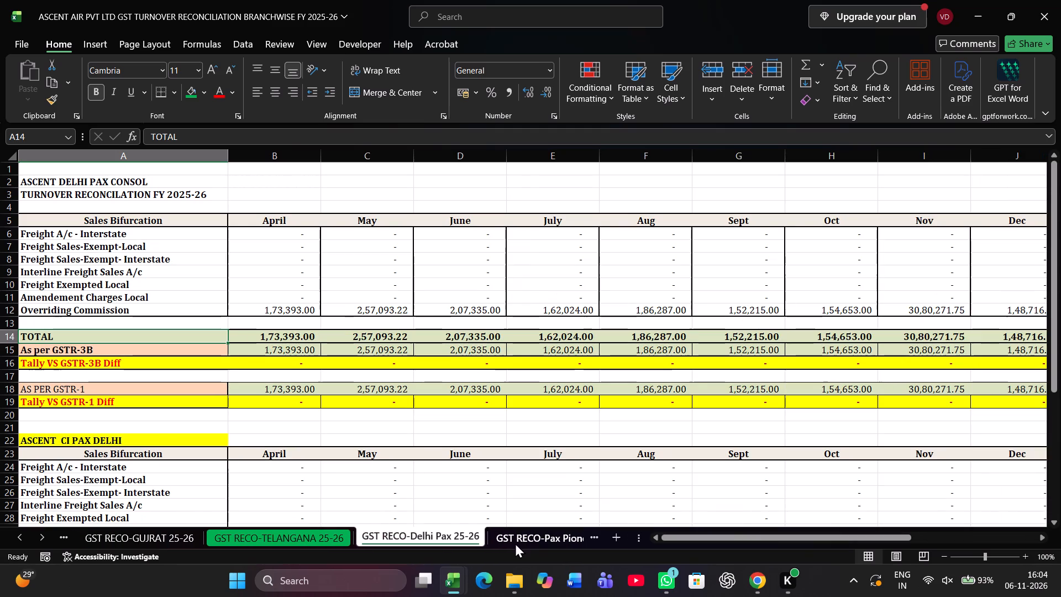
click(518, 537)
click(520, 538)
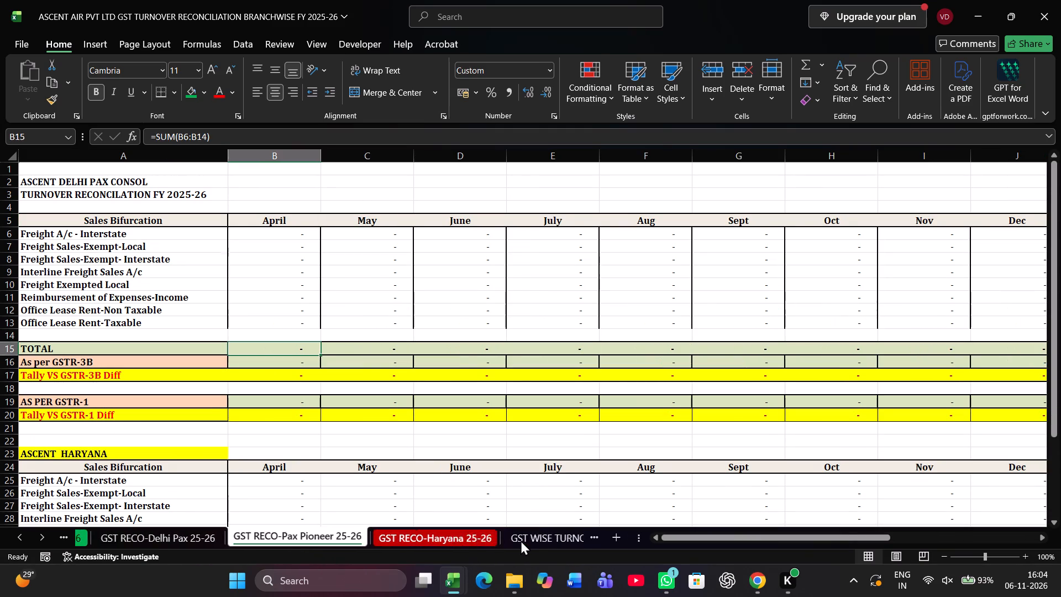
right_click(448, 536)
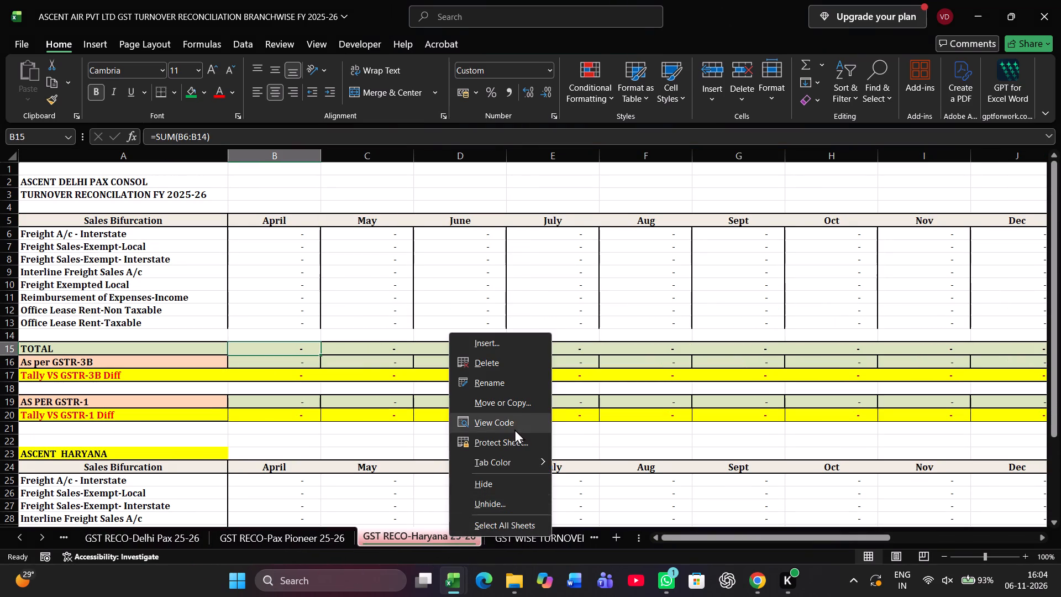
click(660, 494)
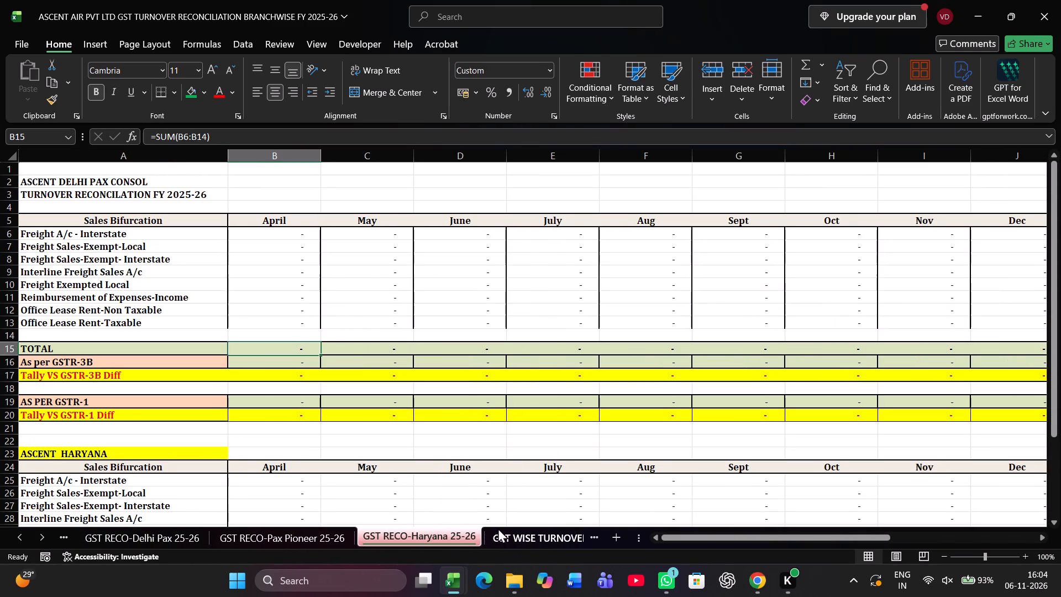
click(124, 541)
click(124, 541)
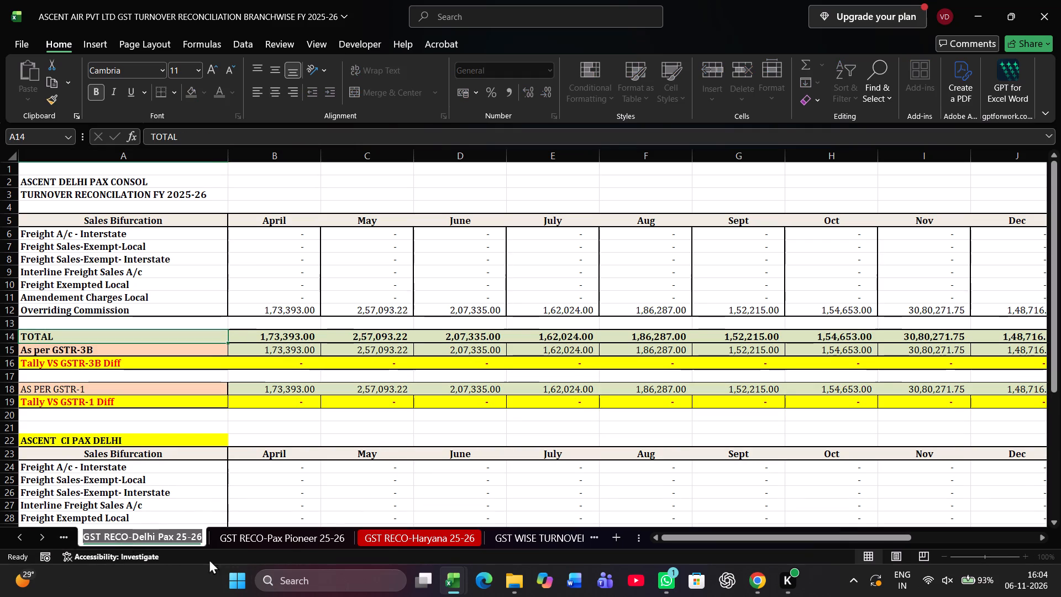
click(264, 536)
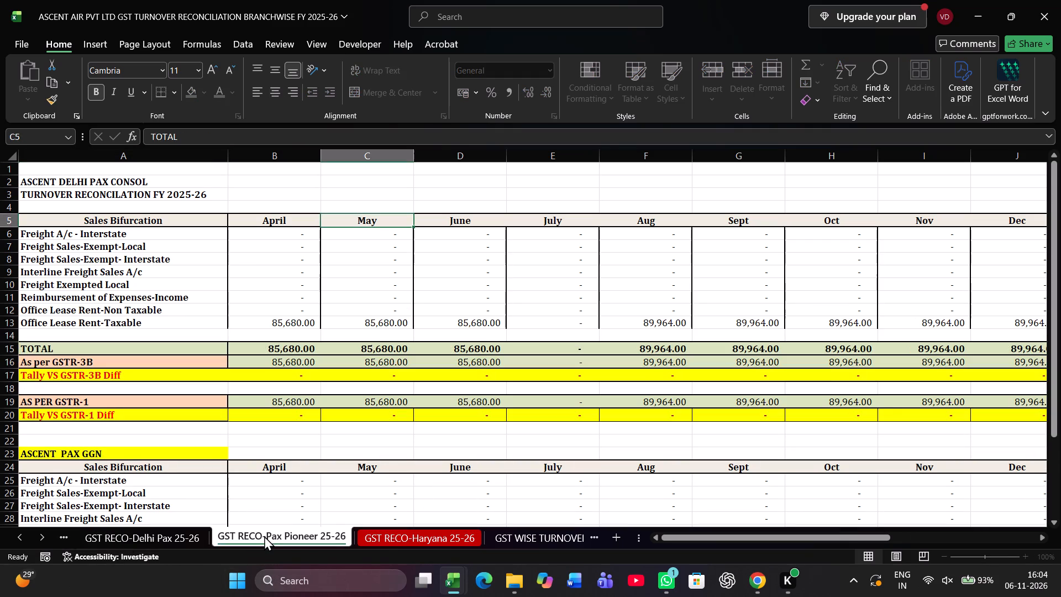
Return to the Summary Sheet at the start of the workbook.
key(ctrl+Page_Up)
key(ctrl+Page_Up)
key(ctrl+Page_Up)
key(ctrl+Page_Up)
key(ctrl+Page_Up)
key(ctrl+Page_Up)
key(ctrl+Page_Up)
key(ctrl+Page_Up)
key(ctrl+Page_Up)
key(ctrl+Page_Up)
key(ctrl+Page_Up)
key(ctrl+Page_Up)
key(ctrl+Page_Up)
key(ctrl+Page_Up)
key(ctrl+Page_Up)
key(ctrl+Page_Up)
key(ctrl+Page_Up)
key(ctrl+Page_Up)
key(ctrl+Page_Up)
key(ctrl+Page_Up)
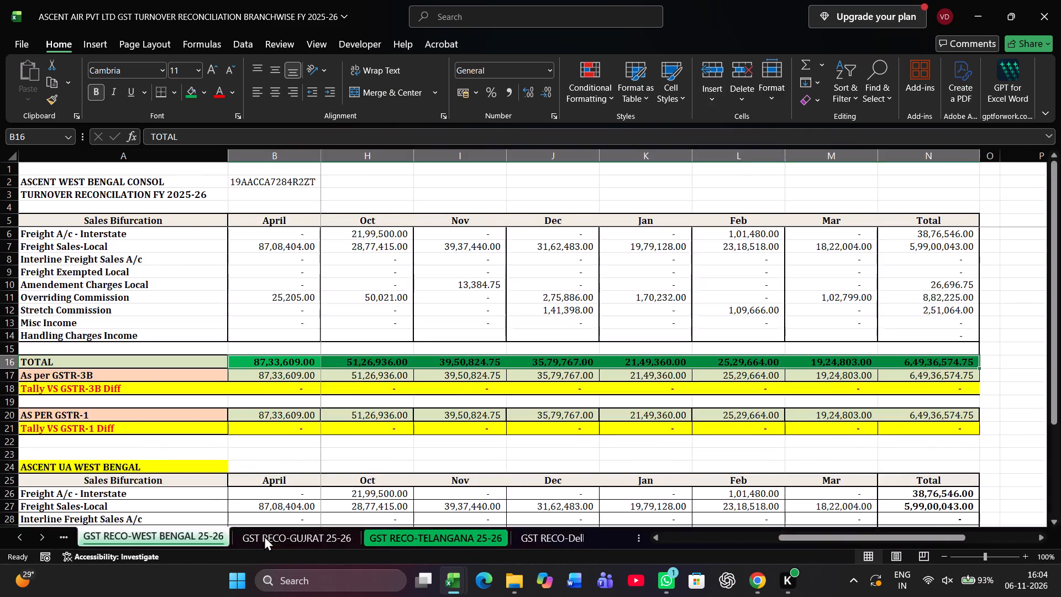
key(ctrl+Page_Up)
key(ctrl+Page_Up)
key(ctrl+Page_Up)
key(ctrl+Page_Up)
key(ctrl+Page_Up)
key(ctrl+Page_Up)
key(ctrl+Page_Up)
key(ctrl+Page_Up)
key(ctrl+Page_Up)
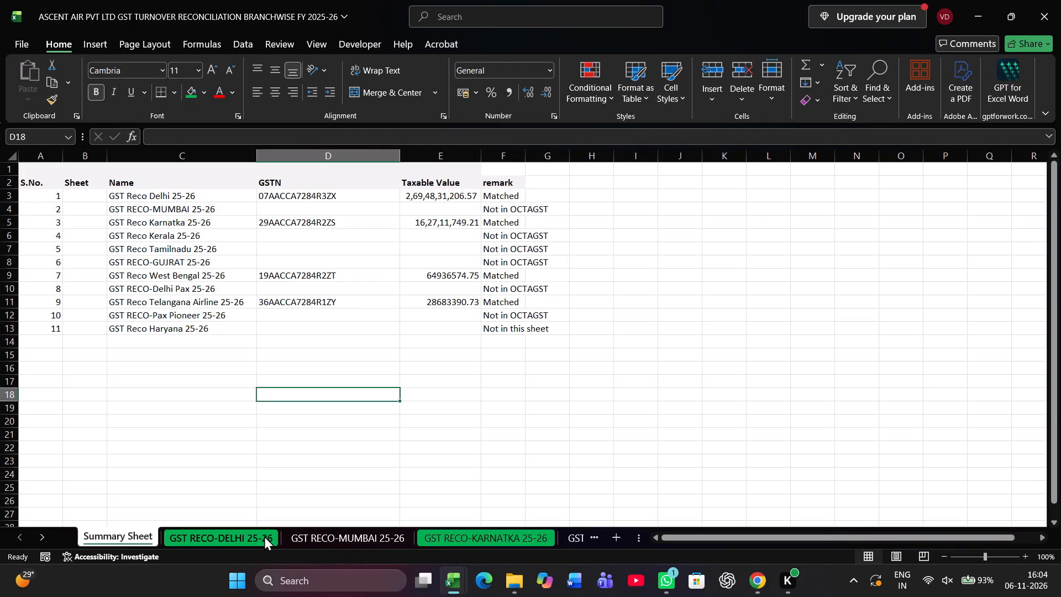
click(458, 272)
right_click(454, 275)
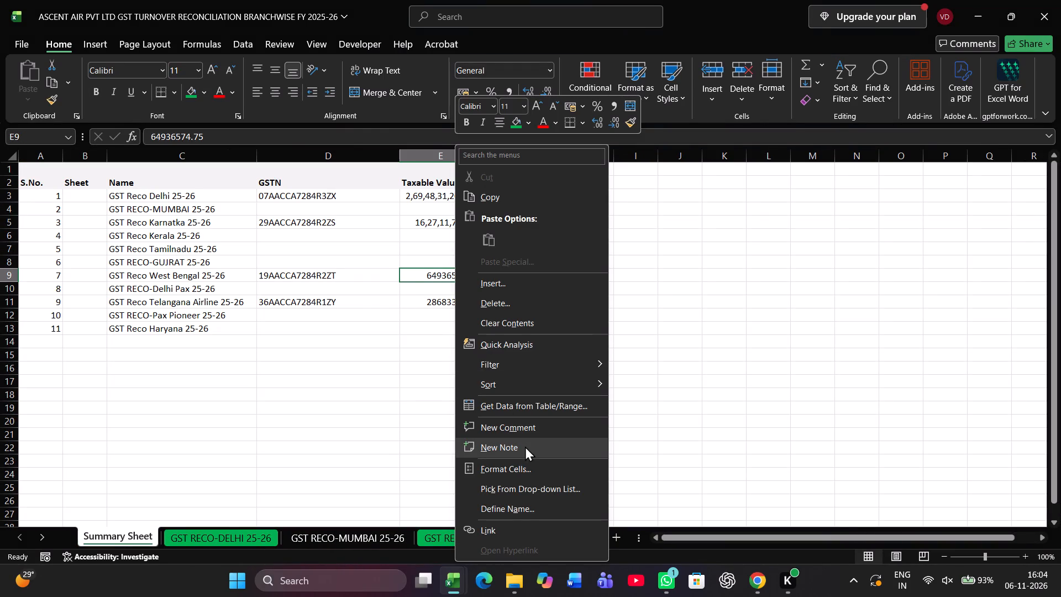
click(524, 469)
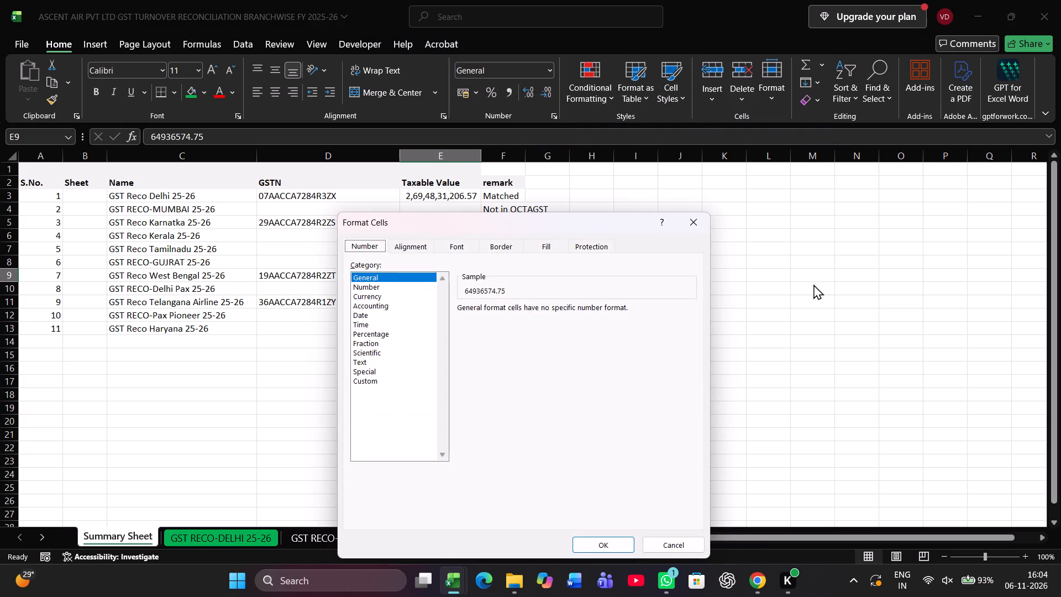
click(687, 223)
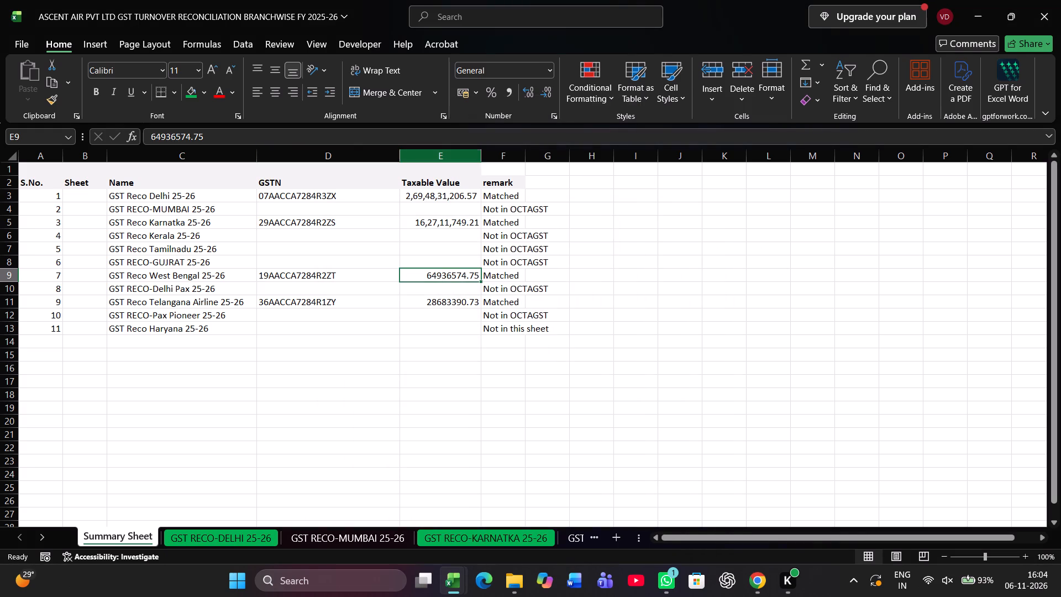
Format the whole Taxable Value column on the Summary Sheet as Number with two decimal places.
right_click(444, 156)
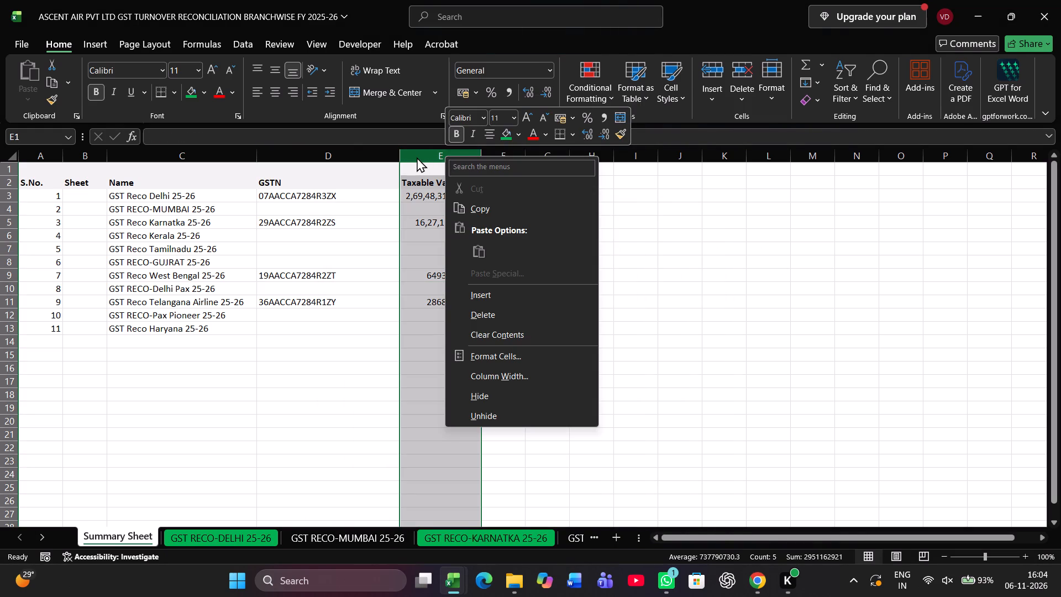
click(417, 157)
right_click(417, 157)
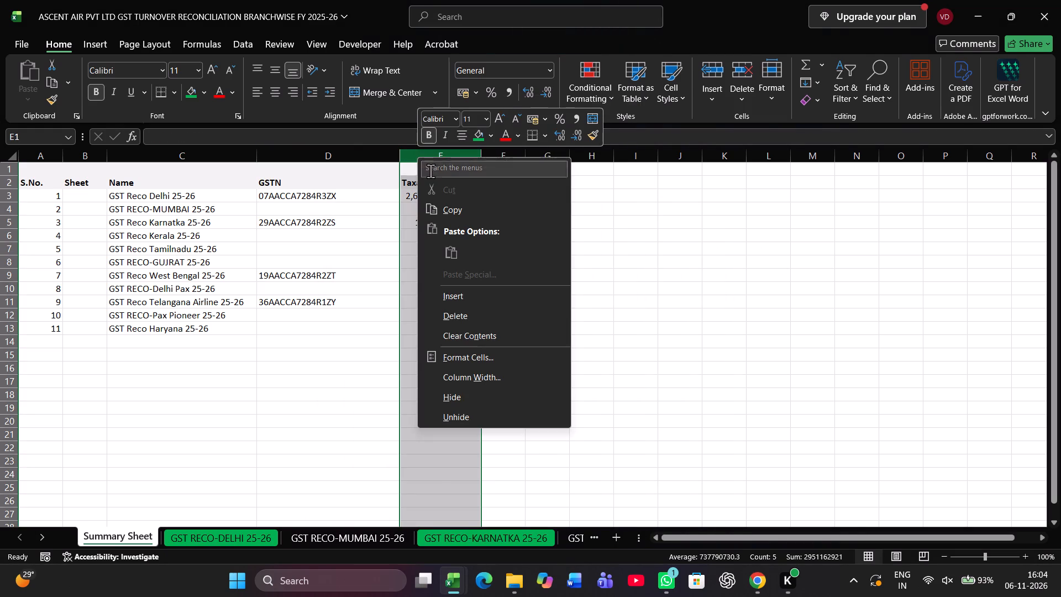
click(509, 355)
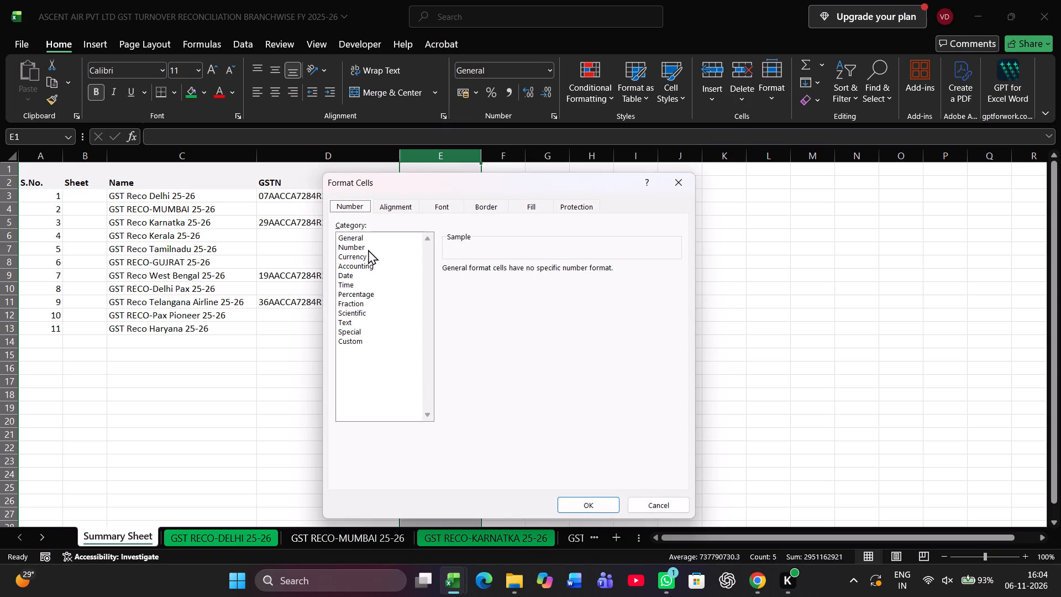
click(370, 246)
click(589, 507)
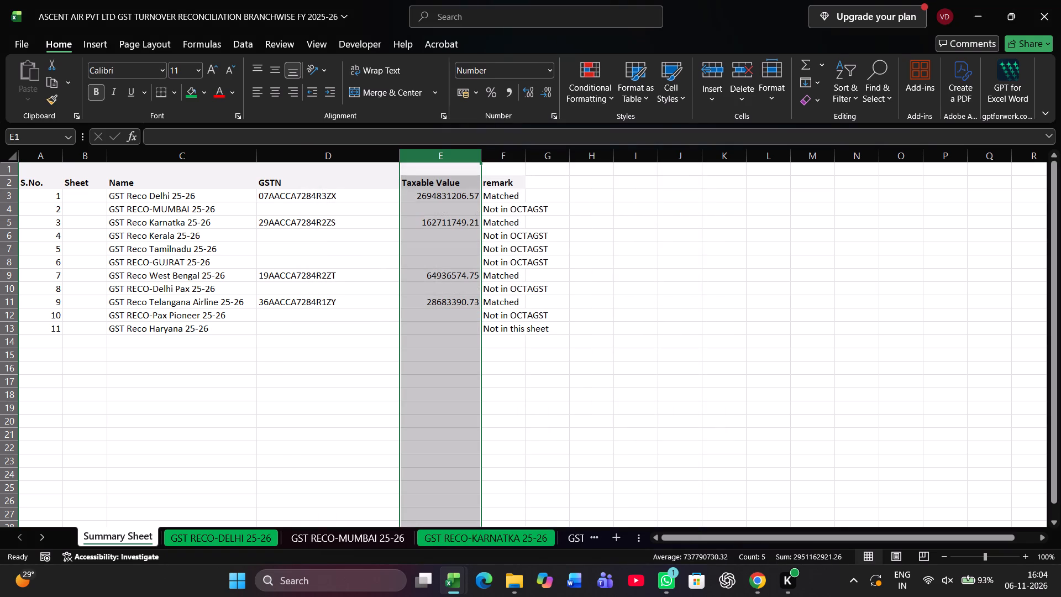
Check the number format settings of the Taxable Value column and of the Delhi row's taxable value.
right_click(449, 159)
click(516, 356)
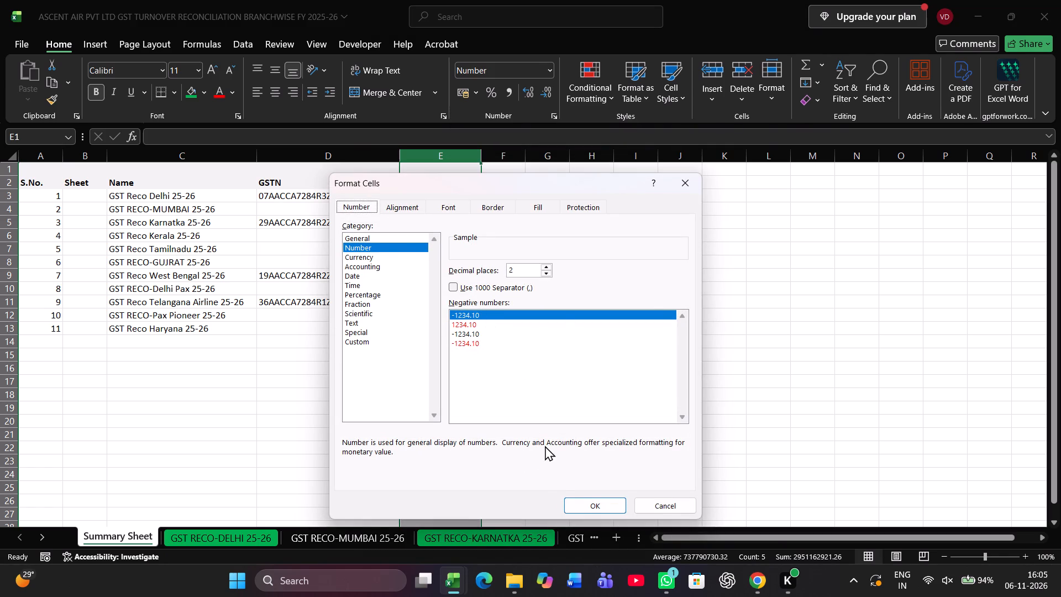
click(591, 508)
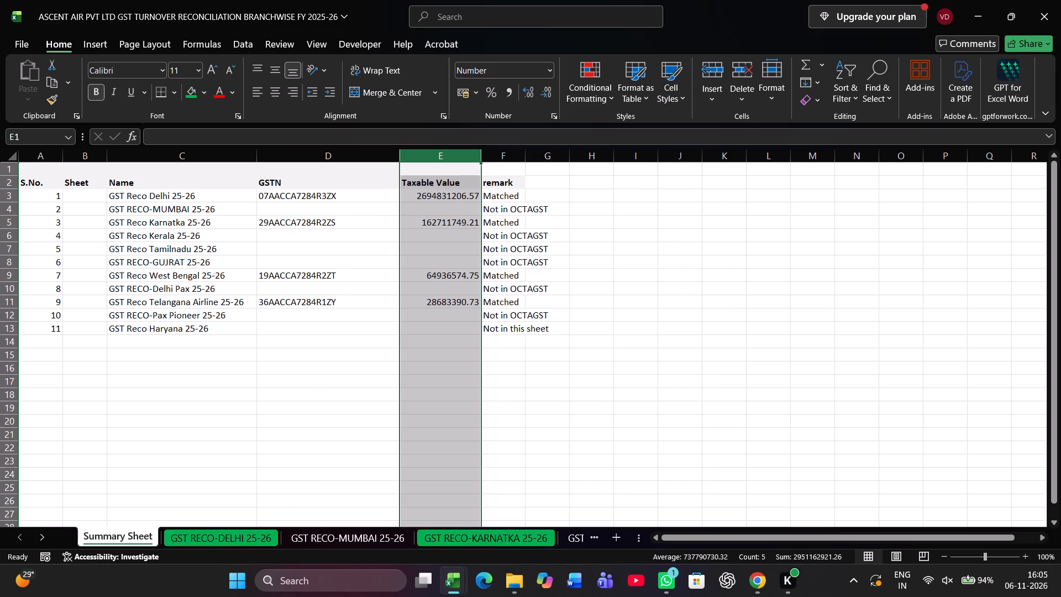
click(530, 409)
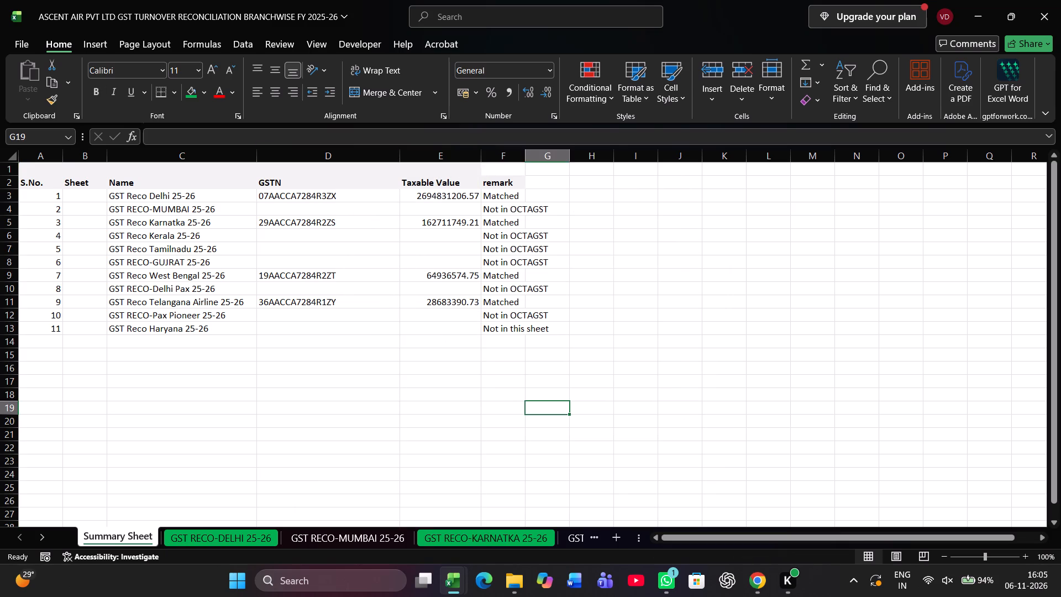
click(453, 200)
right_click(453, 200)
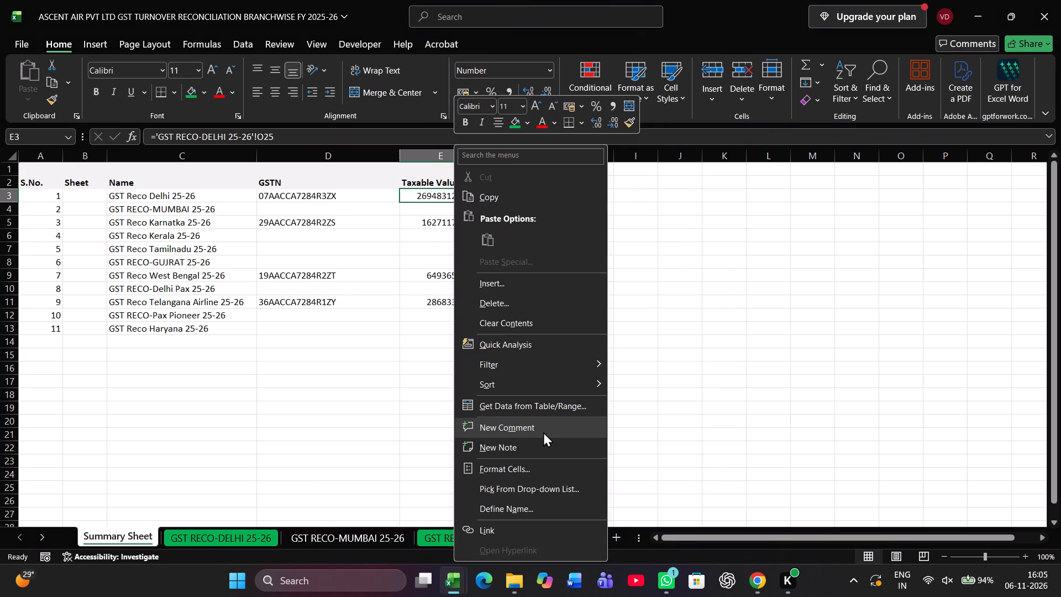
click(534, 472)
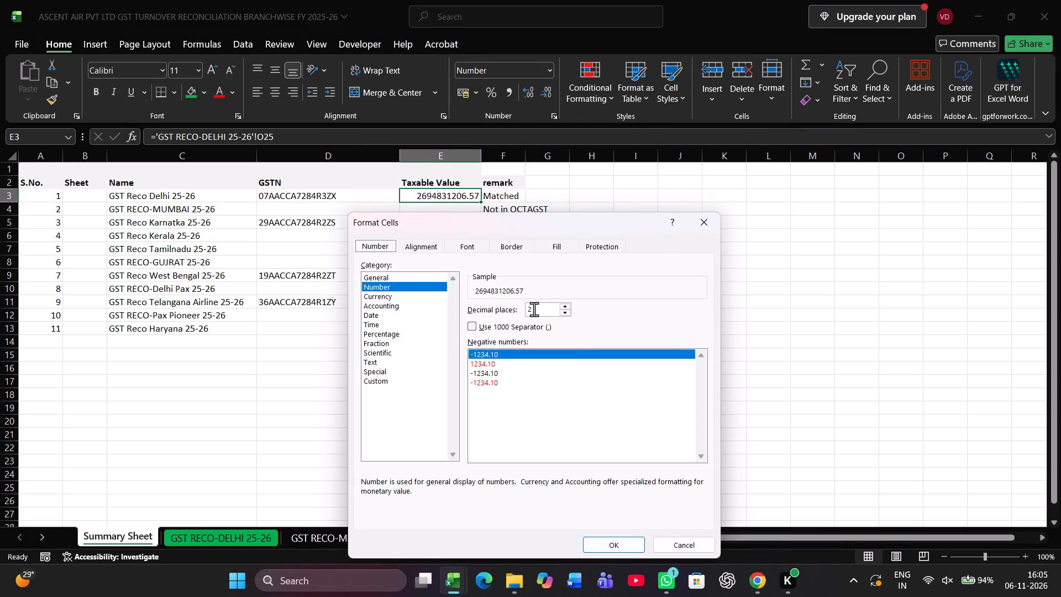
click(608, 549)
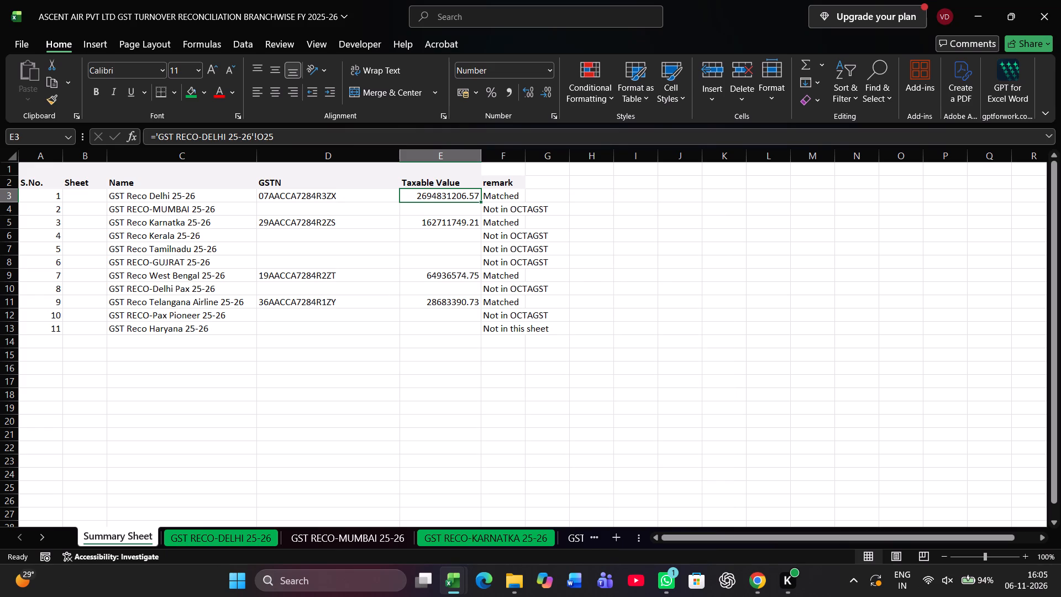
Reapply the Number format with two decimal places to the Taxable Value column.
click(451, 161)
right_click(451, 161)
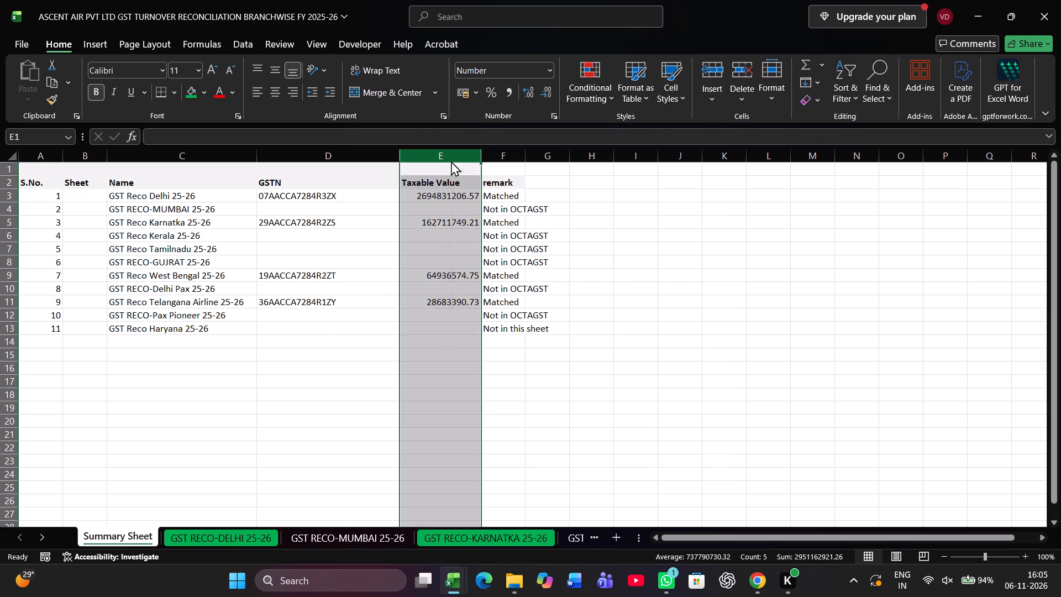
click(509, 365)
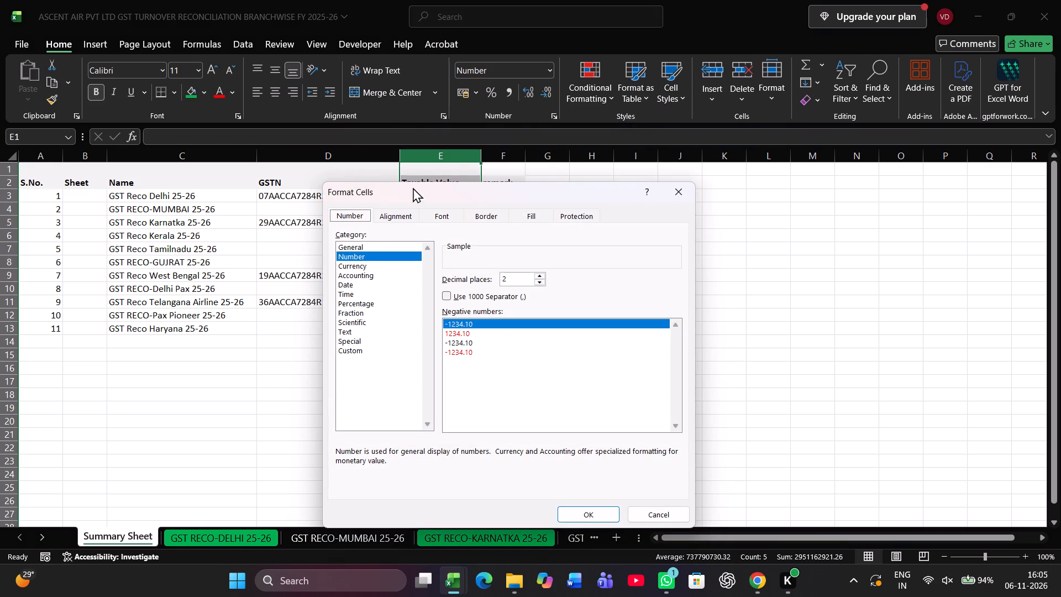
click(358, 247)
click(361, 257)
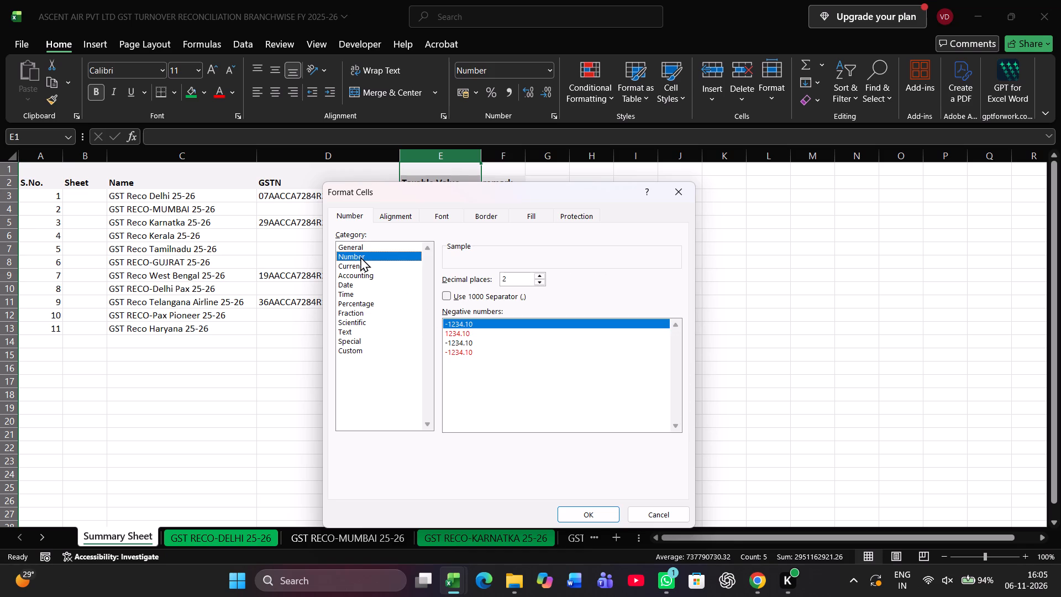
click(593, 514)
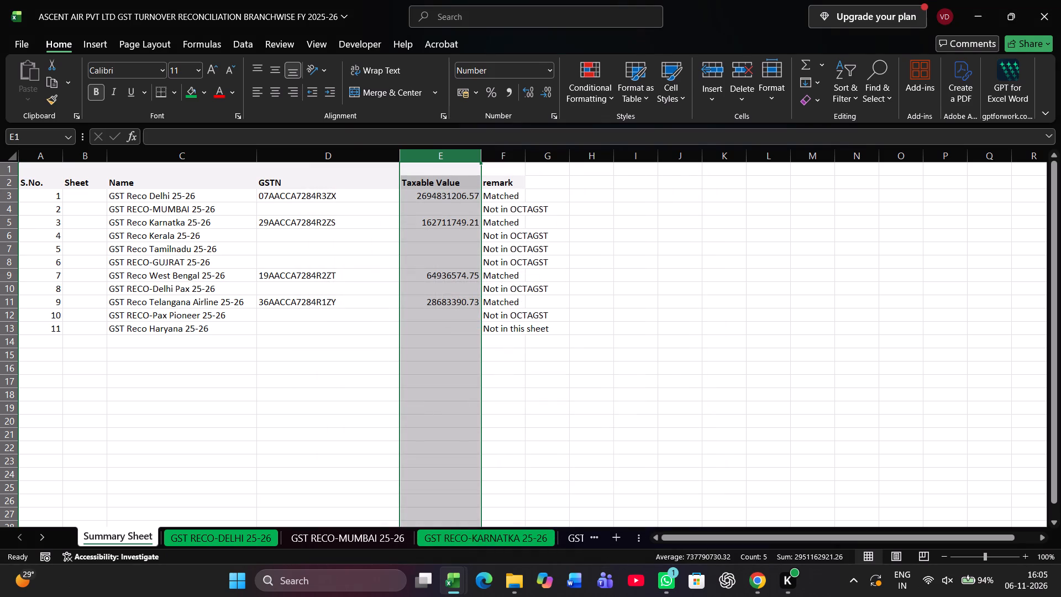
Set the whole Taxable Value column to the General format.
click(447, 156)
right_click(444, 156)
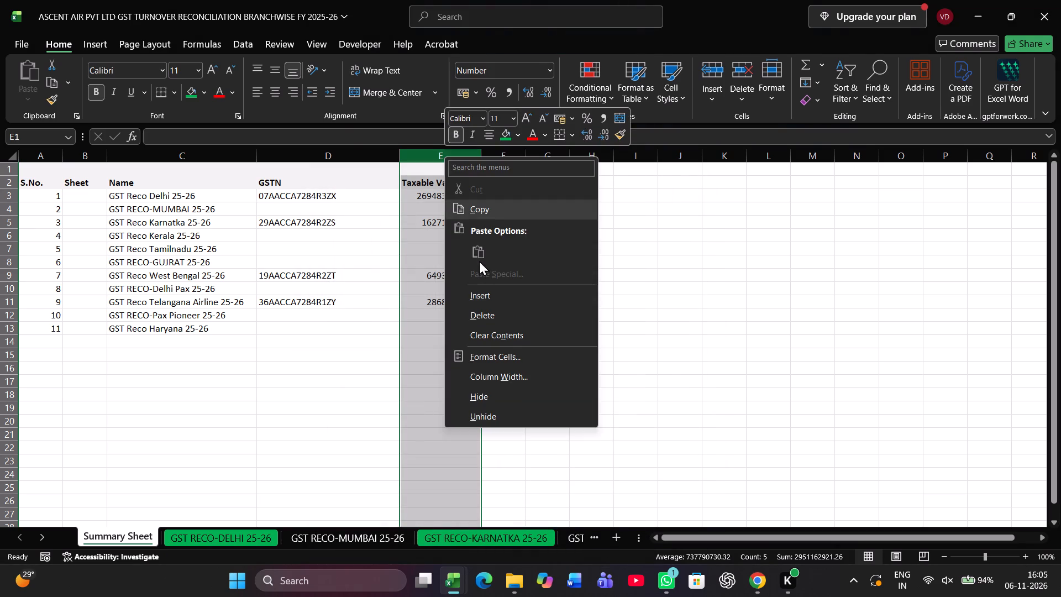
click(492, 358)
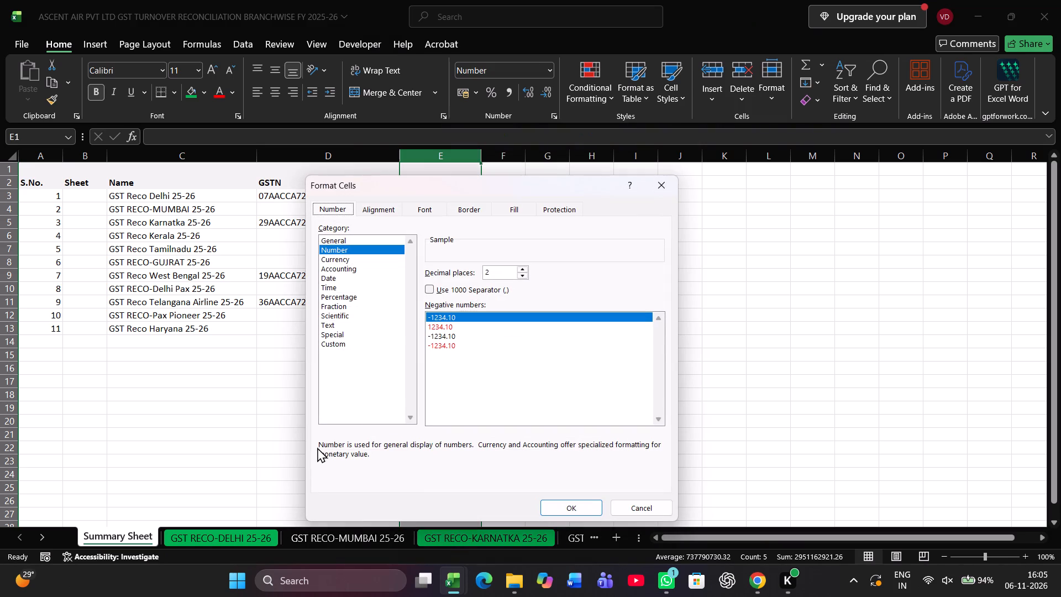
click(337, 238)
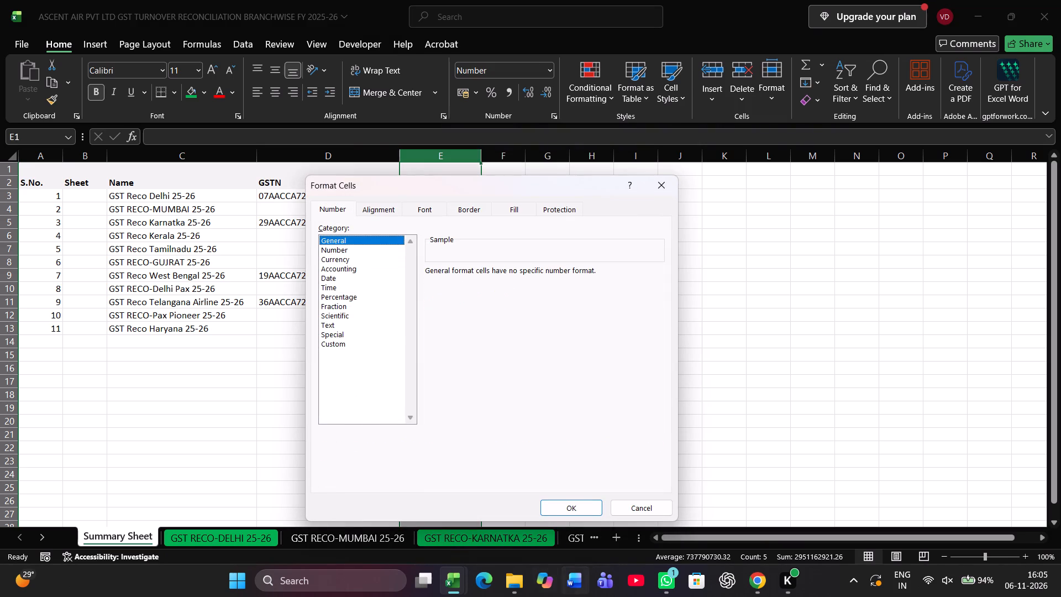
click(570, 509)
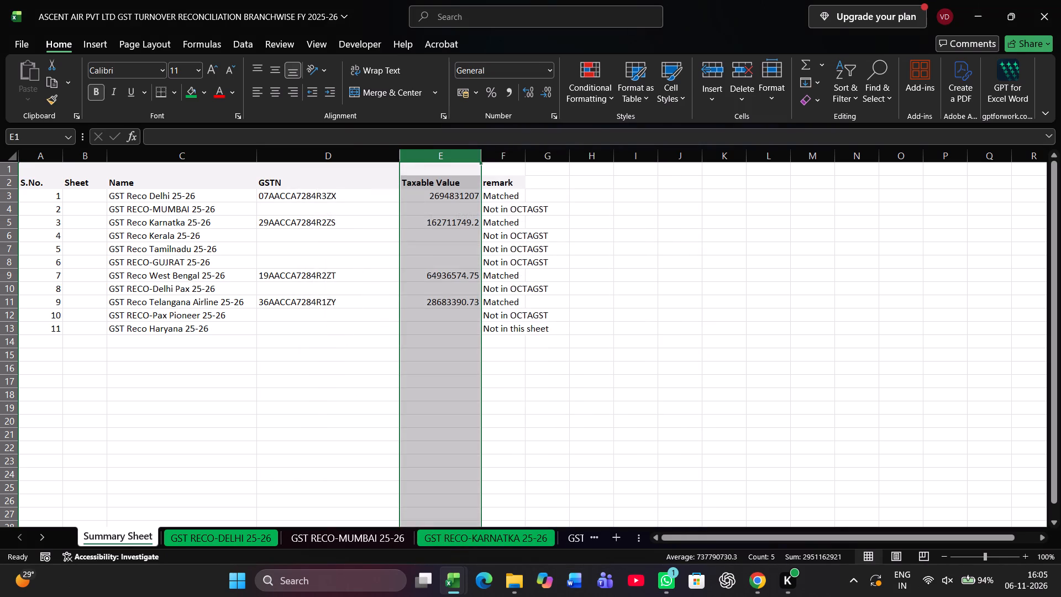
Format the Delhi row's taxable value on the Summary Sheet as Number with two decimal places.
right_click(433, 202)
click(430, 191)
click(421, 192)
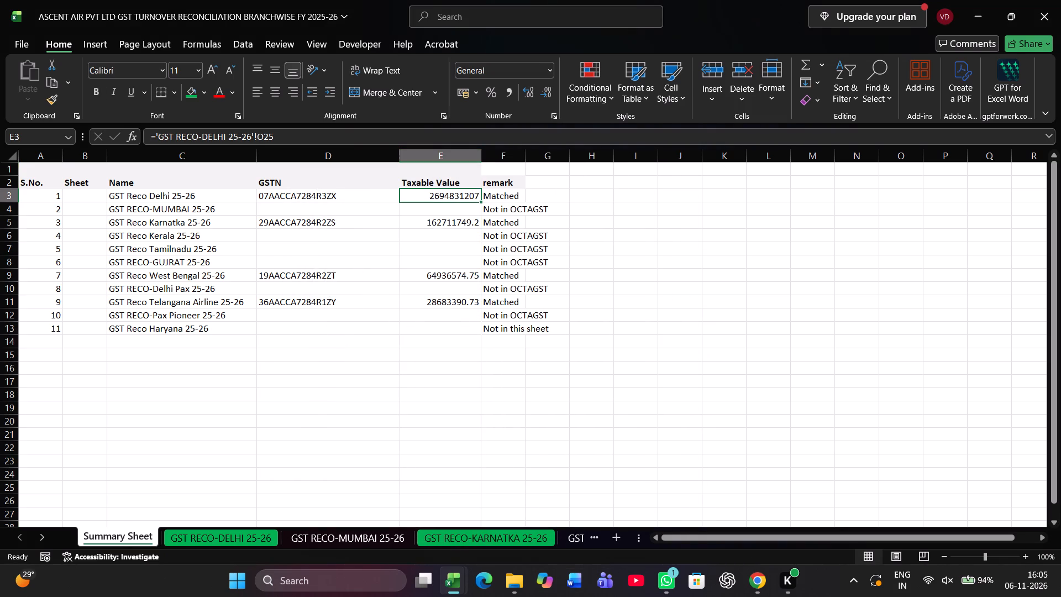
right_click(422, 199)
click(499, 468)
click(355, 287)
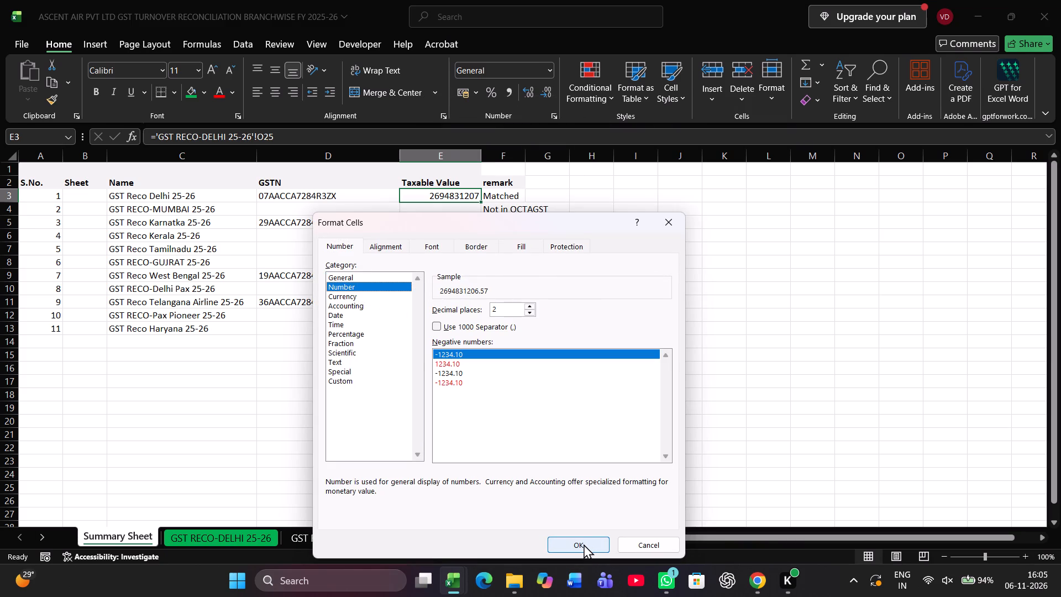
click(454, 363)
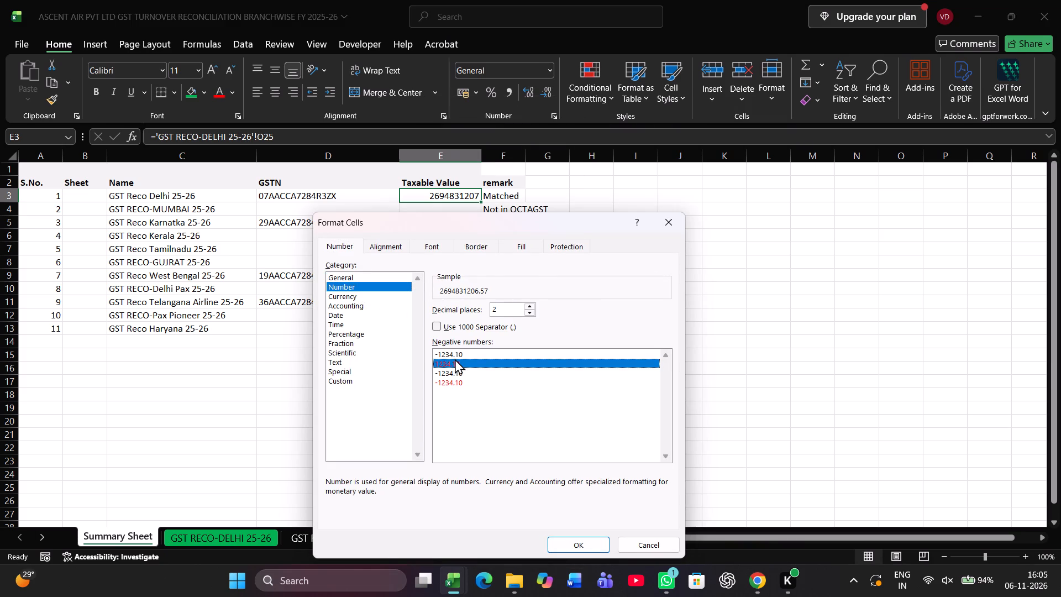
click(455, 359)
click(456, 351)
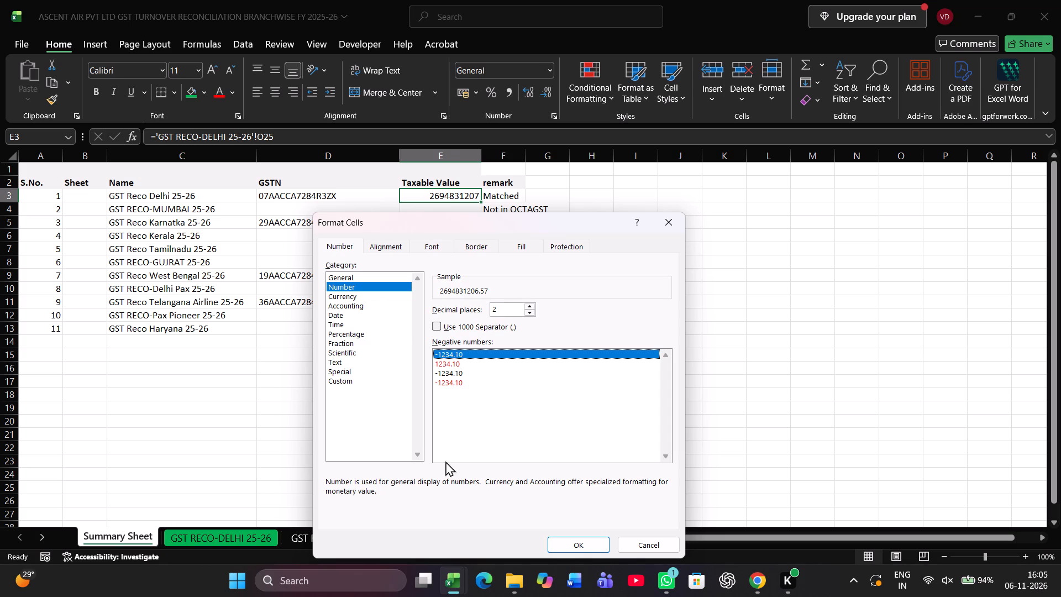
click(565, 546)
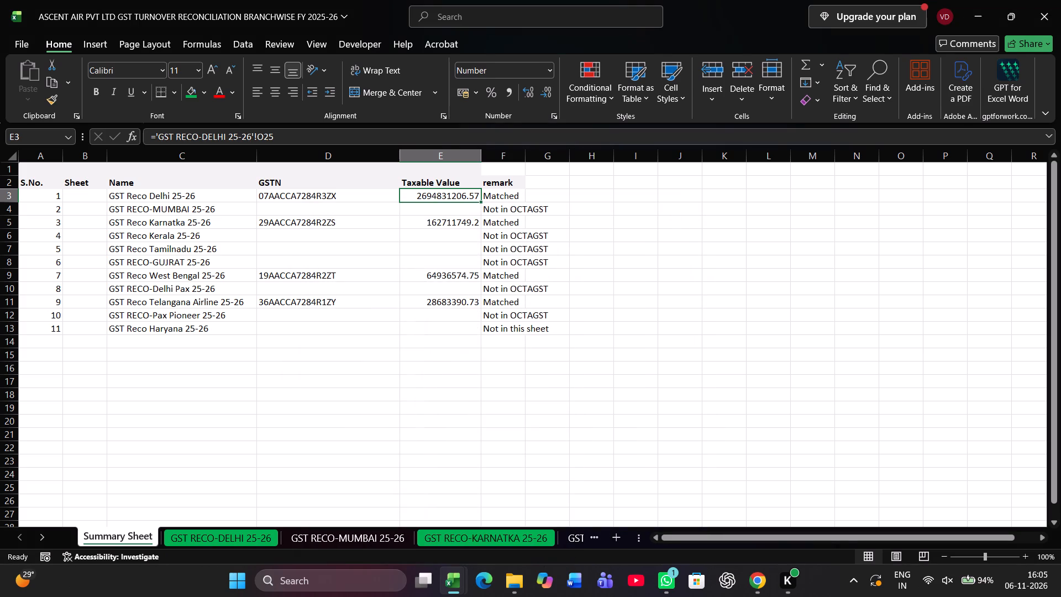
Add the 1000 separator to the Delhi row's taxable value, keeping the Number format with two decimal places.
right_click(444, 196)
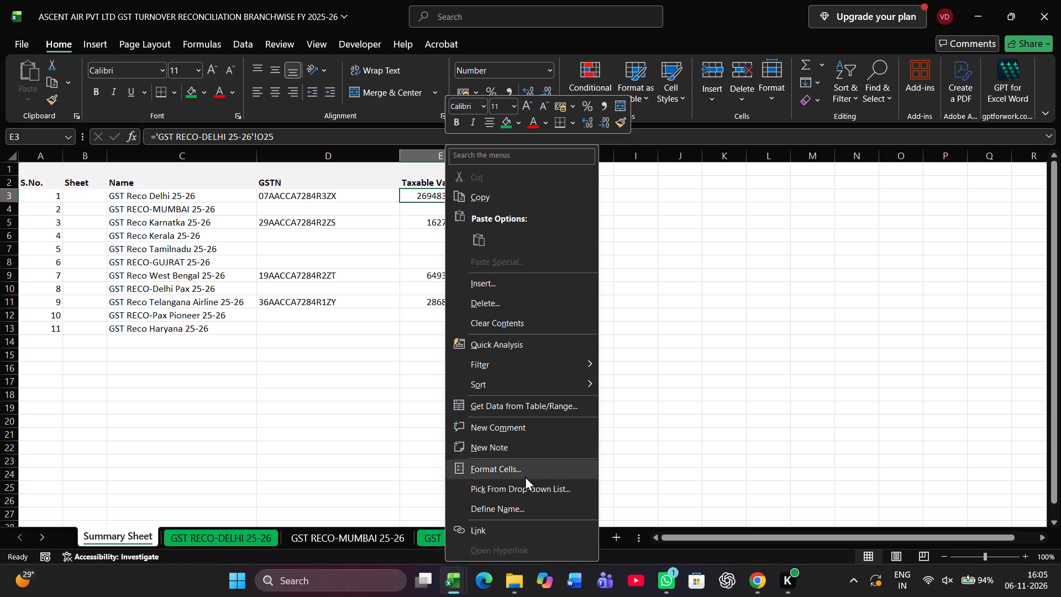
click(505, 469)
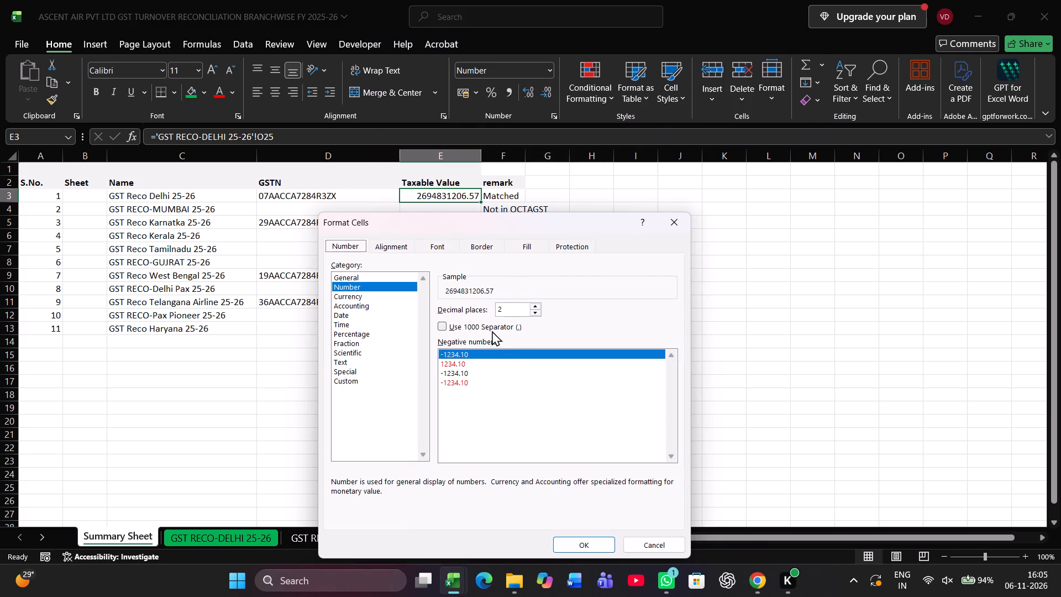
click(538, 305)
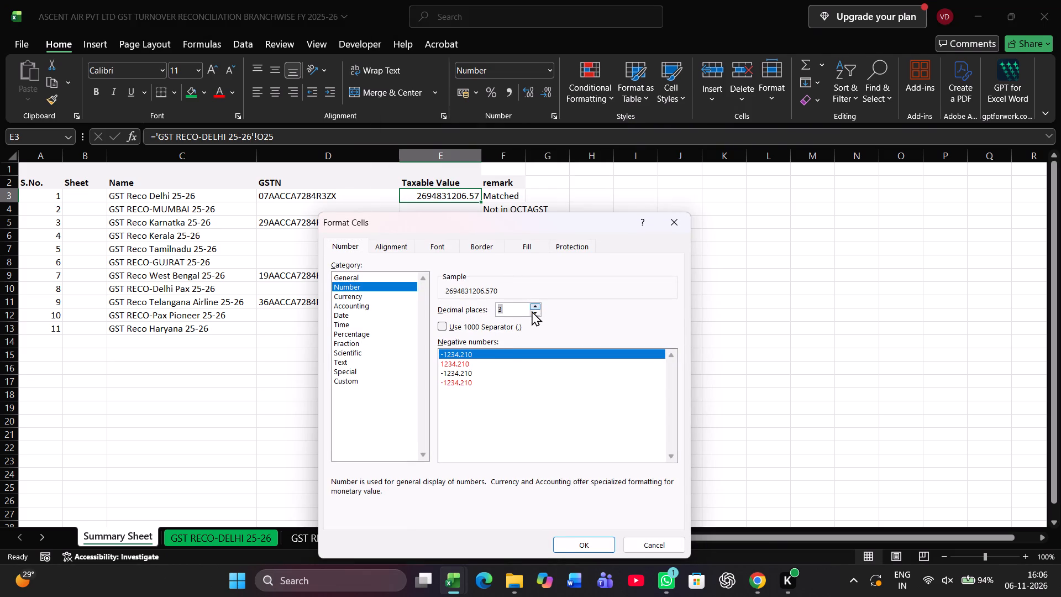
click(536, 311)
click(367, 290)
click(370, 292)
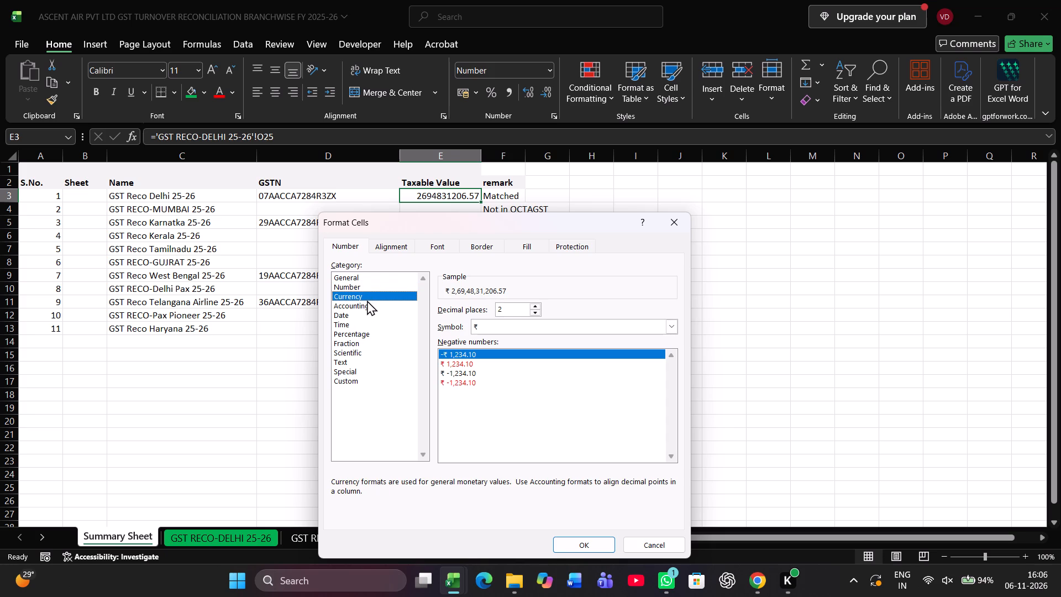
click(355, 285)
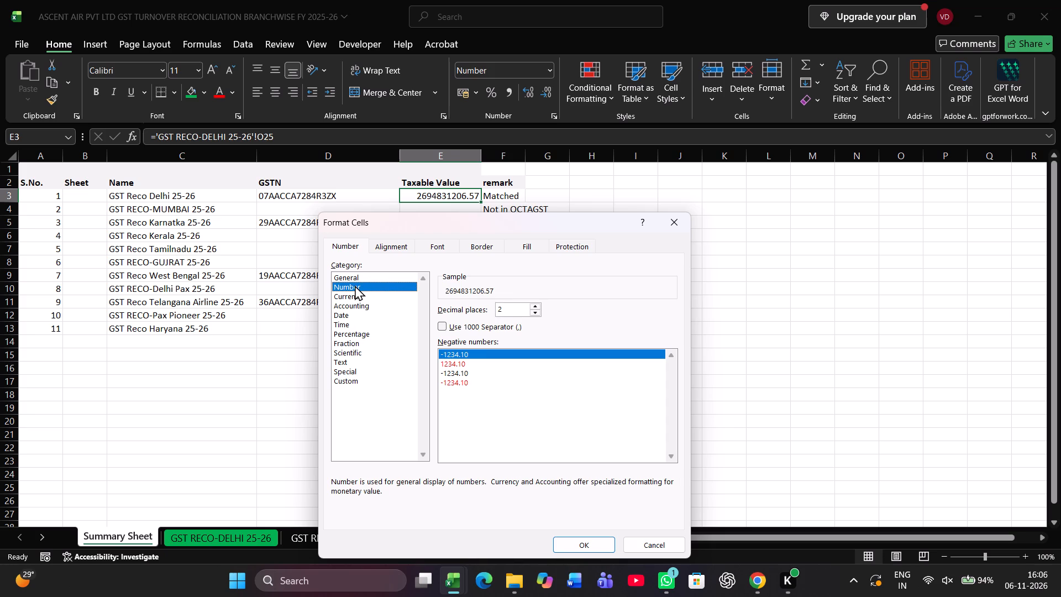
click(464, 291)
click(439, 326)
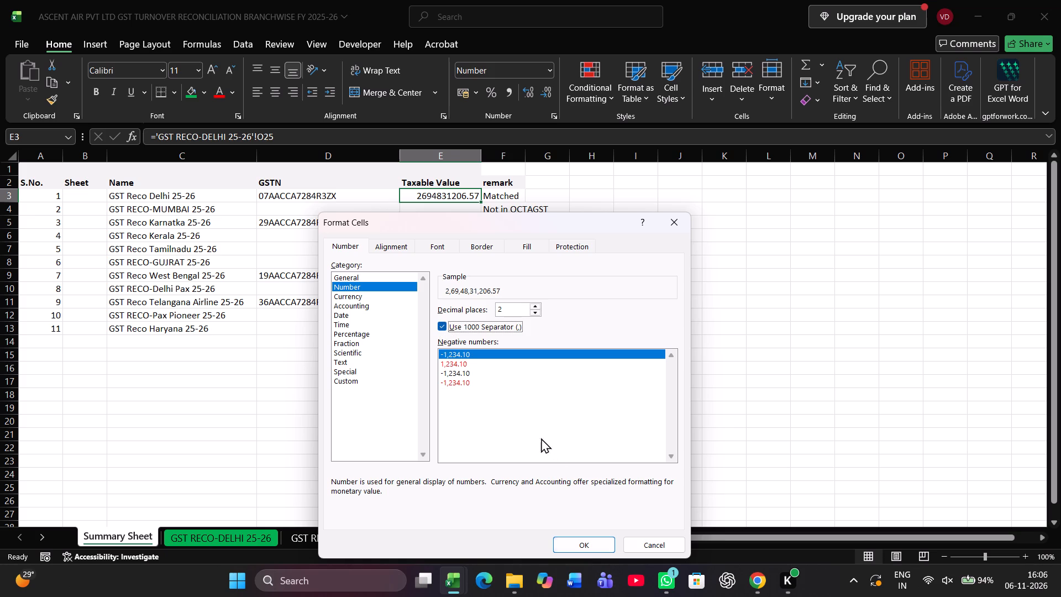
click(584, 550)
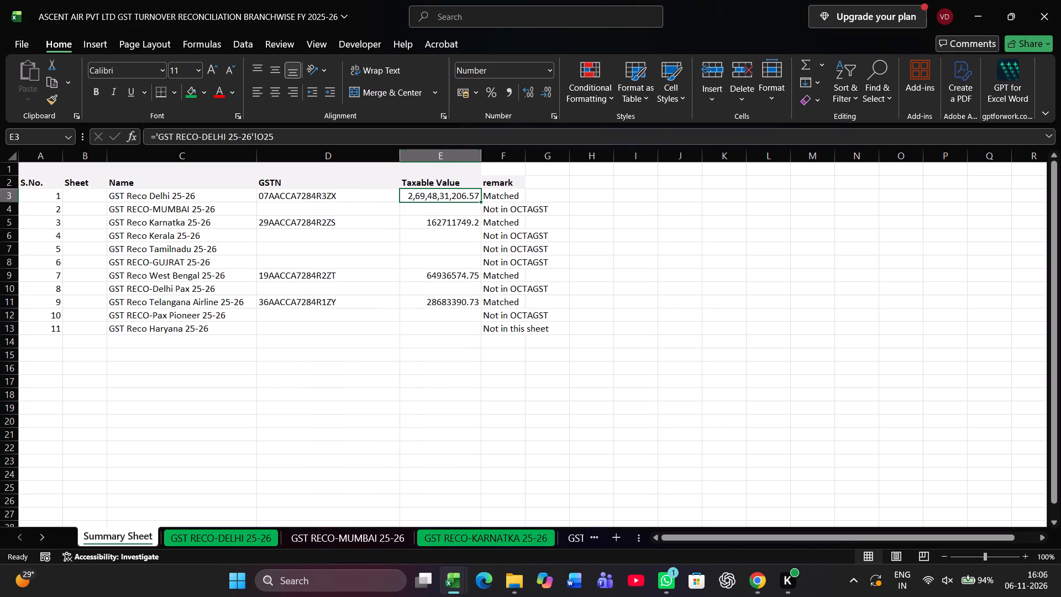
Format the whole Taxable Value column as Number with two decimal places and the 1000 separator.
right_click(444, 155)
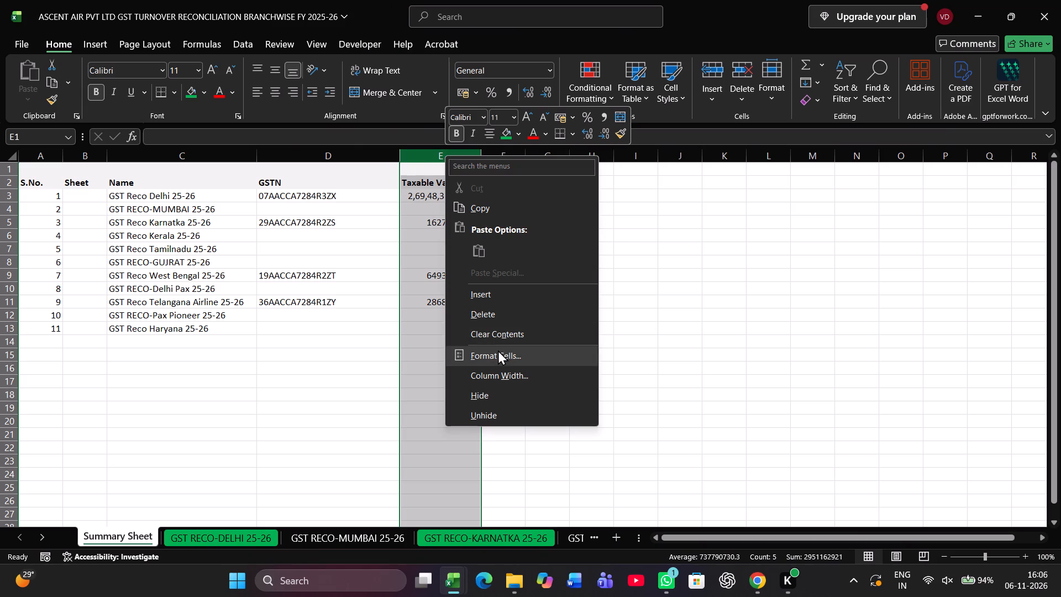
click(498, 350)
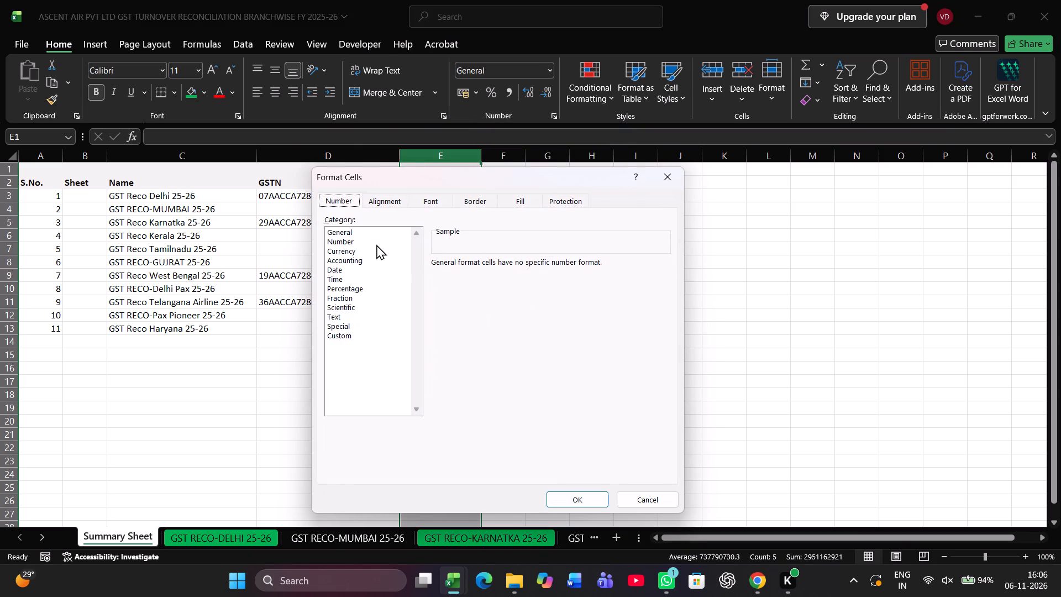
click(376, 244)
click(427, 287)
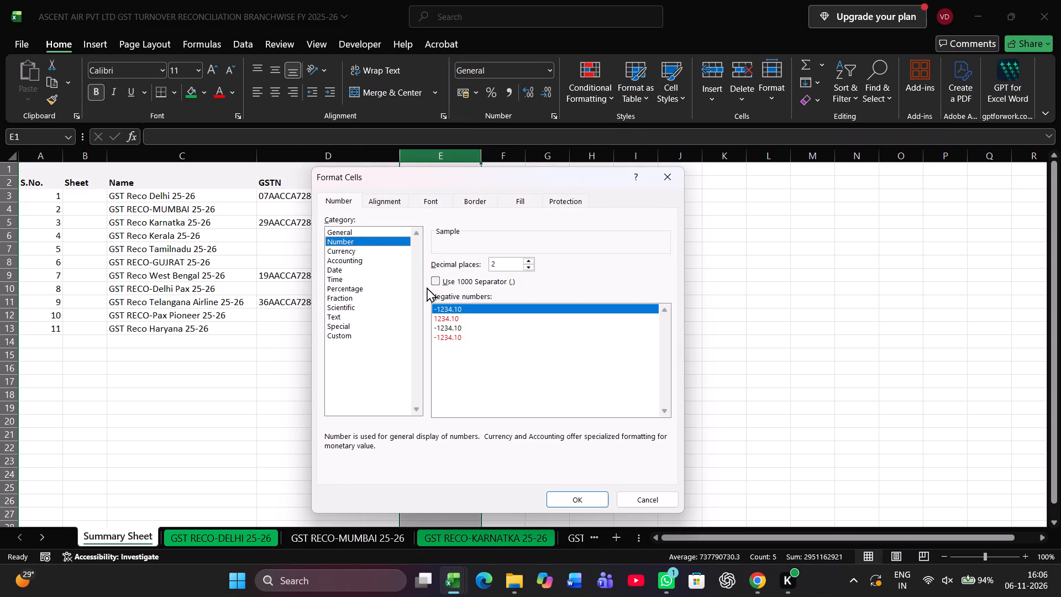
click(430, 278)
click(433, 280)
Apply the Number format with two decimal places and the 1000 separator to the whole Taxable Value column.
click(582, 499)
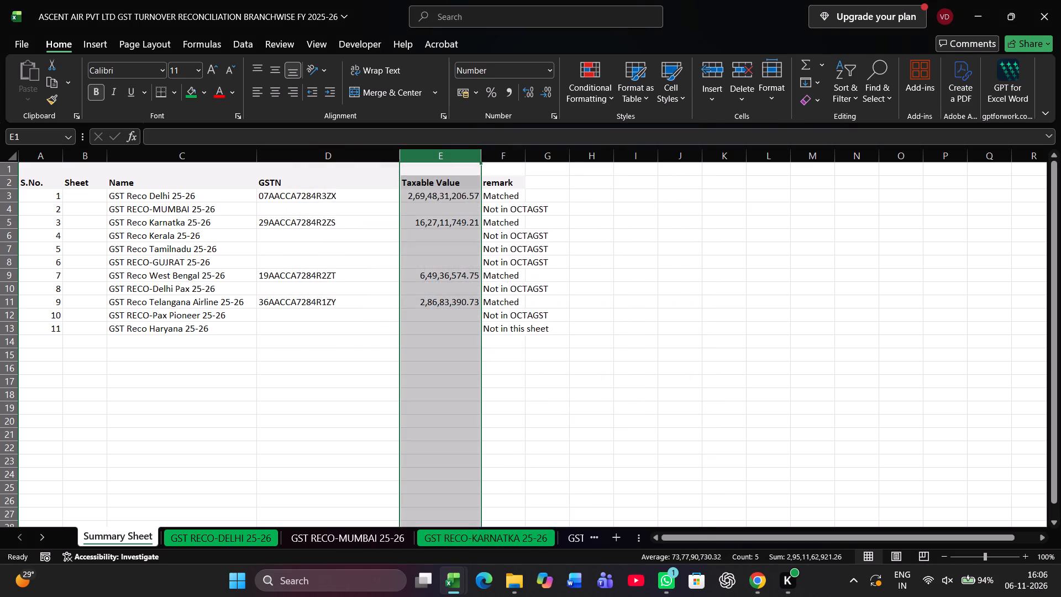
click(532, 374)
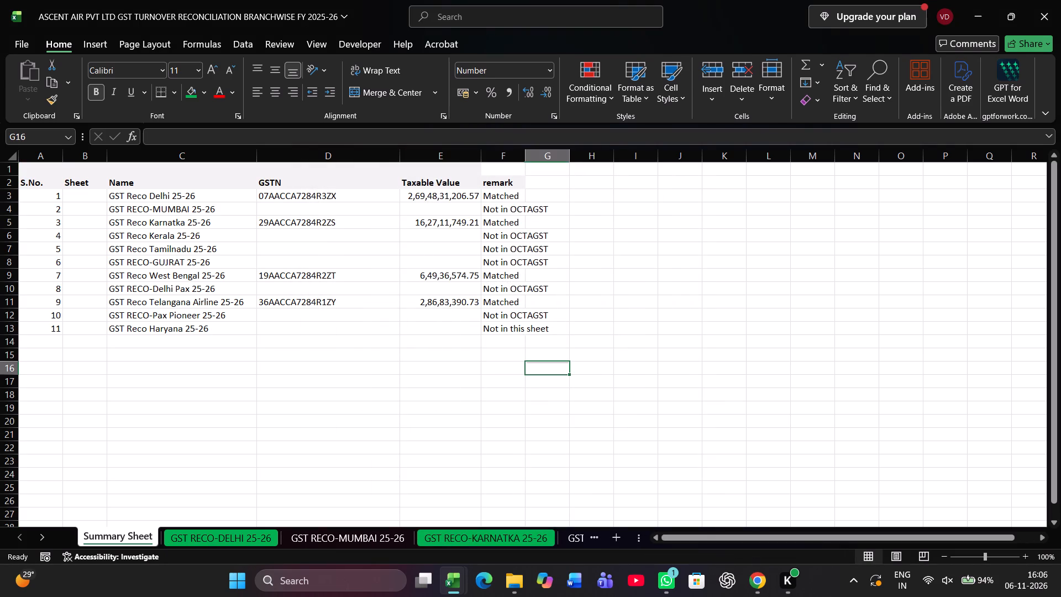
Save the Ascent Air Pvt Ltd GST turnover reconciliation workbook and close it.
key(ctrl+s)
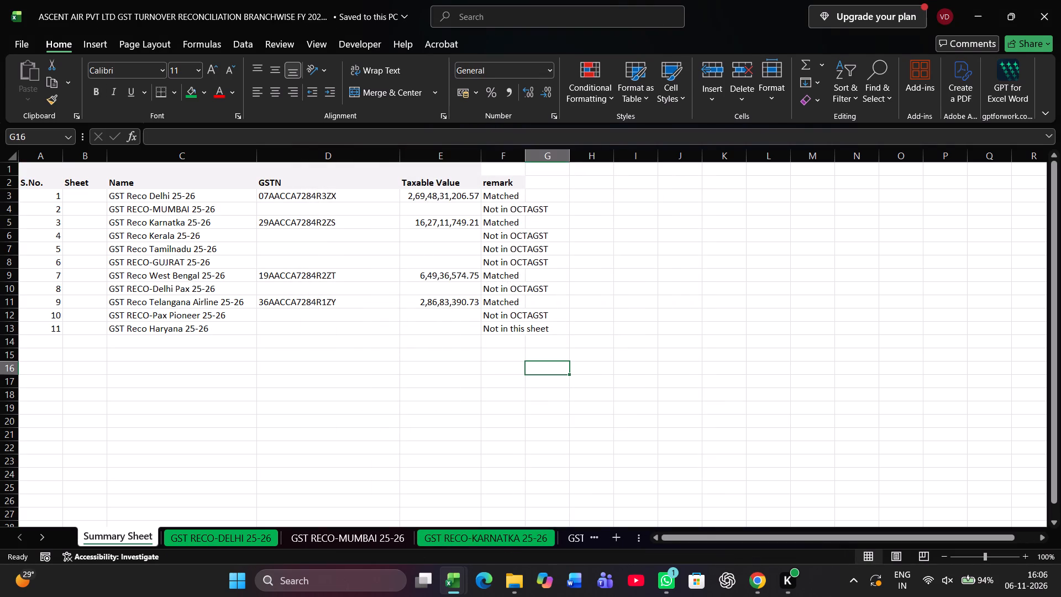
key(ctrl+s)
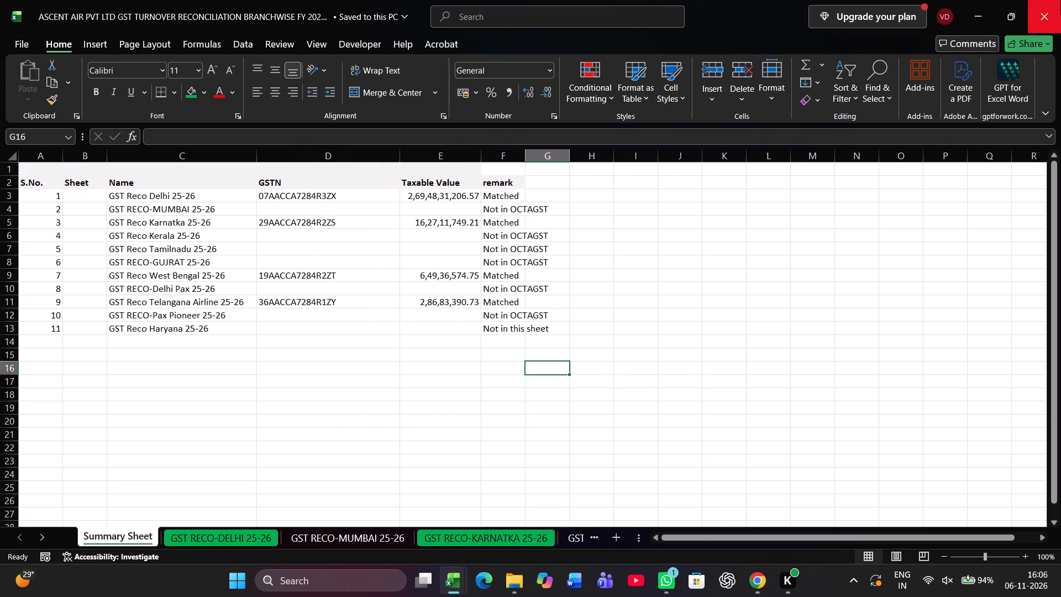
click(1046, 18)
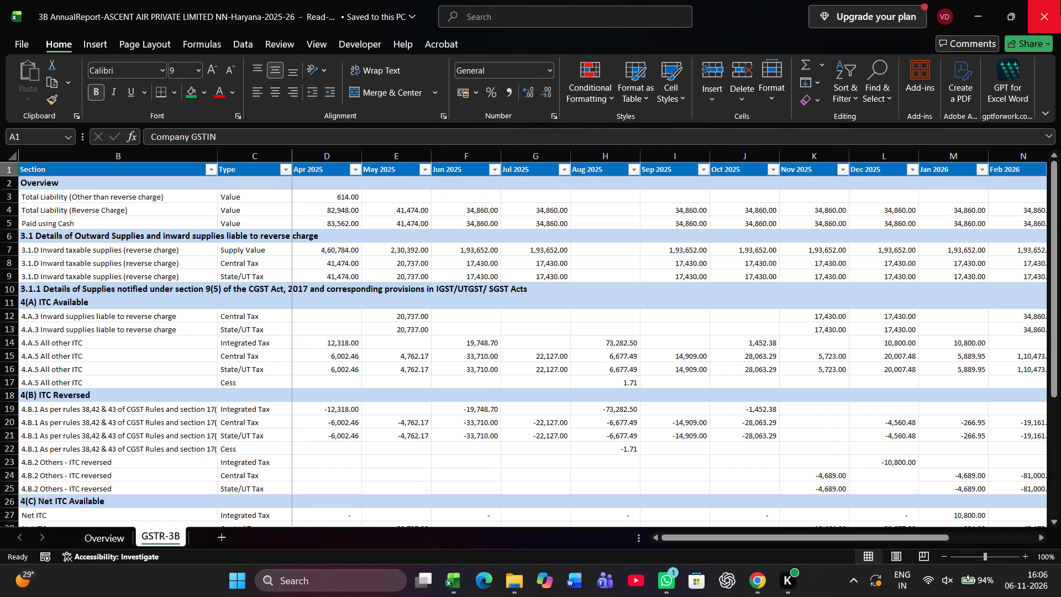
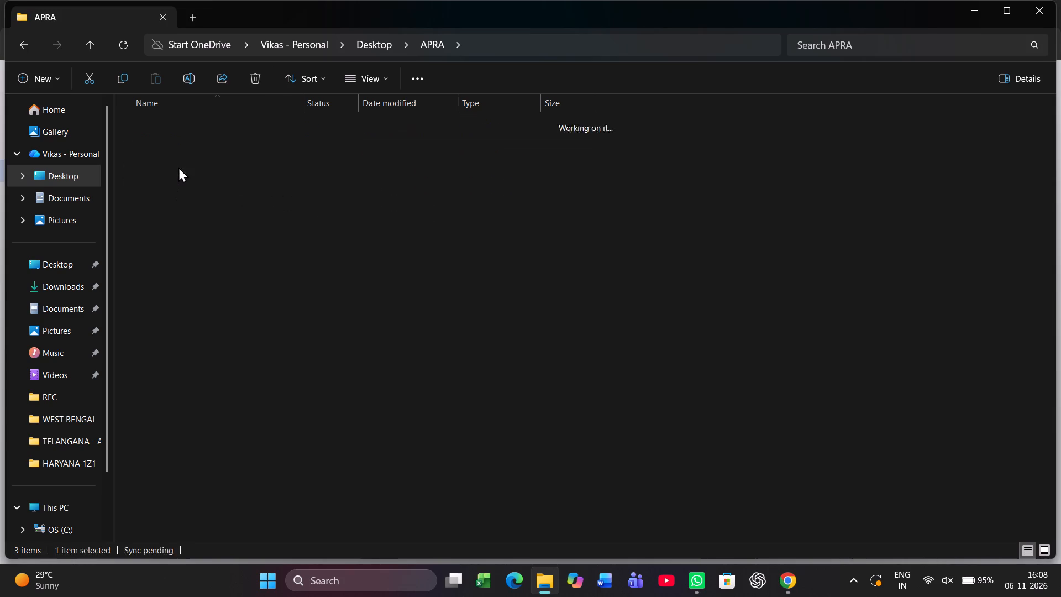
Select the ASCENT AIR PRIVATE LIMITED folder inside the SAHIL folder under APRA.
click(189, 145)
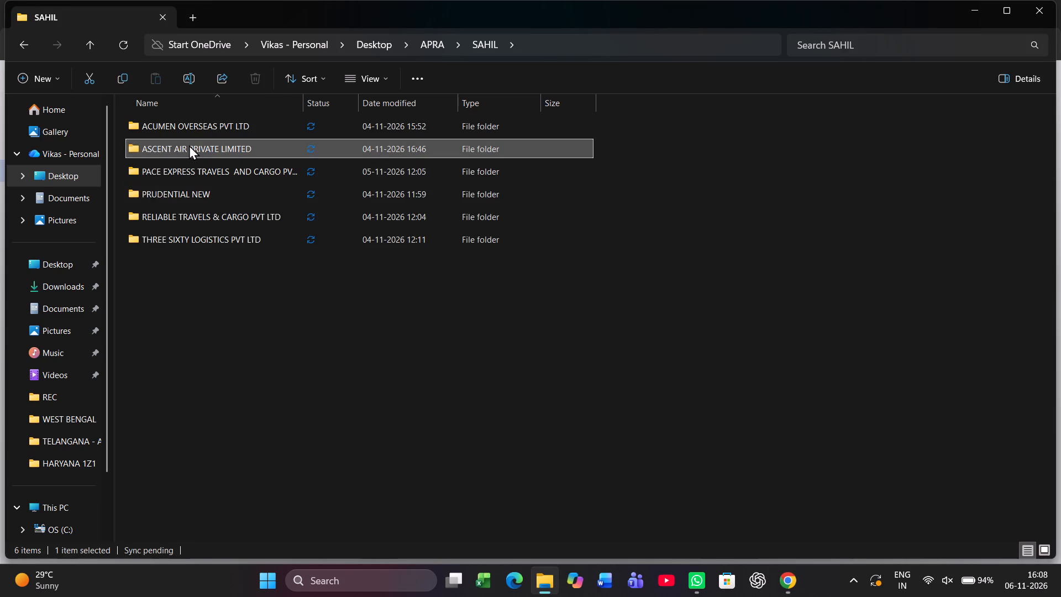
In File Explorer, open the ASCENT AIR PRIVATE LIMITED client folder inside SAHIL.
double_click(189, 145)
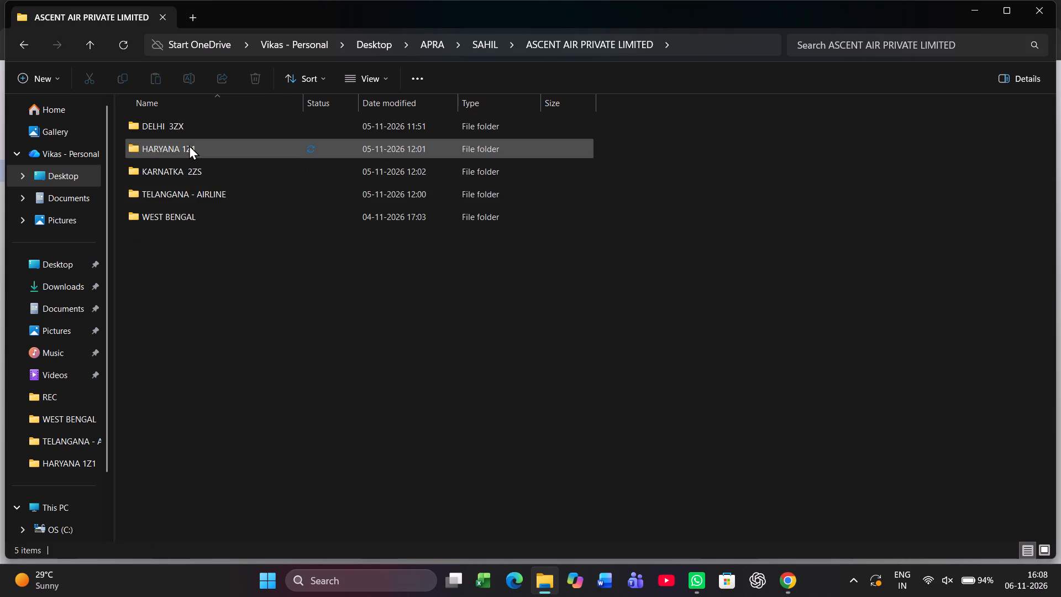
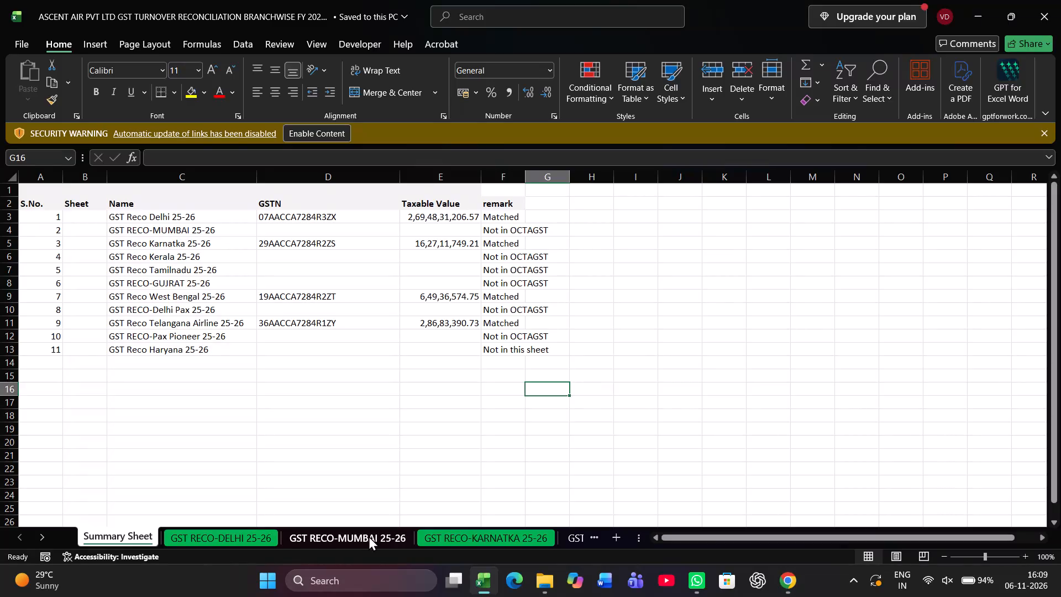
In Excel, view the GST RECO-MUMBAI 25-26 sheet and examine the Summary Sheet's GSTN and remark columns, ending at the Delhi remark.
click(369, 537)
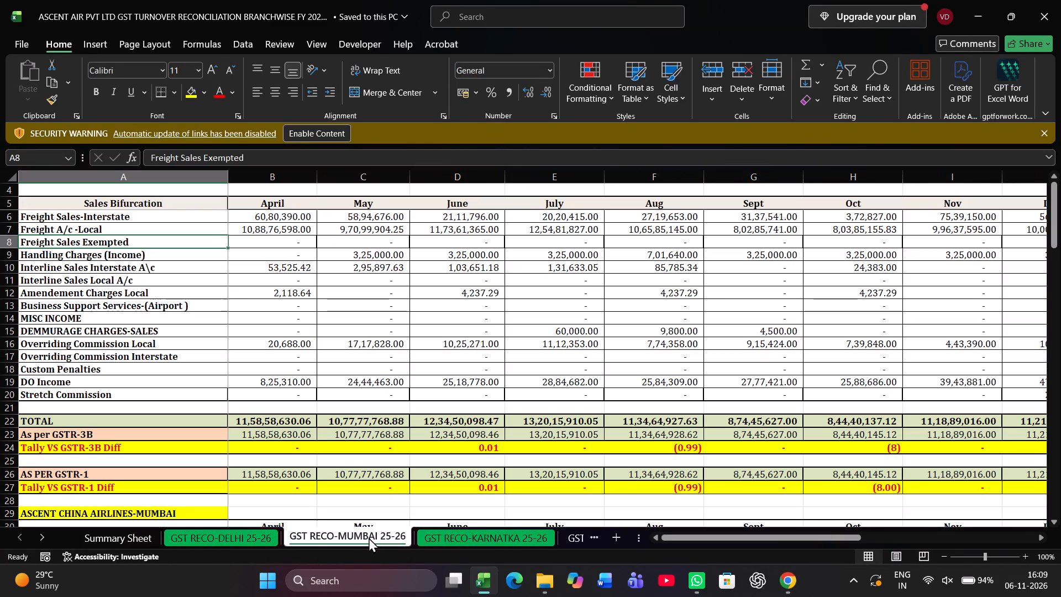
click(129, 530)
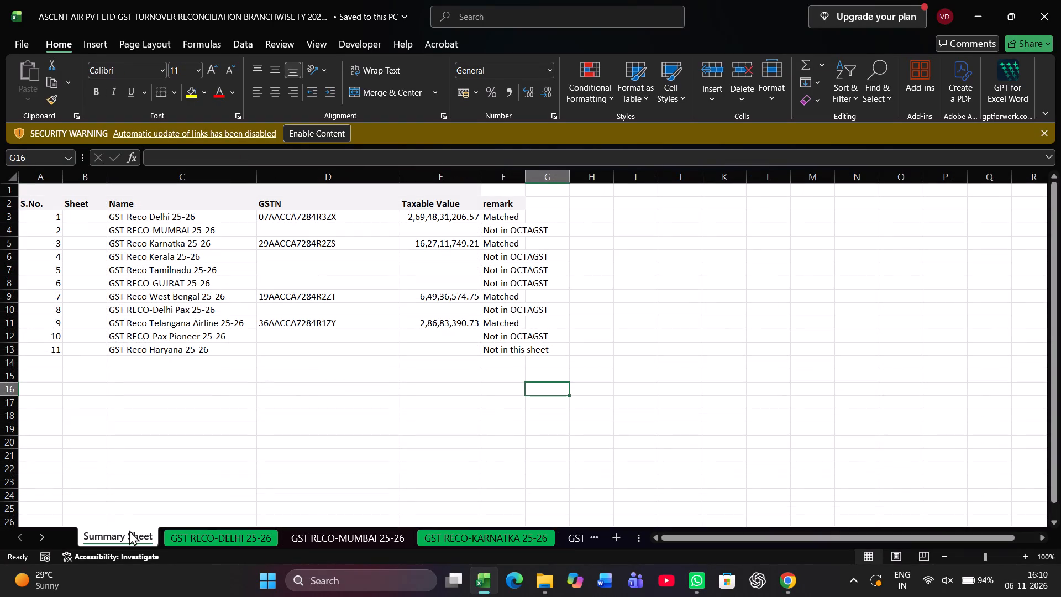
click(289, 409)
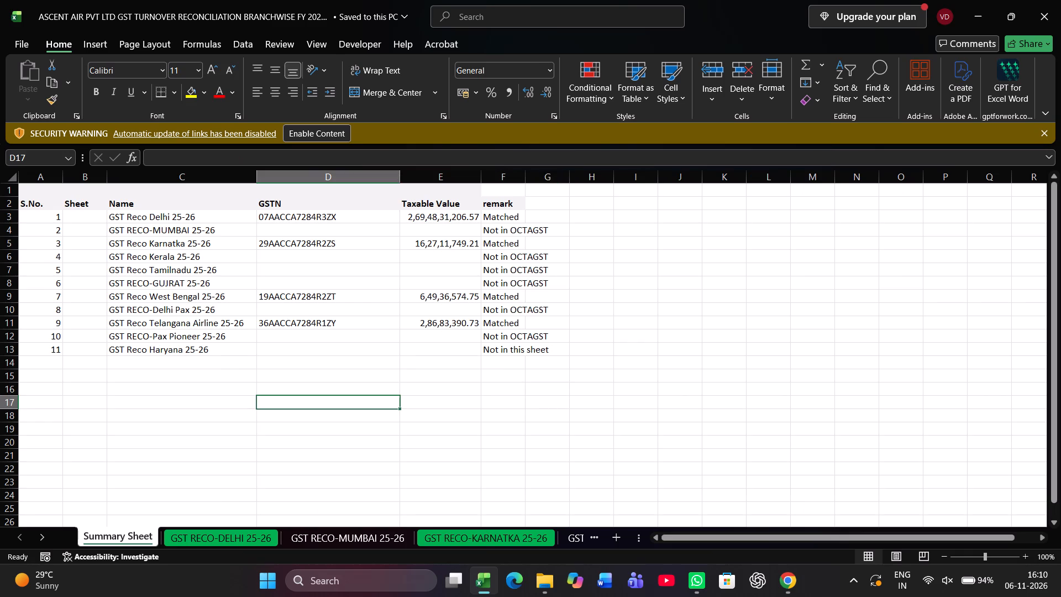
key(Up)
key(Up)
key(Up)
key(Up)
key(Up)
key(Up)
key(Up)
key(Up)
key(Up)
key(Up)
key(Up)
key(Up)
key(Up)
key(Up)
key(Up)
key(Up)
key(Up)
key(Up)
key(Up)
key(Up)
key(Down)
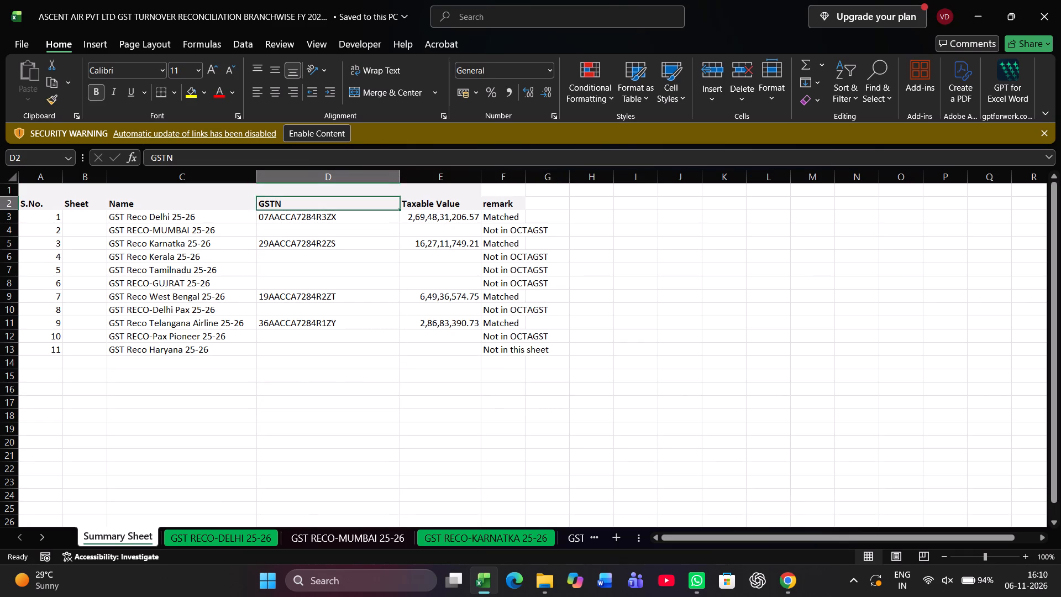
key(Right)
key(Right)
key(Down)
key(Down)
key(Up)
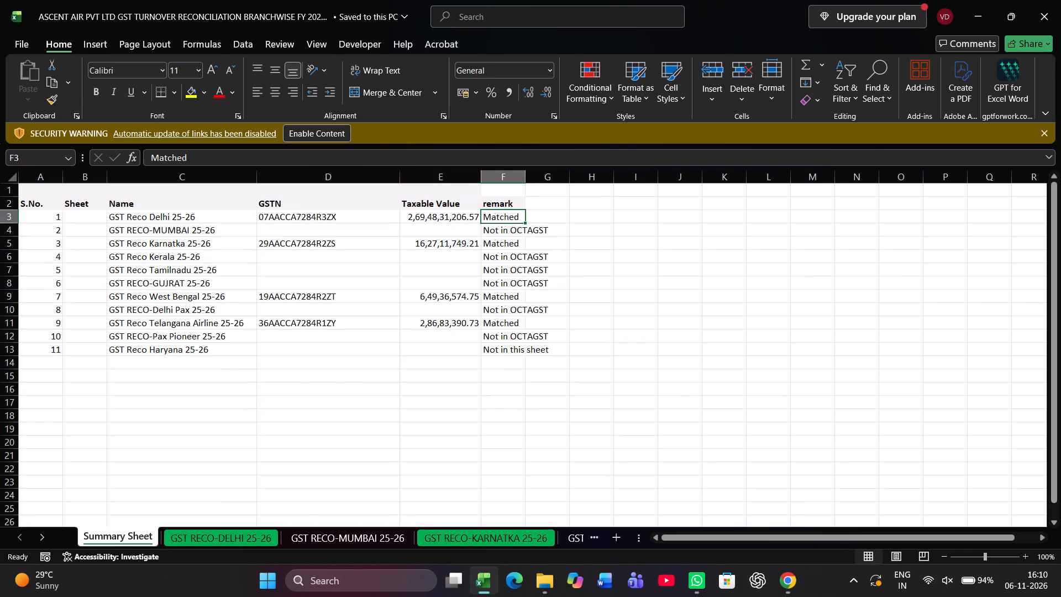
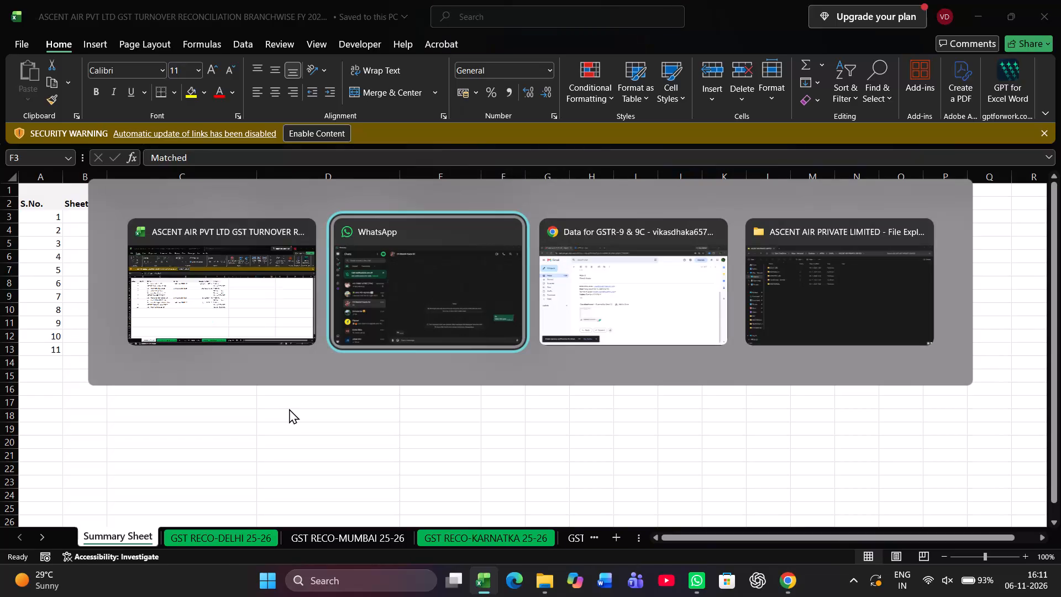
Switch to File Explorer and open the 3B AnnualReport workbook in the HARYANA 1Z1 folder.
key(alt+Tab)
key(alt+Tab)
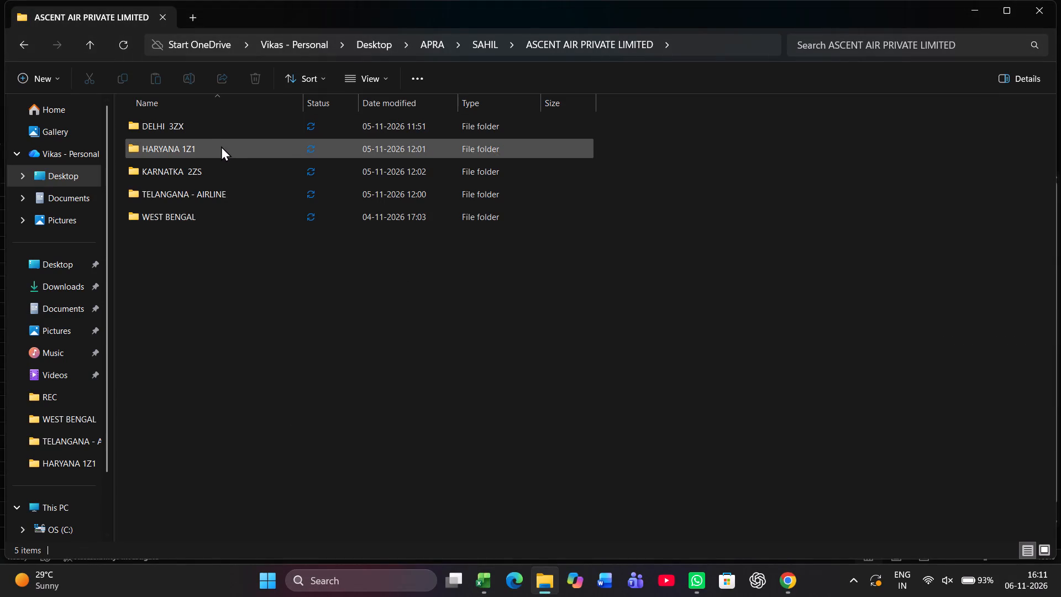
double_click(221, 146)
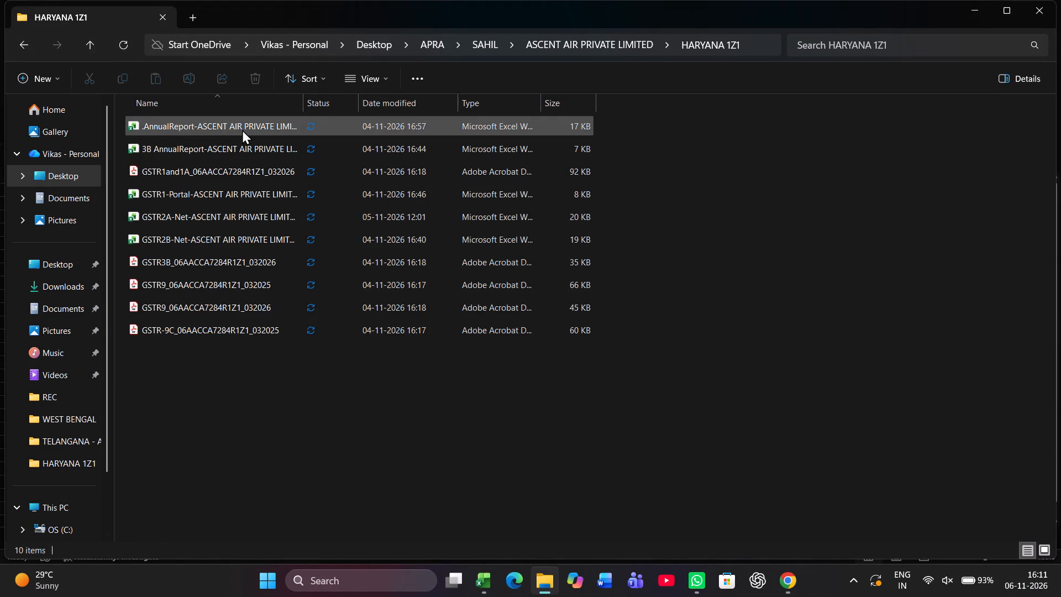
click(233, 145)
double_click(233, 145)
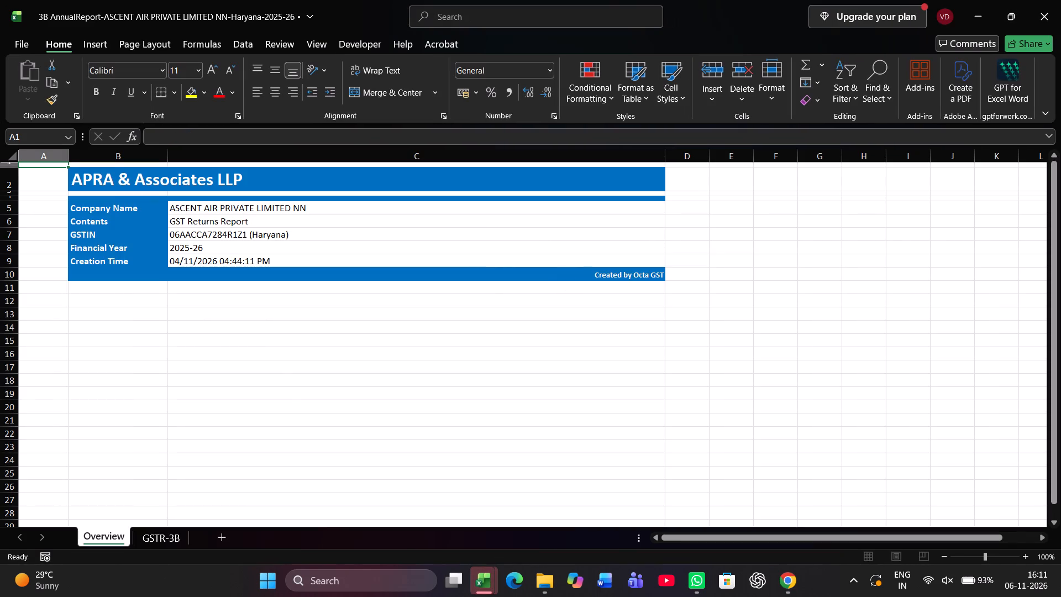
Examine the Haryana GSTR-3B sheet, covering its liability, supply and ITC rows across all months and the Total column.
key(ctrl+Page_Down)
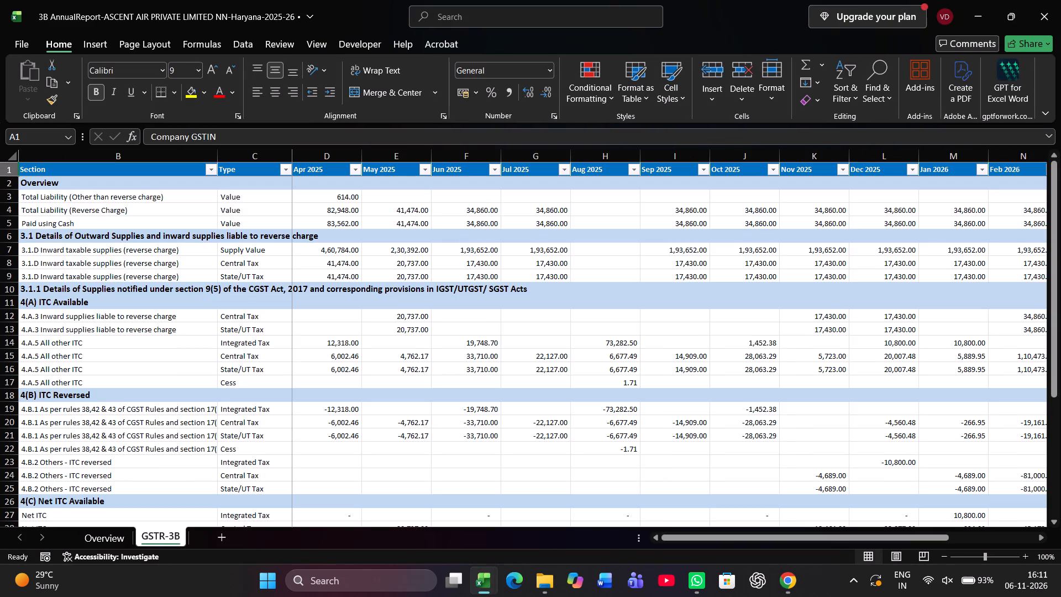
scroll(446, 269, up, 1)
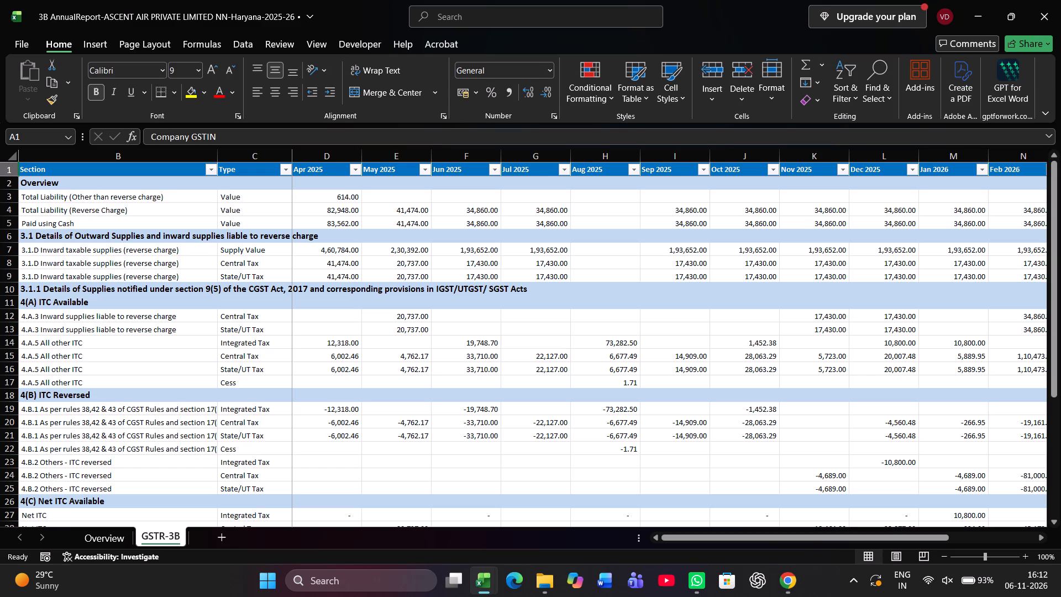
scroll(459, 377, down, 2)
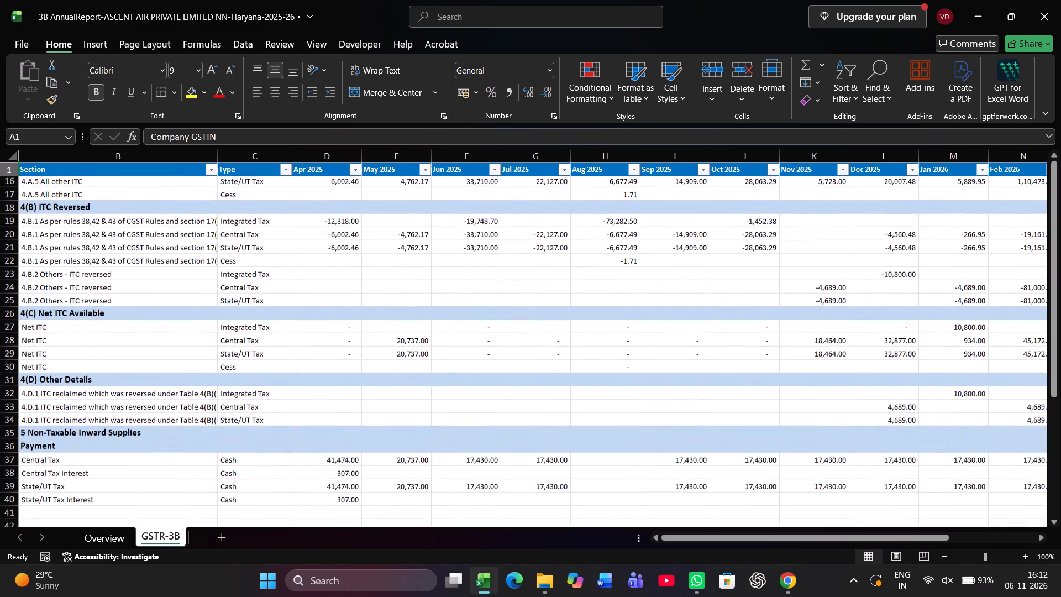
scroll(459, 377, up, 1)
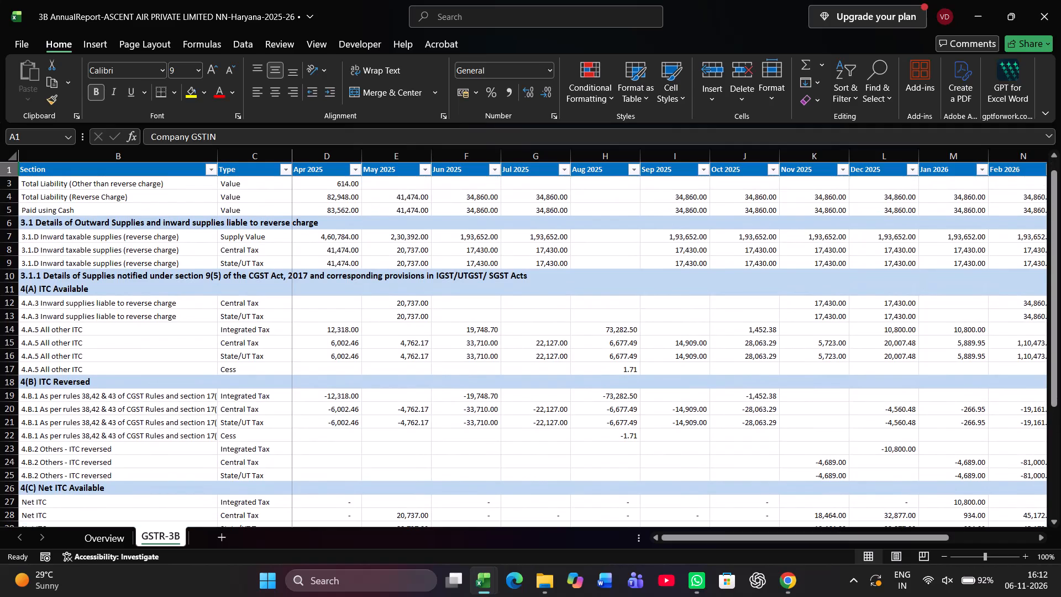
scroll(459, 377, up, 1)
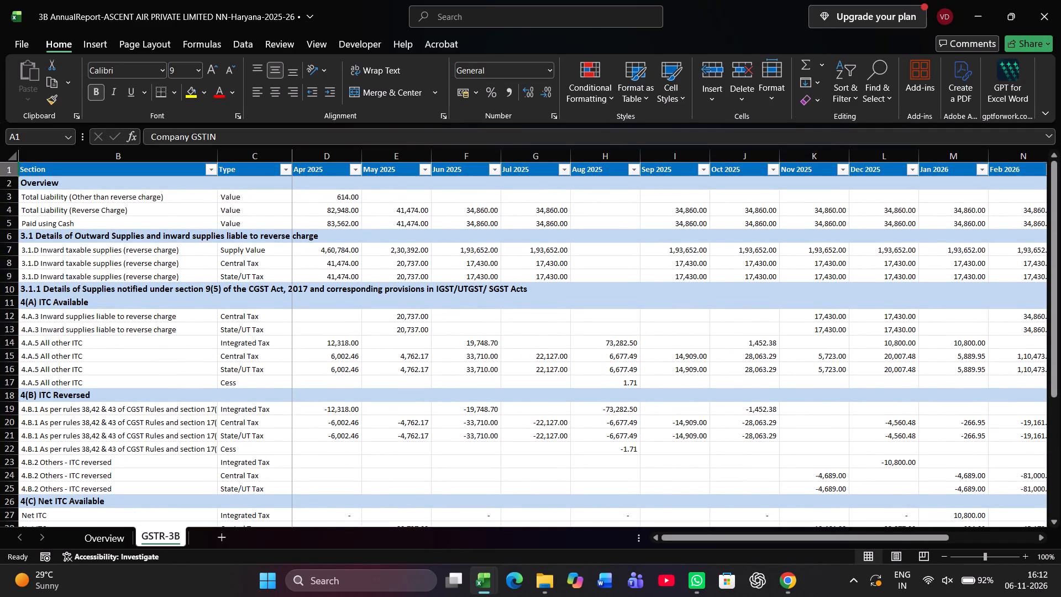
scroll(845, 285, left, 3)
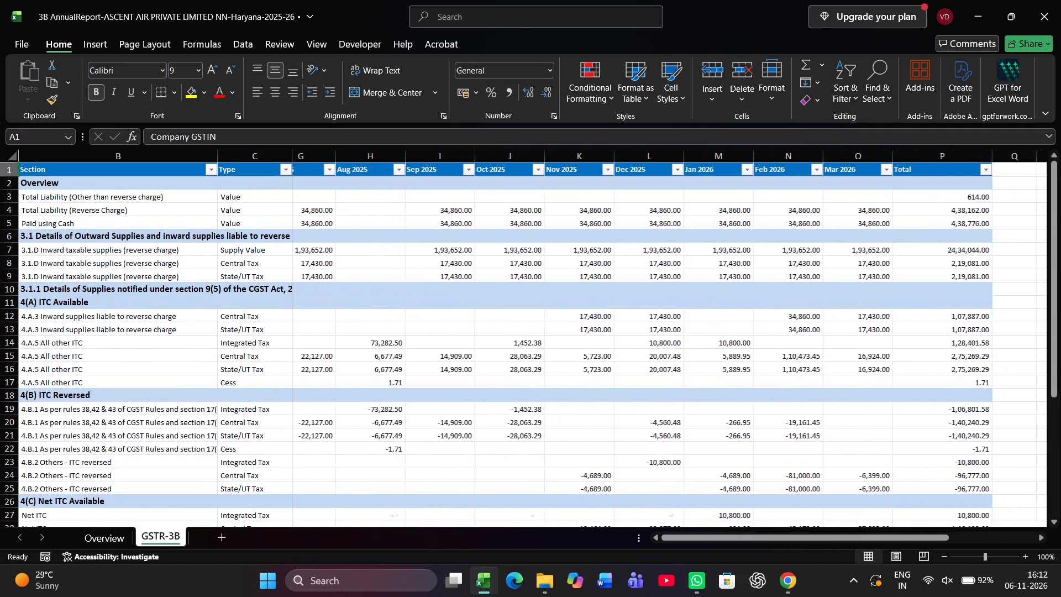
scroll(845, 285, right, 6)
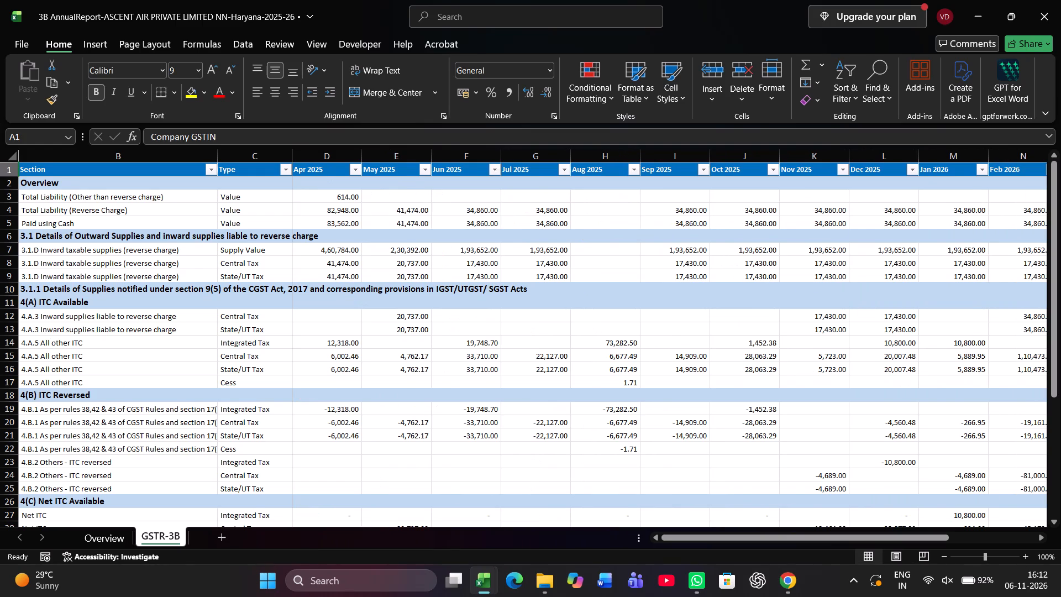
In the branchwise GST turnover reconciliation workbook, set the GST RECO-MUMBAI 25-26 sheet's tab colour to red.
key(alt+Tab)
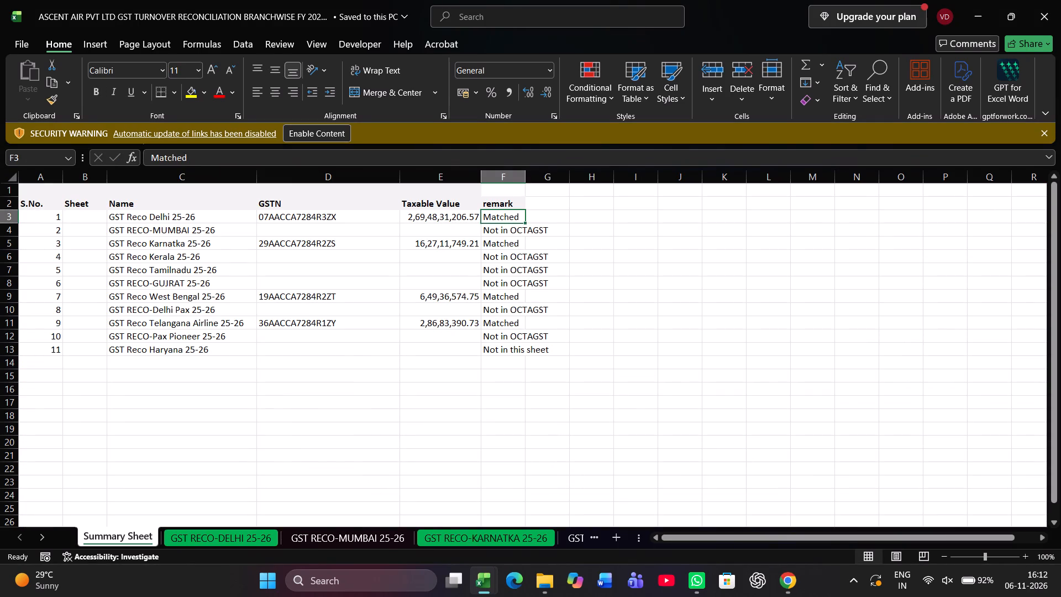
scroll(337, 536, left, 3)
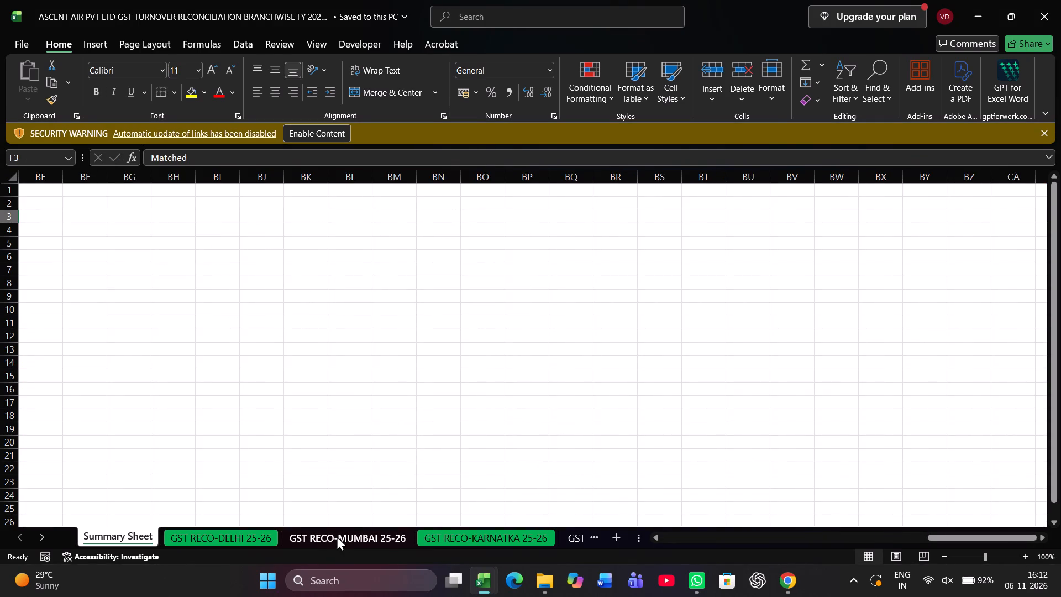
scroll(339, 536, right, 4)
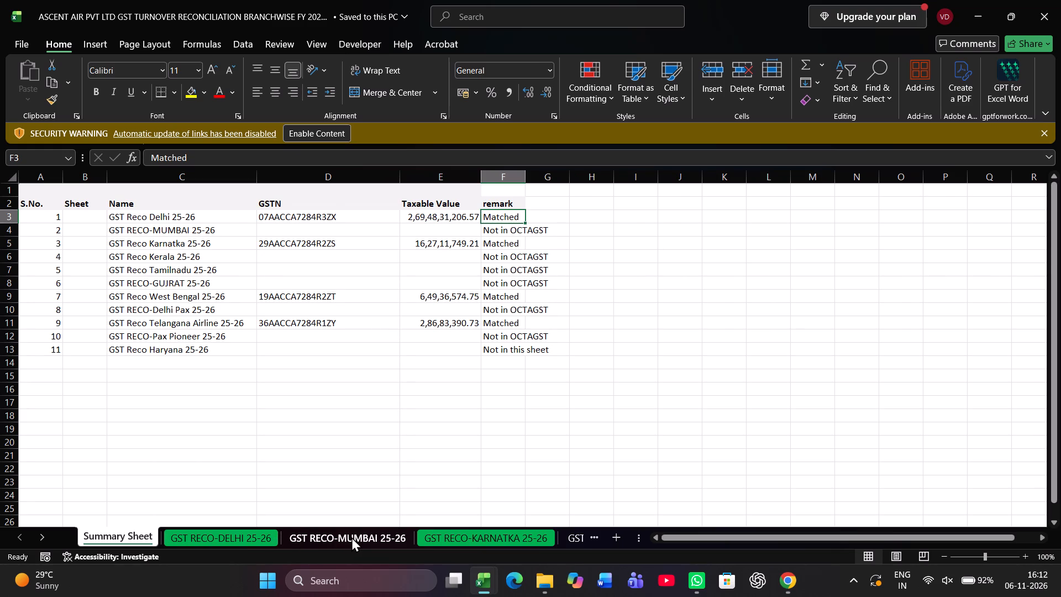
right_click(351, 537)
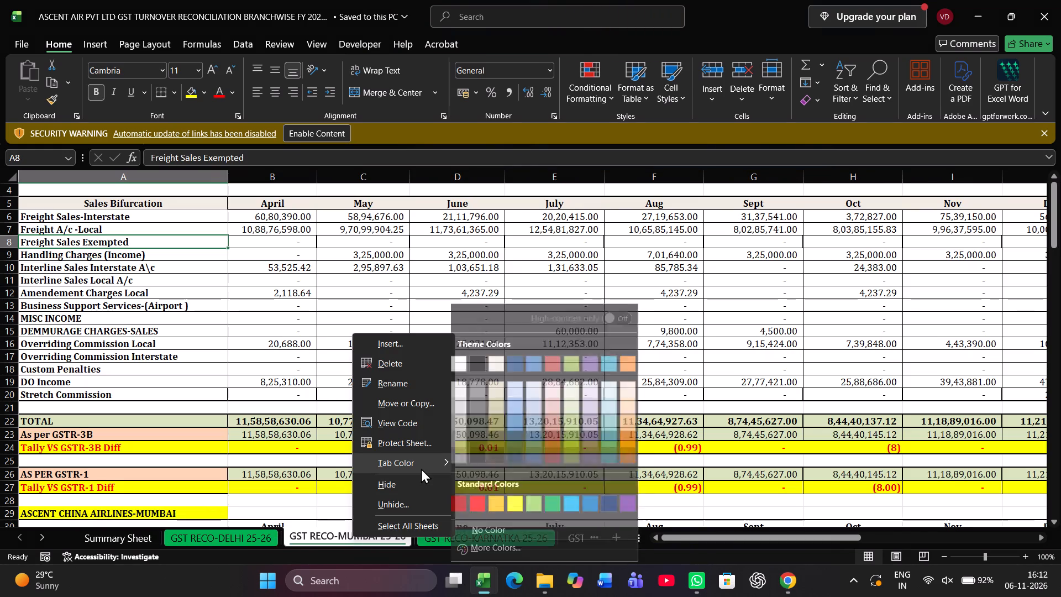
click(421, 468)
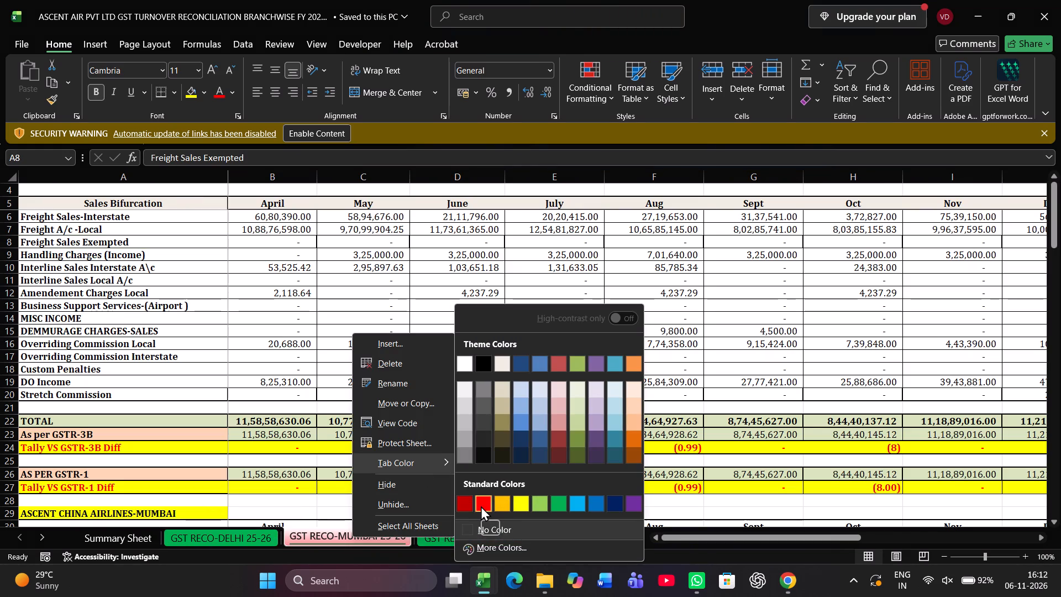
click(481, 506)
View the GST RECO-KARNATKA and GST RECO-KERALA 25-26 sheets, and return to the Summary Sheet.
scroll(470, 530, left, 2)
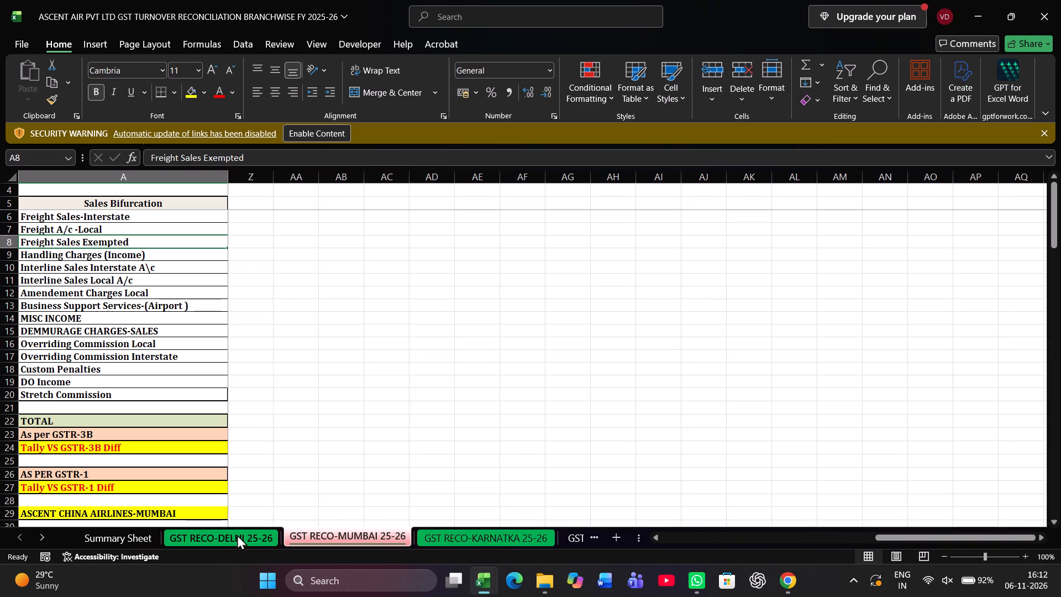
key(ctrl+Page_Down)
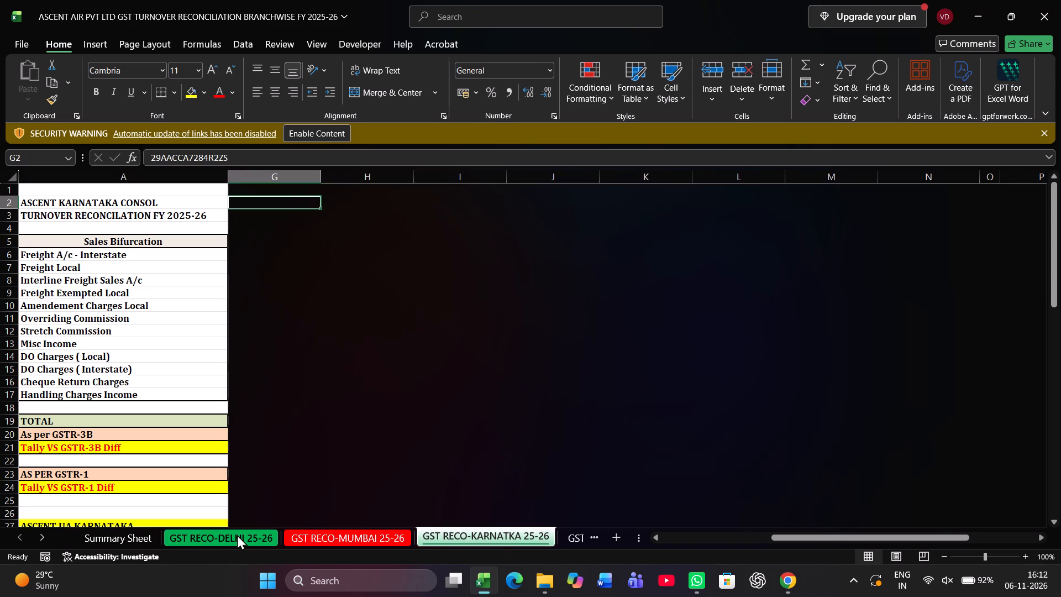
key(ctrl+Page_Down)
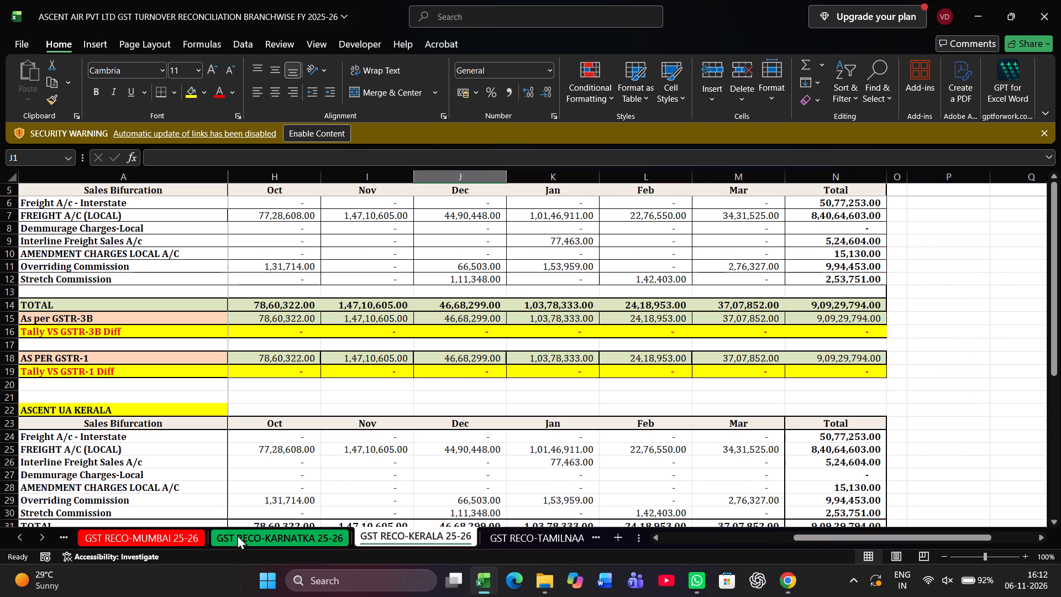
key(ctrl+Page_Up)
key(ctrl+Page_Up)
key(ctrl+Page_Up)
key(ctrl+Page_Up)
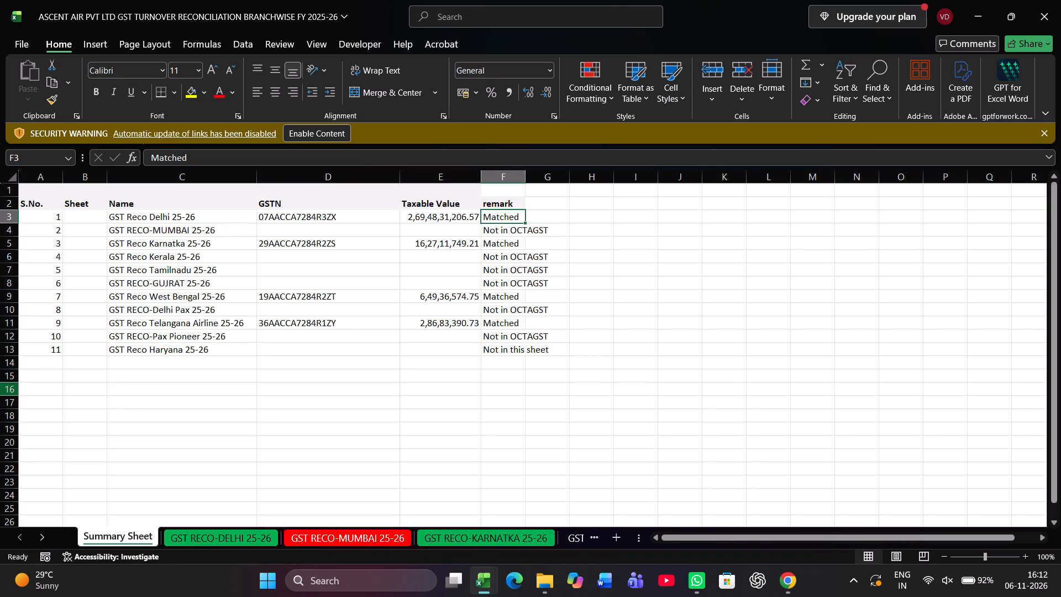
Fill the Kerala, Gujrat, Tamilnadu and Delhi Pax cells in the Summary Sheet's Name column with yellow.
click(222, 261)
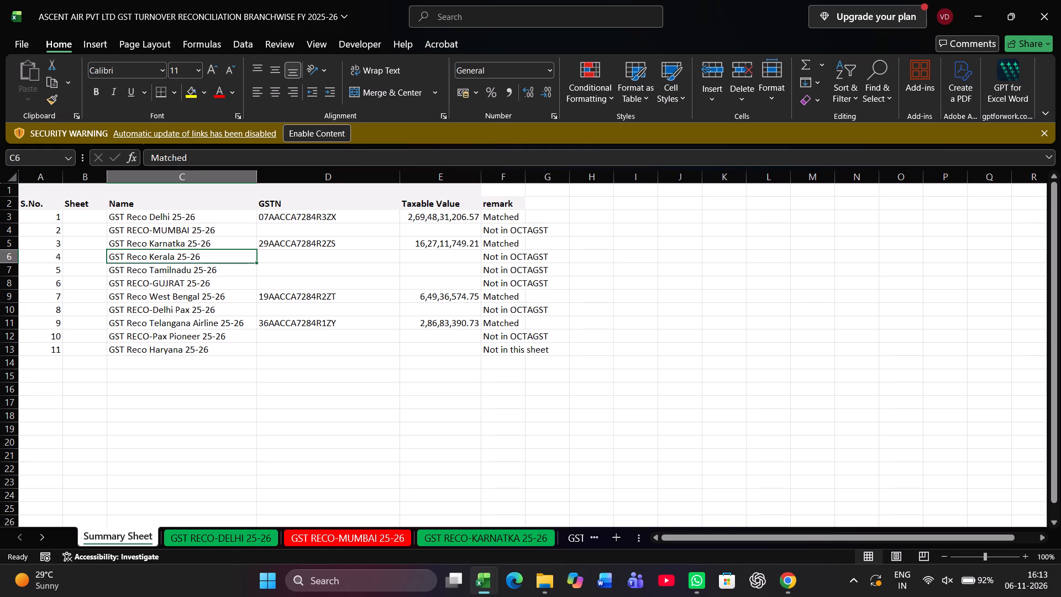
click(199, 90)
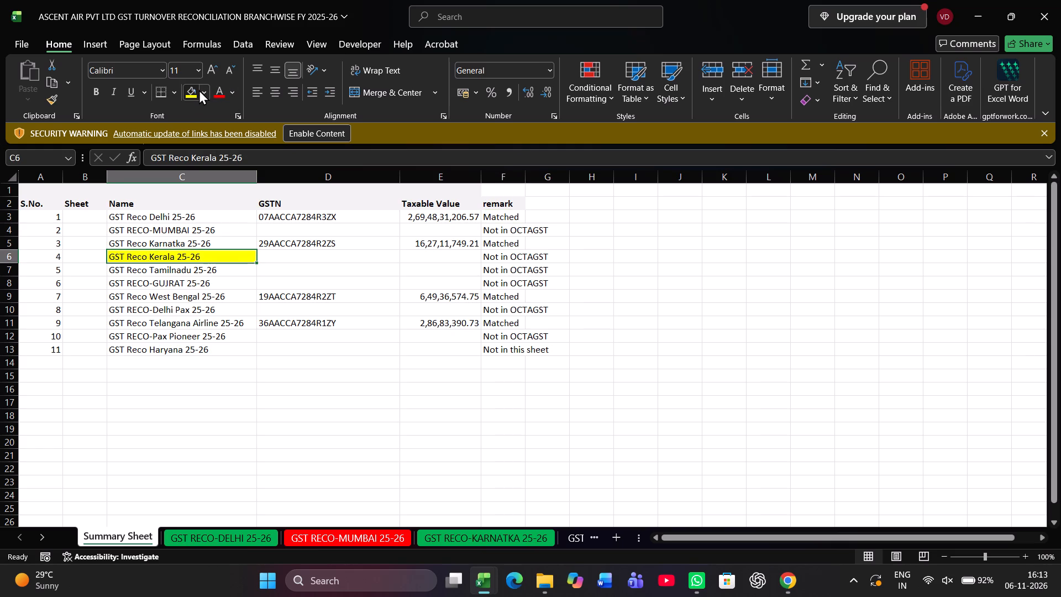
click(177, 287)
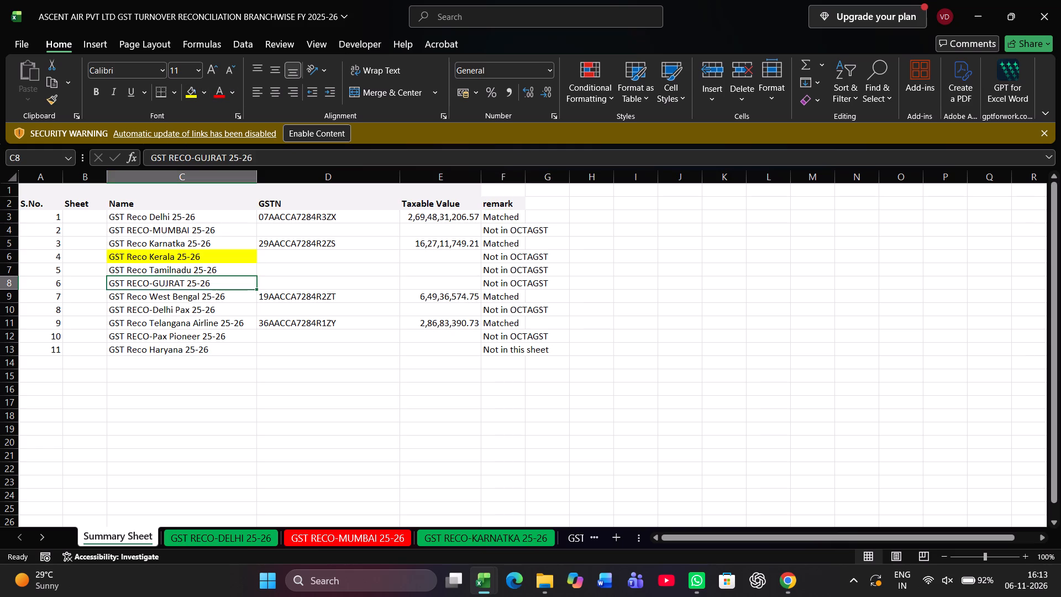
click(196, 92)
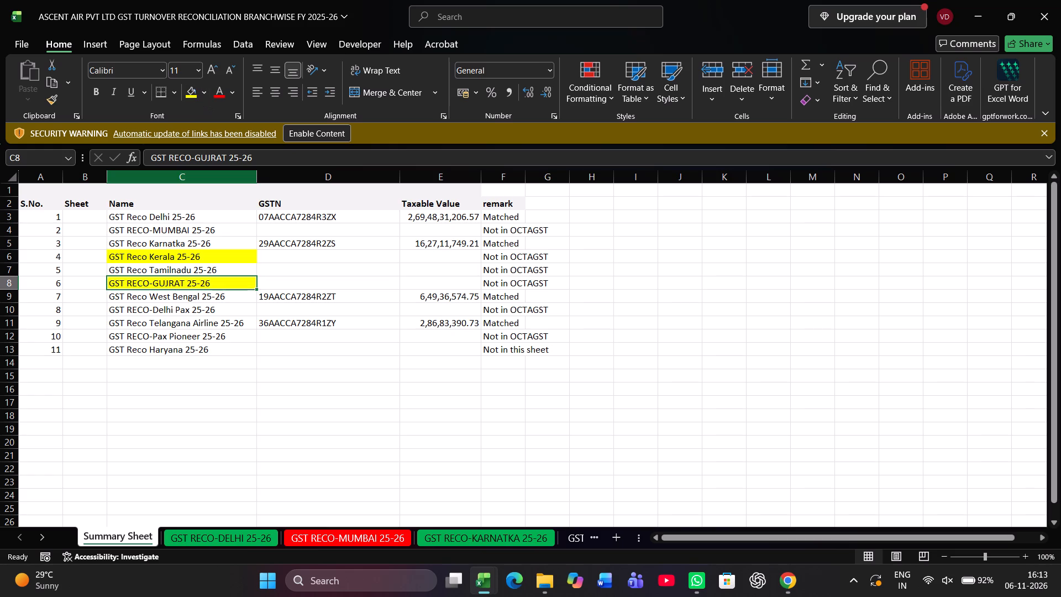
click(177, 275)
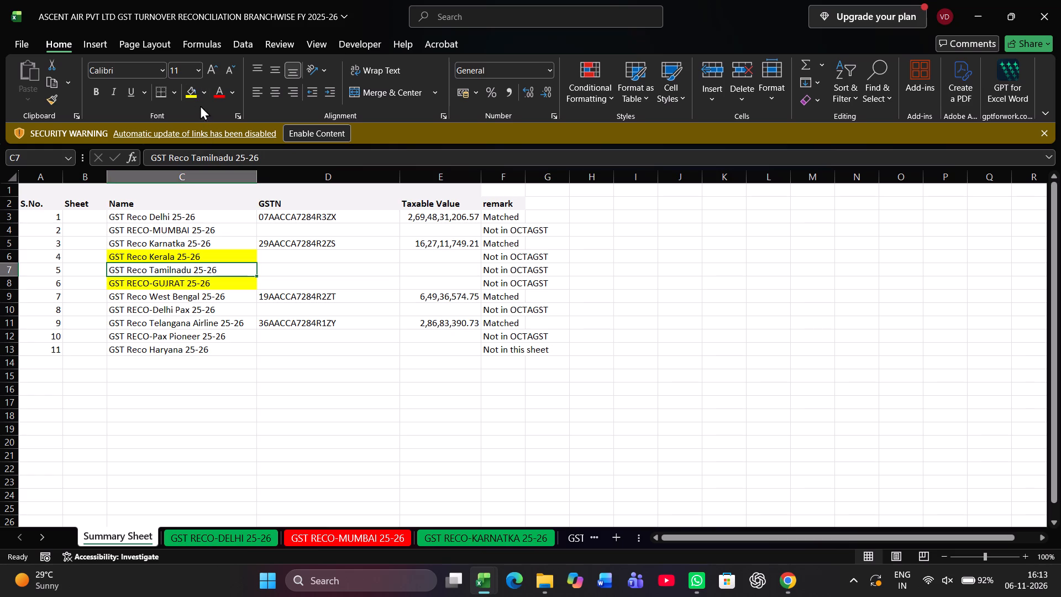
click(194, 95)
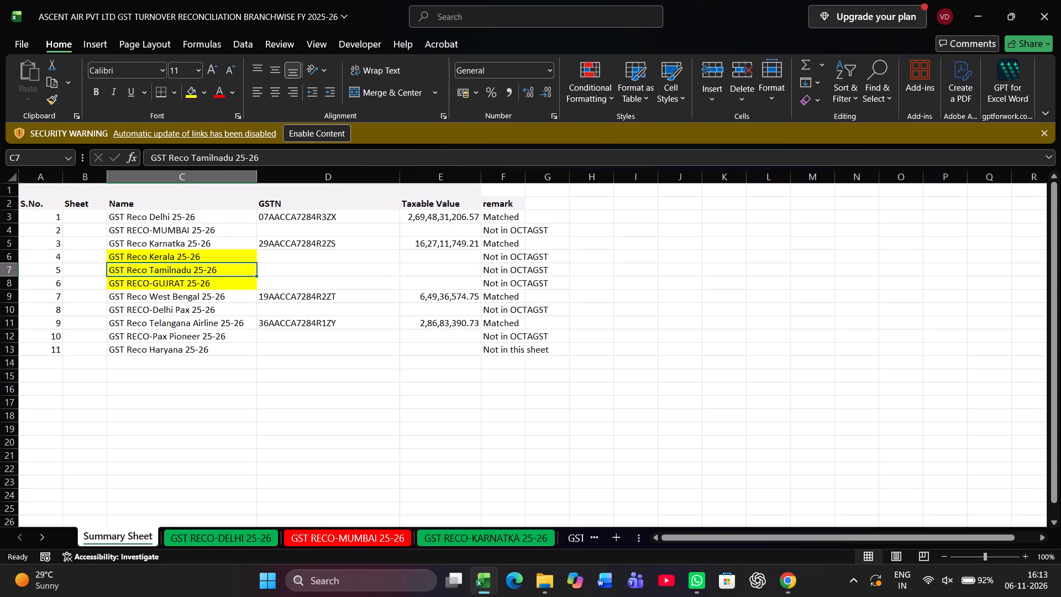
click(177, 312)
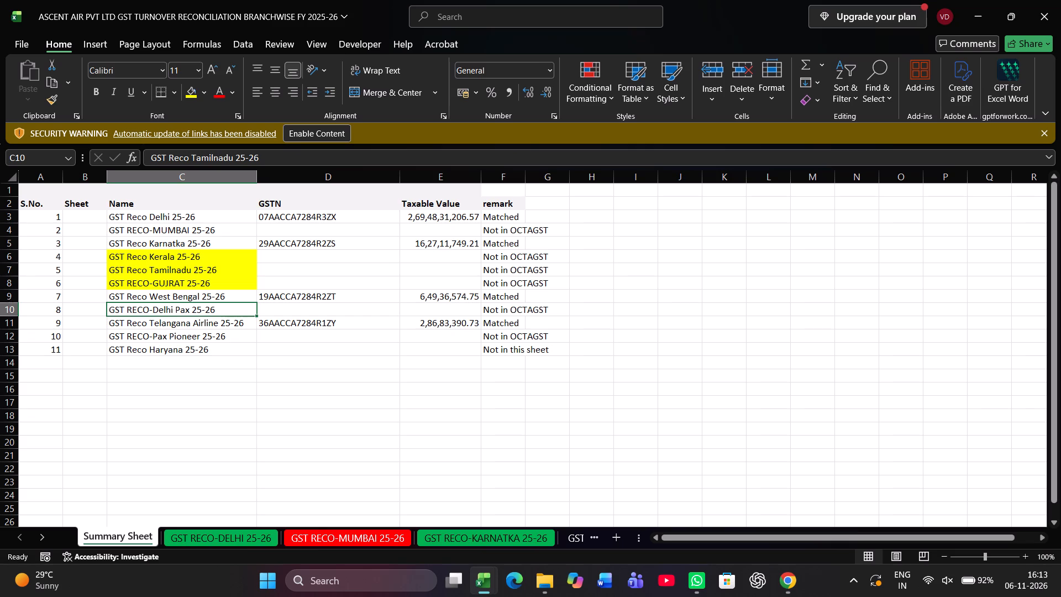
click(195, 91)
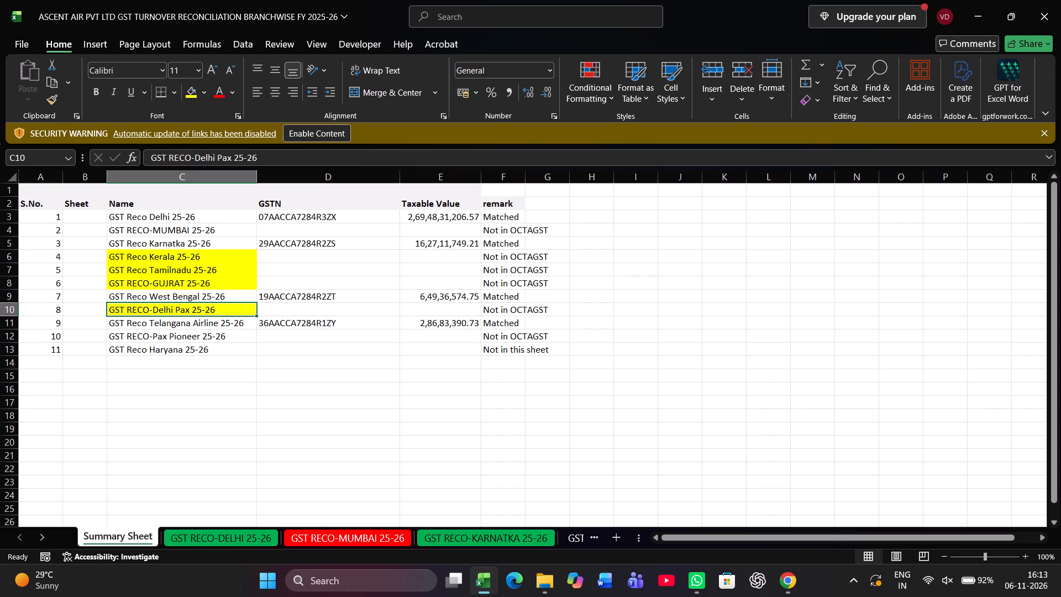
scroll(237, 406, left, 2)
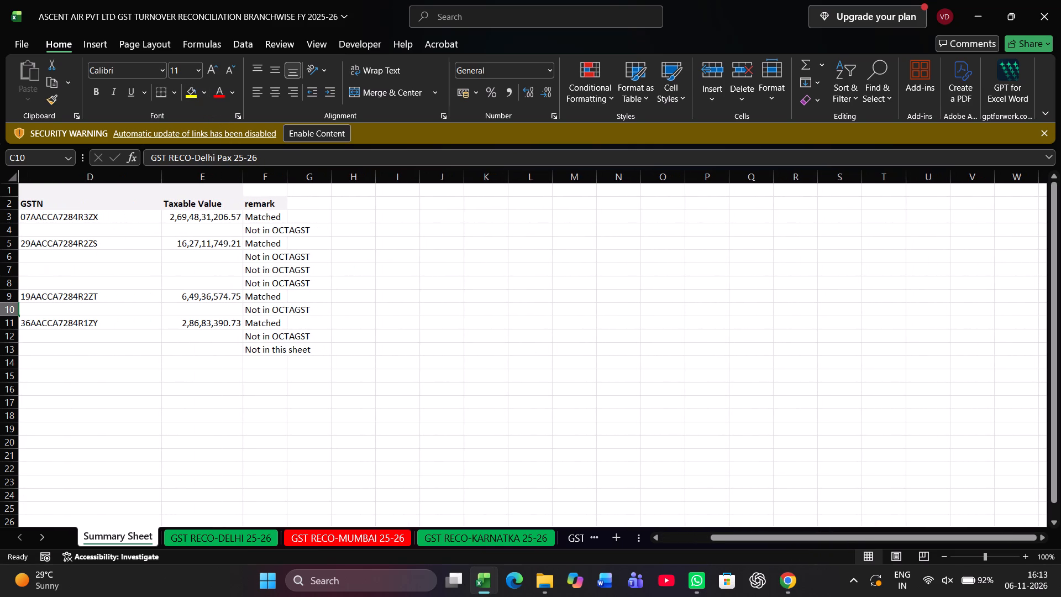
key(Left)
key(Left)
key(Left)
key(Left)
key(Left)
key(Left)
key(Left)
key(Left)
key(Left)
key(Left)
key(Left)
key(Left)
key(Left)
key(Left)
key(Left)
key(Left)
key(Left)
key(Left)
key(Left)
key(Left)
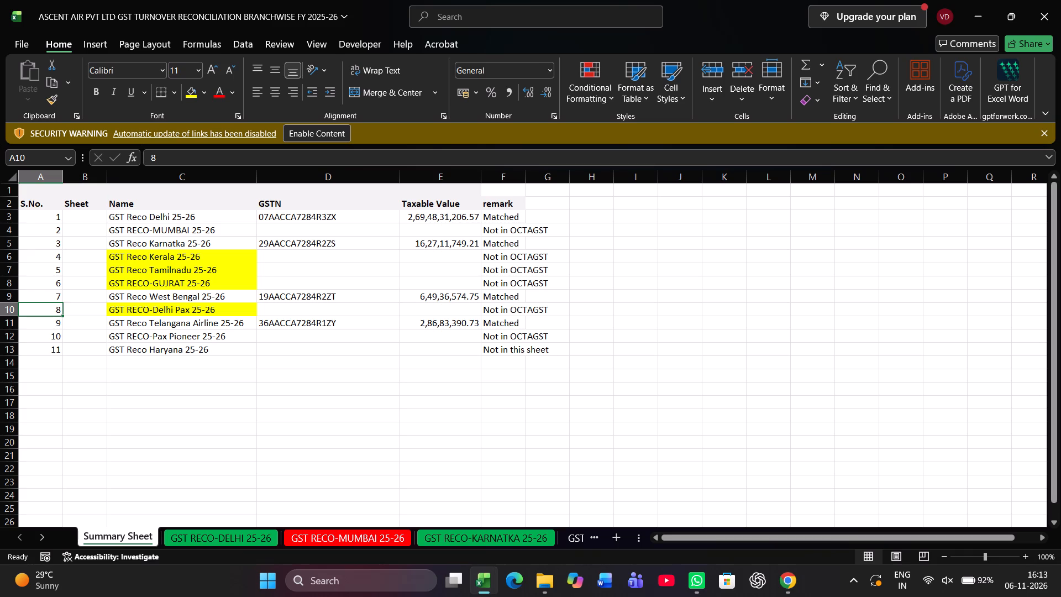
Enter "nil" in cell H13 of the GST Reco Haryana 25-26 row on the Summary Sheet.
key(Down)
key(Down)
key(Right)
key(Right)
key(Right)
key(Down)
key(Down)
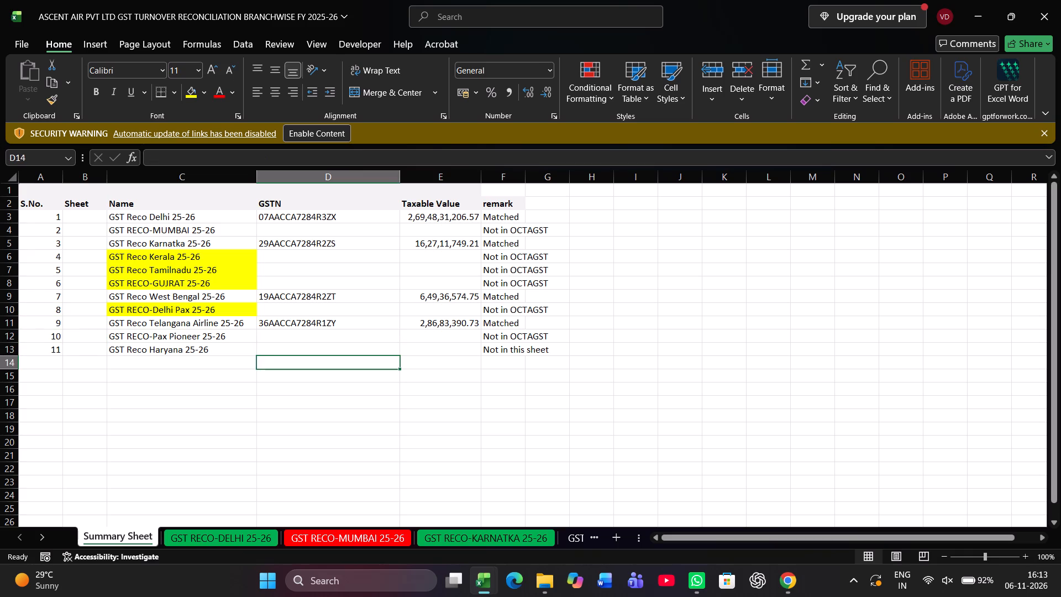
key(Up)
key(Right)
key(Right)
key(Right)
key(Right)
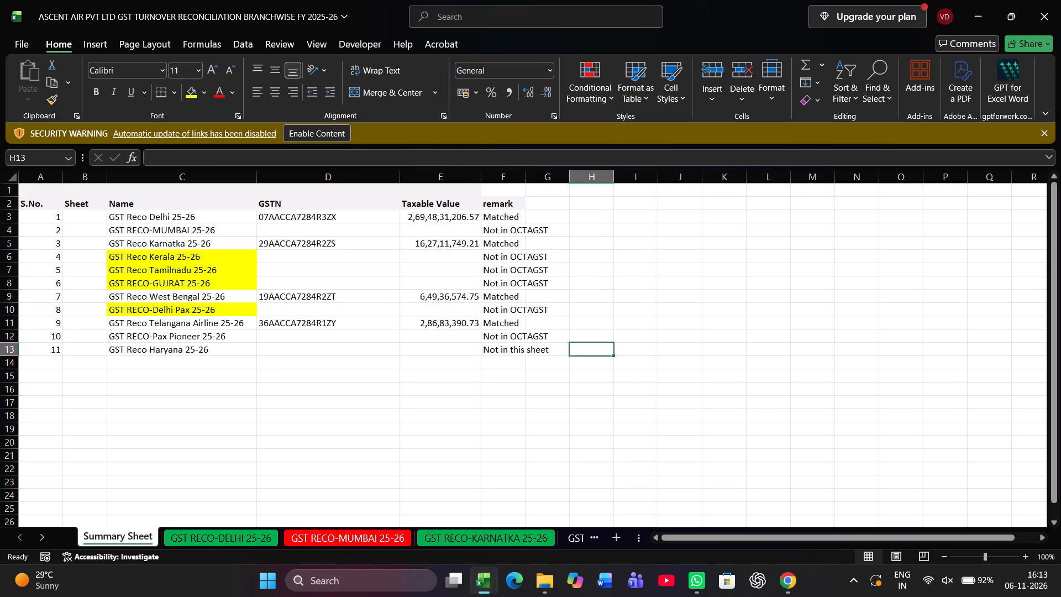
key(n)
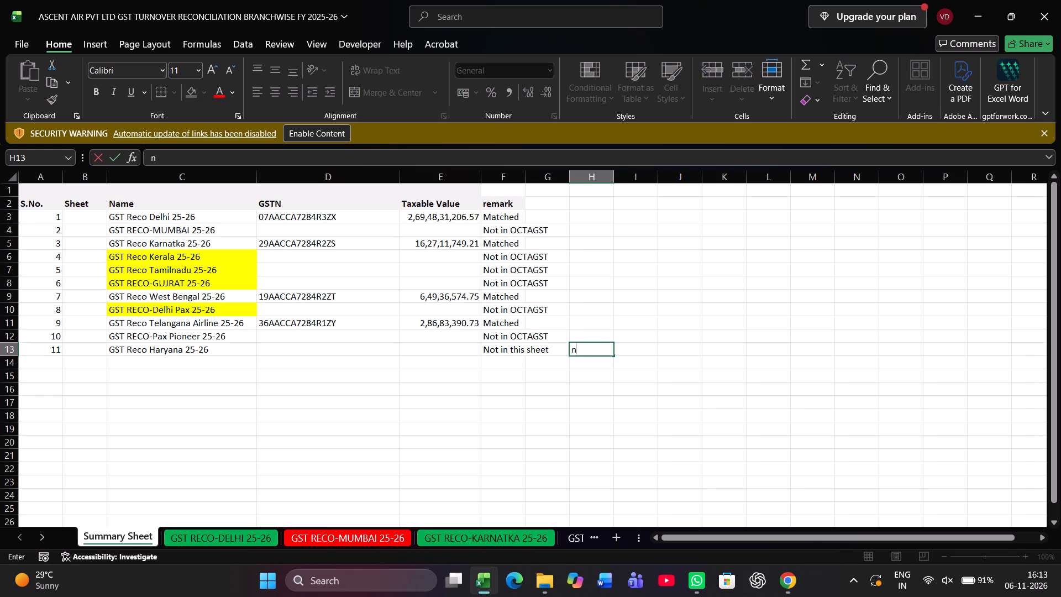
key(i)
key(l)
key(Right)
key(Up)
key(Down)
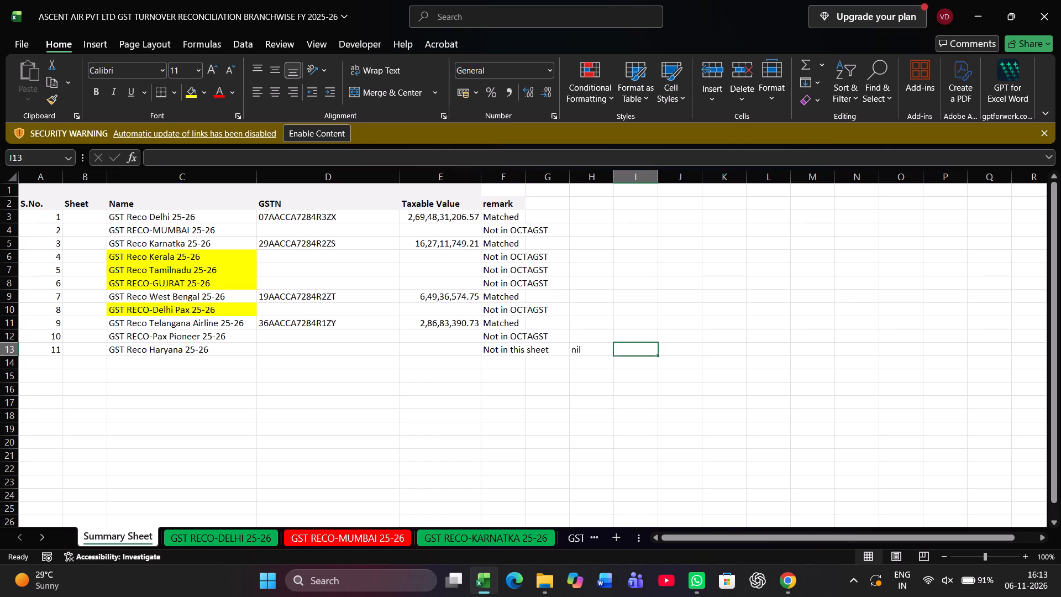
Go to the Pax Pioneer entry in the Summary Sheet's Name column and open the GST RECO-Pax Pioneer 25-26 sheet.
key(Up)
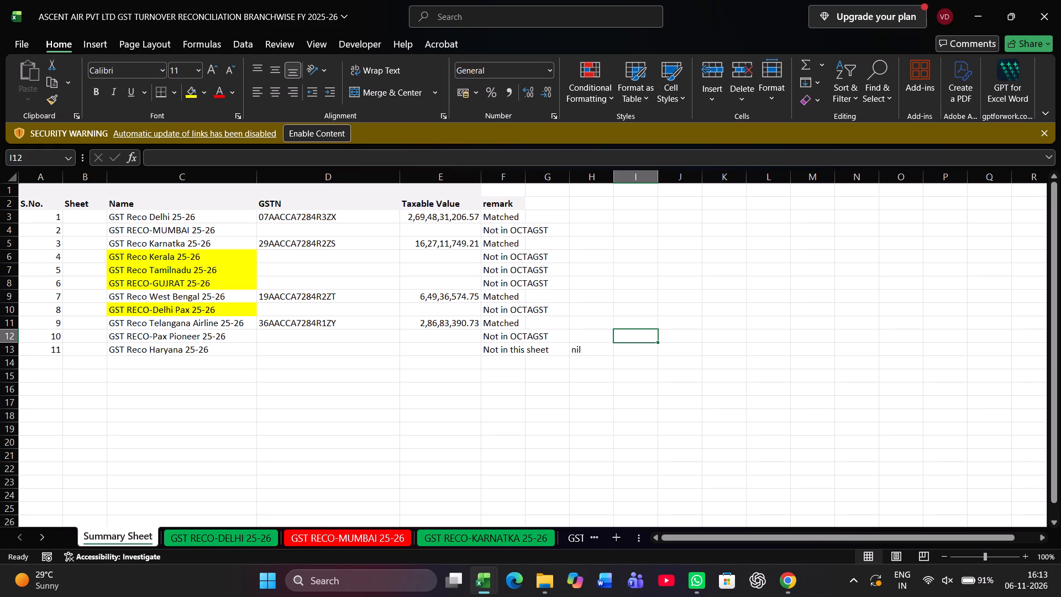
key(Left)
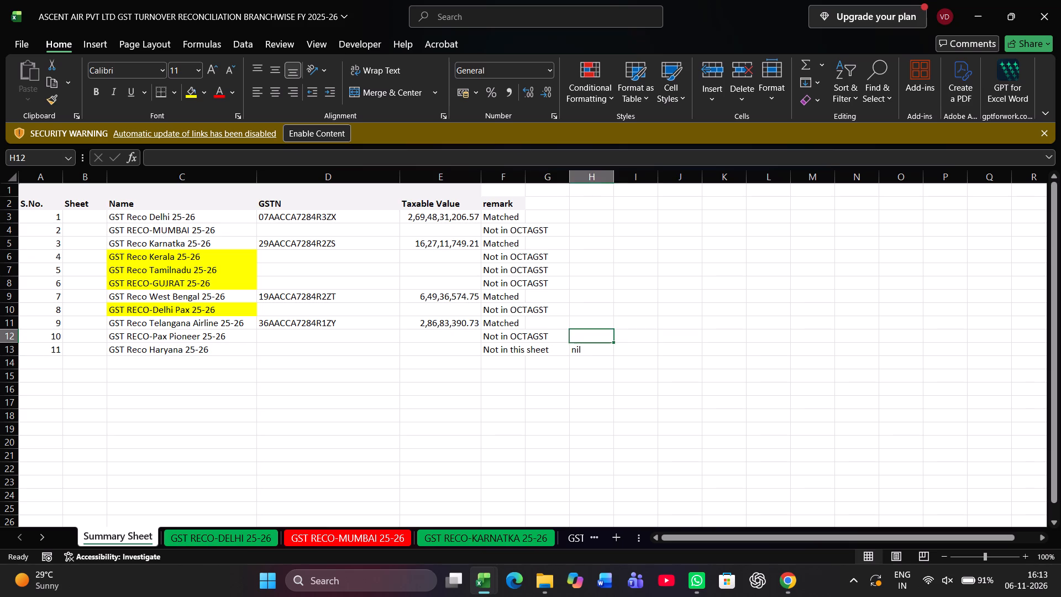
key(Left)
key(Left)
key(Left)
key(Left)
key(Left)
key(Left)
key(Right)
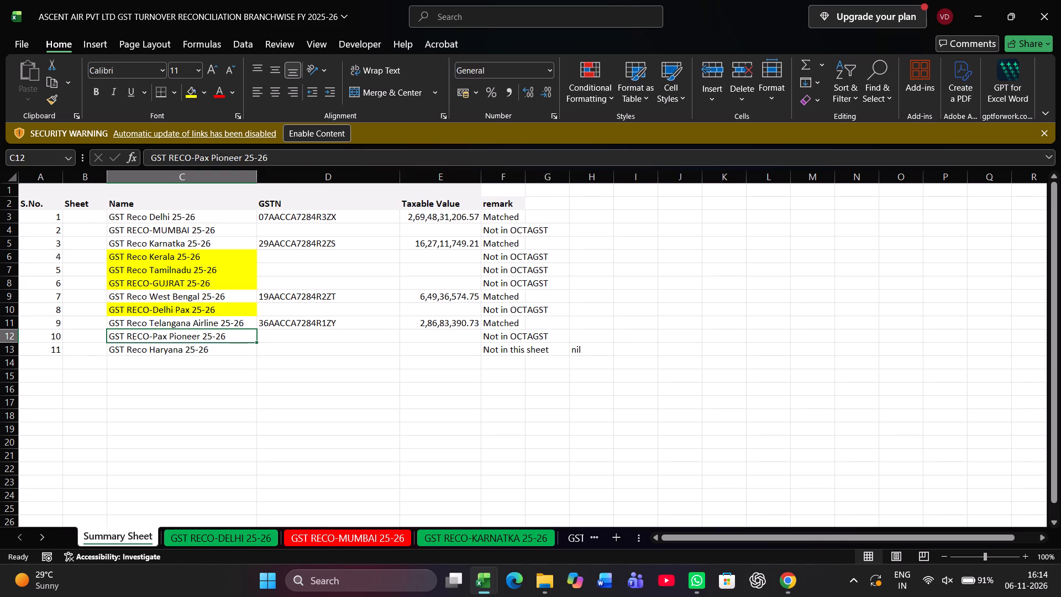
key(ctrl+Page_Down)
key(ctrl+Page_Down)
key(ctrl+Page_Down)
key(ctrl+Page_Down)
key(ctrl+Page_Down)
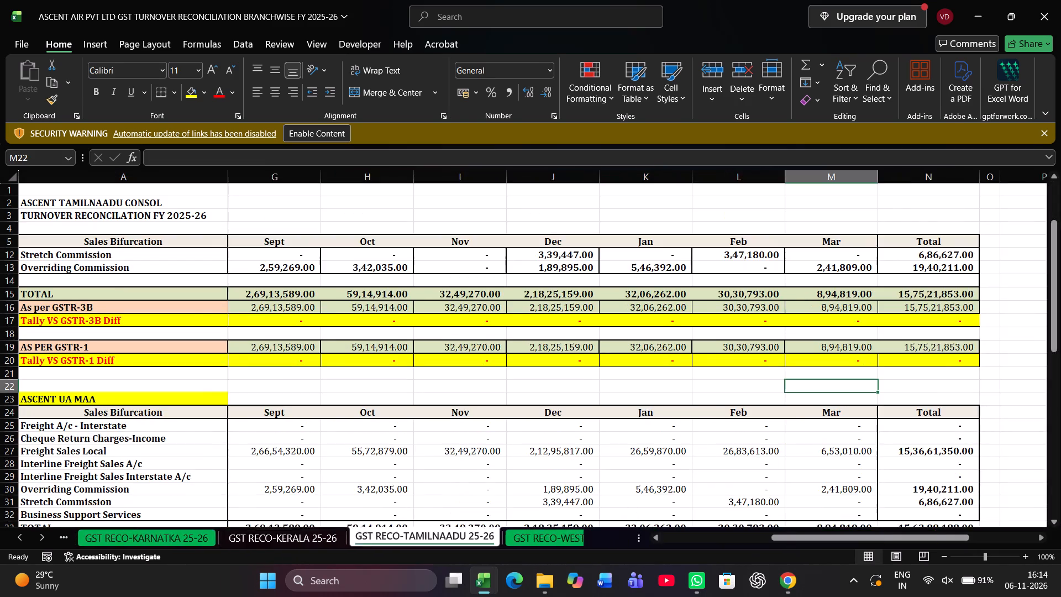
key(ctrl+Page_Down)
key(ctrl+Page_Down)
key(ctrl+Page_Down)
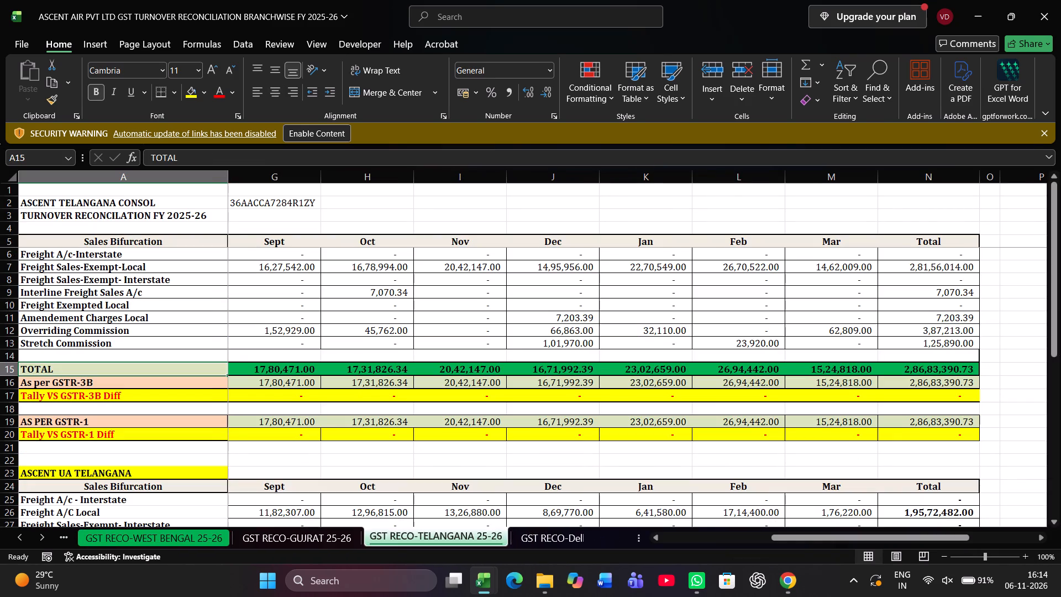
key(ctrl+Page_Down)
key(ctrl+Page_Down)
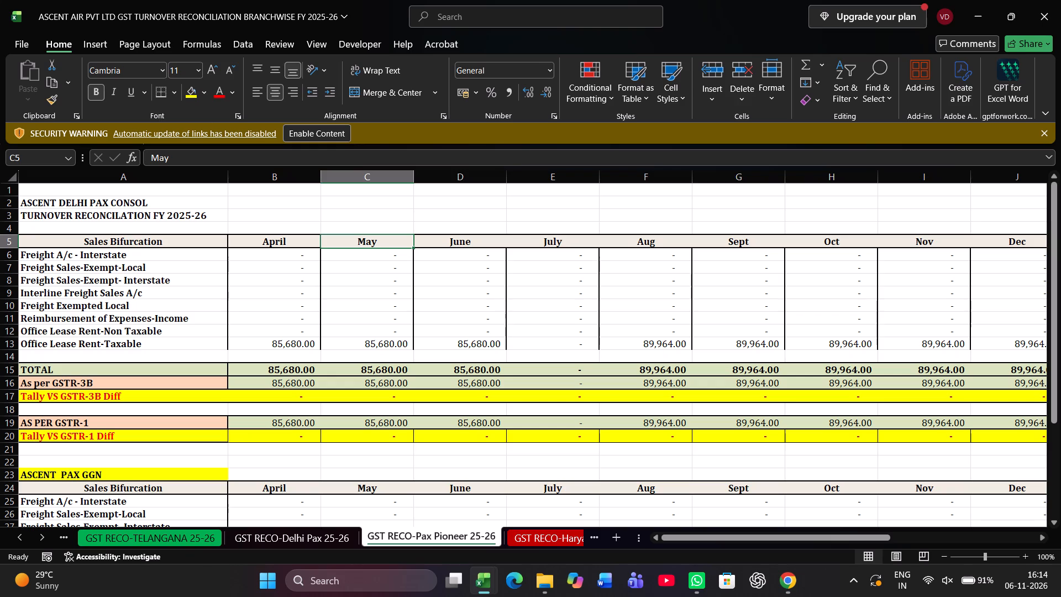
Examine the Pax Pioneer sheet's header rows and consolidated sales bifurcation, following the monthly columns across to the Total column.
key(Up)
key(Up)
key(Up)
key(Up)
key(Up)
key(Down)
key(Down)
key(Down)
key(Down)
key(Down)
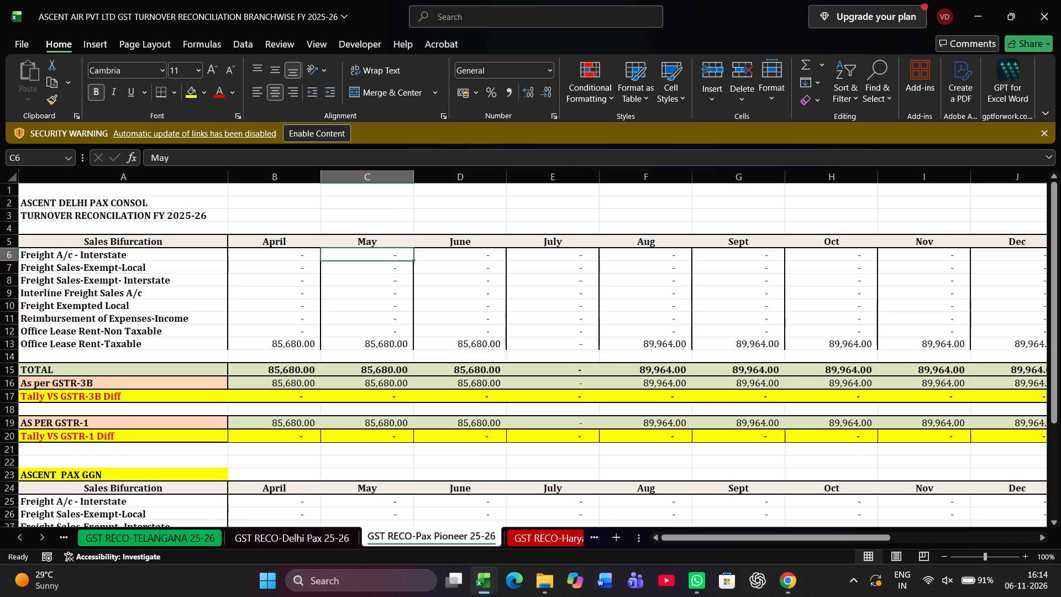
key(Down)
key(Down)
key(Down)
key(Down)
key(Down)
key(Down)
key(Right)
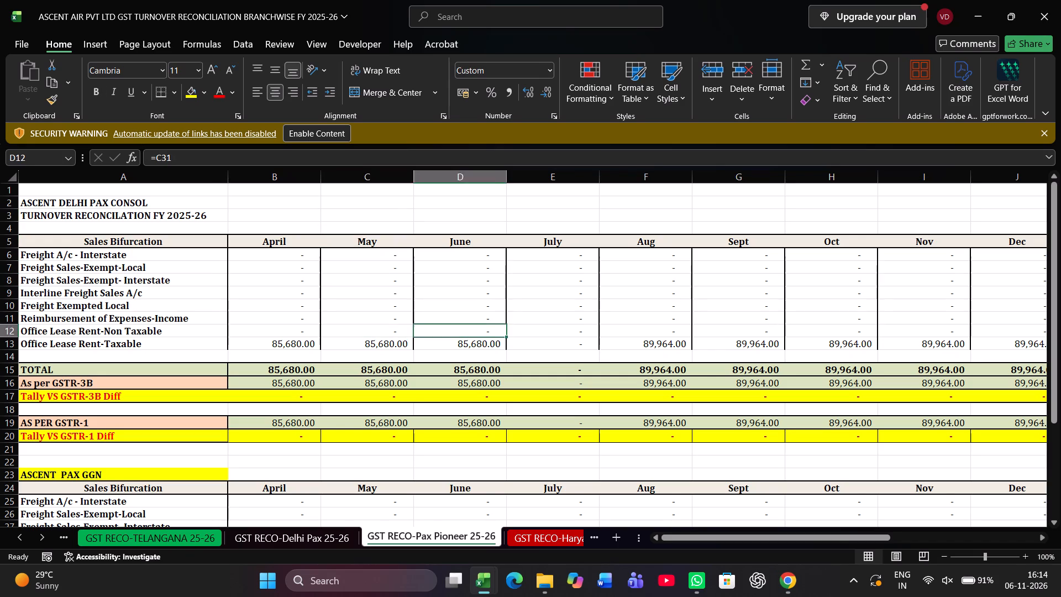
key(Right)
key(Right)
key(Right)
key(Right)
key(Right)
key(Right)
key(Right)
key(Right)
key(Right)
key(Right)
key(Right)
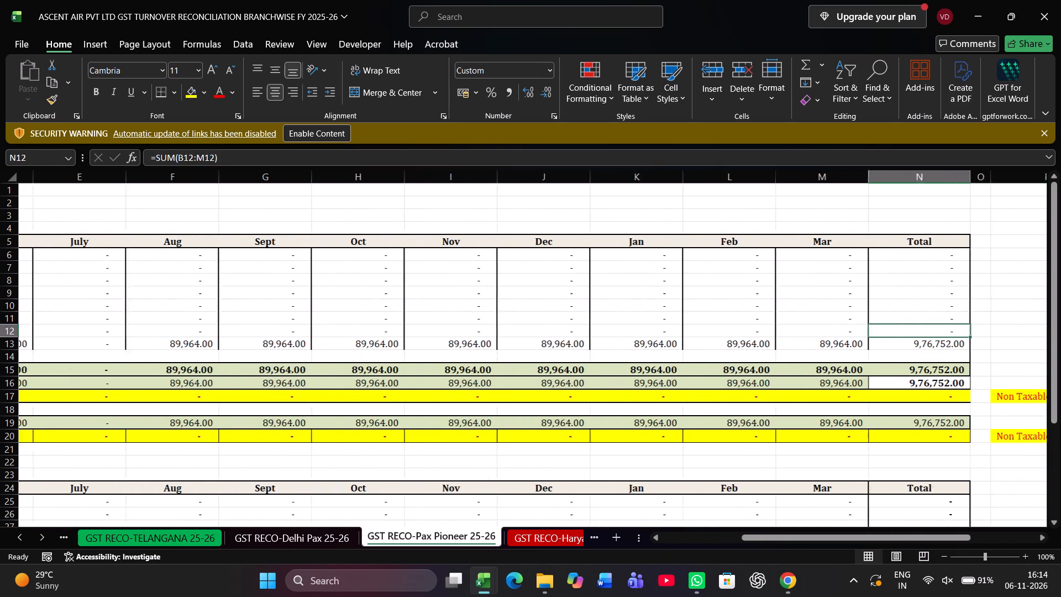